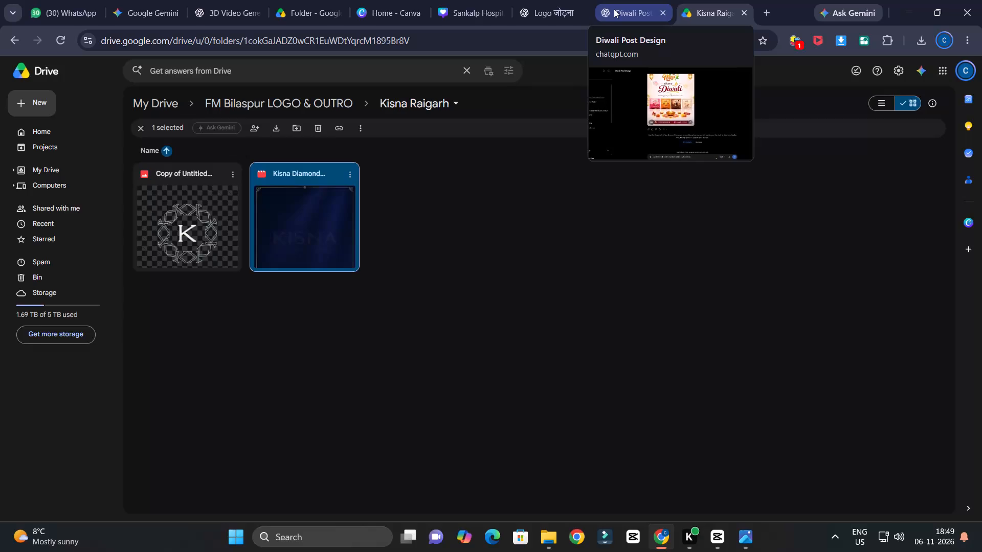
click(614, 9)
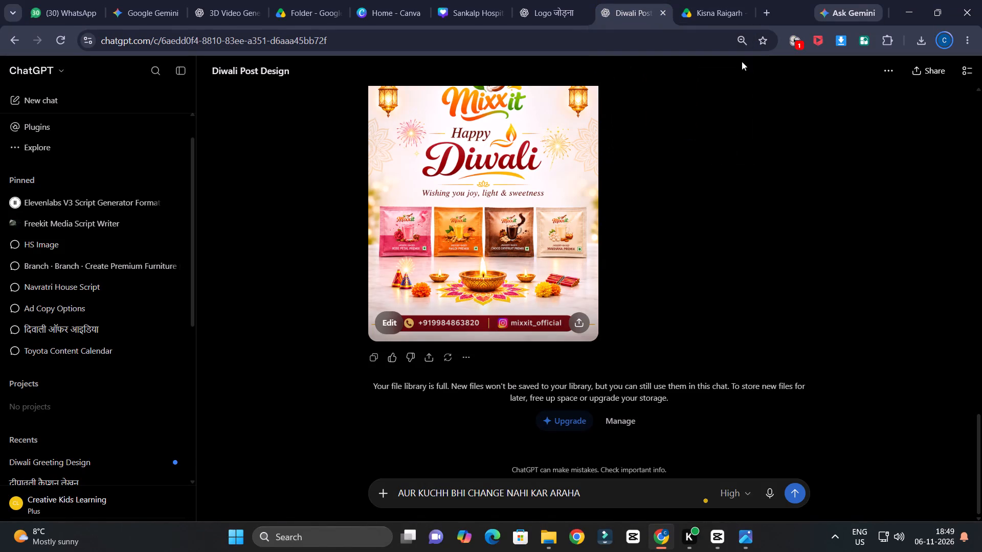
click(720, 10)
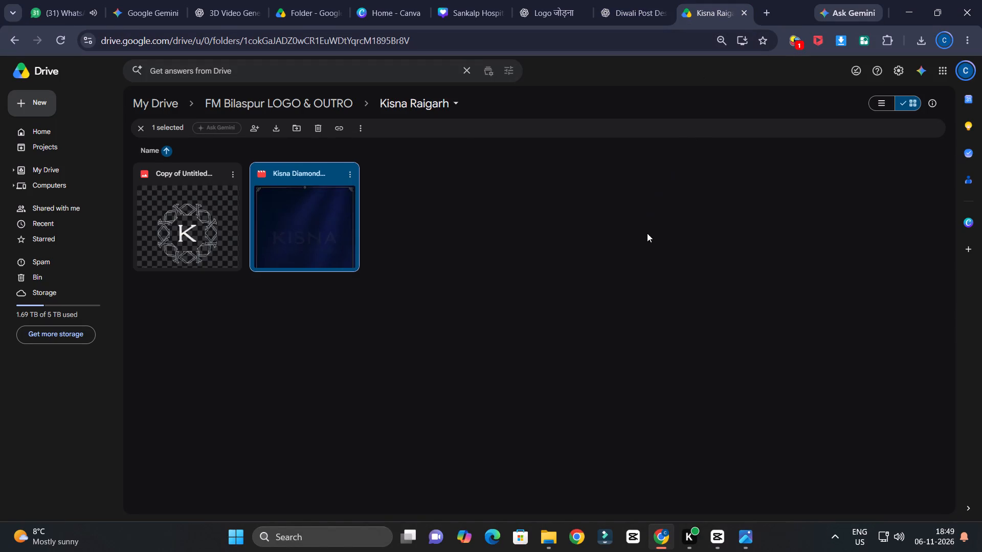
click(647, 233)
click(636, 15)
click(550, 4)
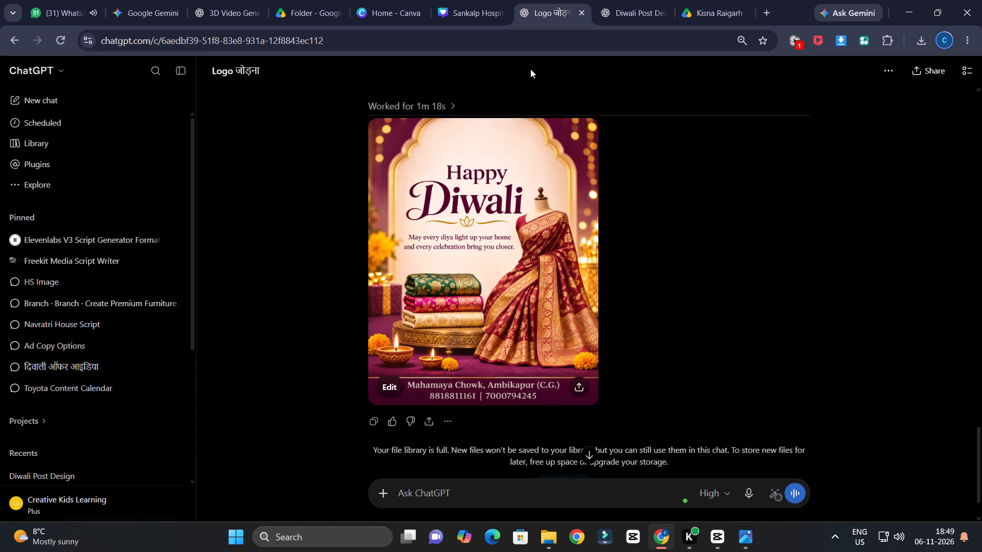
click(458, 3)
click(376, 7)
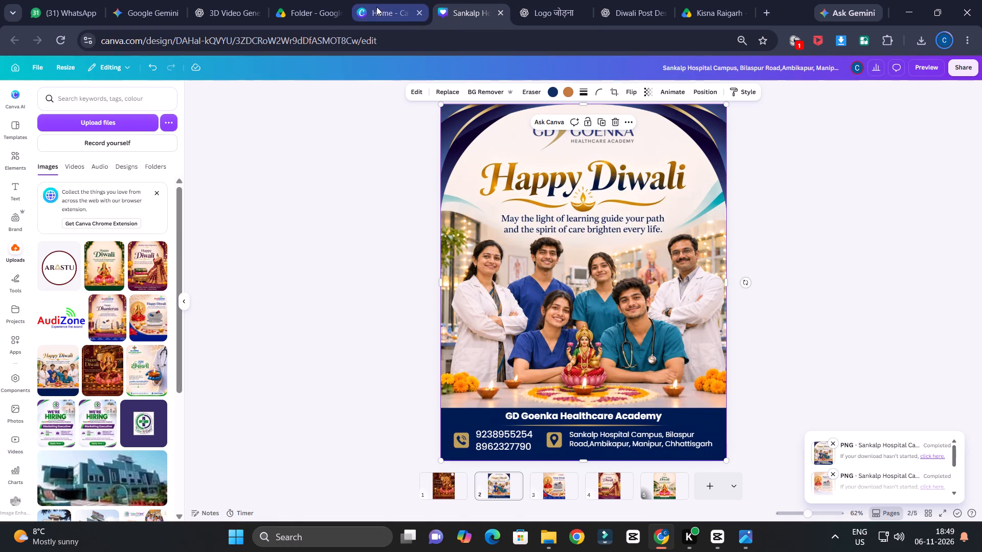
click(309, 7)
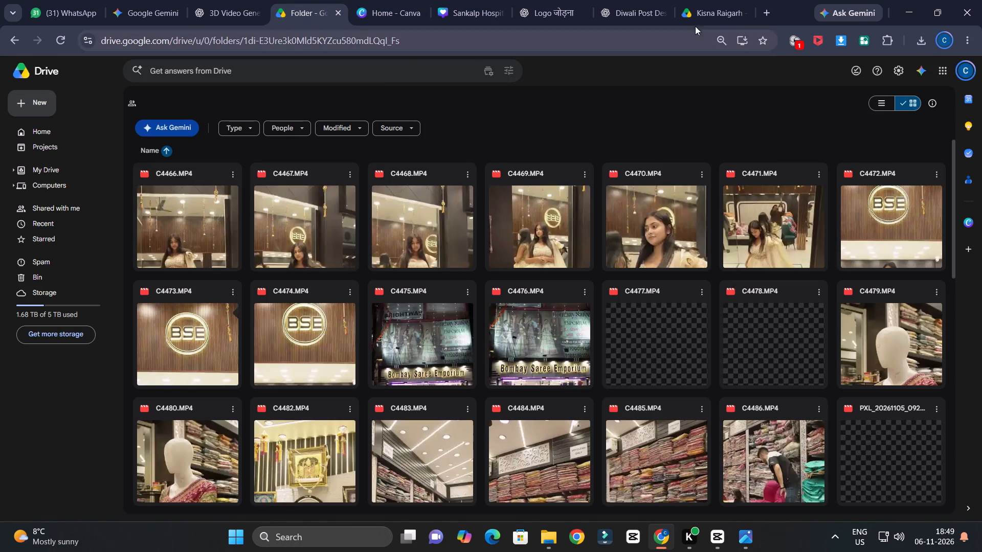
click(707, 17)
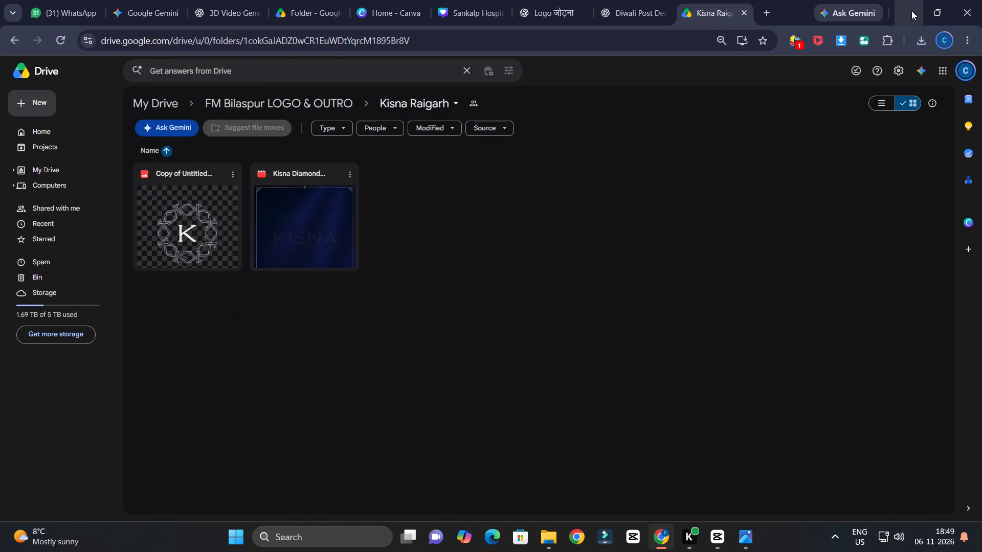
Switch to the CapCut project 1106 and preview the last storefront clips near the end of the timeline.
click(911, 11)
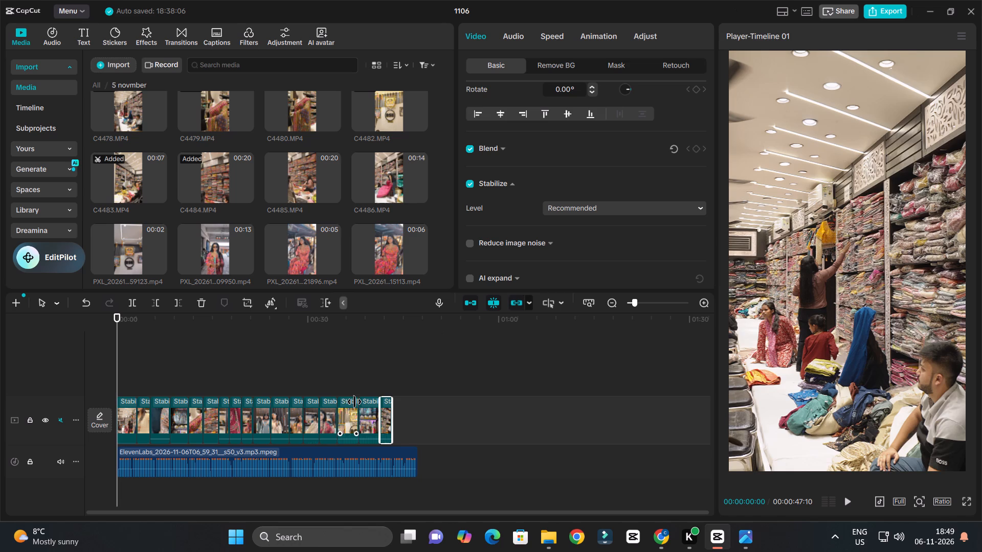
drag(335, 326, 364, 330)
key(space)
ctrl+scroll(419, 364, up, 9)
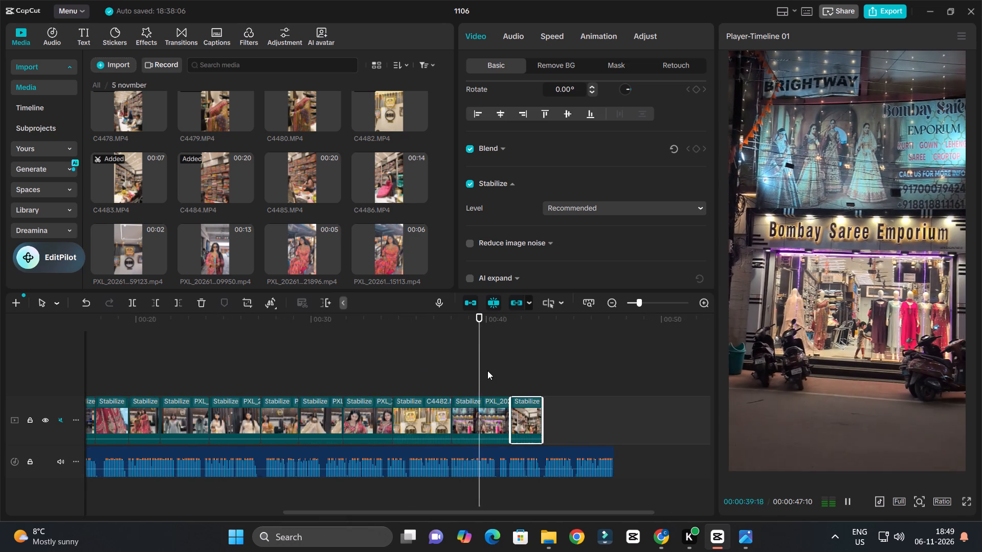
ctrl+scroll(487, 371, down, 5)
key(space)
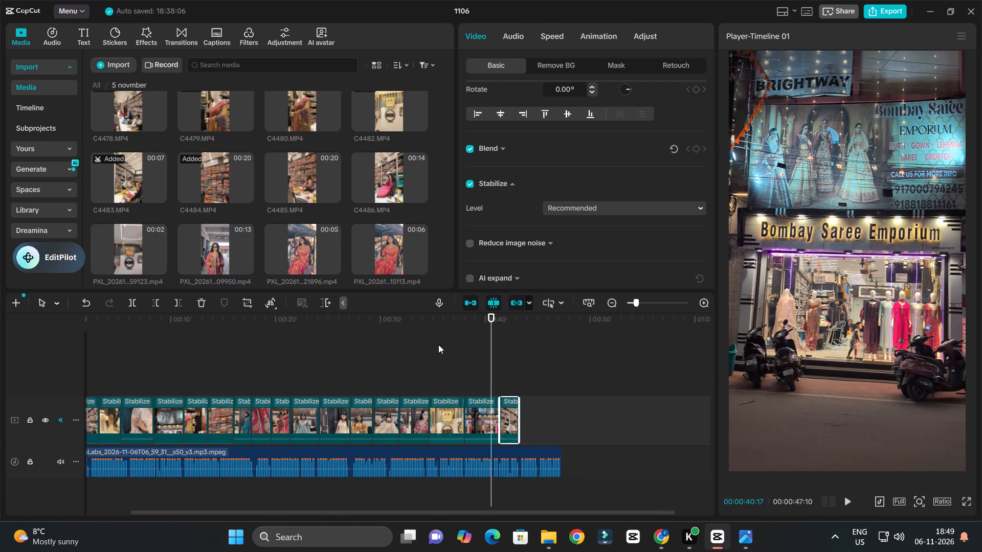
Keyframe the first clip, C4478.MP4, to scale from 100% at its start to 120% at its end, and play it back.
drag(342, 321, 0, 380)
click(131, 419)
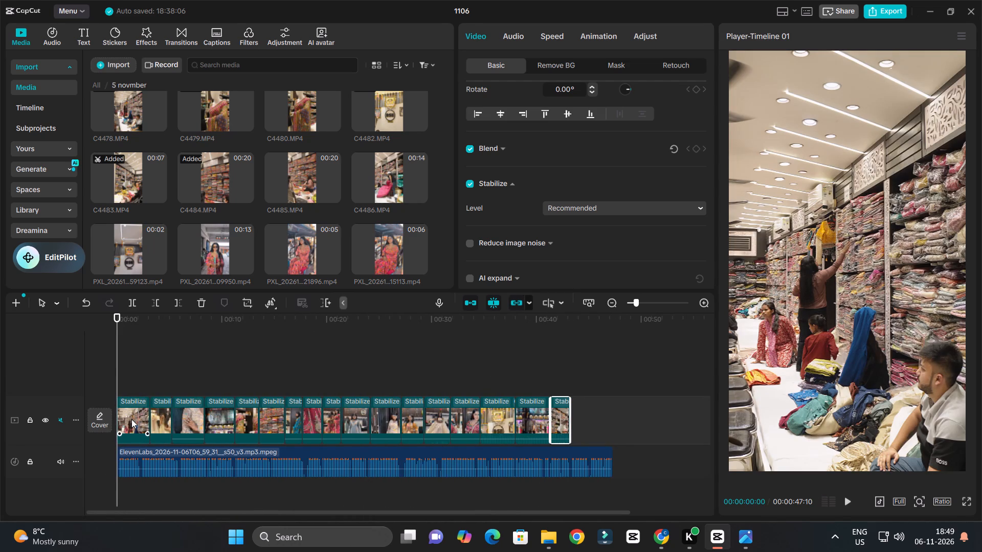
key(Down)
key(Up)
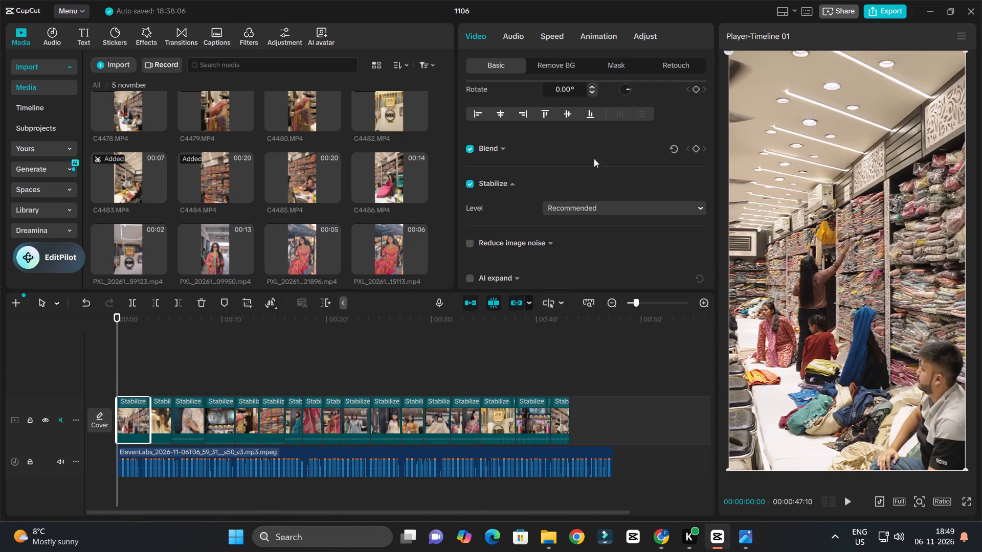
scroll(583, 152, up, 8)
click(697, 128)
key(Down)
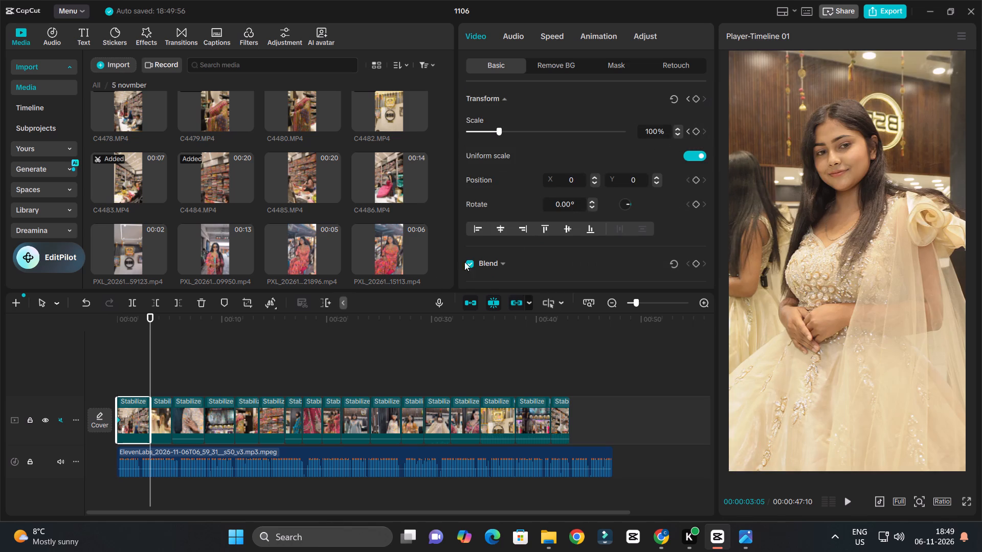
drag(656, 130, 633, 133)
text(120)
key(Return)
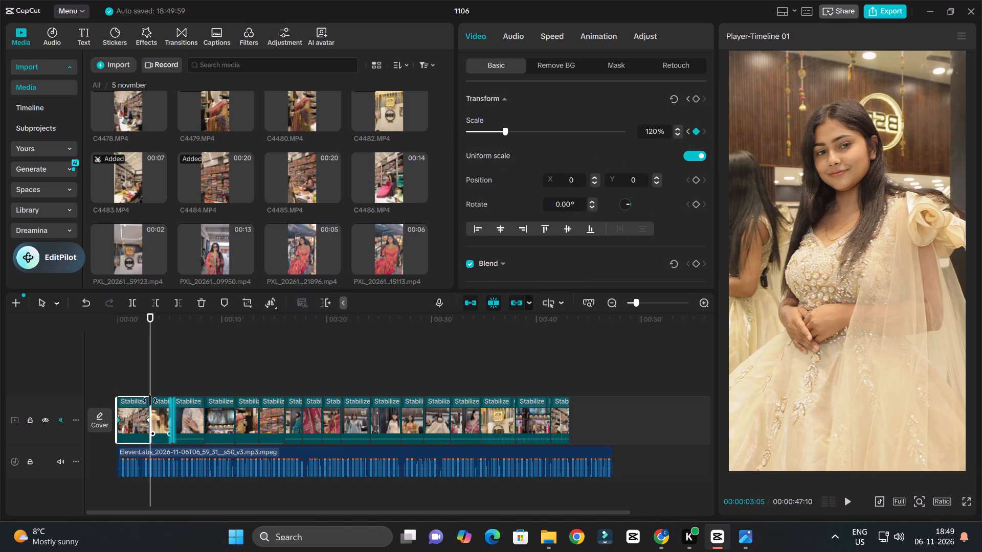
drag(140, 318, 78, 353)
key(space)
ctrl+scroll(200, 383, up, 6)
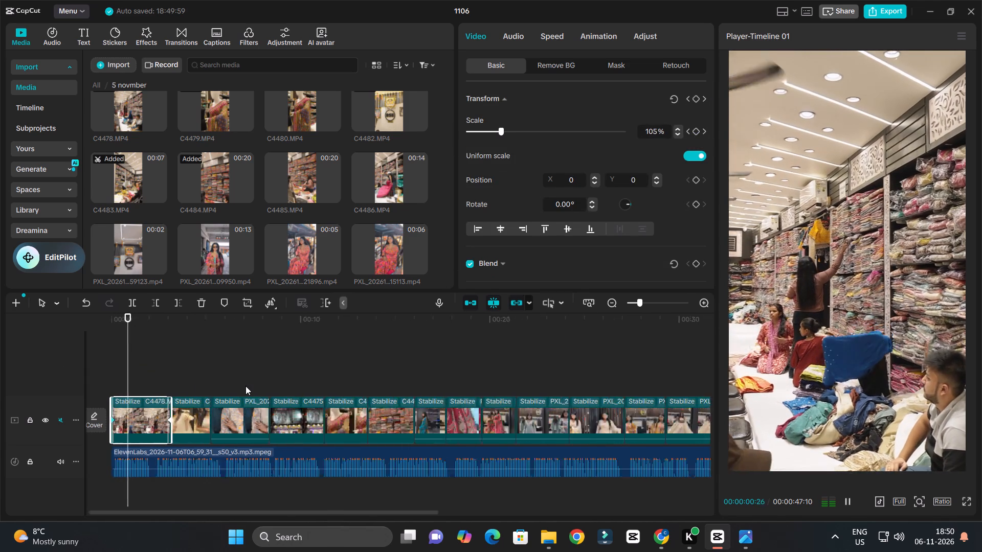
ctrl+scroll(245, 386, up, 7)
scroll(248, 387, down, 4)
ctrl+scroll(248, 387, up, 7)
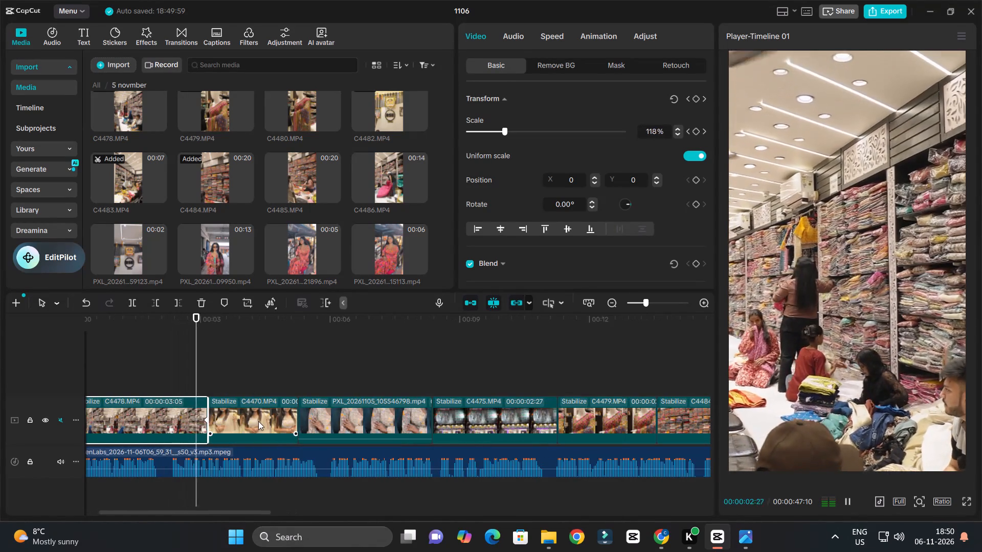
key(space)
Keyframe the second clip, C4470.MP4, to scale from 100% at its start to 120% at its end, and preview it.
click(255, 421)
key(Down)
key(Up)
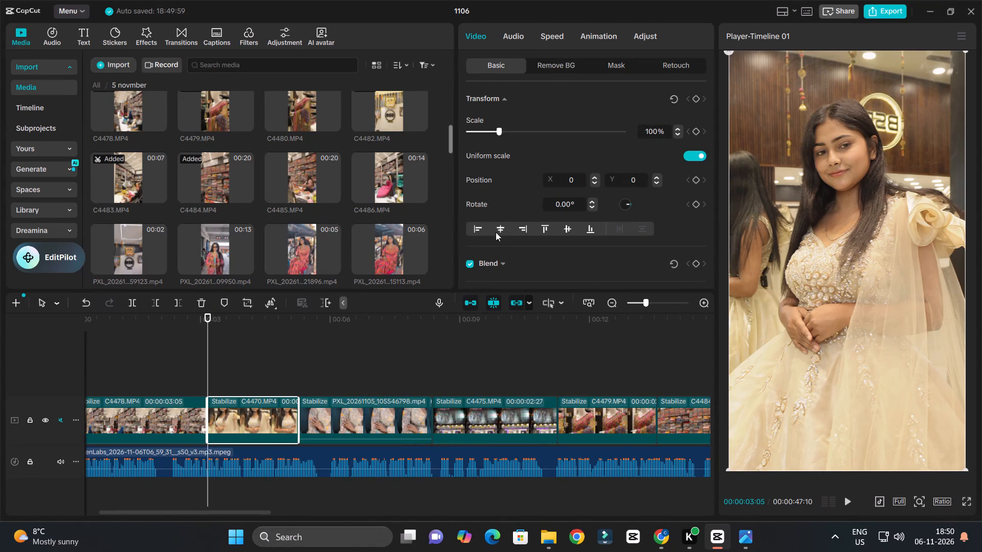
click(697, 129)
key(Down)
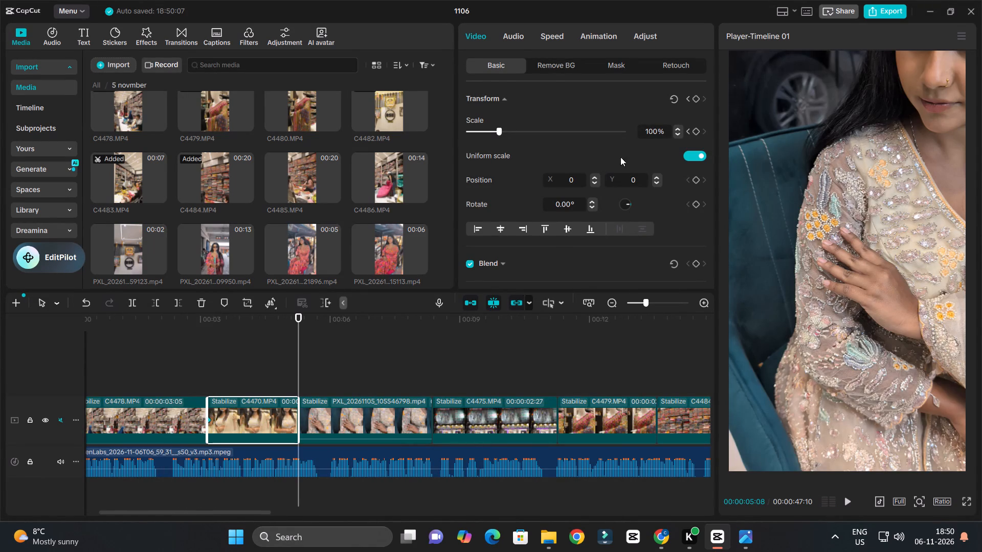
drag(657, 132, 634, 131)
text(120)
key(Return)
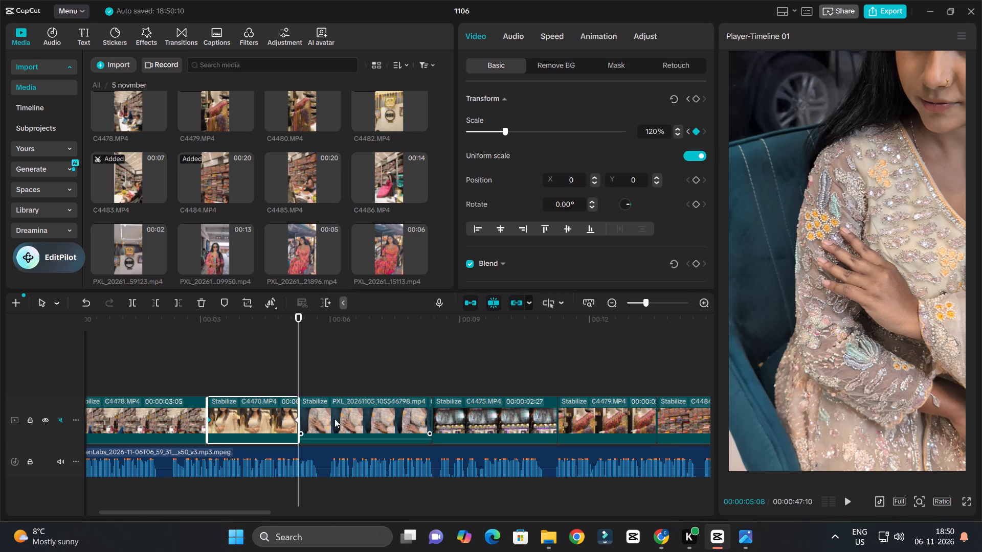
click(207, 324)
key(space)
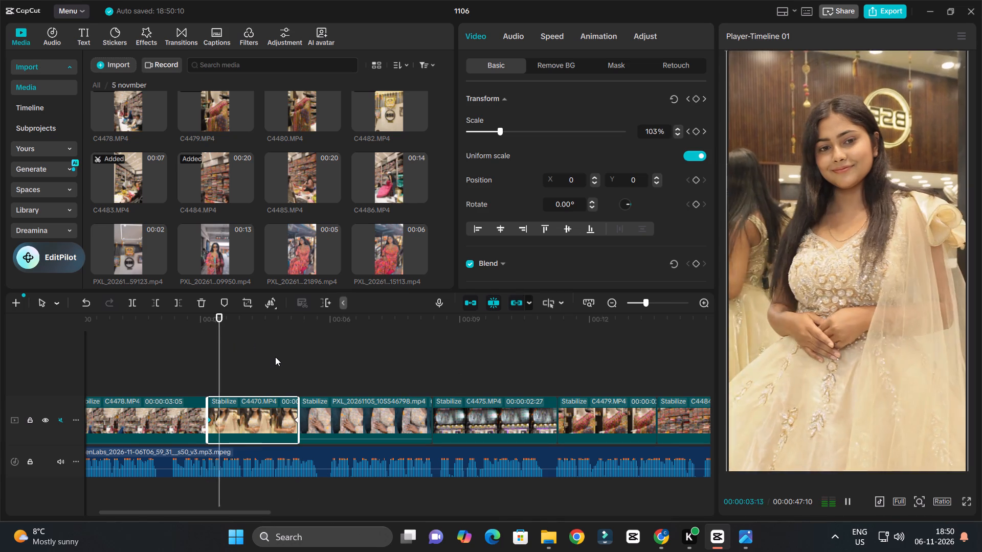
ctrl+scroll(278, 359, down, 4)
ctrl+scroll(287, 362, up, 4)
key(space)
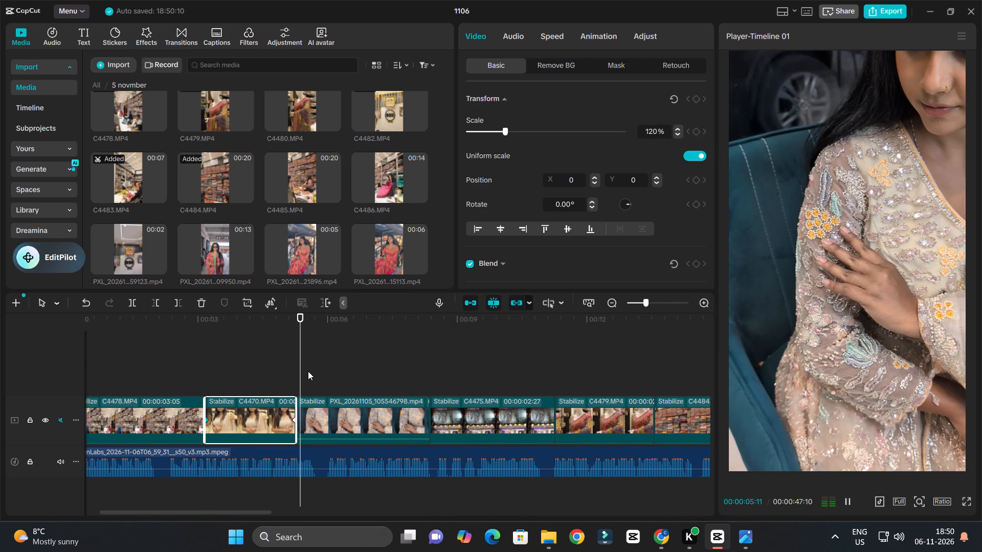
Keyframe the third clip, PXL_20261105_105546798.mp4, to scale from 100% at its start to 120% at its end, and preview it.
ctrl+scroll(310, 372, down, 2)
click(323, 427)
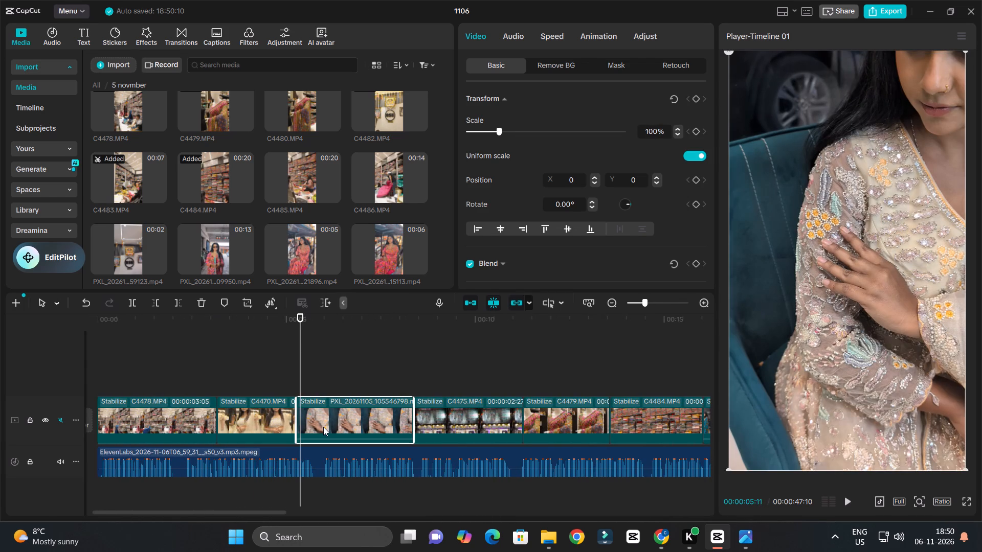
key(Down)
key(Up)
click(693, 136)
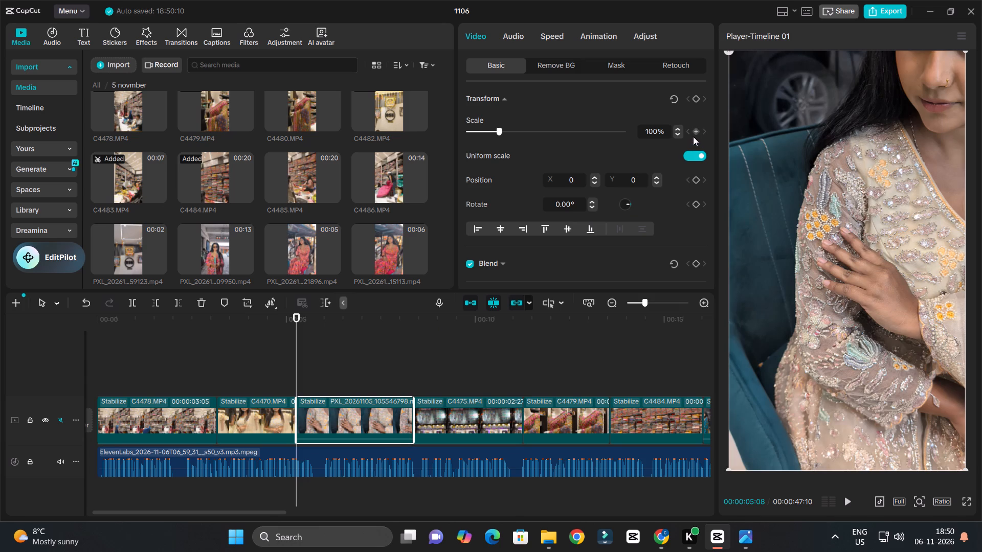
key(Down)
drag(659, 131, 606, 123)
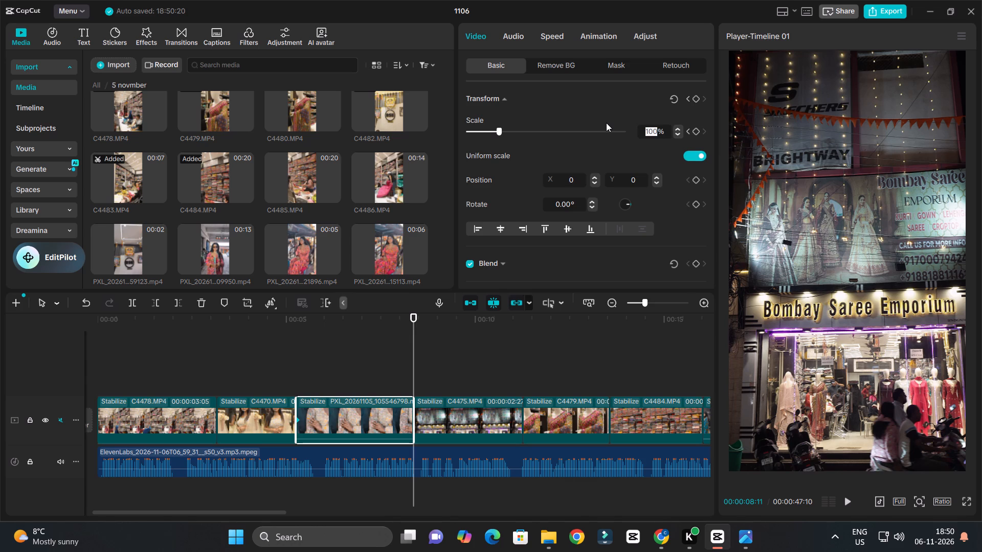
text(120)
key(Return)
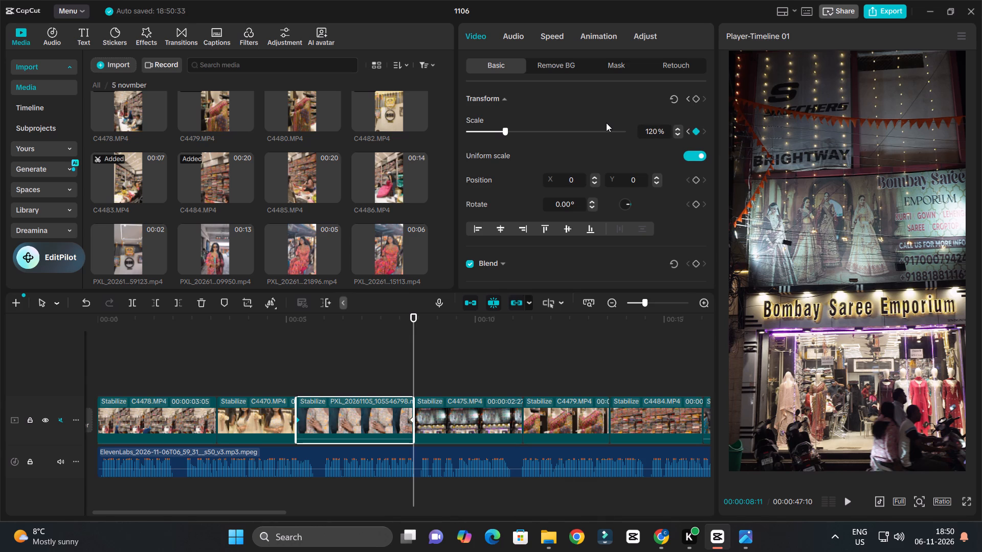
click(298, 325)
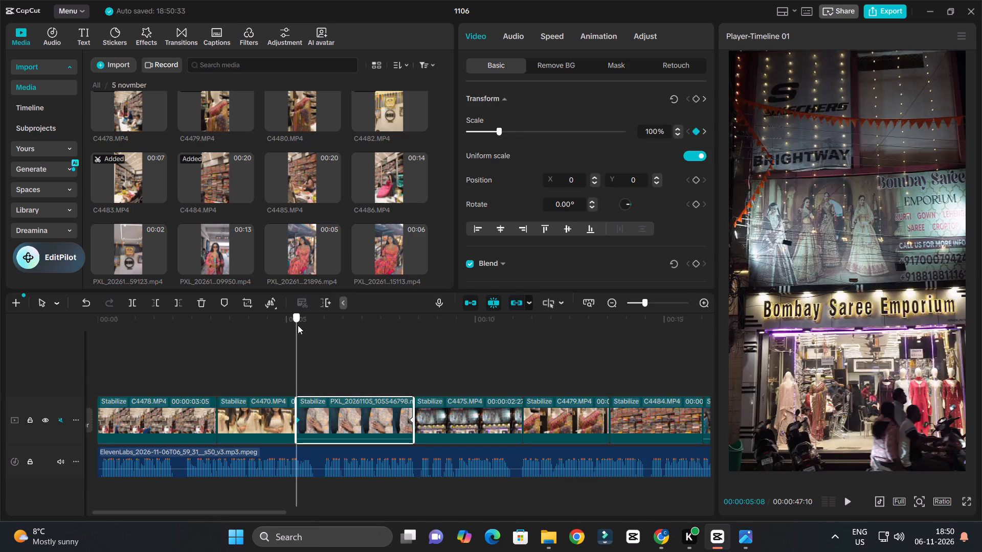
key(space)
ctrl+scroll(498, 377, up, 3)
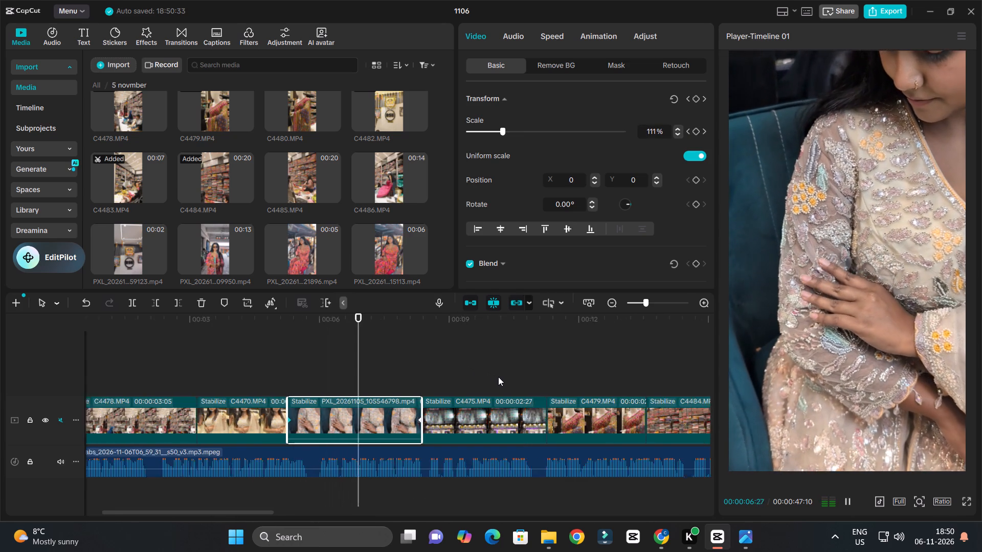
ctrl+scroll(498, 377, down, 6)
key(space)
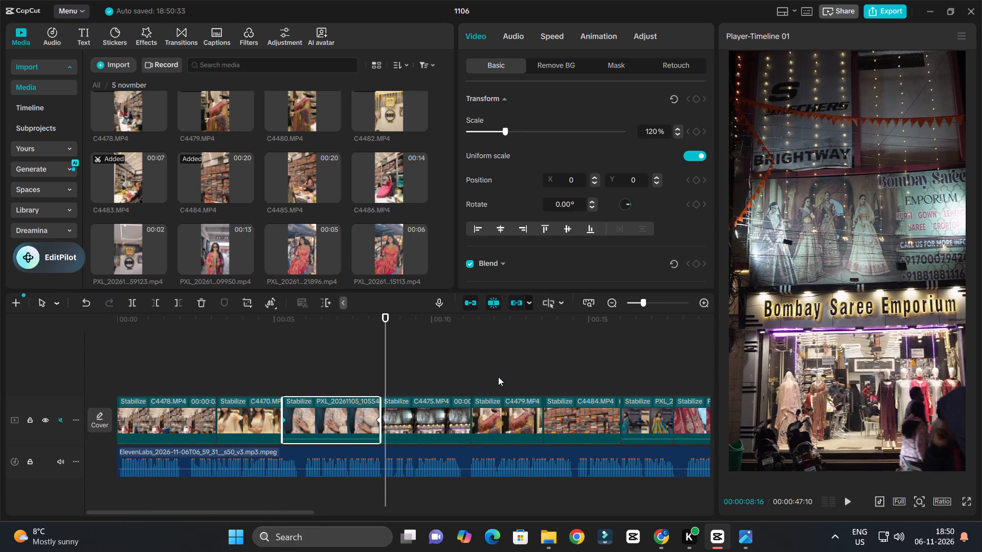
Keyframe the fourth clip, C4475.MP4, to scale from 100% at its start to 120% at its end, and preview it.
click(440, 420)
key(Down)
key(Up)
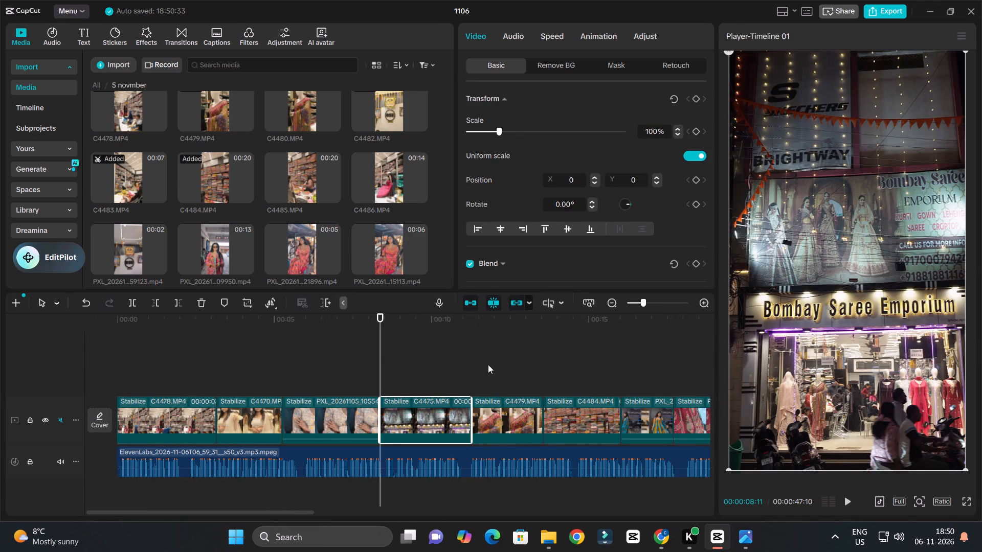
click(698, 132)
key(Down)
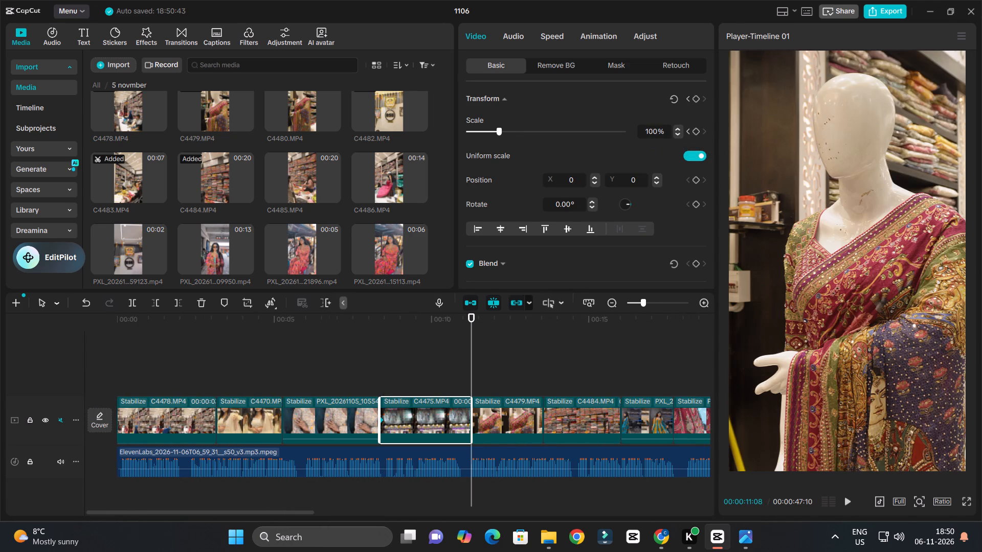
drag(658, 131, 630, 126)
text(120)
key(Return)
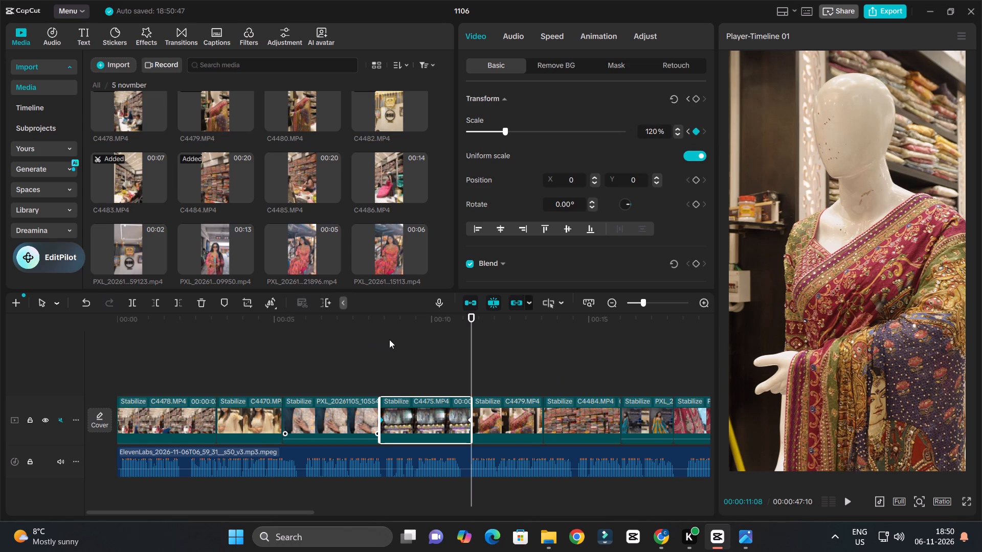
drag(389, 324, 384, 324)
key(space)
key(space)
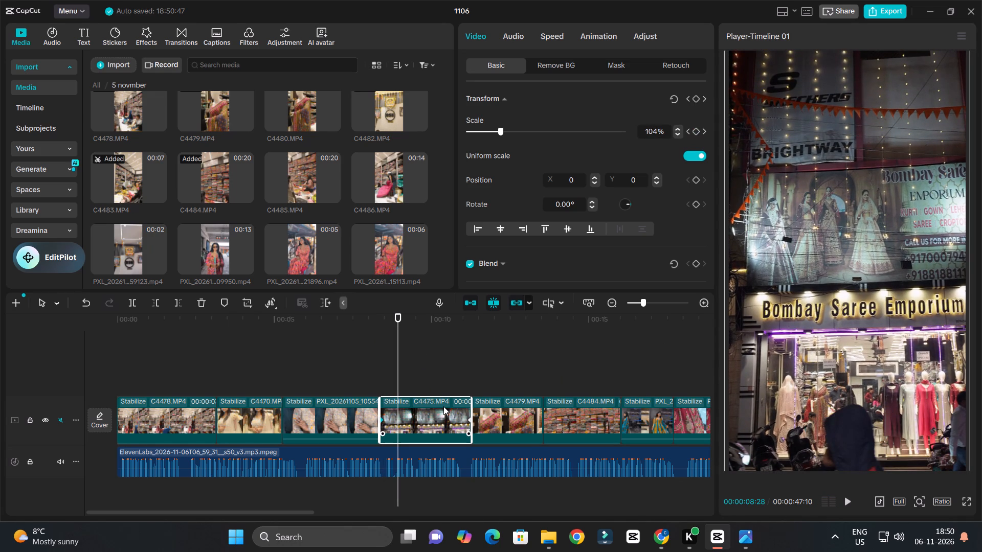
key(space)
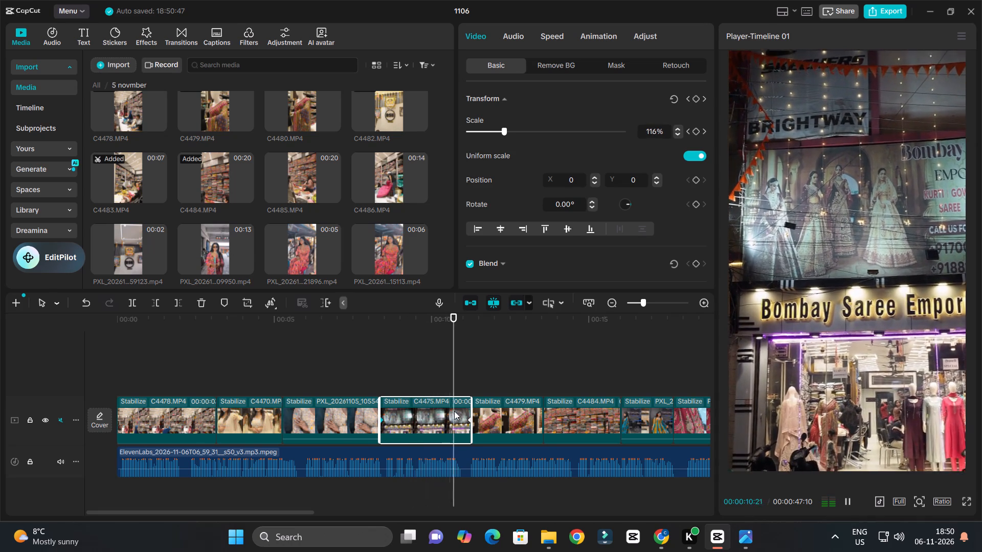
key(space)
Keyframe the fifth clip, C4479.MP4, to scale from 100% at its start to 120% at its end, and preview it.
click(489, 414)
key(Down)
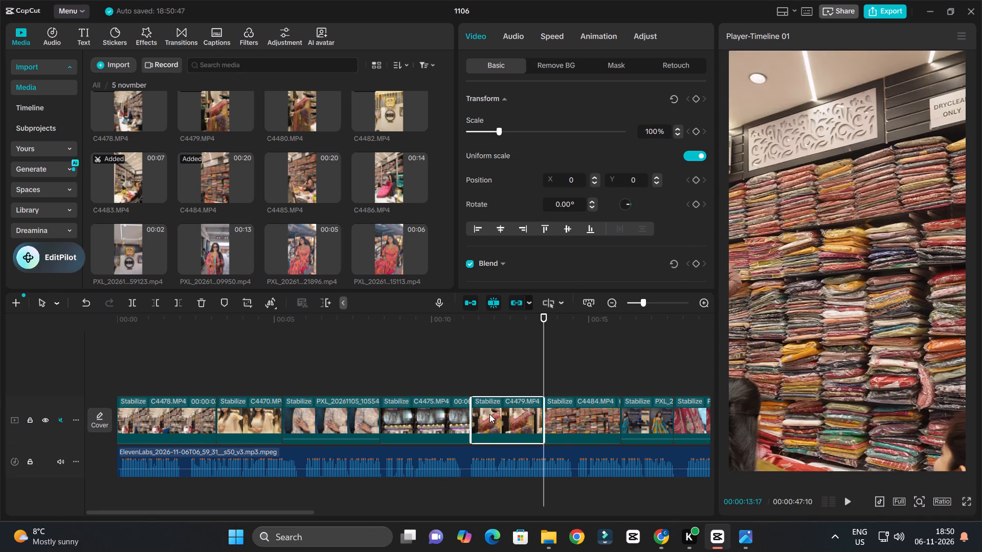
key(Up)
click(699, 135)
key(Down)
drag(660, 131, 593, 126)
text(120)
key(Return)
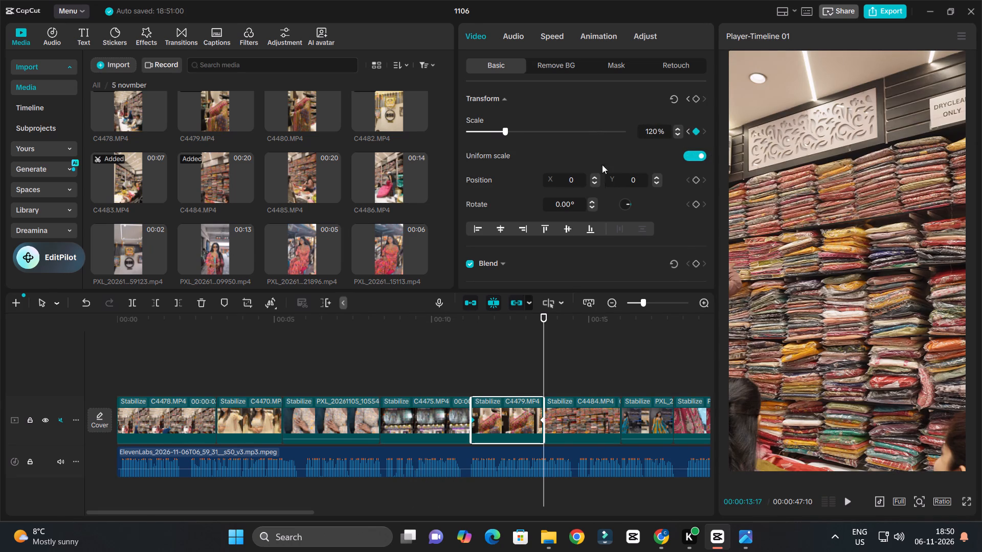
drag(480, 317, 470, 319)
key(space)
ctrl+scroll(526, 354, down, 3)
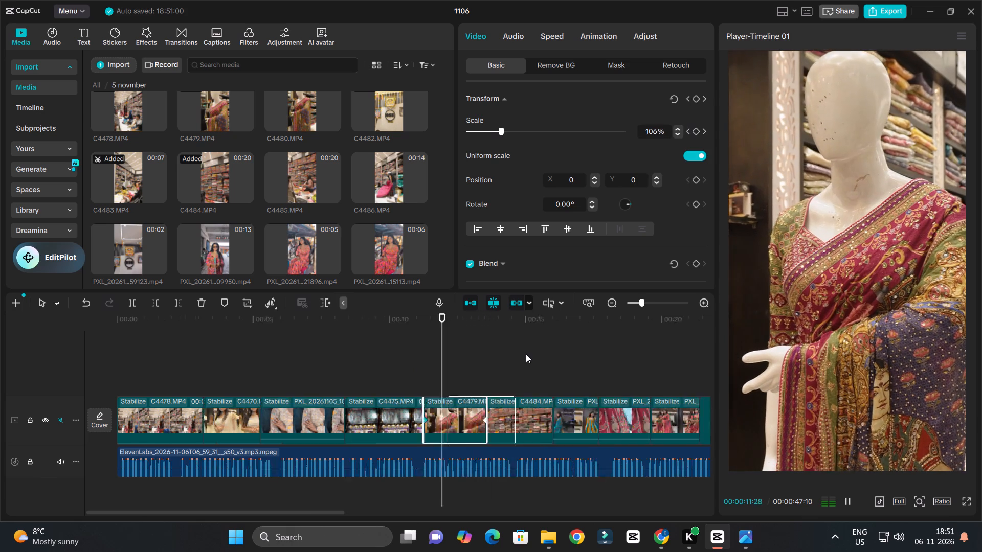
ctrl+scroll(526, 354, down, 1)
ctrl+scroll(527, 358, up, 4)
ctrl+scroll(527, 358, down, 4)
key(space)
Keyframe the fourth clip, C4475.MP4, to shift its position from X 0 at its start to X -184 at its end.
drag(322, 327, 311, 327)
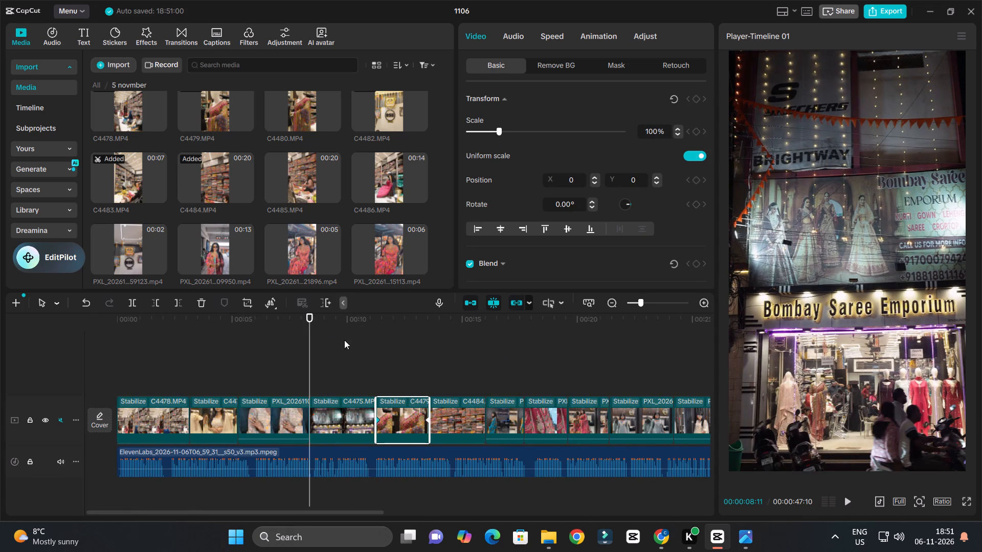
ctrl+scroll(385, 366, up, 4)
click(334, 425)
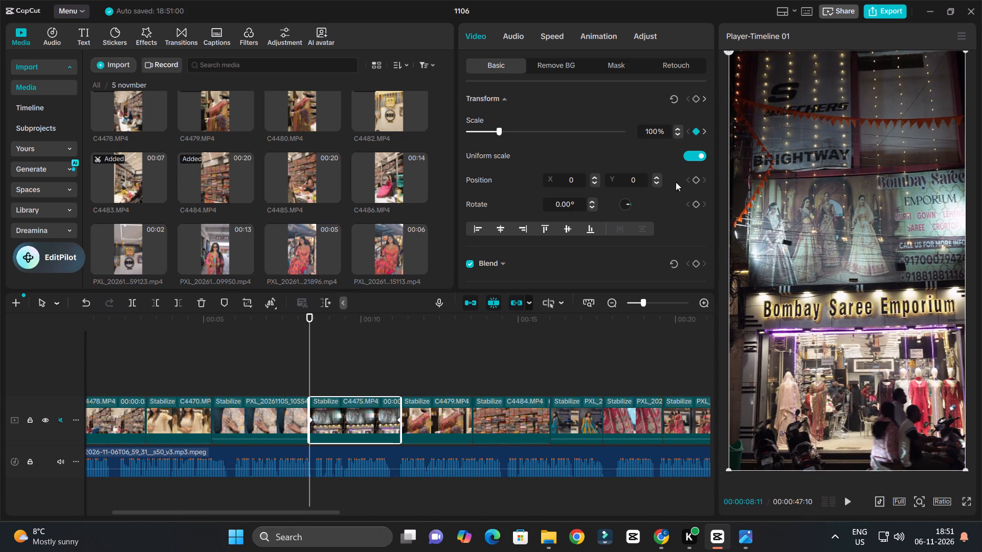
click(694, 177)
drag(377, 324, 377, 323)
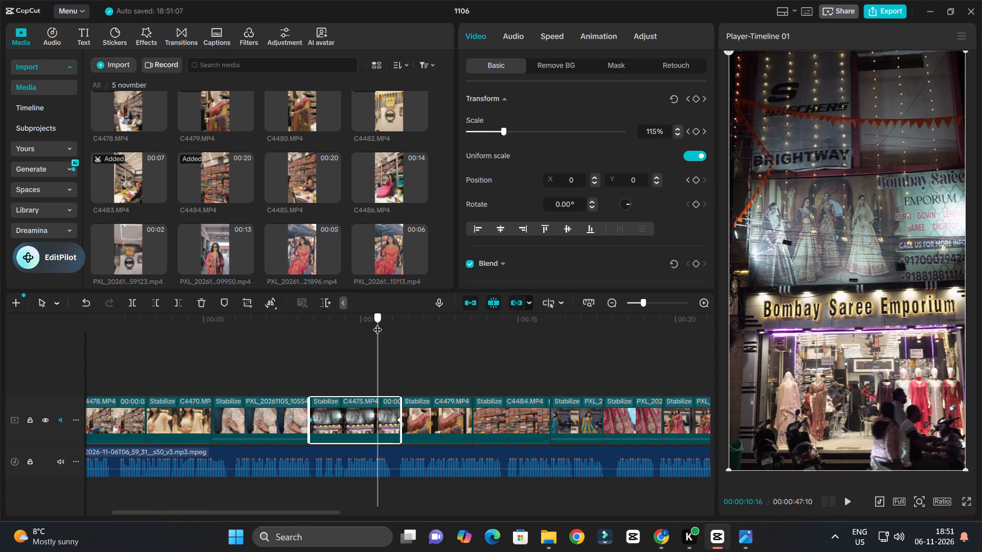
drag(377, 323, 399, 340)
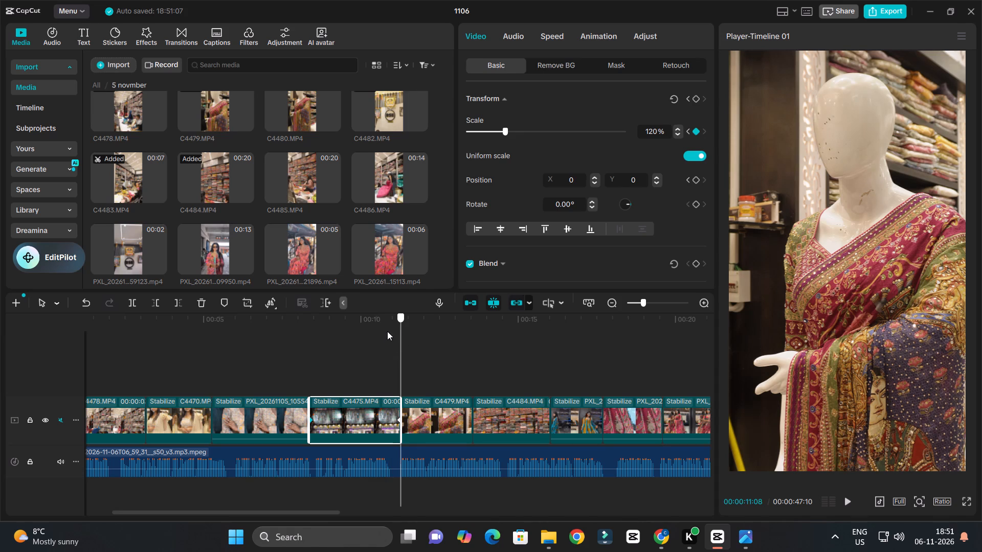
drag(394, 323, 387, 326)
drag(873, 318, 861, 318)
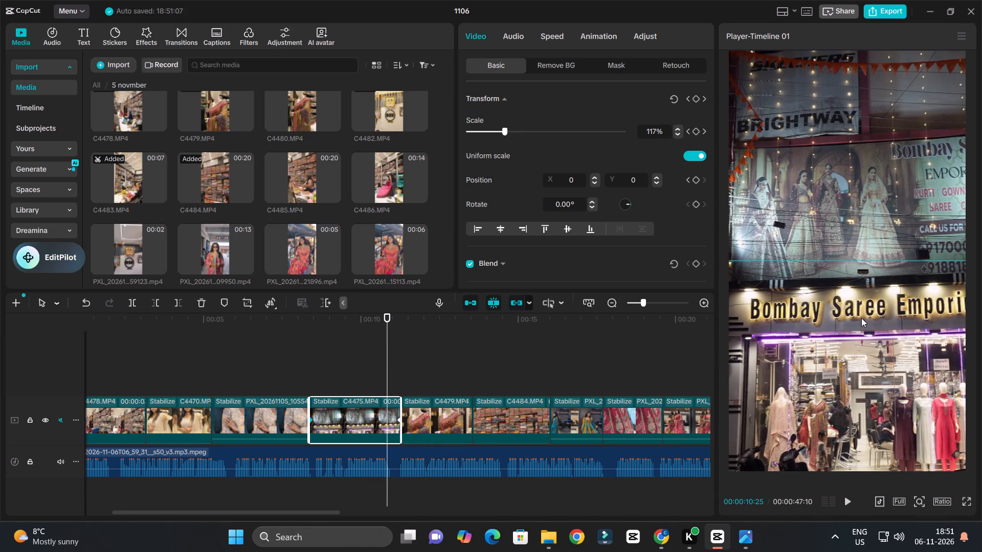
drag(861, 318, 855, 318)
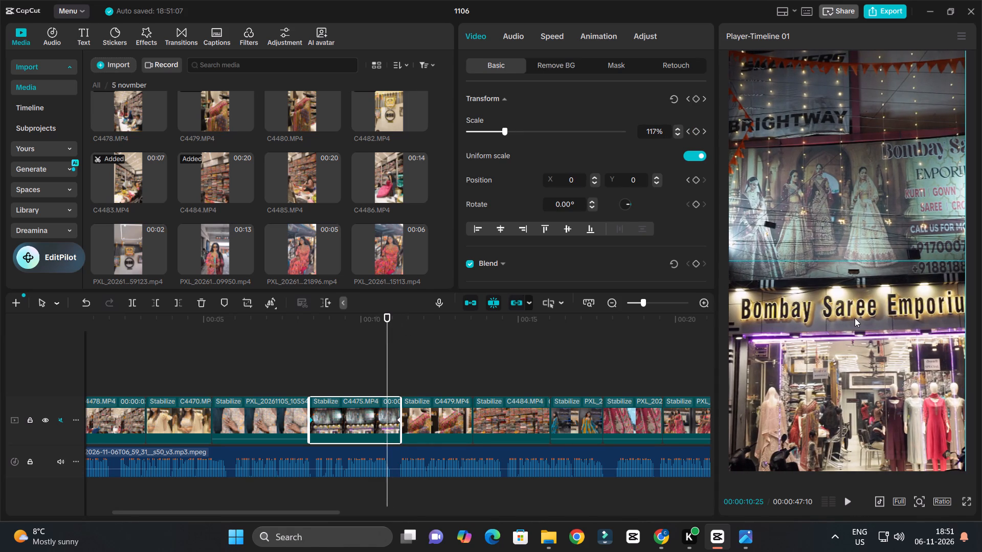
click(859, 310)
drag(385, 419, 439, 435)
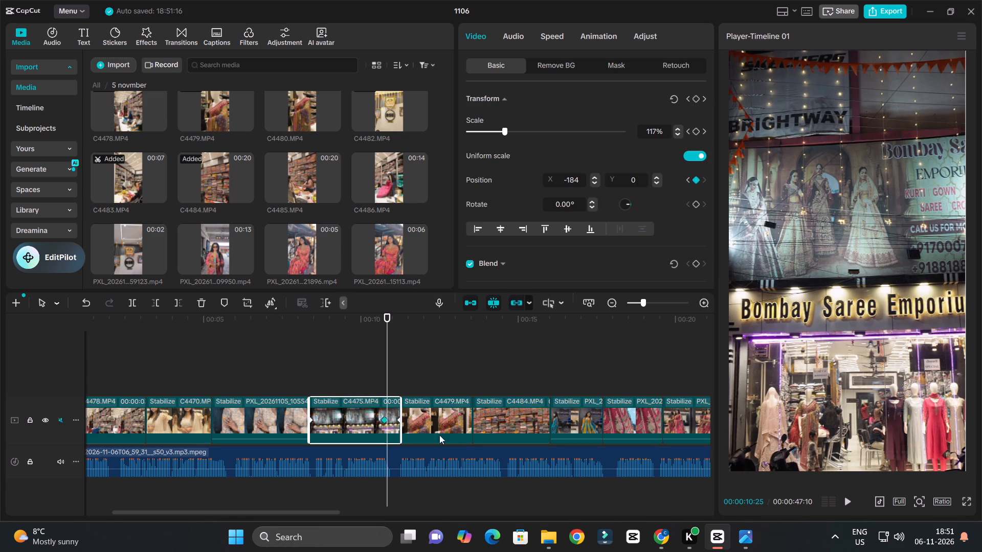
drag(439, 435, 447, 428)
Play back C4475.MP4 and C4479.MP4 to check their zoom and position movement.
click(307, 328)
key(space)
ctrl+scroll(353, 354, down, 4)
ctrl+scroll(391, 378, up, 2)
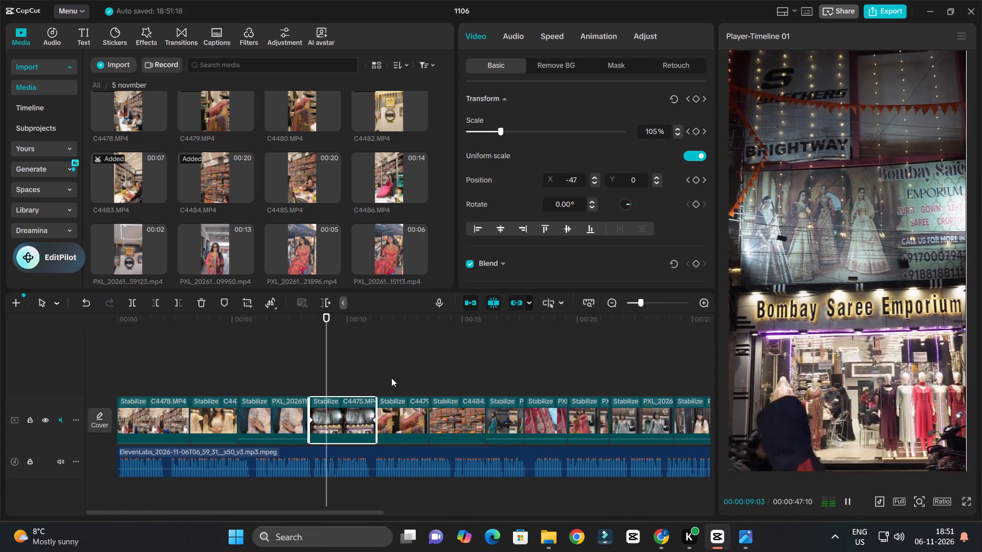
ctrl+scroll(391, 378, up, 2)
ctrl+scroll(391, 378, down, 4)
ctrl+scroll(392, 378, up, 4)
ctrl+scroll(403, 379, down, 4)
ctrl+scroll(403, 379, up, 4)
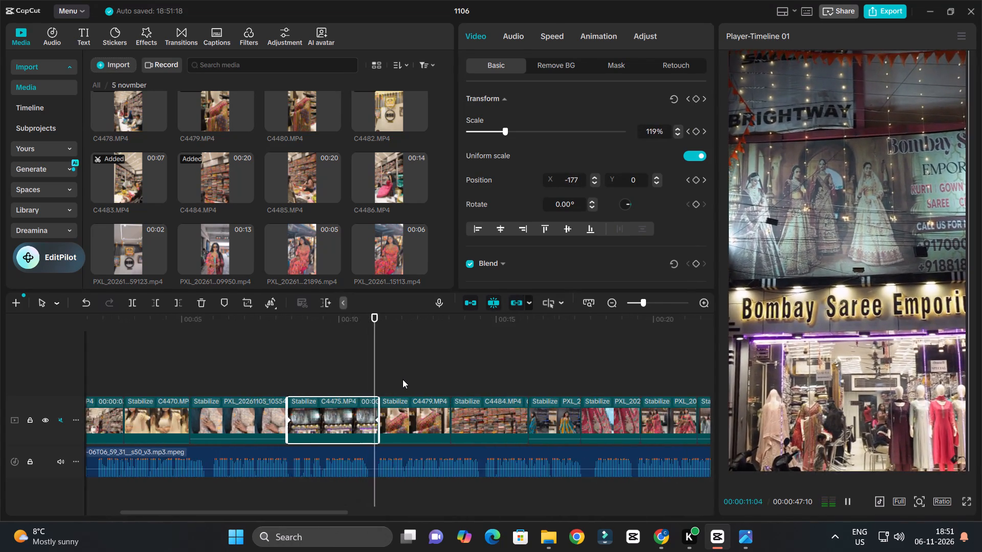
ctrl+scroll(403, 379, down, 6)
key(space)
key(space)
key(space)
click(352, 414)
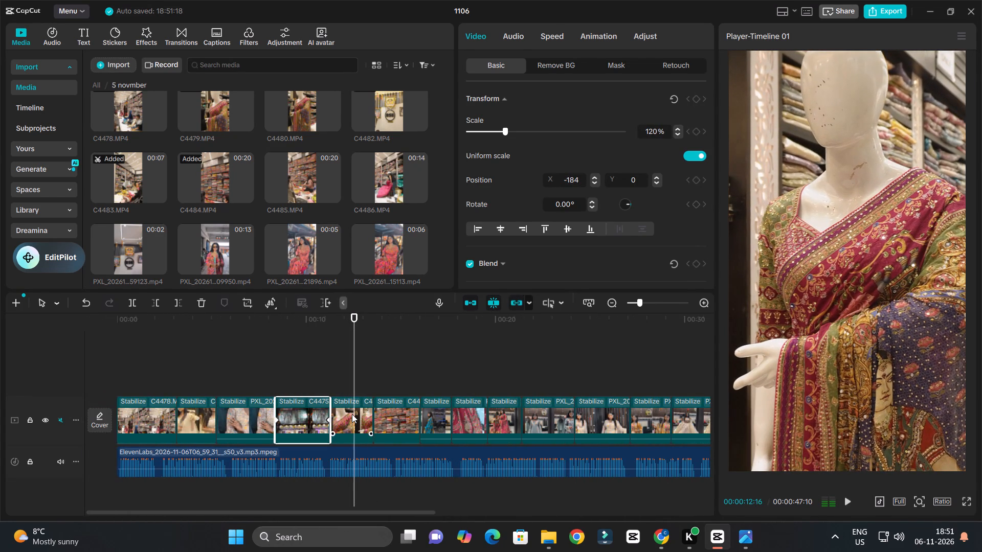
key(space)
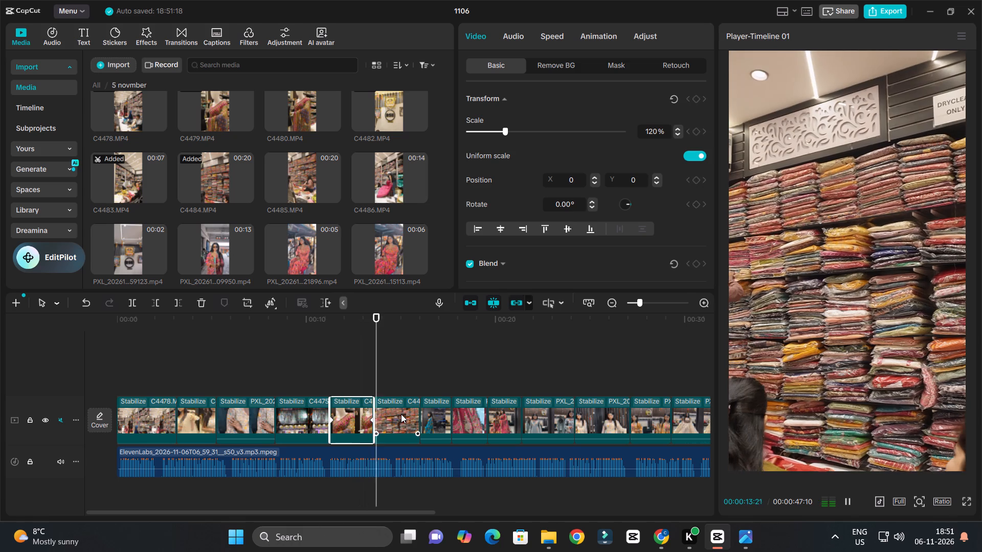
key(space)
Keyframe the sixth clip, C4484.MP4, to scale from 100% at its start to 120% at its end, and preview it.
click(401, 414)
key(Down)
key(Up)
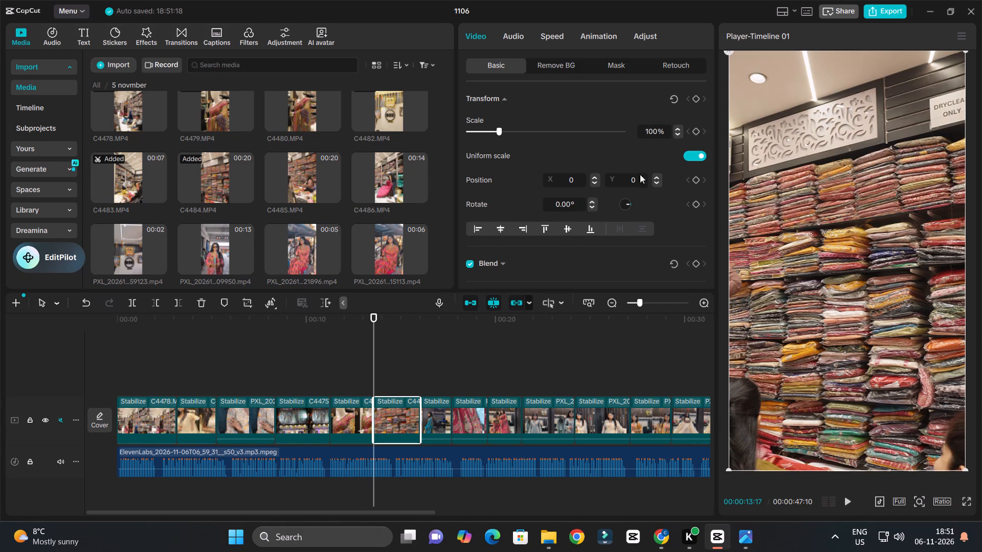
click(699, 130)
key(Down)
drag(658, 134, 617, 130)
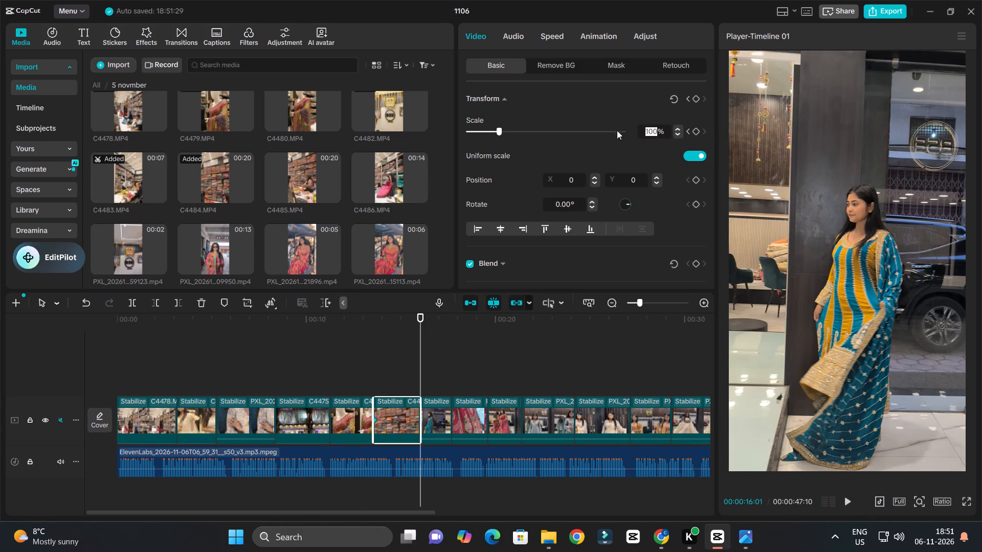
drag(617, 130, 600, 128)
text(120)
key(Return)
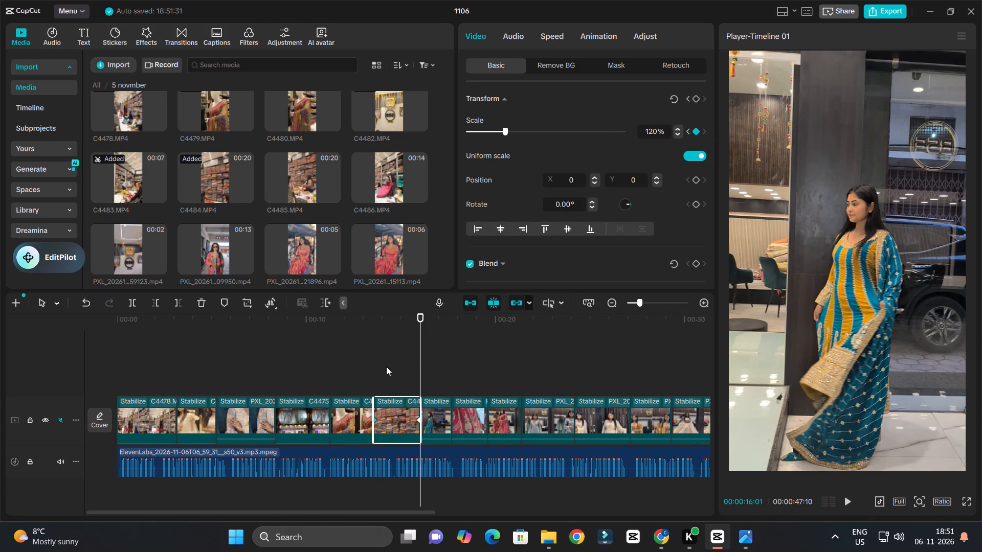
click(372, 324)
key(space)
ctrl+scroll(433, 341, down, 5)
ctrl+scroll(453, 352, up, 3)
ctrl+scroll(453, 352, down, 3)
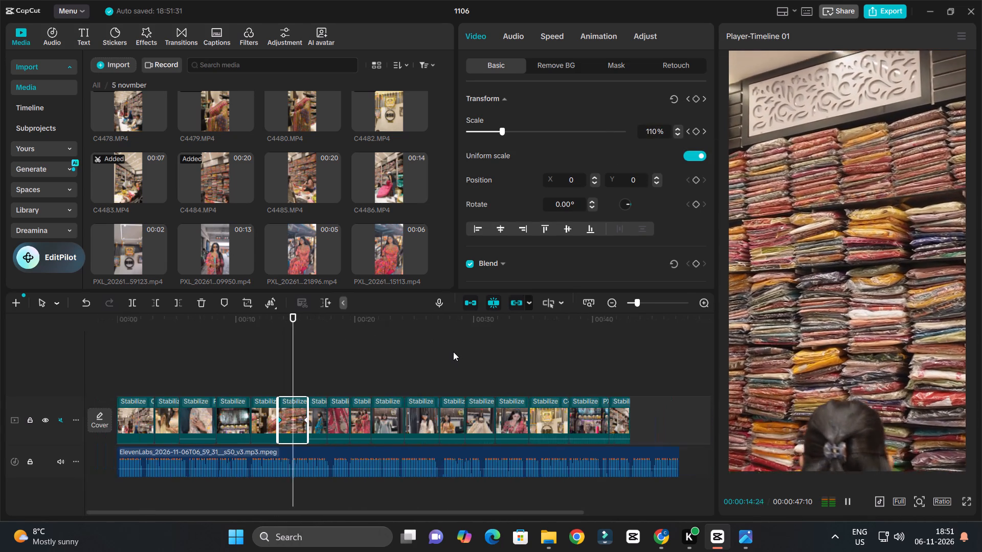
key(space)
ctrl+scroll(293, 397, up, 6)
key(space)
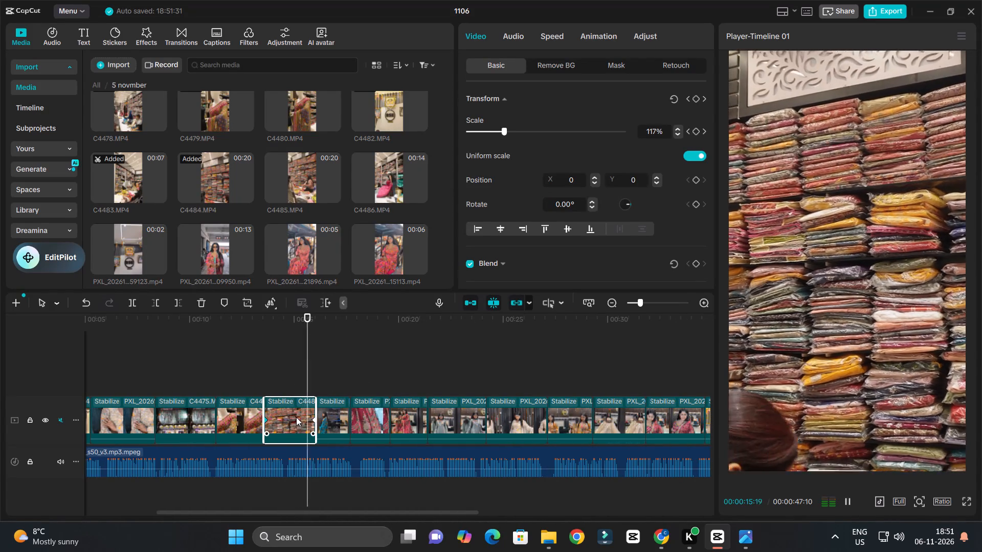
key(space)
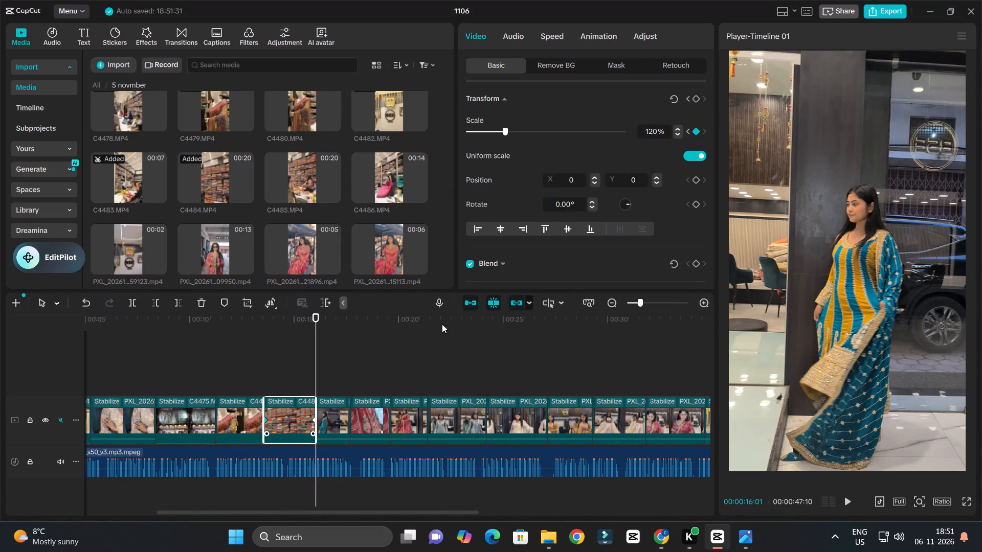
Set the scale keyframe at the end of C4484.MP4 to 110% and preview the clip.
drag(658, 129, 584, 136)
key(1)
text(10)
key(Return)
click(268, 326)
key(space)
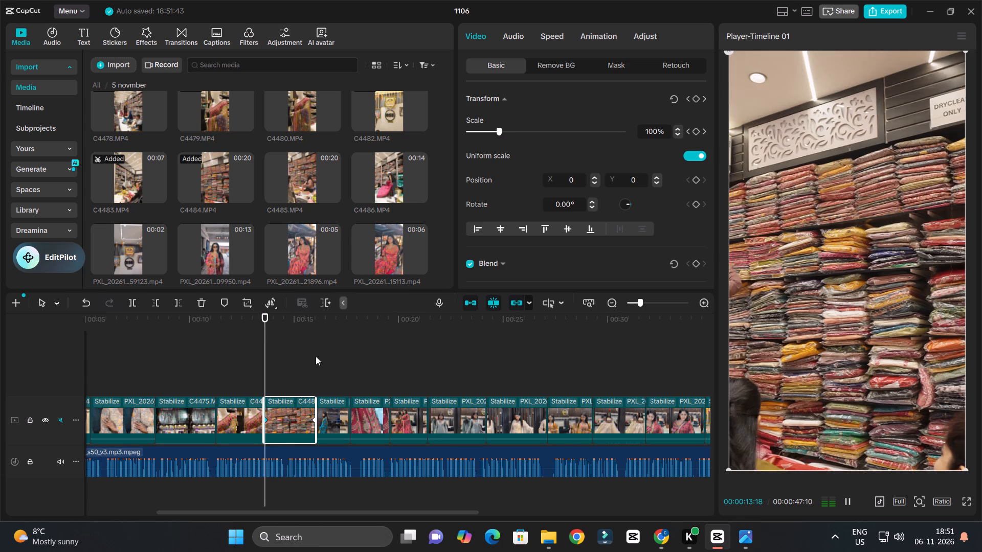
ctrl+scroll(316, 357, down, 3)
ctrl+scroll(333, 372, up, 5)
ctrl+scroll(333, 372, down, 3)
ctrl+scroll(334, 374, up, 3)
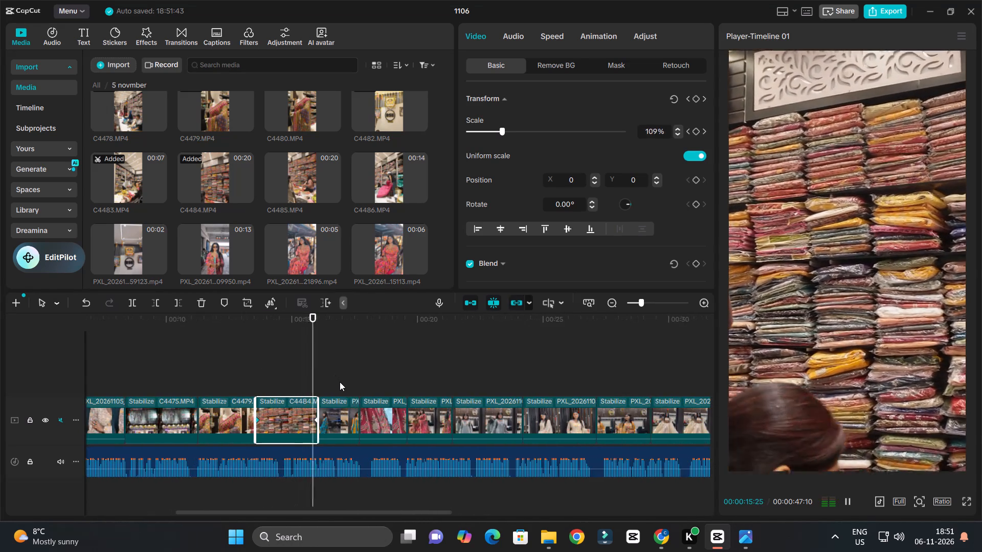
key(space)
key(space)
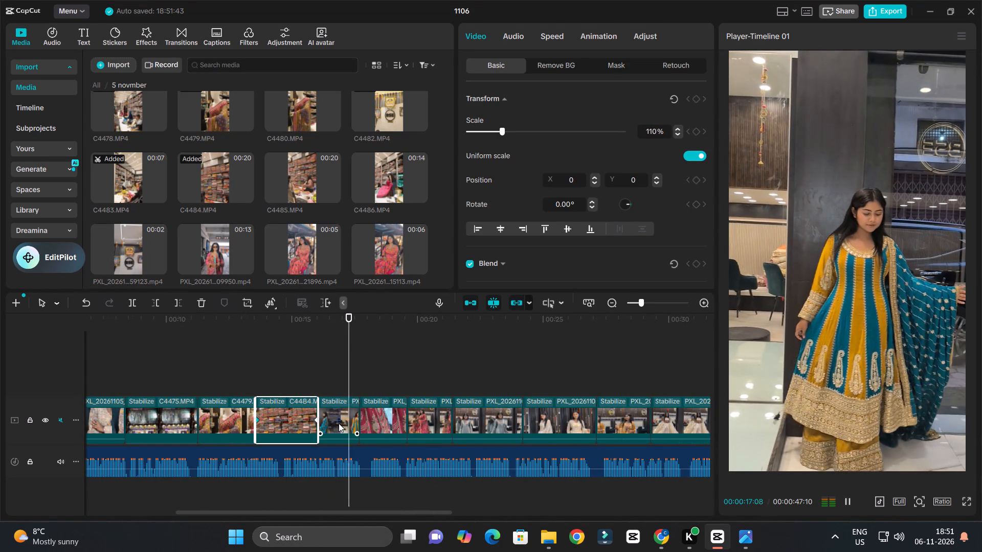
key(space)
Keyframe the seventh clip, showing the teal and yellow outfit, to scale from 100% at its start to 110% at its end, and preview it.
click(339, 423)
key(Down)
key(Up)
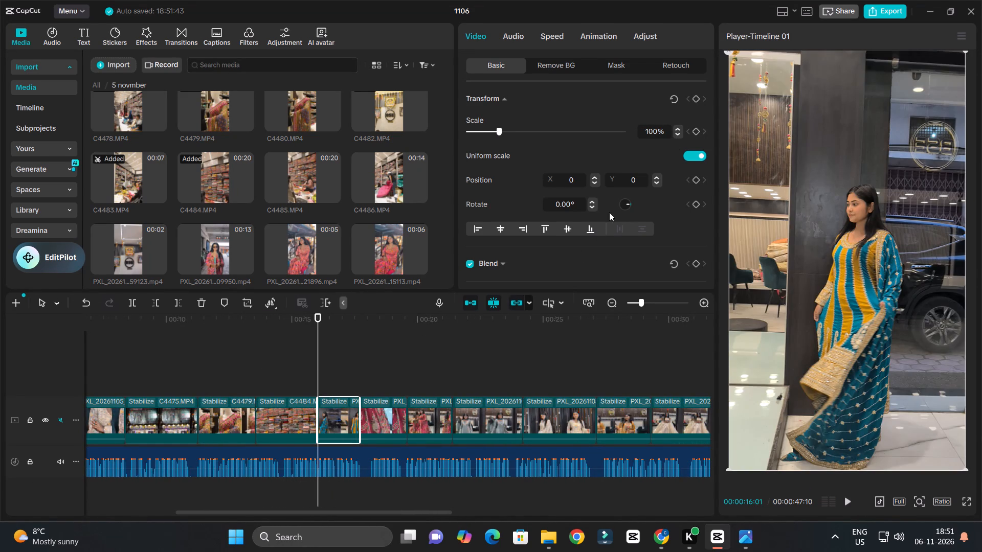
click(696, 130)
key(Down)
drag(659, 132, 590, 133)
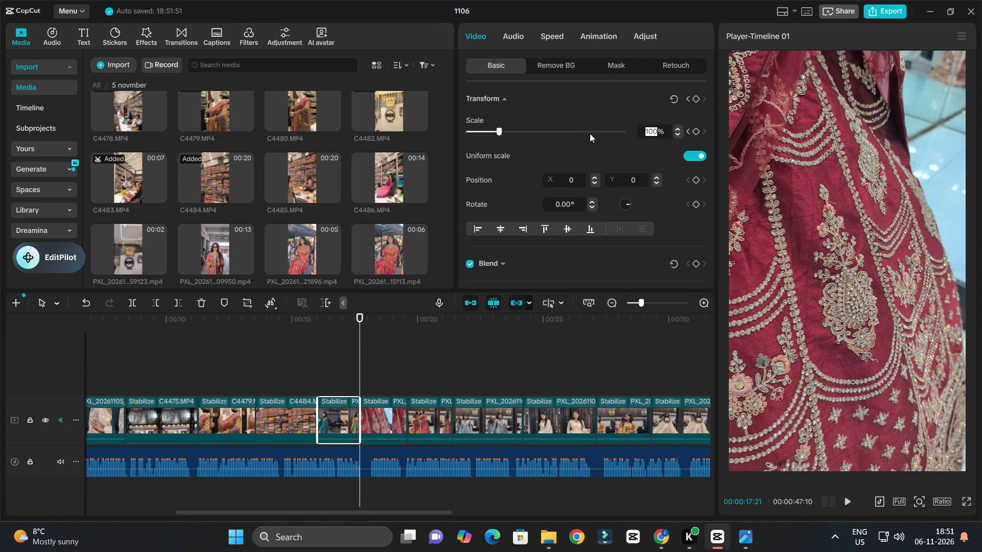
text(110)
key(Return)
click(318, 332)
key(space)
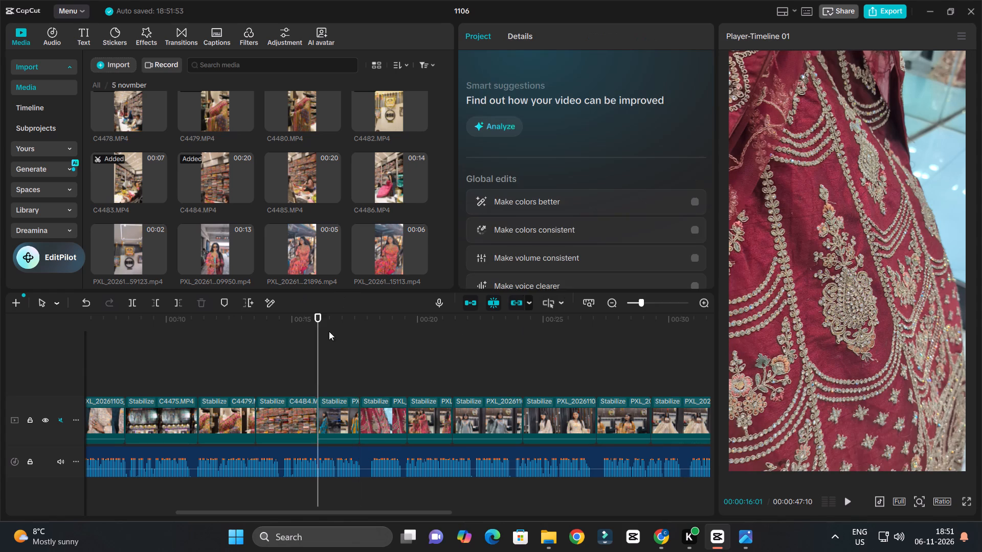
ctrl+scroll(387, 342, down, 4)
ctrl+scroll(422, 352, up, 6)
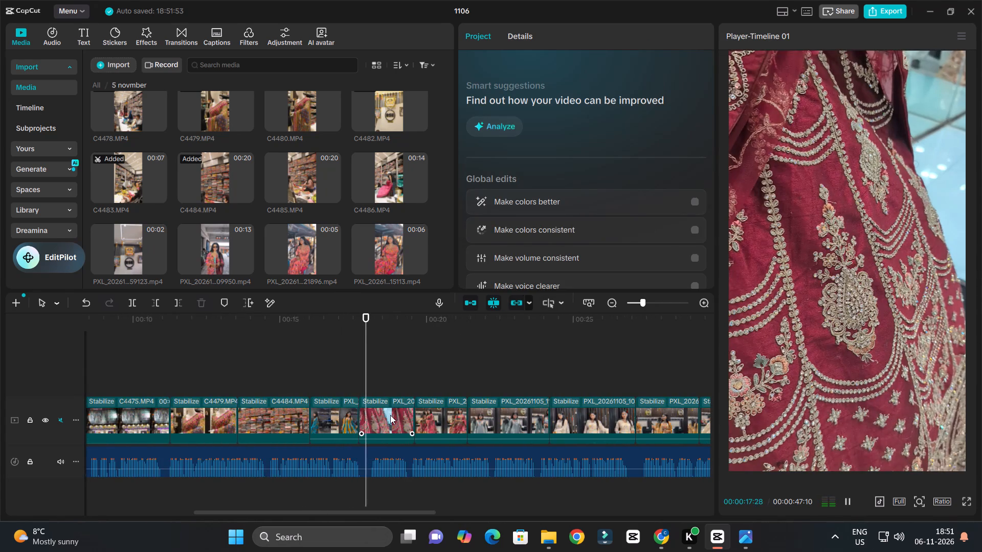
key(space)
Keyframe the eighth clip, the red embroidered fabric close-up, to scale from 100% at its start to 120% at its end, and preview it.
click(390, 418)
key(Down)
key(Up)
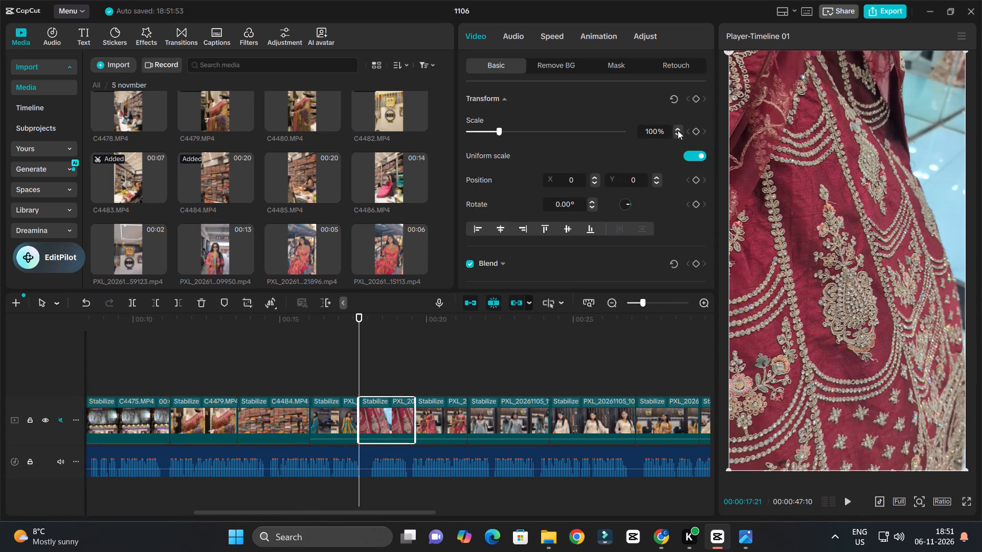
click(694, 131)
key(Down)
drag(658, 133, 618, 128)
text(120)
key(Return)
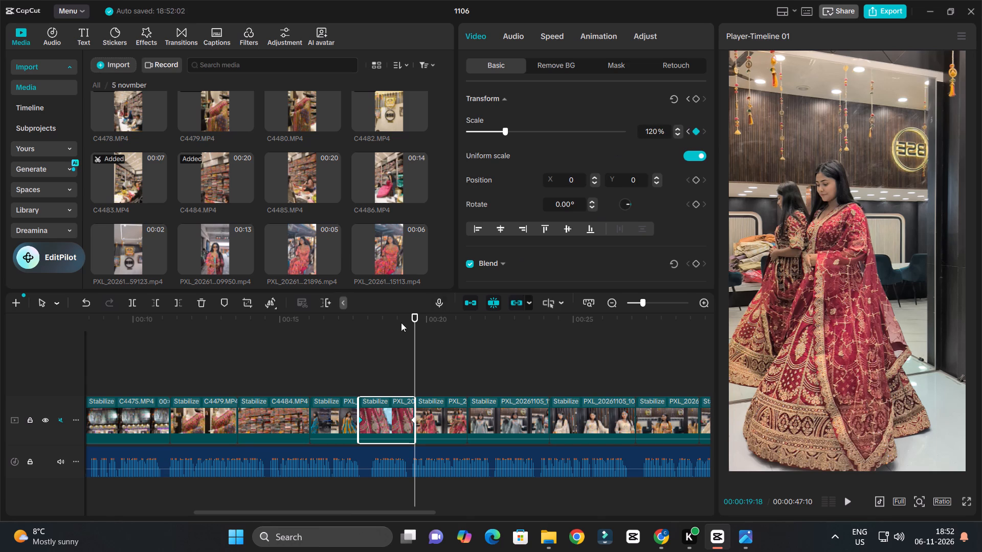
click(354, 327)
key(space)
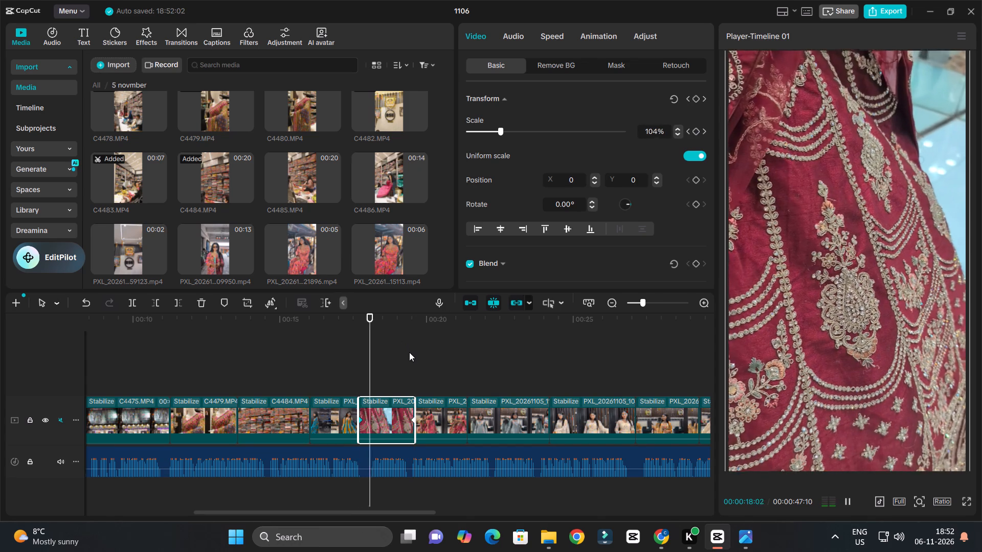
ctrl+scroll(409, 353, down, 3)
ctrl+scroll(429, 354, up, 6)
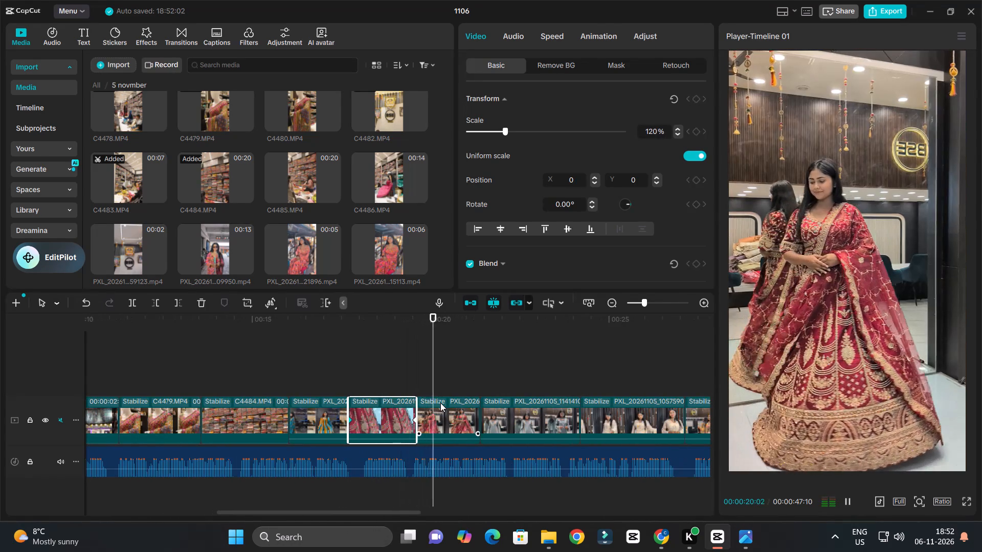
key(space)
Keyframe the ninth clip, the full-length red embroidered lehenga, to scale from 100% at its start to 120% at its end, and preview it.
click(440, 403)
key(Down)
key(Up)
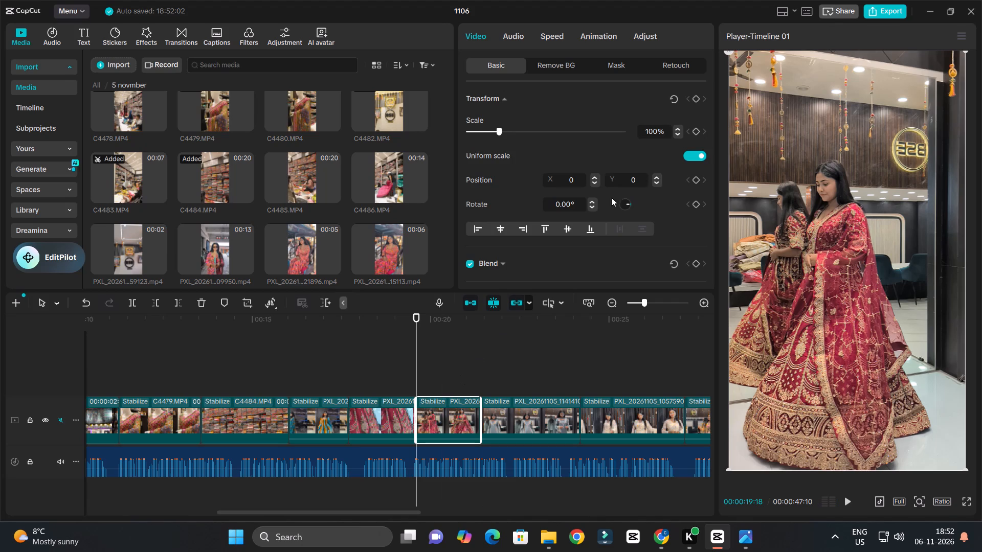
click(698, 133)
key(Down)
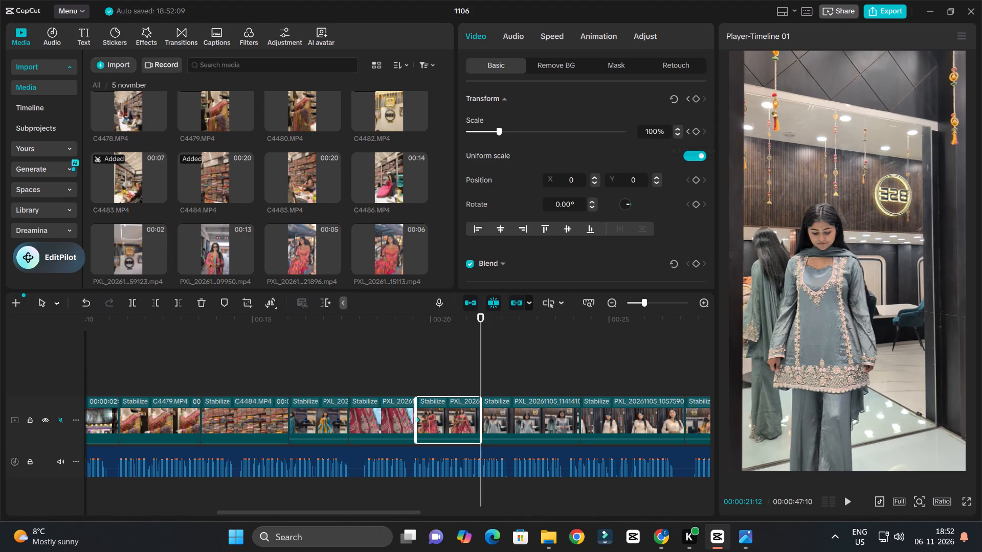
drag(661, 132, 560, 123)
text(120)
key(Return)
click(417, 319)
key(space)
ctrl+scroll(507, 358, down, 3)
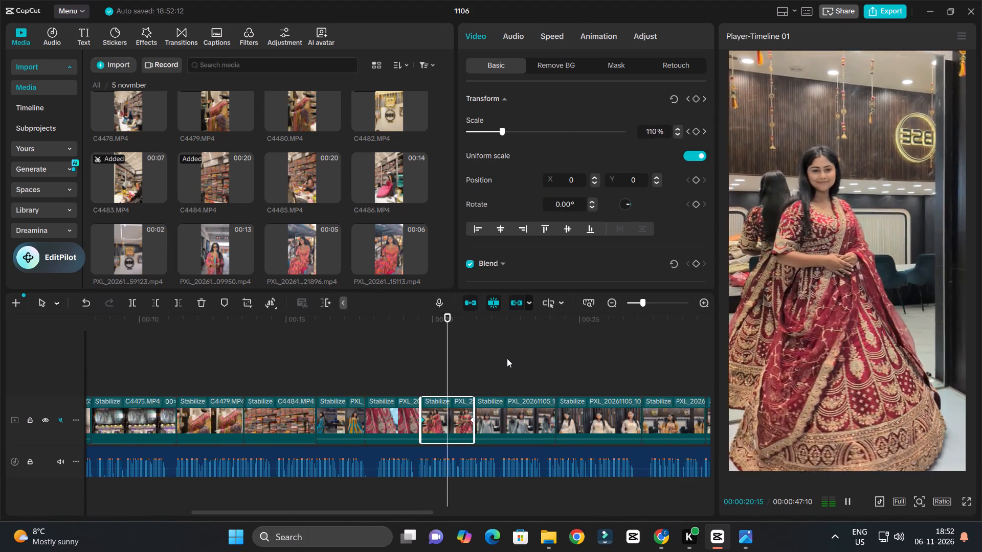
ctrl+scroll(507, 358, up, 5)
key(space)
Keyframe the tenth clip, PXL_20261105_114141030.mp4, to scale from 100% at its start to 120% at its end, and preview it.
click(520, 418)
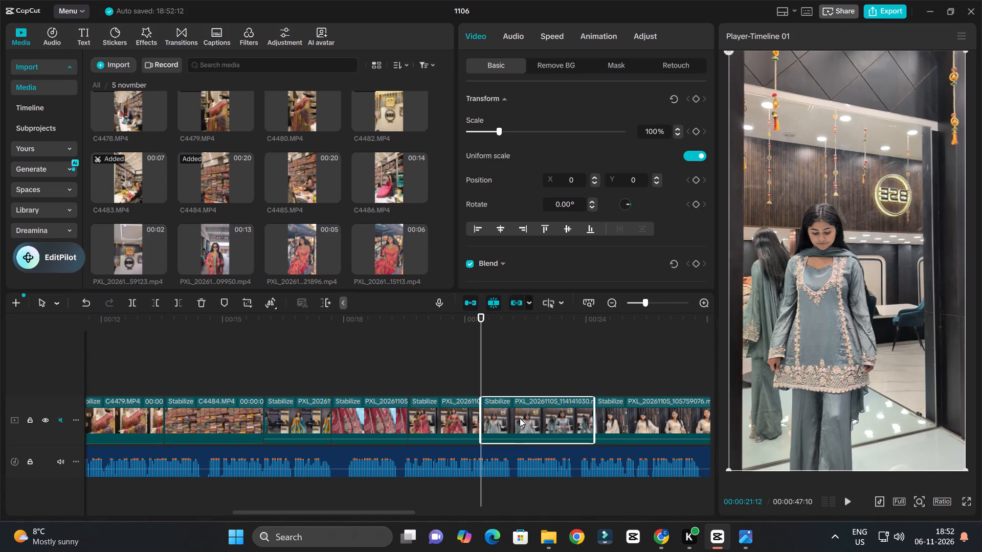
key(Down)
key(Up)
click(695, 127)
key(Down)
drag(658, 132, 566, 122)
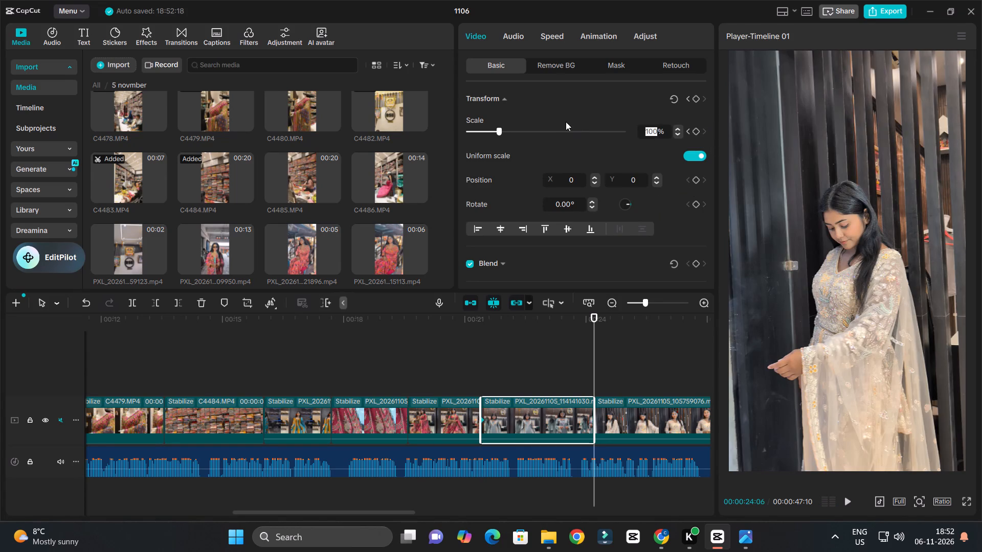
text(120)
key(Return)
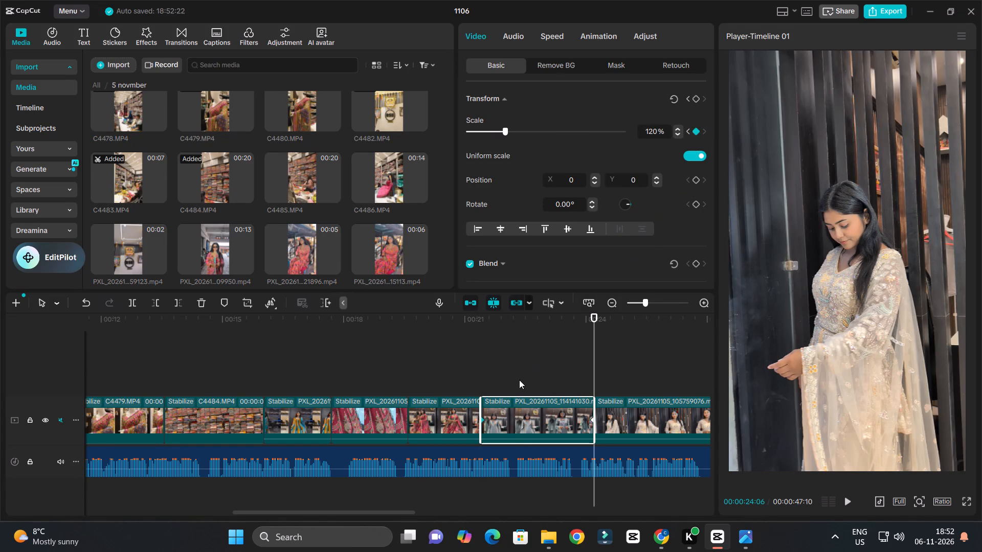
click(477, 325)
key(space)
ctrl+scroll(518, 355, down, 2)
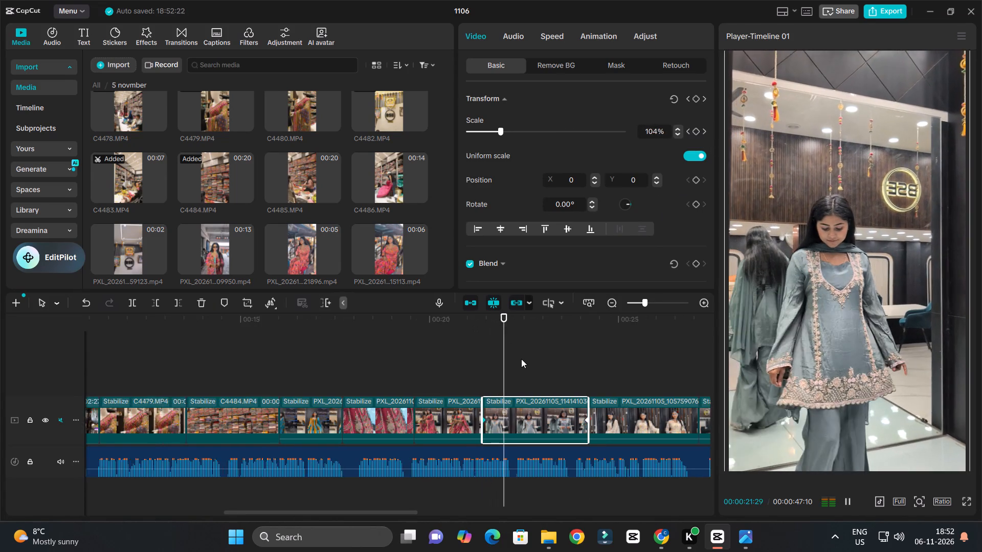
ctrl+scroll(521, 359, down, 1)
ctrl+scroll(527, 362, up, 6)
ctrl+scroll(553, 365, down, 2)
ctrl+scroll(563, 365, up, 3)
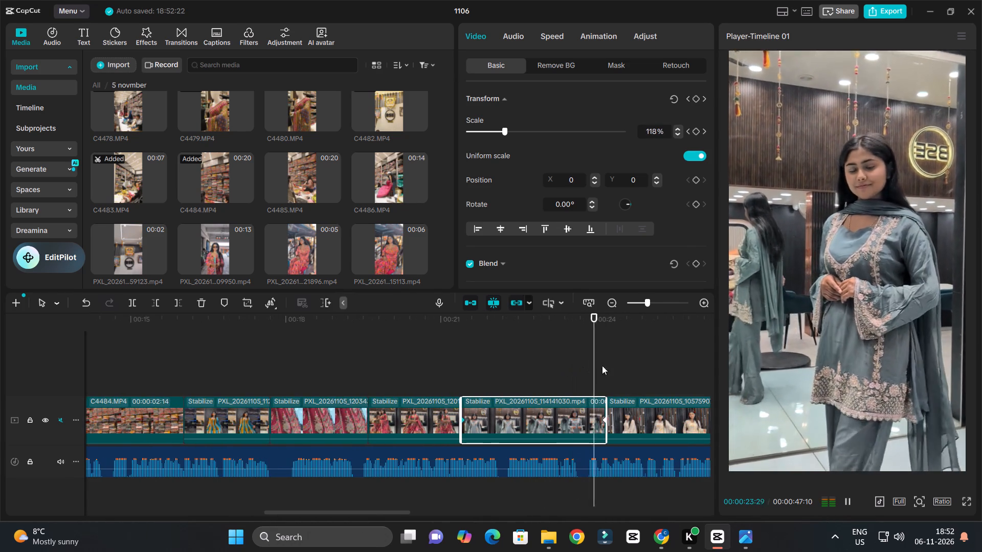
key(space)
Keyframe the eleventh clip, PXL_20261105_105759076.mp4, to scale from 100% at its start to 120% at its end, and preview it.
ctrl+scroll(605, 367, down, 2)
click(626, 401)
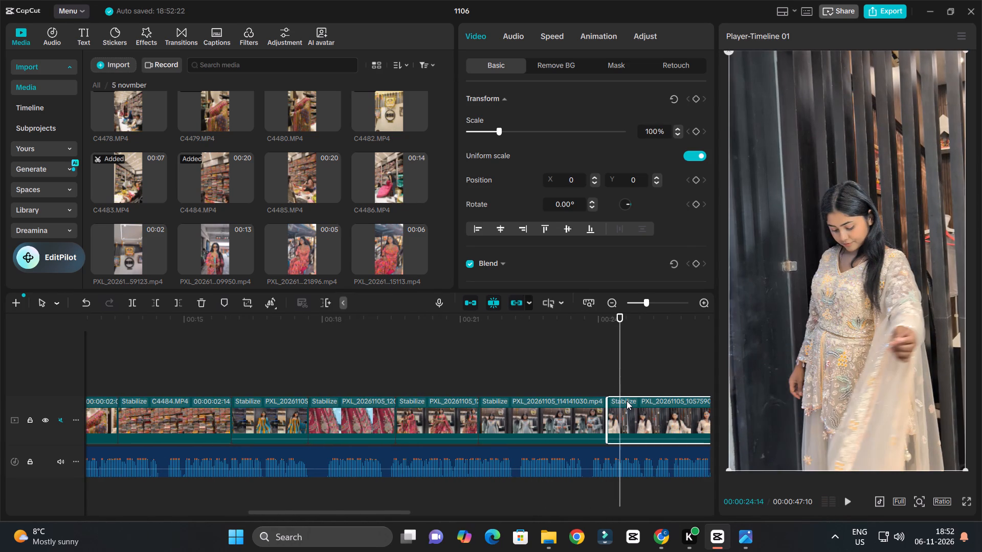
key(Down)
key(Up)
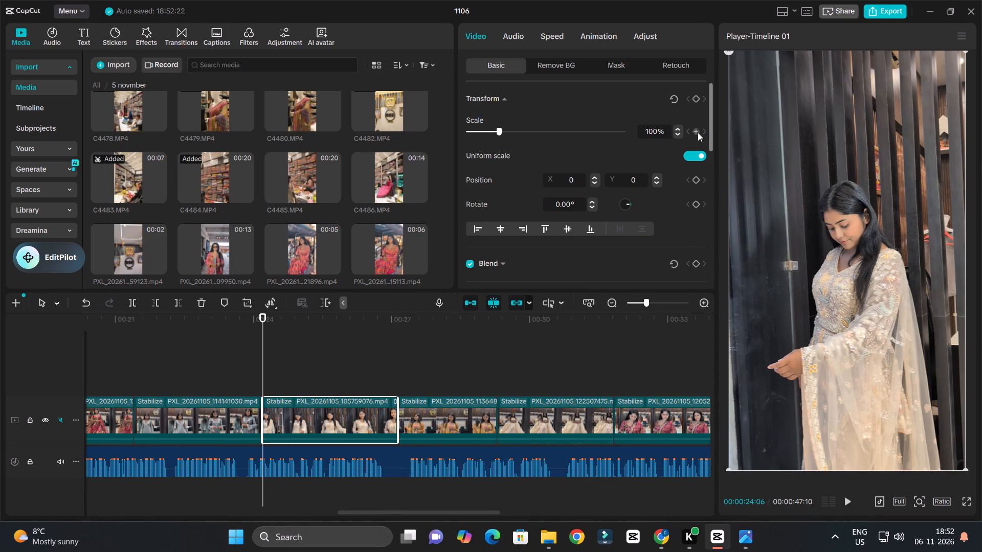
click(698, 132)
key(Down)
drag(660, 134, 593, 116)
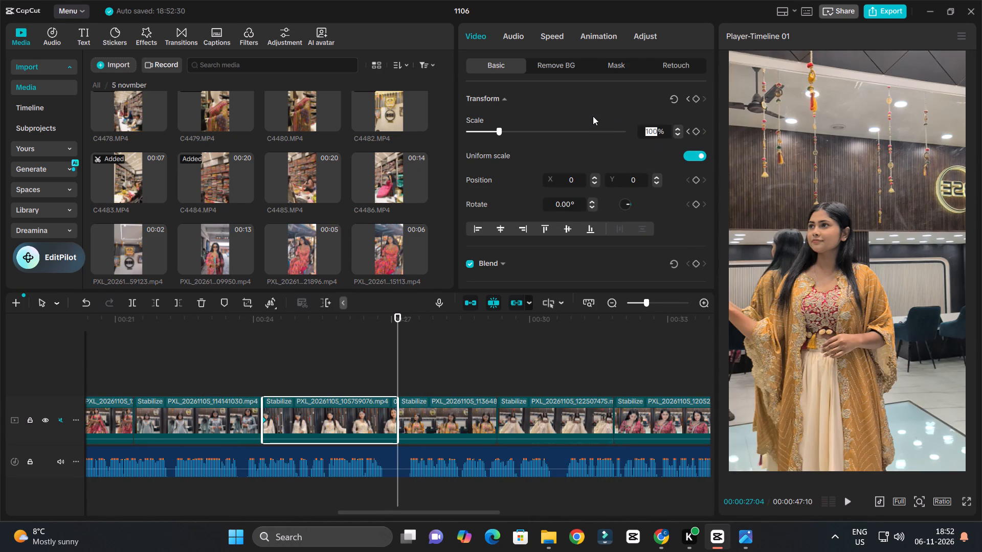
drag(593, 116, 590, 116)
text(120)
key(Return)
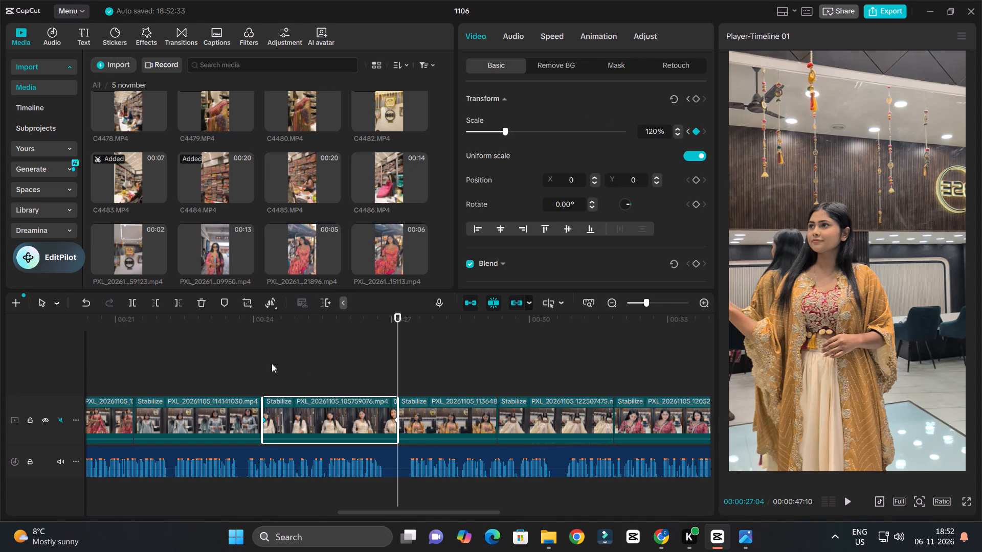
click(261, 323)
key(space)
ctrl+scroll(311, 349, down, 4)
ctrl+scroll(314, 352, up, 8)
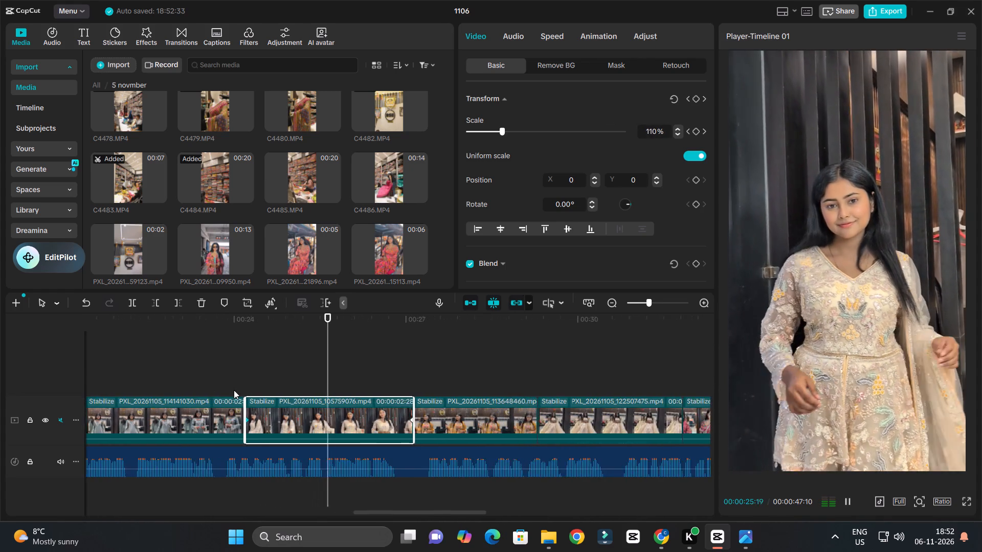
ctrl+scroll(234, 390, down, 3)
ctrl+scroll(326, 397, up, 4)
key(space)
ctrl+scroll(357, 395, down, 3)
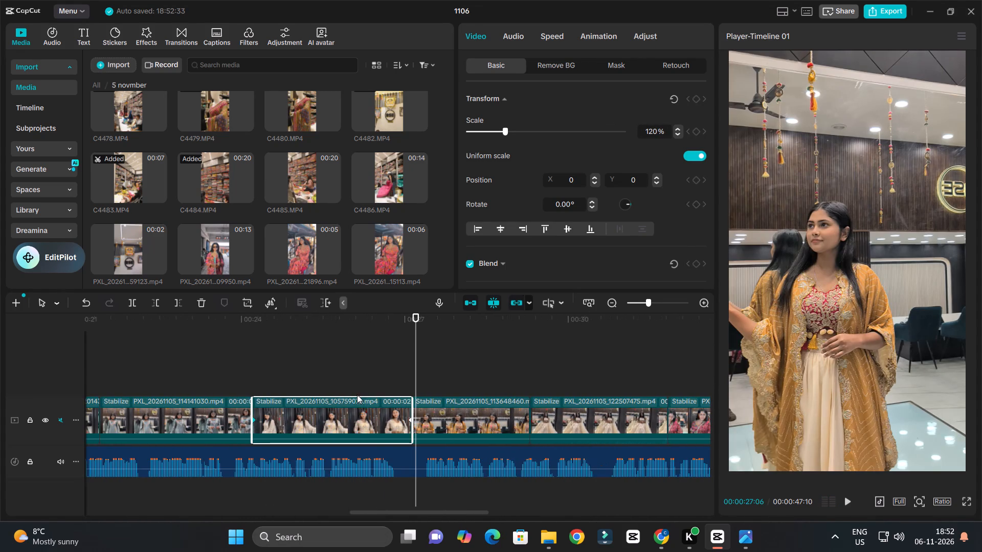
drag(337, 324, 320, 335)
key(space)
key(space)
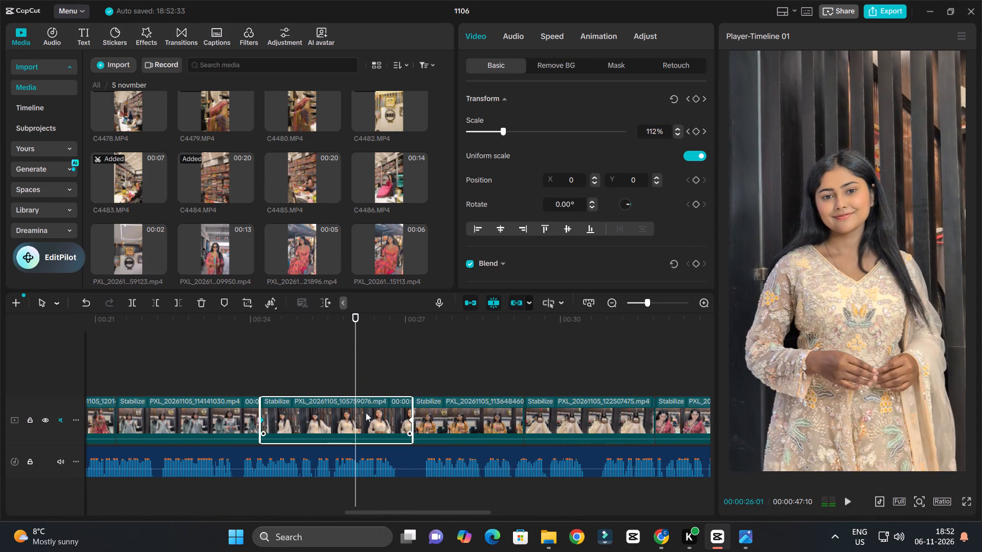
Turn off Stabilize for PXL_20261105_105759076.mp4, the cream embroidered outfit clip, and preview it from its start.
click(366, 412)
scroll(475, 207, down, 2)
click(468, 181)
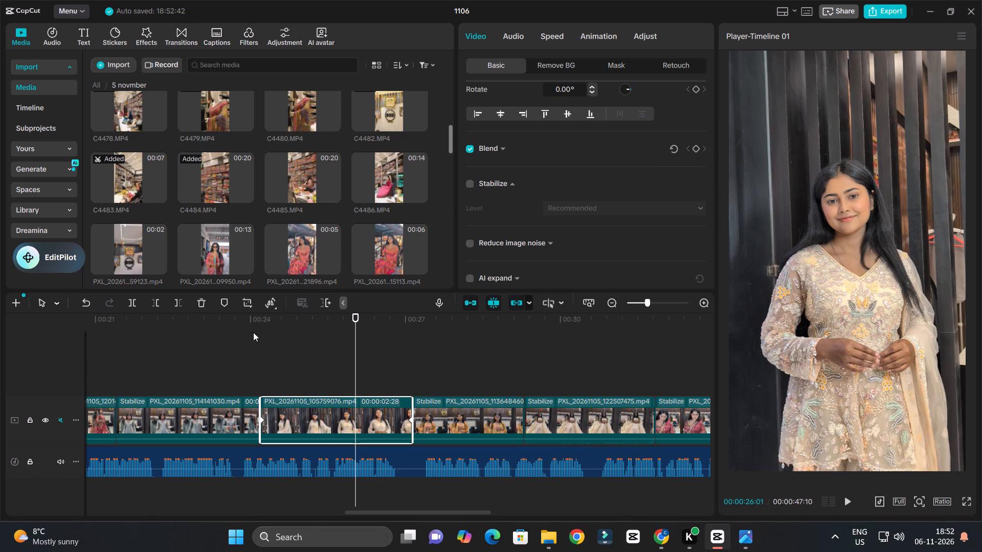
click(256, 323)
key(space)
ctrl+scroll(325, 360, down, 3)
ctrl+scroll(348, 364, up, 2)
ctrl+scroll(348, 364, down, 3)
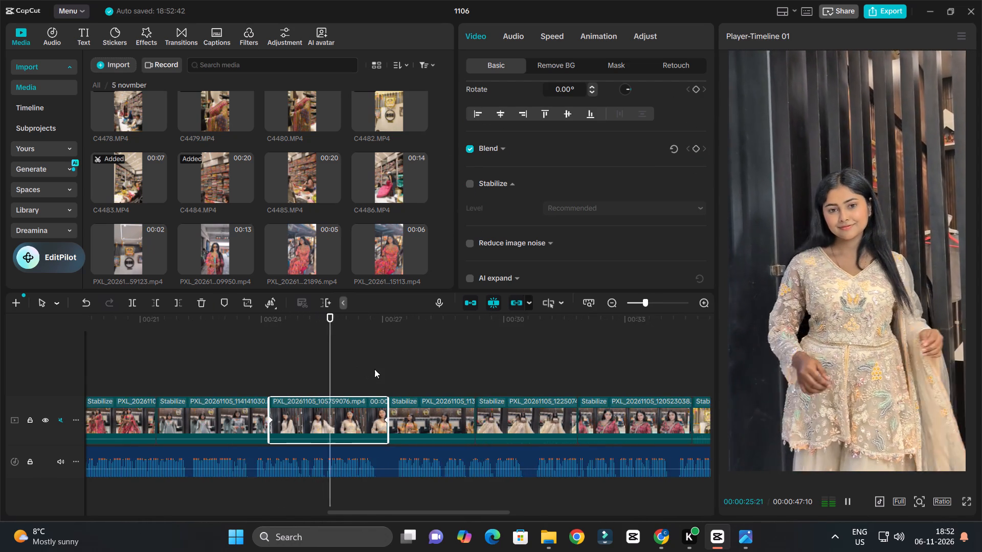
ctrl+scroll(375, 370, up, 3)
ctrl+scroll(375, 370, down, 3)
ctrl+scroll(380, 373, up, 3)
key(space)
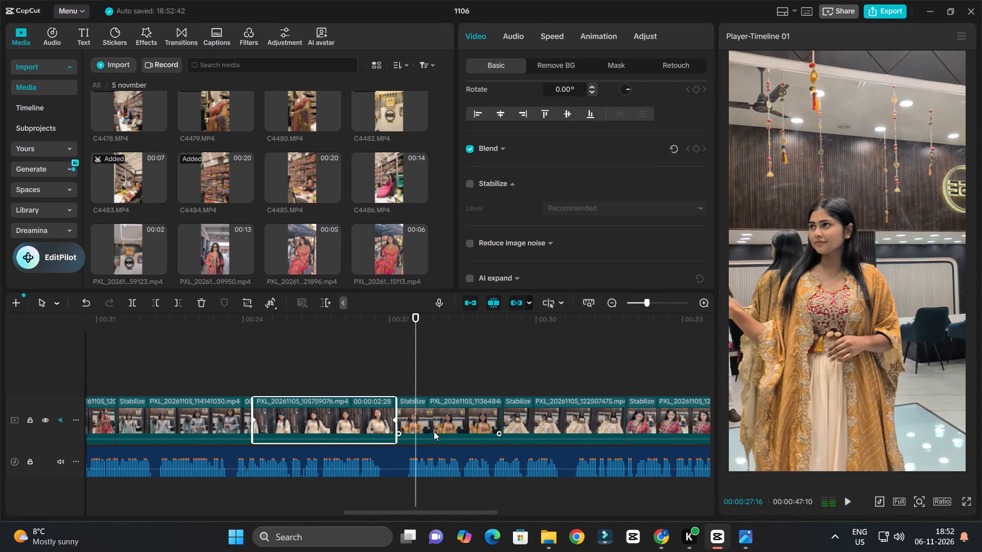
Turn off Stabilize for PXL_20261105_113648460.mp4, the mustard outfit clip, and preview it from its start.
key(space)
key(space)
click(447, 430)
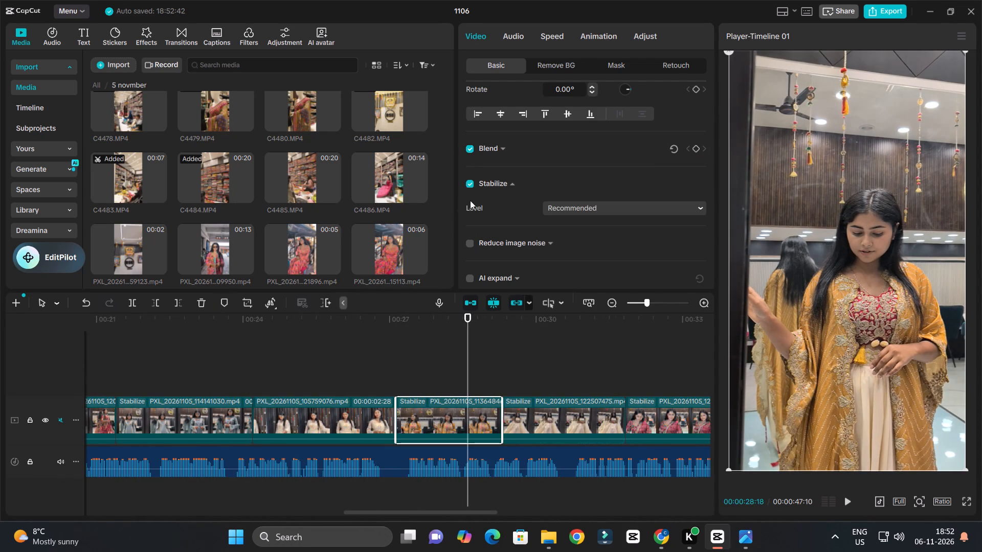
click(473, 186)
click(398, 327)
key(space)
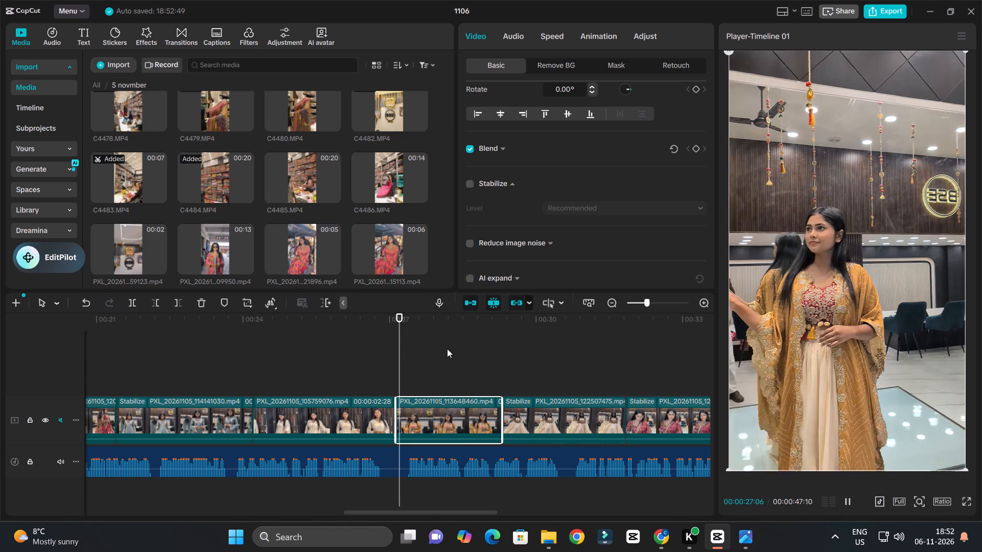
ctrl+scroll(447, 349, up, 5)
key(space)
key(space)
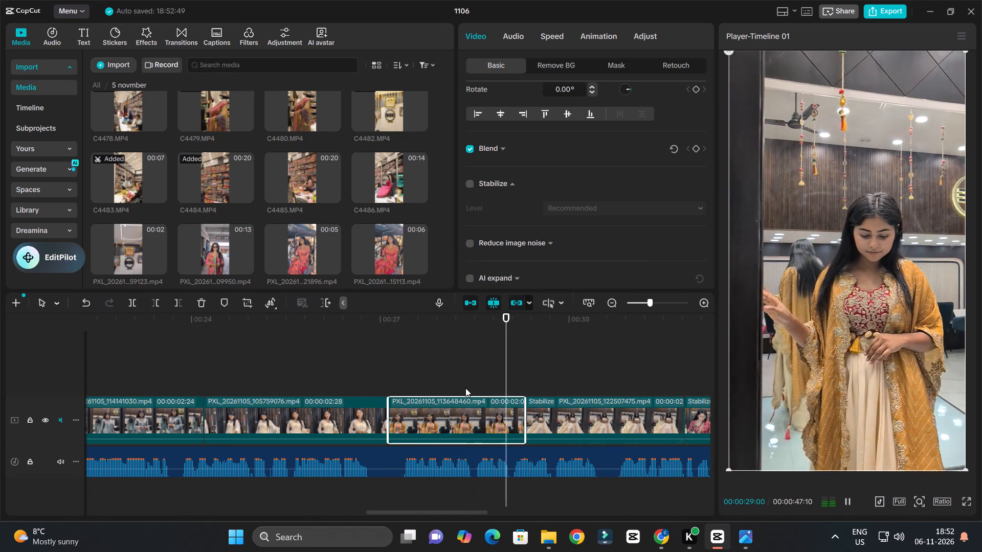
key(space)
key(space)
ctrl+scroll(515, 386, down, 3)
key(space)
Keyframe PXL_20261105_122507475.mp4, the cream gown clip, to scale from 100% at its start to 110% at its end, and preview it.
click(566, 412)
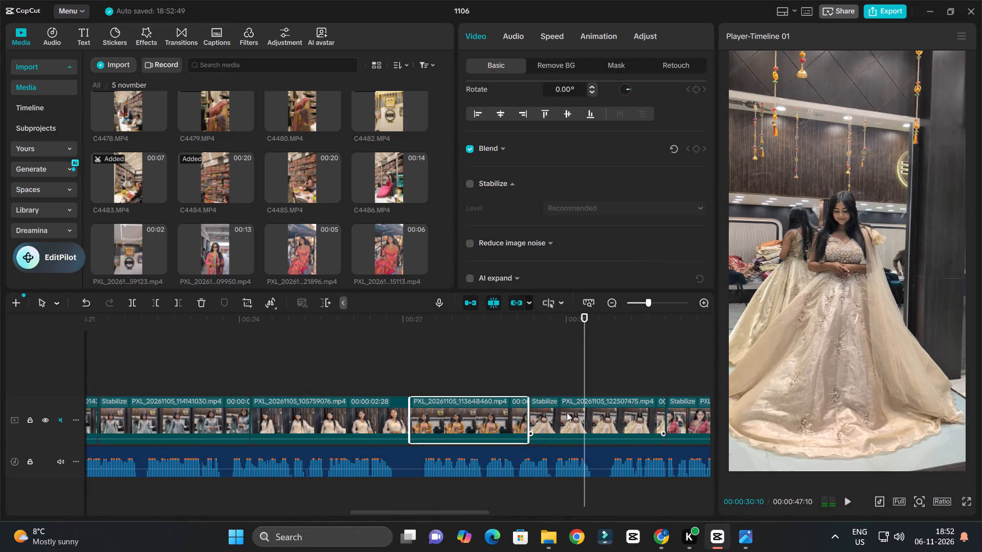
key(Down)
key(Up)
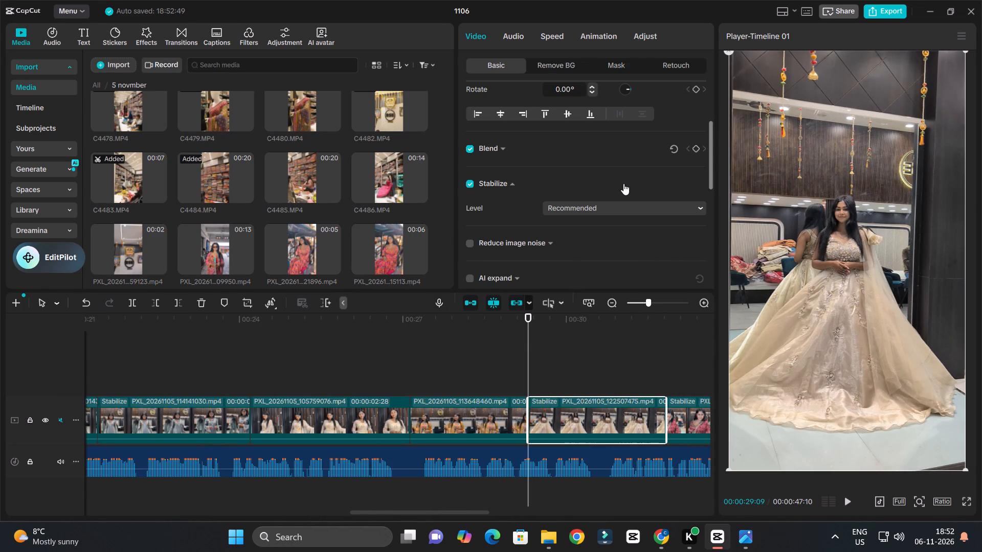
scroll(623, 182, up, 3)
click(695, 131)
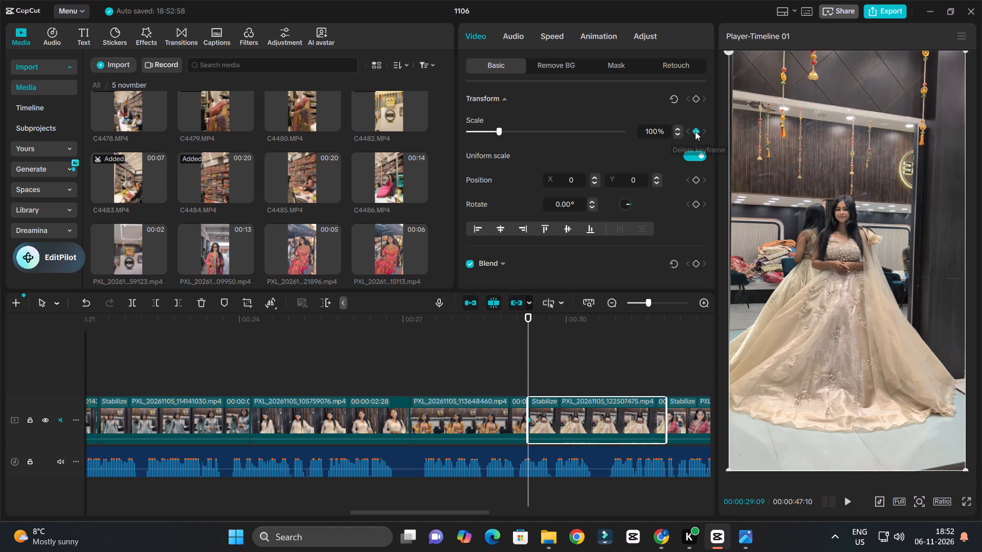
key(Down)
drag(658, 130, 586, 130)
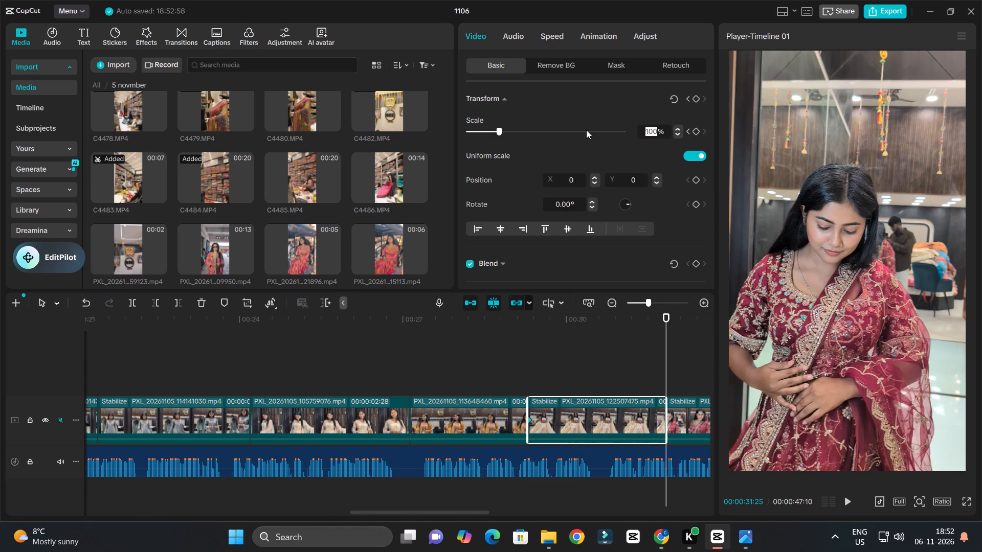
text(110)
key(Return)
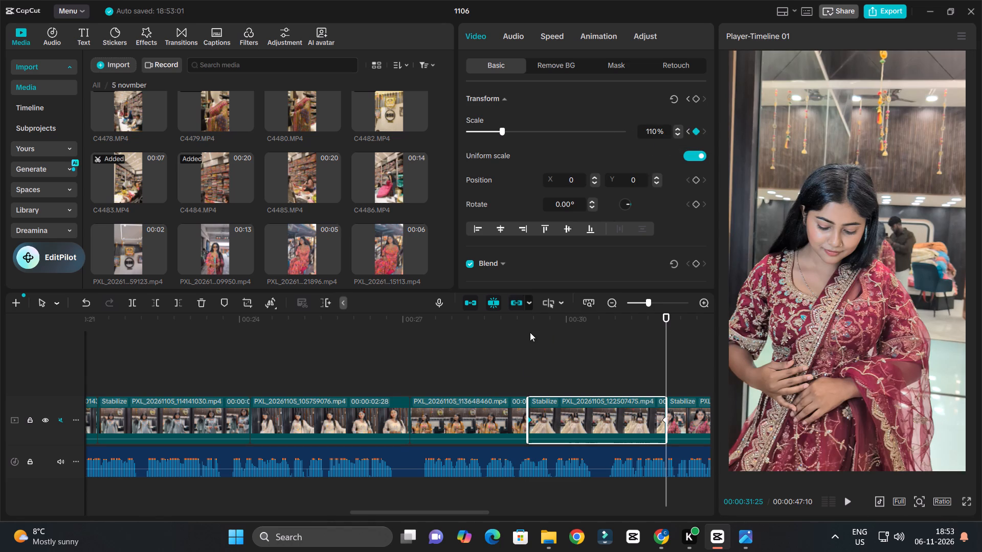
click(530, 332)
key(space)
key(space)
ctrl+scroll(543, 360, down, 6)
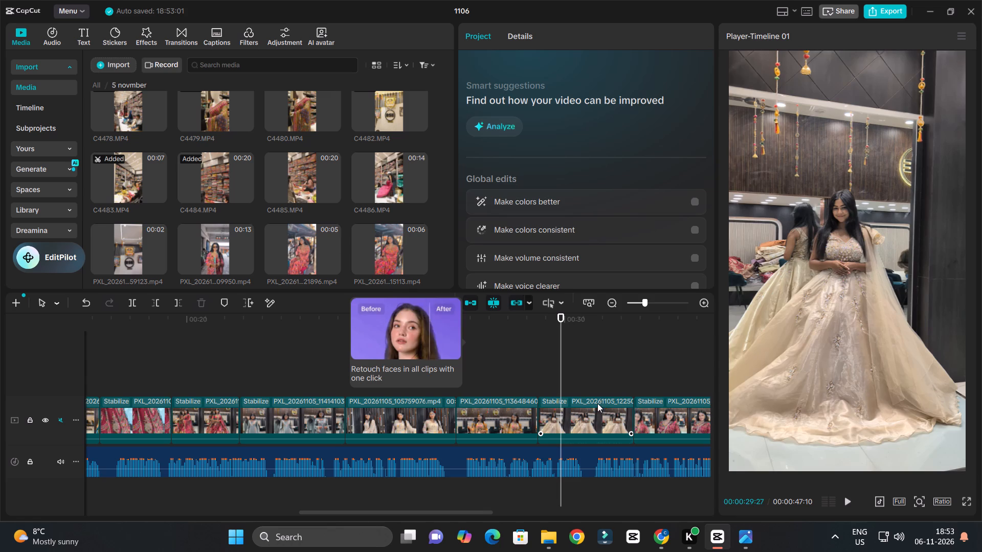
key(space)
ctrl+scroll(607, 406, up, 7)
key(space)
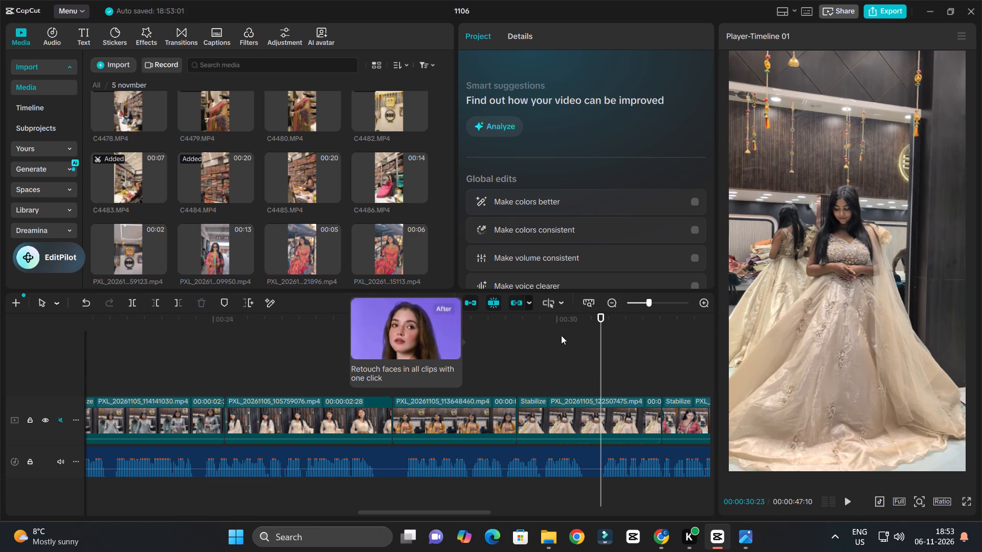
Play on through the red outfit clip, PXL_20261105_120523038.mp4, into C4482.MP4 to review their motion.
key(space)
scroll(593, 370, down, 4)
ctrl+scroll(593, 370, up, 4)
ctrl+scroll(593, 371, down, 3)
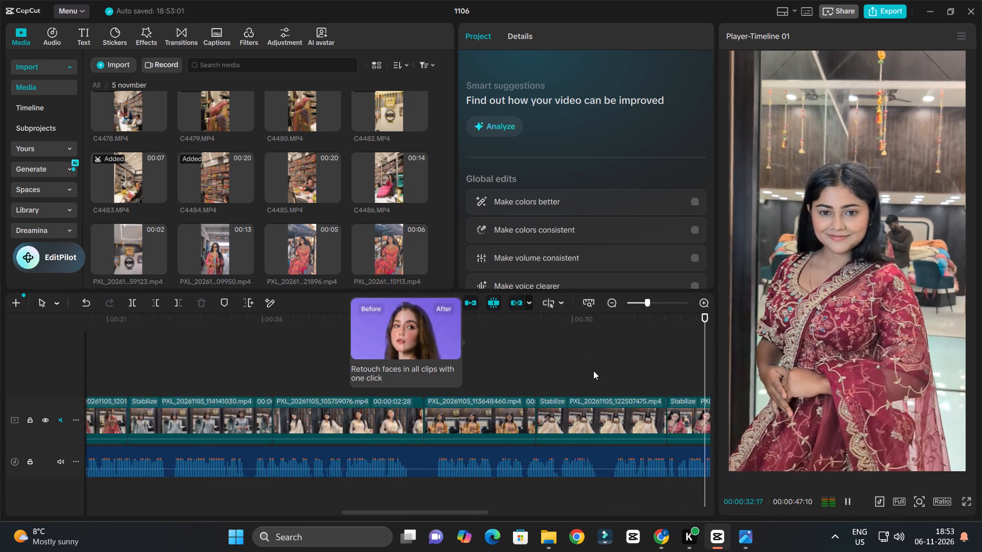
ctrl+scroll(593, 371, down, 5)
ctrl+scroll(363, 392, up, 4)
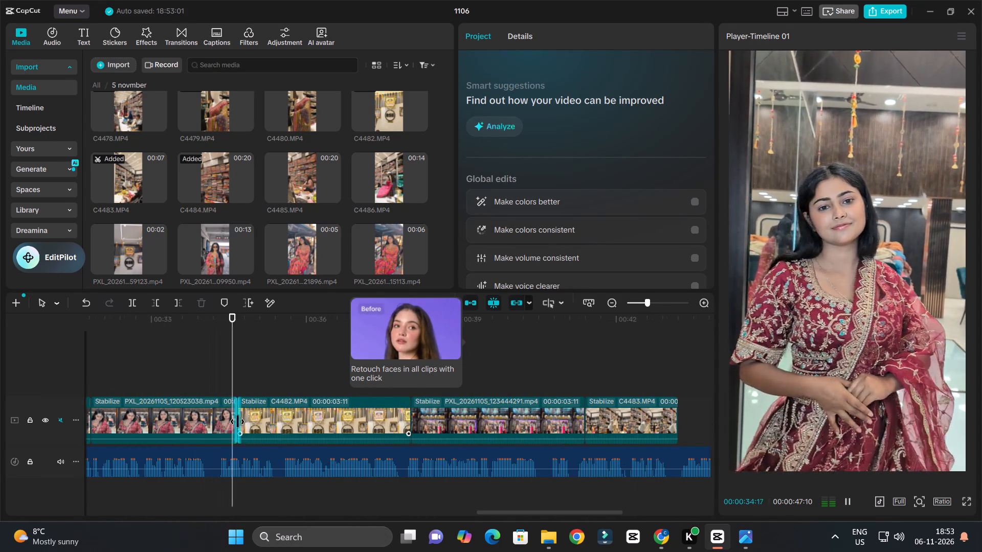
key(space)
key(space)
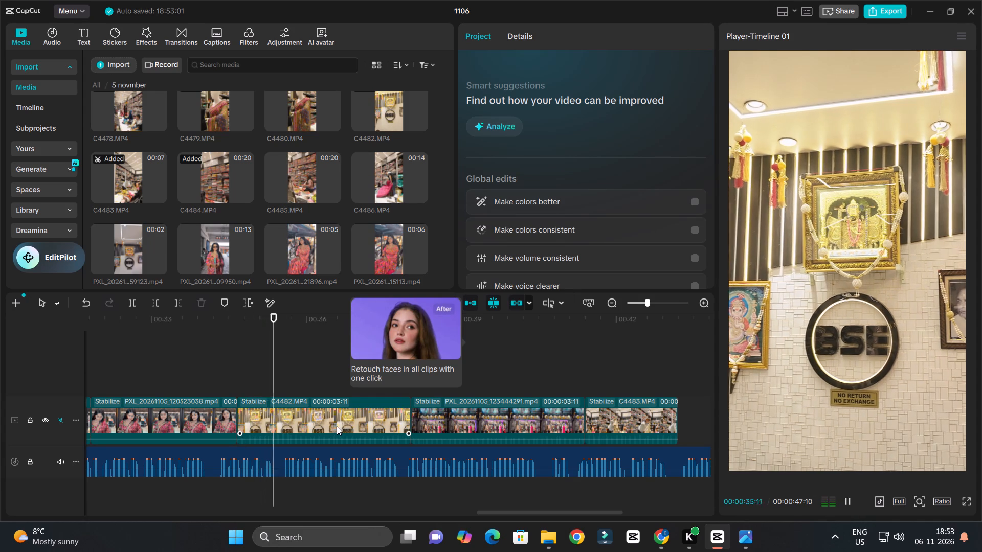
key(space)
Keyframe C4482.MP4, the BSE logo wall clip, to scale from 100% at its start to 120% at its end.
click(338, 427)
key(Down)
key(Up)
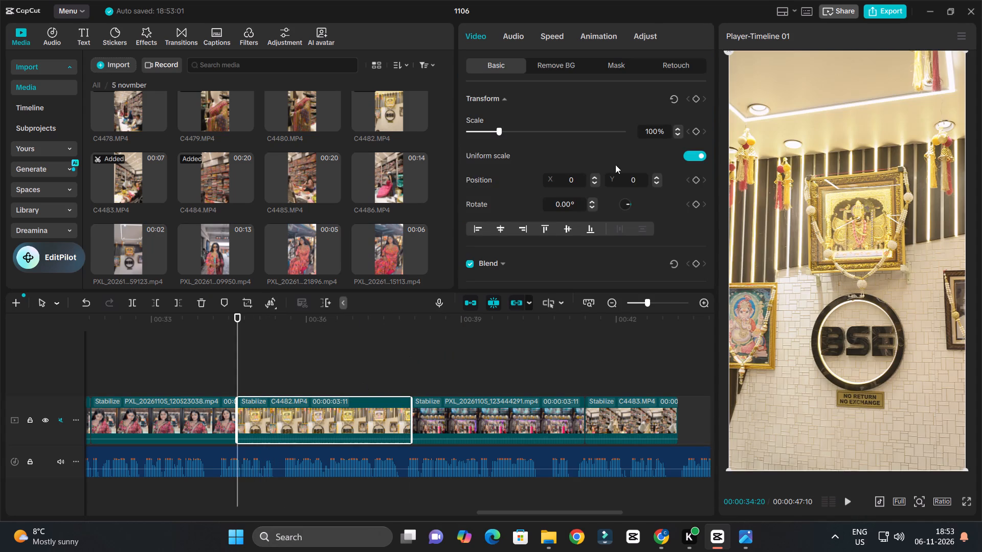
click(696, 131)
key(Down)
drag(658, 132, 577, 123)
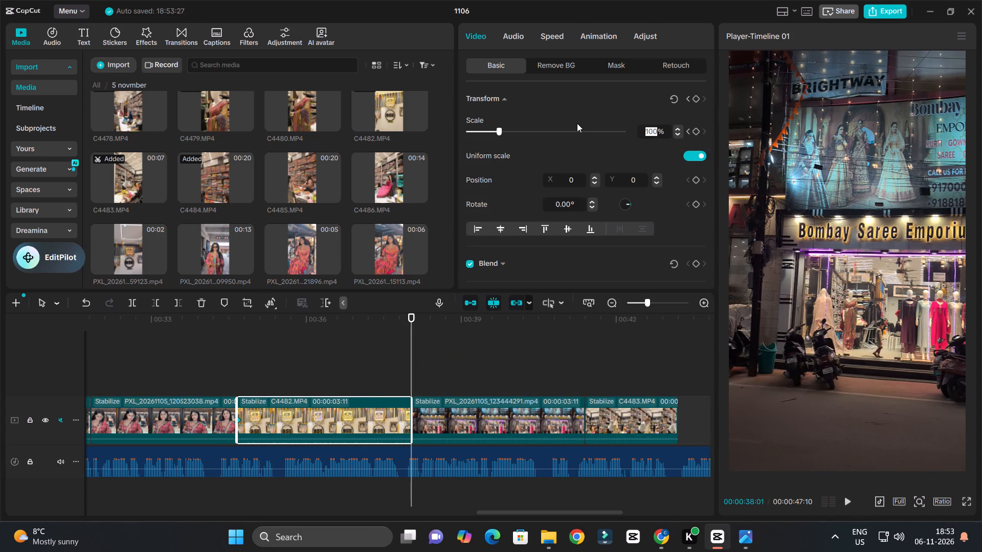
drag(577, 123, 578, 123)
key(1)
text(20)
key(Return)
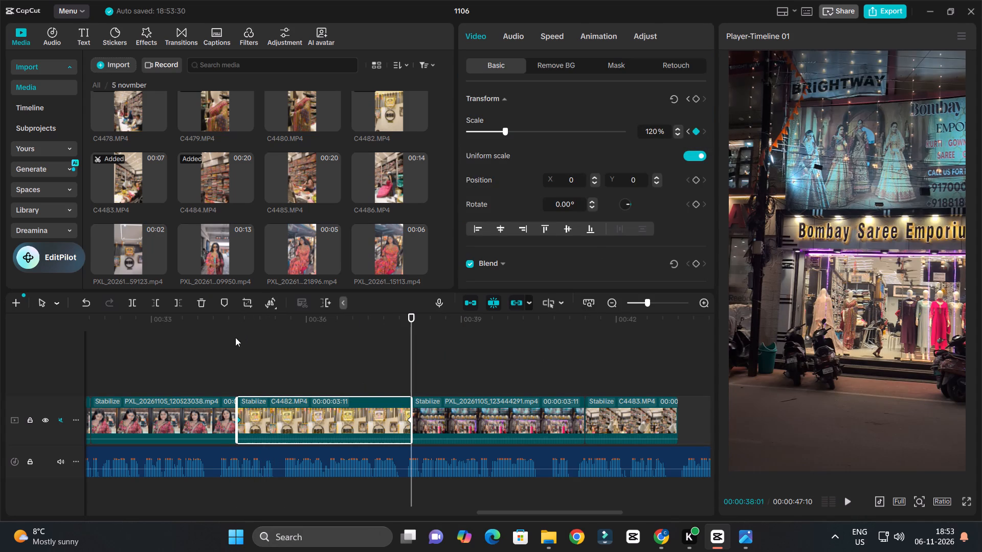
Preview the zoom on C4482.MP4 from its start and play on into the storefront clip.
click(235, 323)
key(space)
ctrl+scroll(390, 374, up, 5)
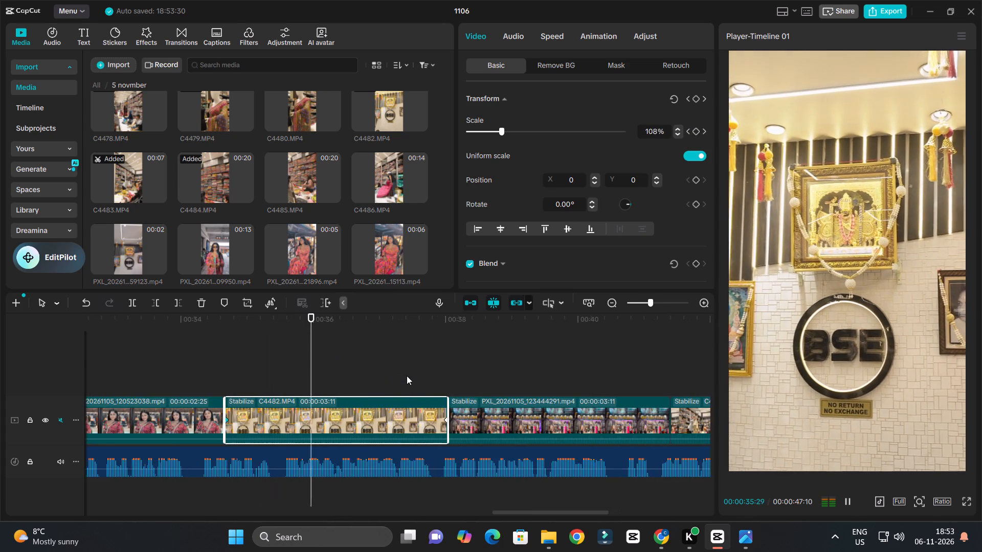
ctrl+scroll(407, 376, up, 8)
ctrl+scroll(454, 397, up, 2)
ctrl+scroll(461, 395, down, 4)
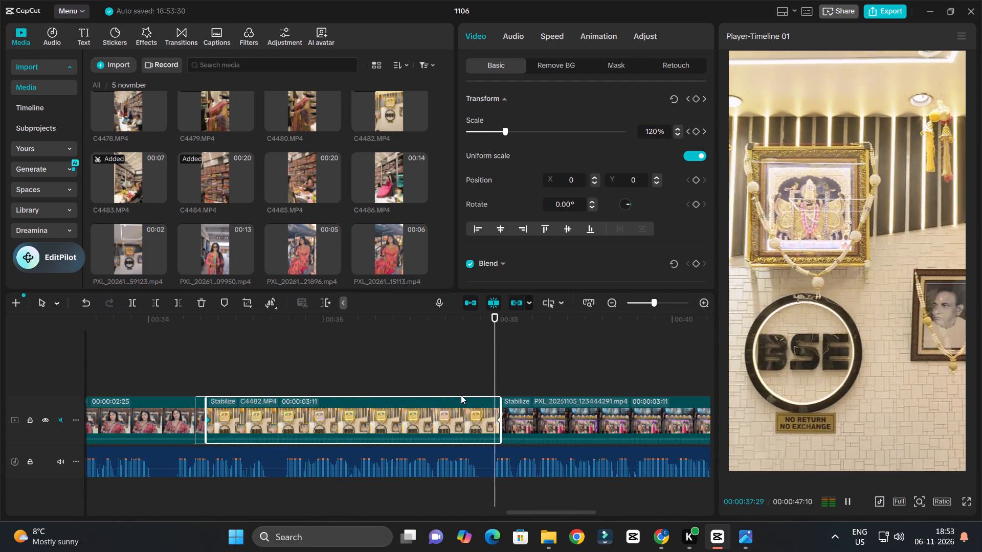
ctrl+scroll(461, 395, up, 4)
ctrl+scroll(462, 395, down, 6)
ctrl+scroll(564, 406, down, 5)
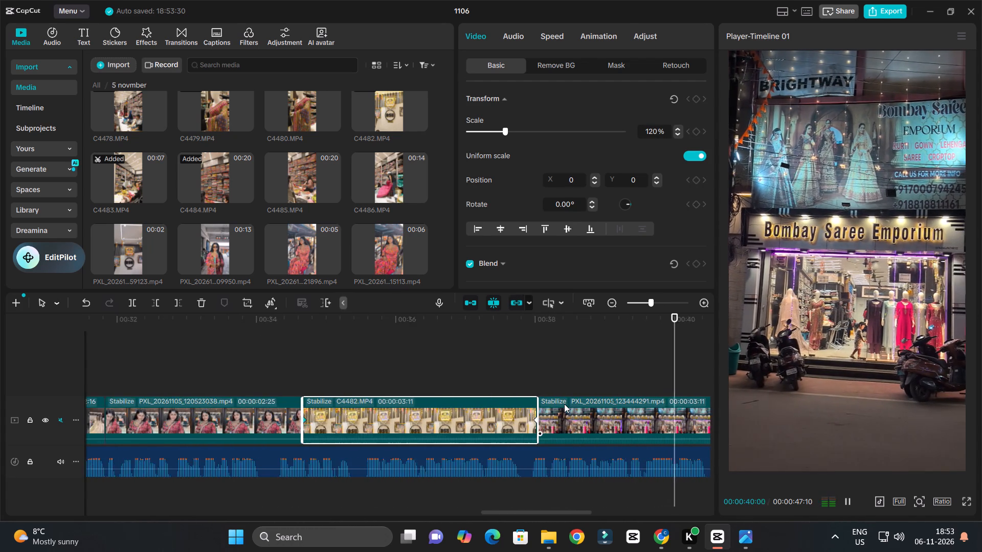
ctrl+scroll(564, 404, down, 2)
key(space)
Keyframe PXL_20261105_123444291.mp4, the storefront clip, to scale from 100% at its start to 110% at its end.
click(605, 422)
key(Down)
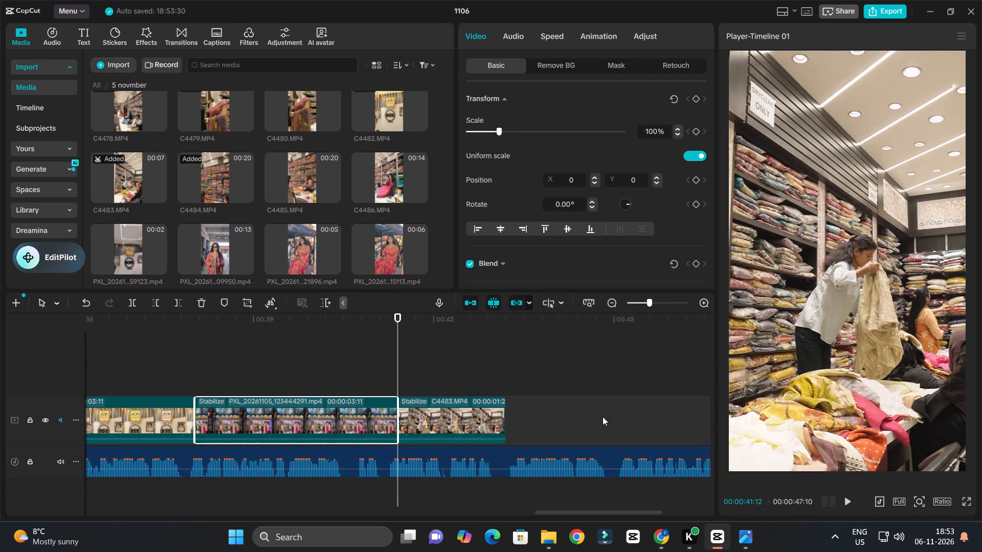
key(Up)
click(694, 133)
key(Down)
drag(659, 130, 563, 132)
text(110)
key(Return)
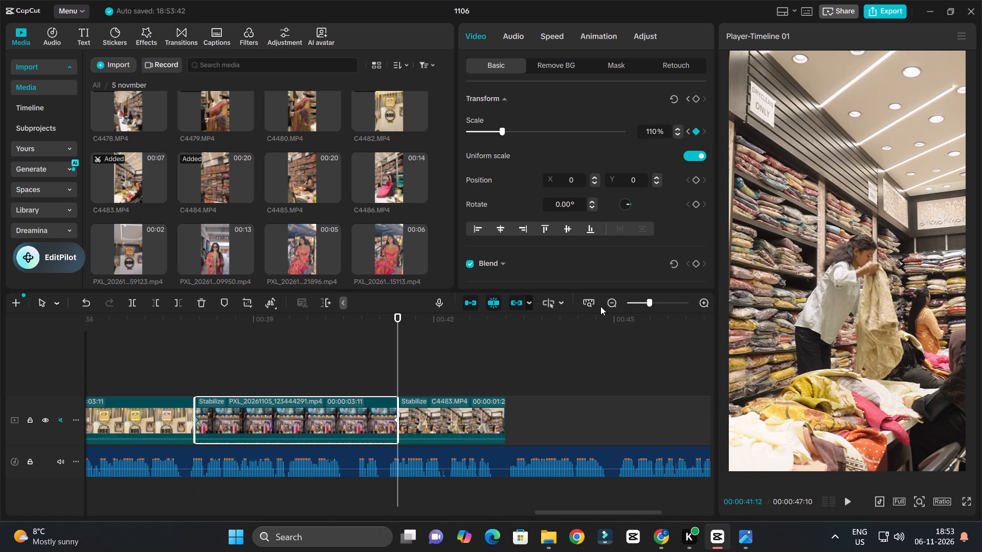
Preview the storefront clip's zoom from its start and play on through C4483.MP4 to the end of the timeline.
click(186, 329)
key(space)
ctrl+scroll(266, 348, down, 3)
ctrl+scroll(334, 386, up, 3)
ctrl+scroll(343, 392, down, 3)
ctrl+scroll(345, 394, up, 3)
key(space)
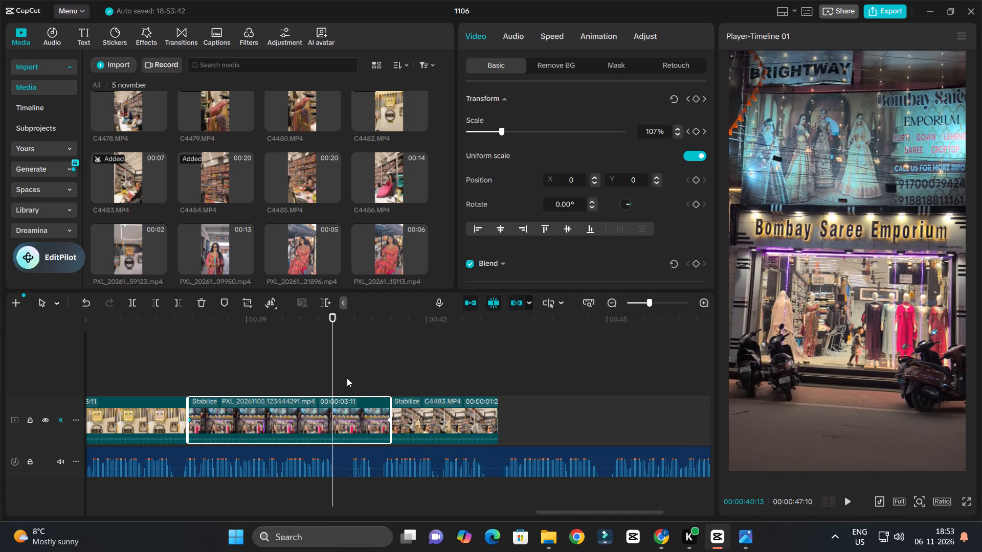
key(space)
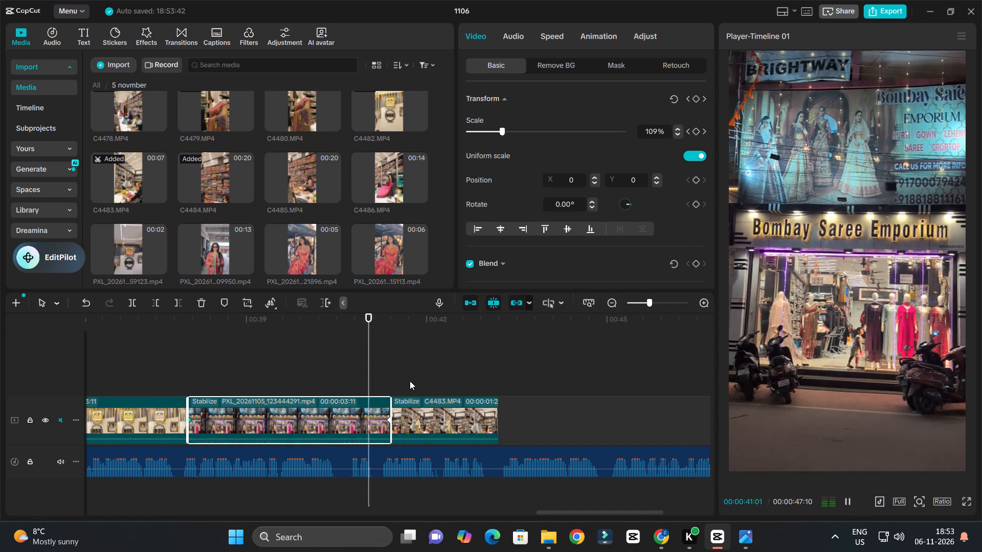
ctrl+scroll(411, 381, up, 5)
ctrl+scroll(456, 410, down, 4)
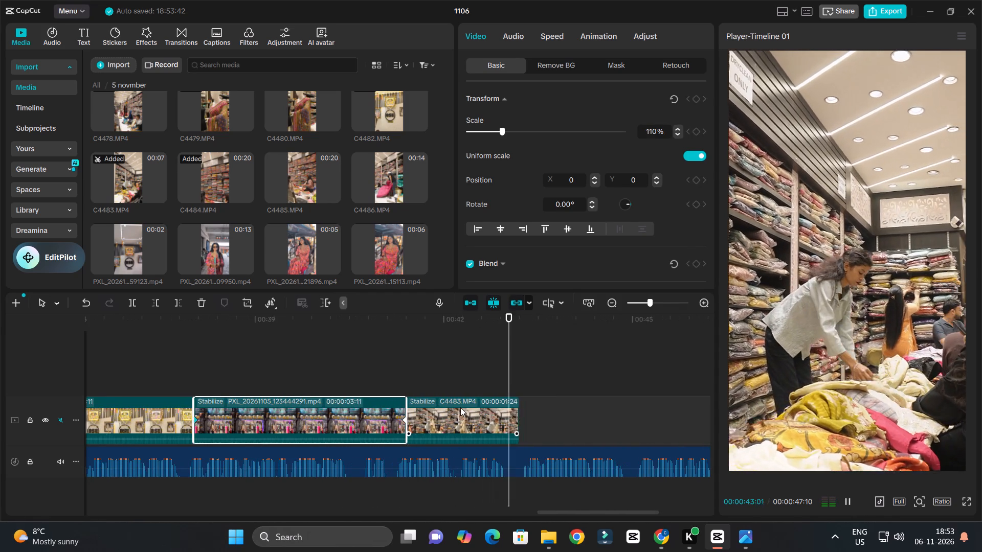
ctrl+scroll(477, 404, down, 15)
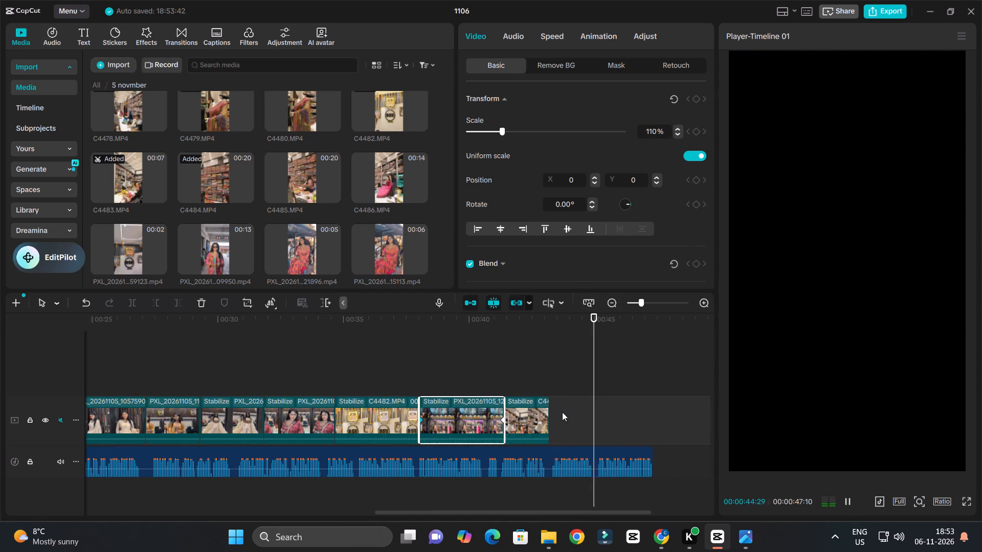
ctrl+scroll(566, 410, up, 3)
ctrl+scroll(566, 410, down, 8)
key(space)
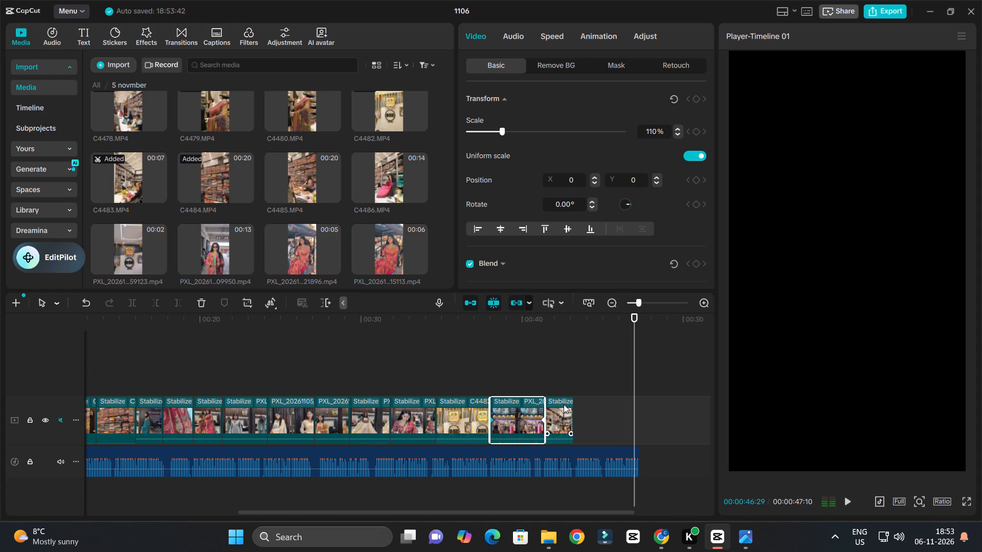
key(space)
key(space)
Add a default text clip above the video track at the very start of the timeline.
drag(387, 317, 0, 382)
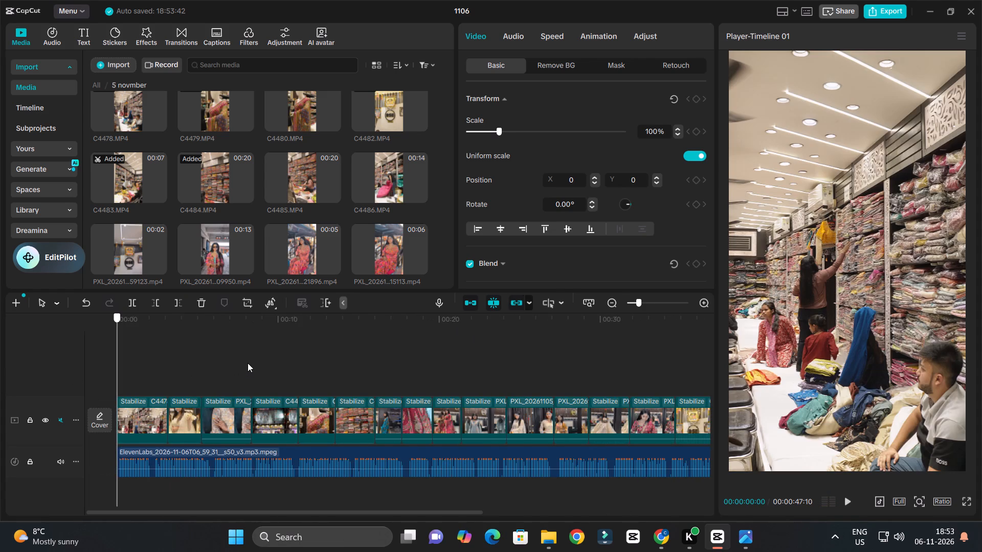
click(247, 358)
drag(167, 315, 0, 332)
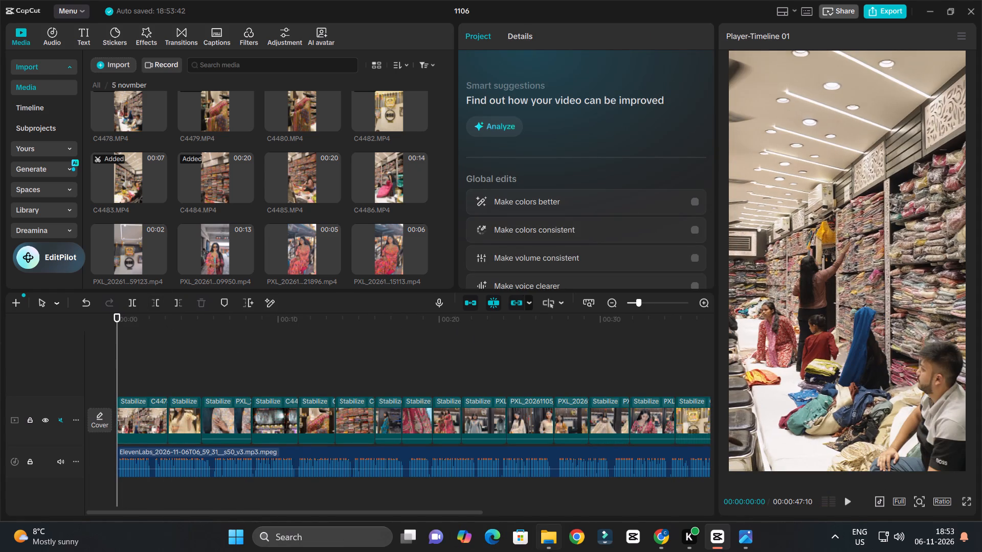
click(82, 32)
drag(118, 76, 116, 359)
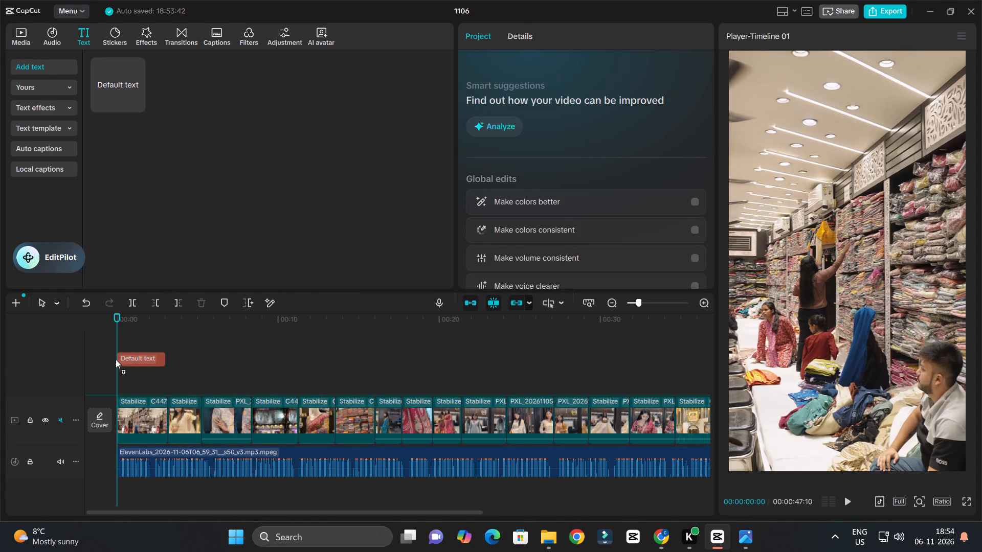
drag(116, 359, 116, 359)
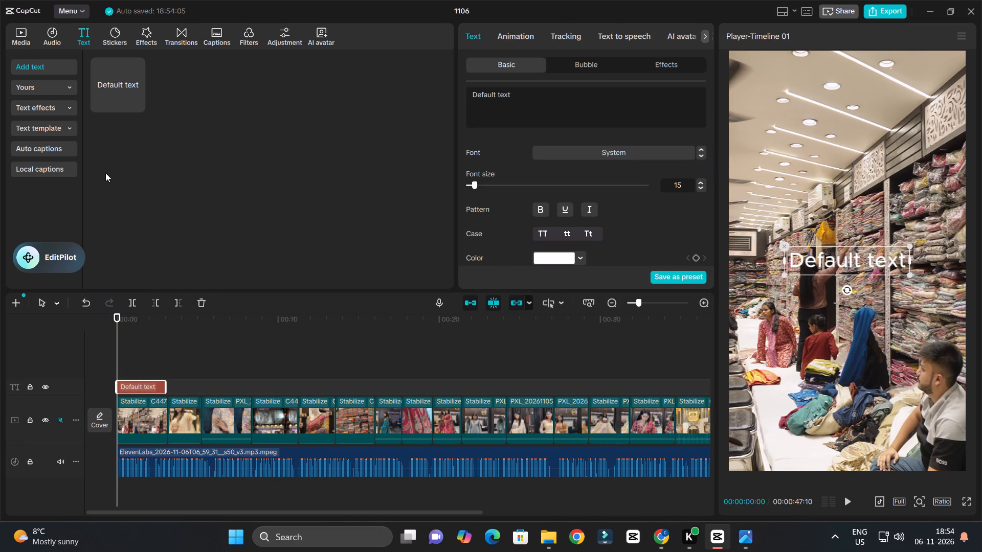
Add a custom adjustment layer above the text at the timeline's start and extend it to the end of the last video clip.
click(284, 38)
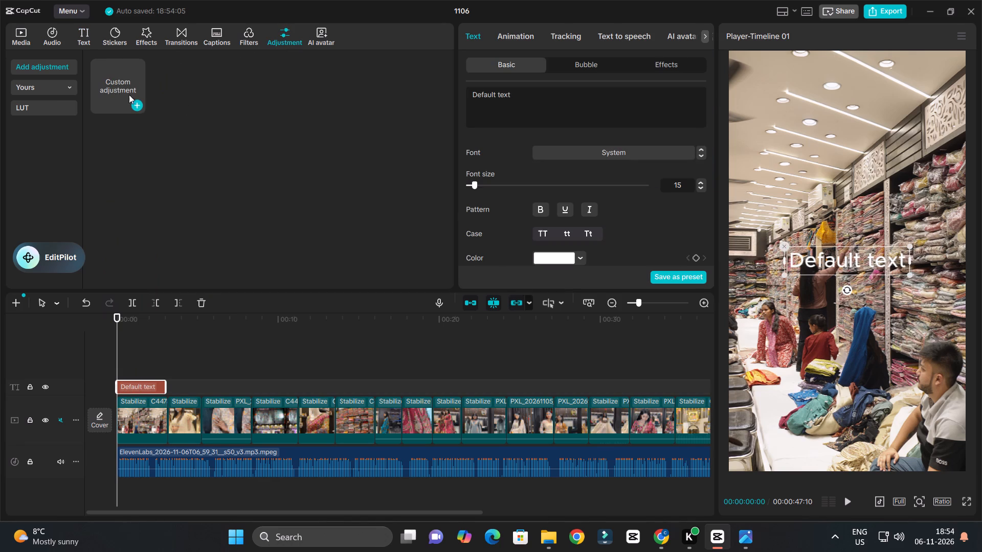
drag(106, 86, 110, 340)
click(140, 366)
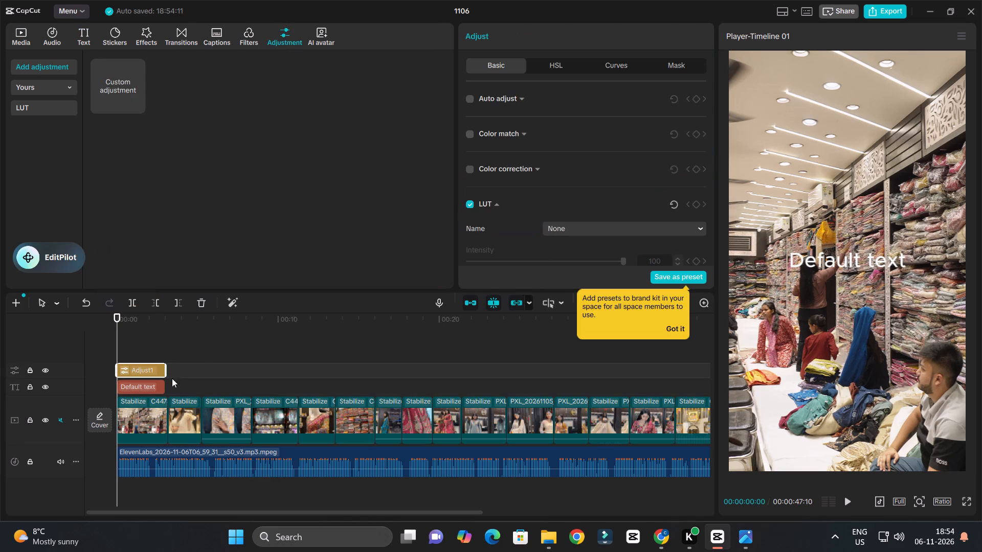
ctrl+scroll(191, 355, down, 7)
drag(137, 369, 273, 382)
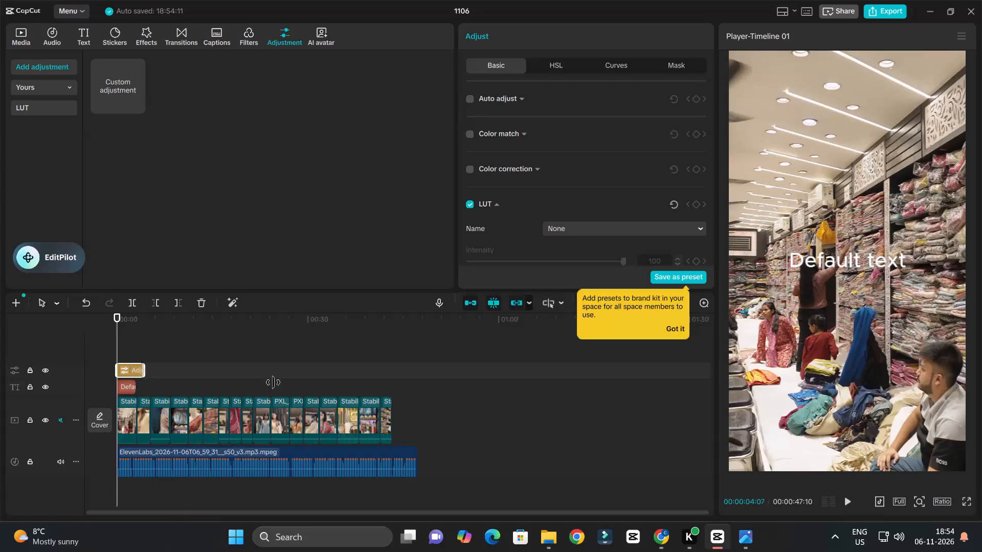
drag(273, 382, 385, 388)
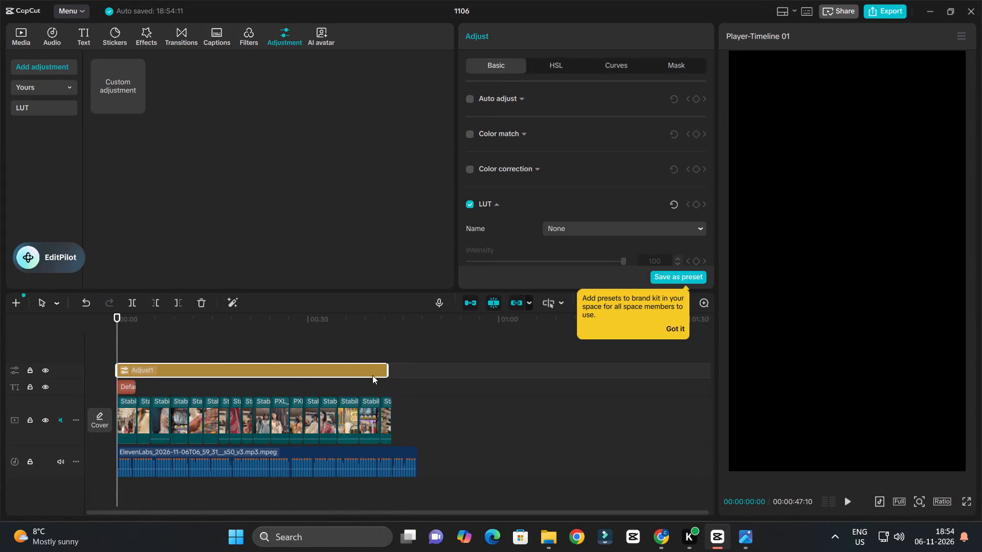
click(368, 372)
click(390, 370)
click(385, 370)
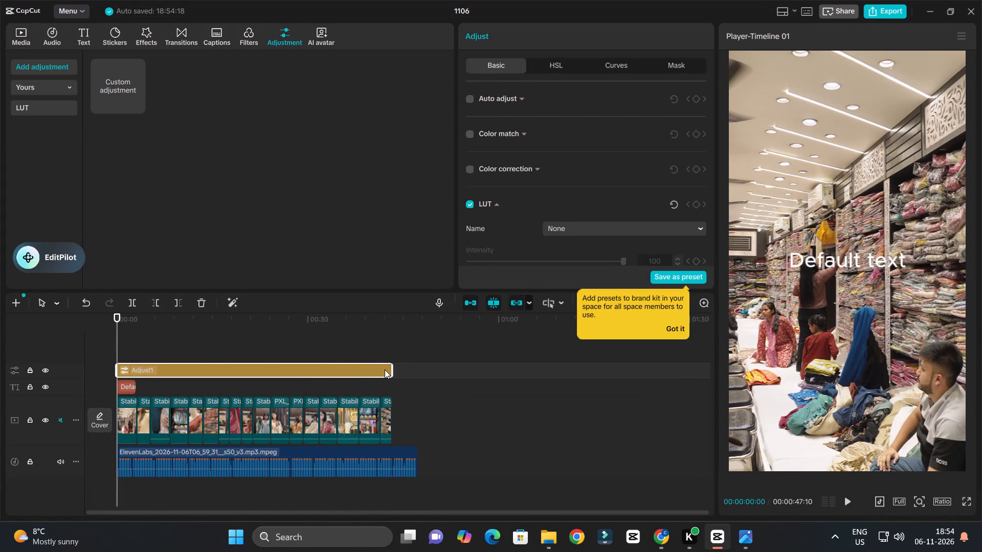
Set the adjustment layer's Temp to -18 and Saturation to 13, previewing the colour on the opening clips.
scroll(582, 169, down, 3)
drag(532, 206, 516, 205)
key(space)
ctrl+scroll(165, 395, up, 6)
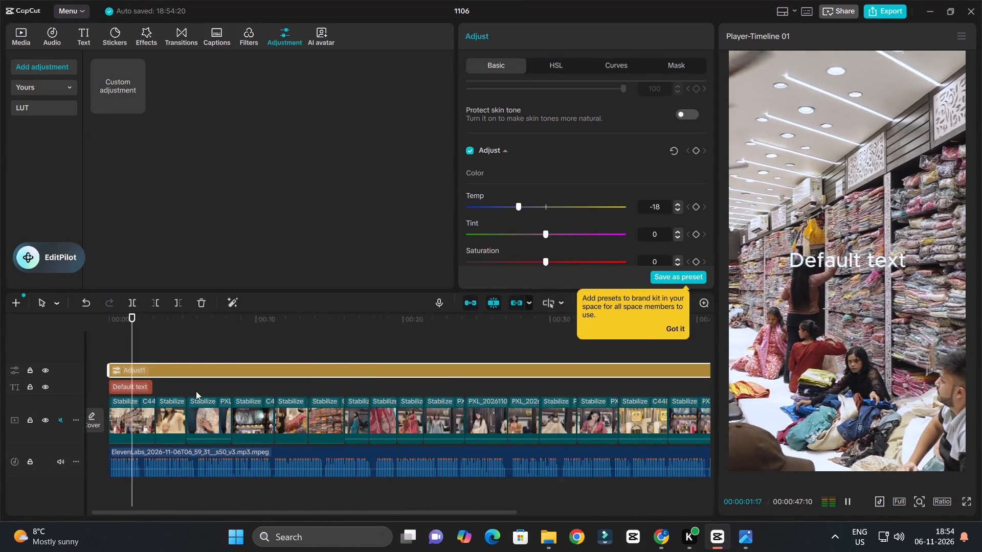
ctrl+scroll(196, 391, up, 1)
key(space)
drag(549, 261, 564, 267)
key(space)
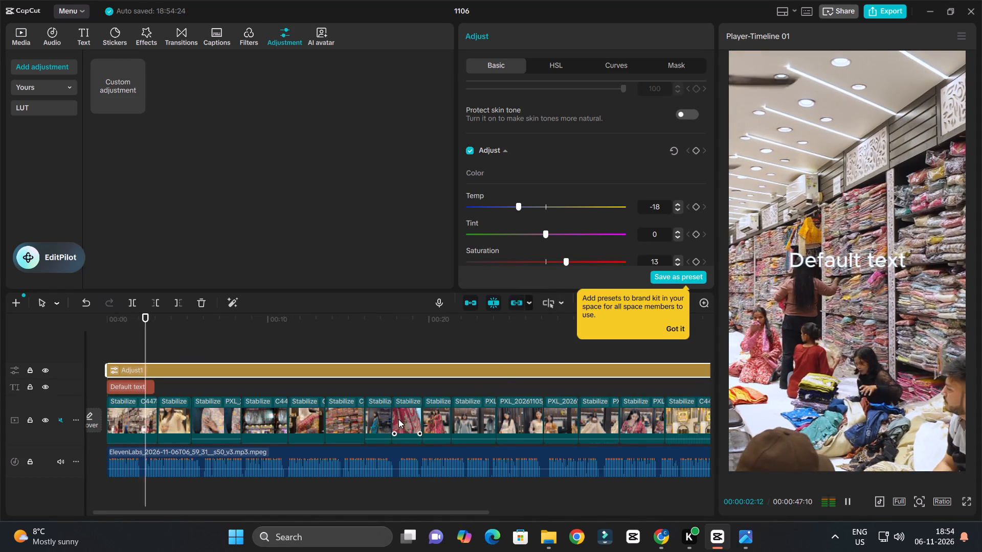
ctrl+scroll(398, 419, up, 3)
ctrl+scroll(398, 405, down, 3)
ctrl+scroll(400, 405, up, 3)
ctrl+scroll(402, 404, down, 3)
key(space)
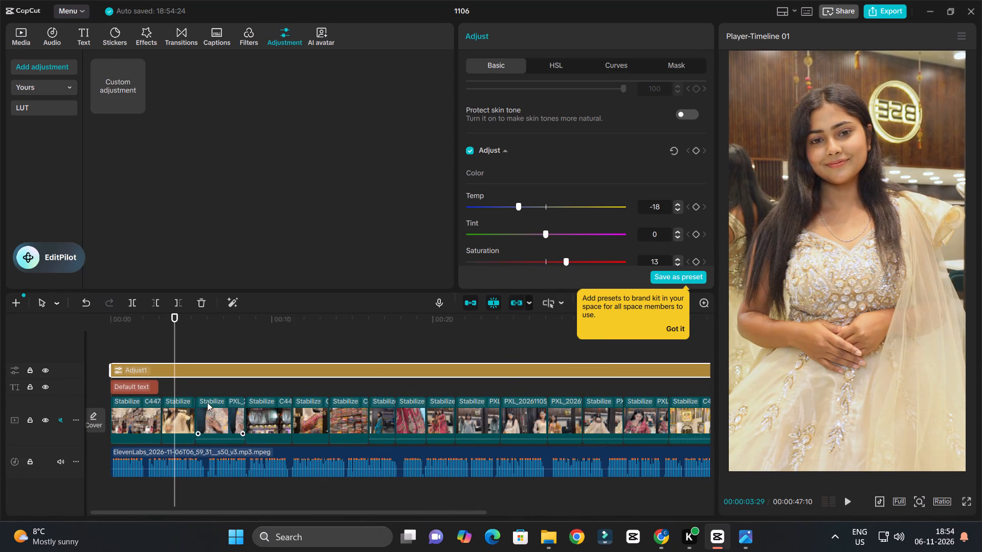
Set the Temp of C4470.MP4, the cream gown clip, to -10 and preview its colour.
click(183, 415)
scroll(576, 229, down, 3)
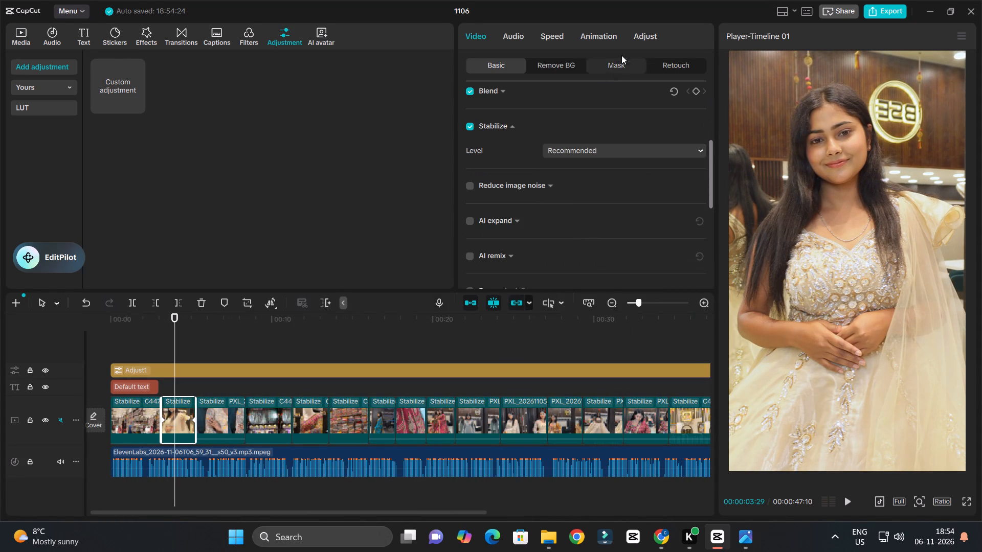
click(634, 39)
scroll(523, 208, down, 2)
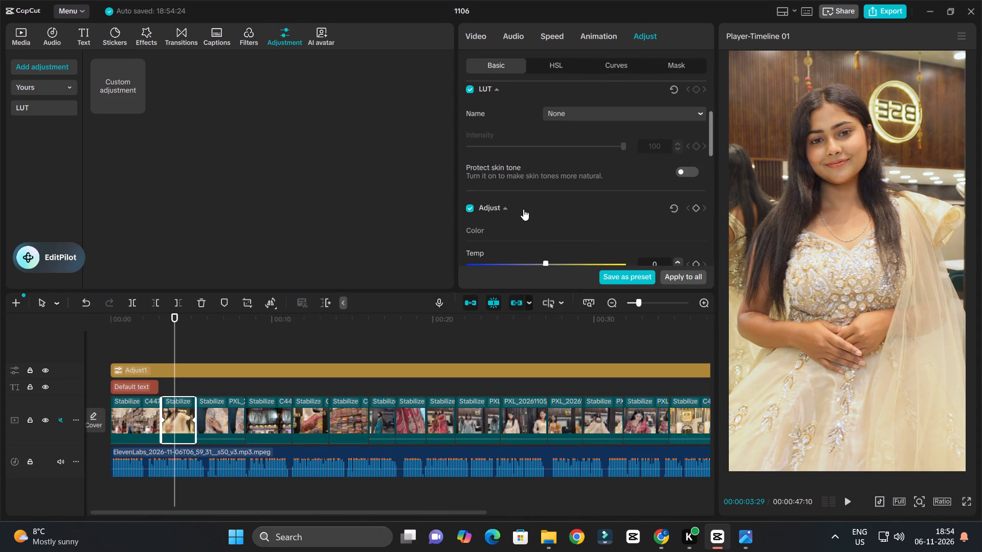
scroll(515, 245, down, 1)
click(530, 210)
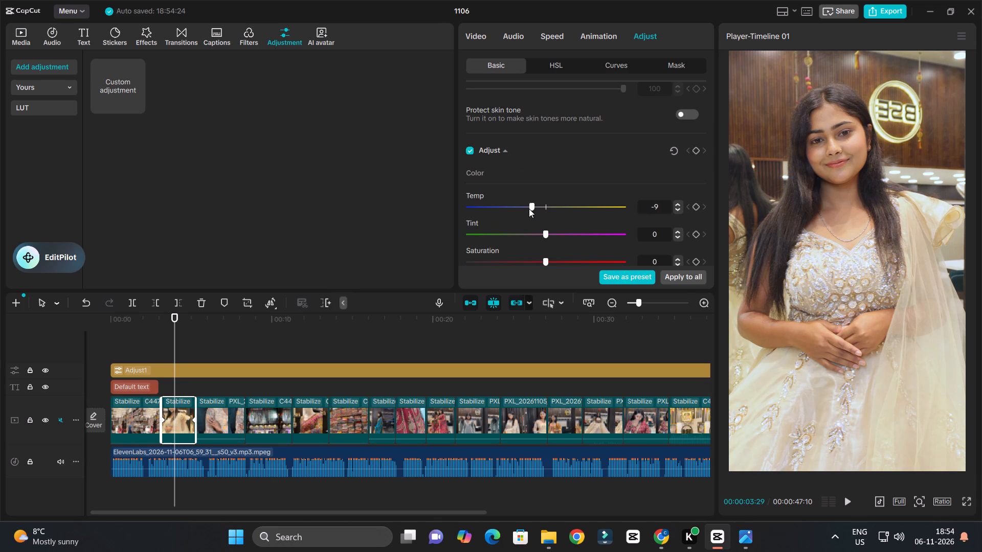
key(space)
ctrl+scroll(428, 335, up, 3)
key(space)
key(space)
key(space)
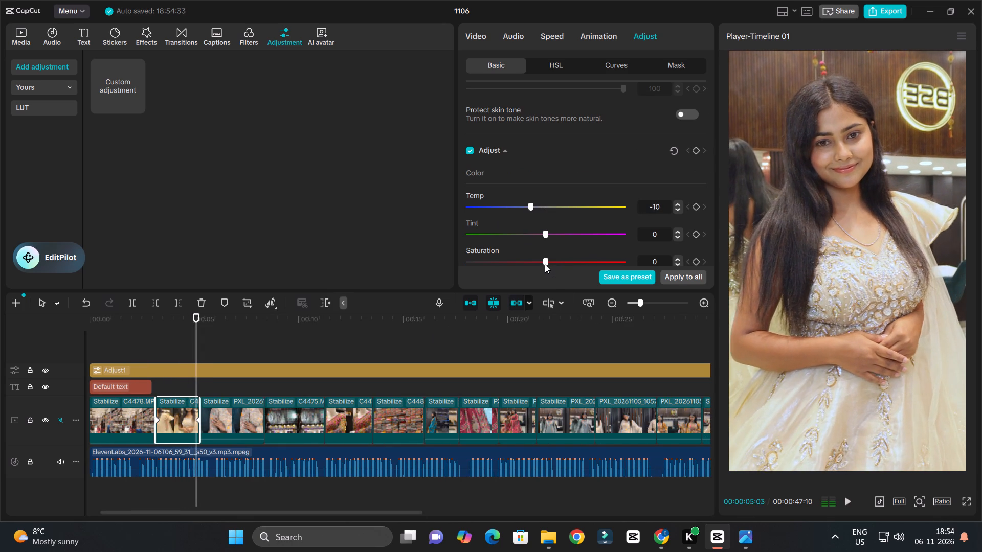
key(space)
ctrl+scroll(391, 360, up, 2)
key(space)
scroll(236, 417, up, 1)
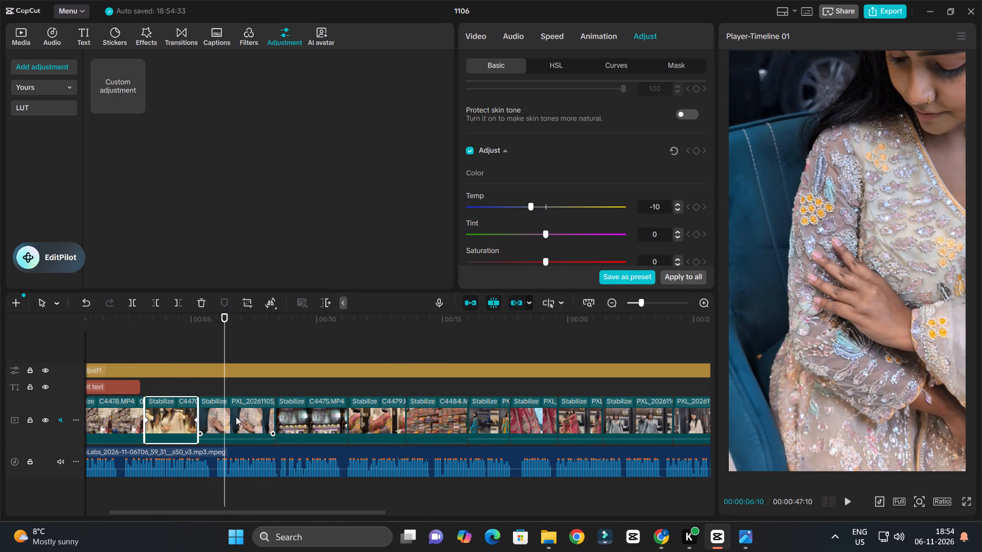
Play PXL_20261105_105546798.mp4, the embroidered sleeve clip, from its start into C4479.MP4 to check the colours.
click(236, 417)
click(194, 325)
key(space)
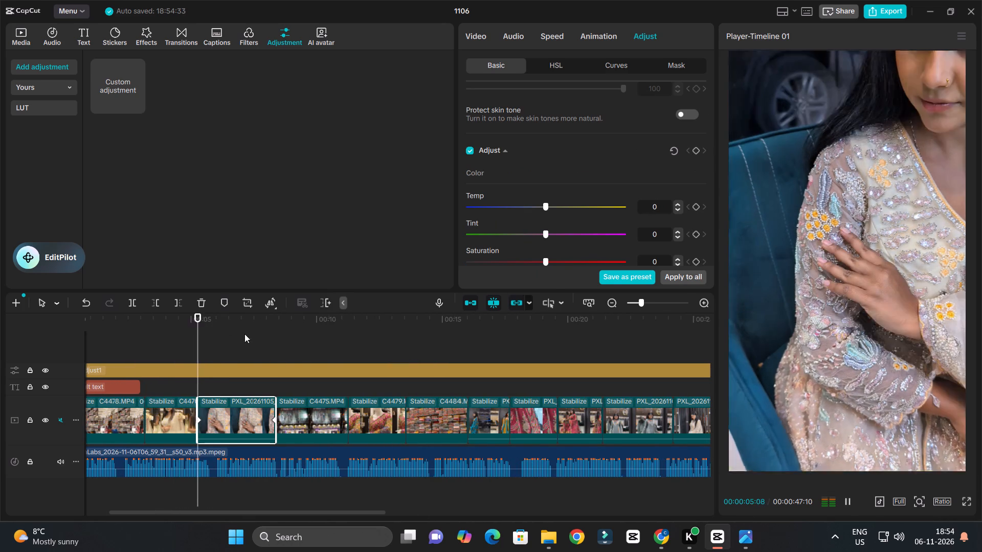
ctrl+scroll(256, 341, up, 9)
ctrl+scroll(298, 351, down, 3)
ctrl+scroll(305, 355, up, 3)
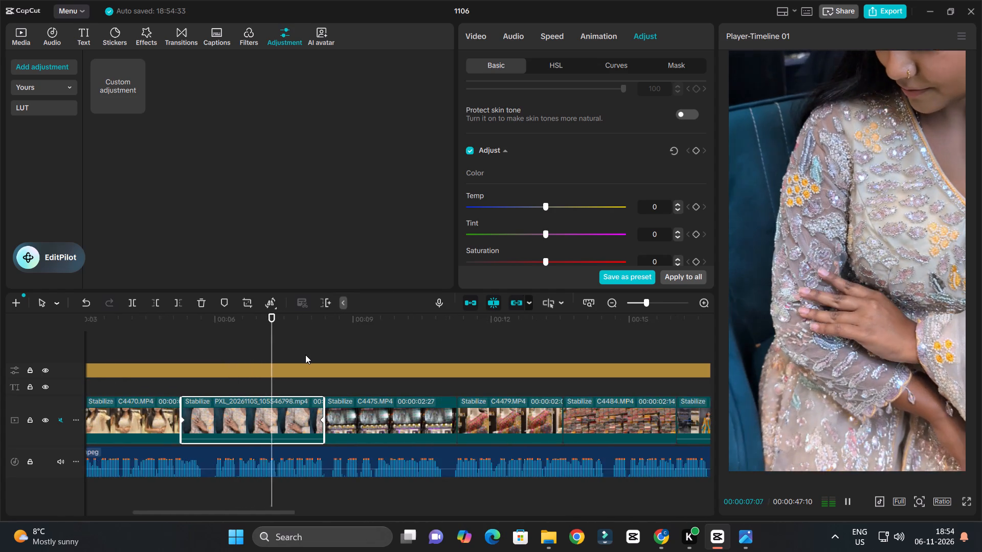
ctrl+scroll(305, 355, up, 8)
ctrl+scroll(328, 352, down, 2)
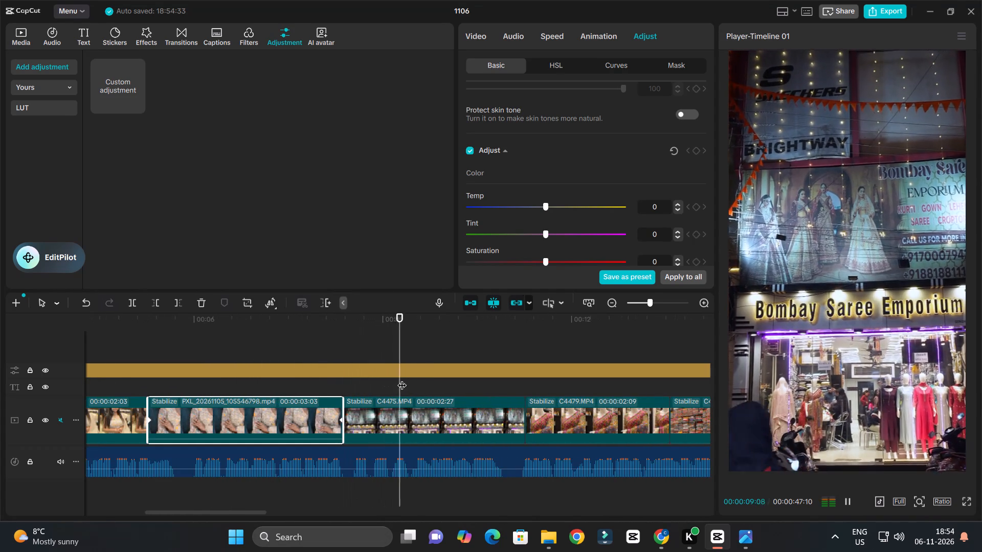
ctrl+scroll(419, 383, down, 7)
ctrl+scroll(421, 390, up, 3)
ctrl+scroll(500, 387, down, 4)
key(space)
Select C4479.MP4, the clip of the mannequin in the red and blue saree.
click(526, 412)
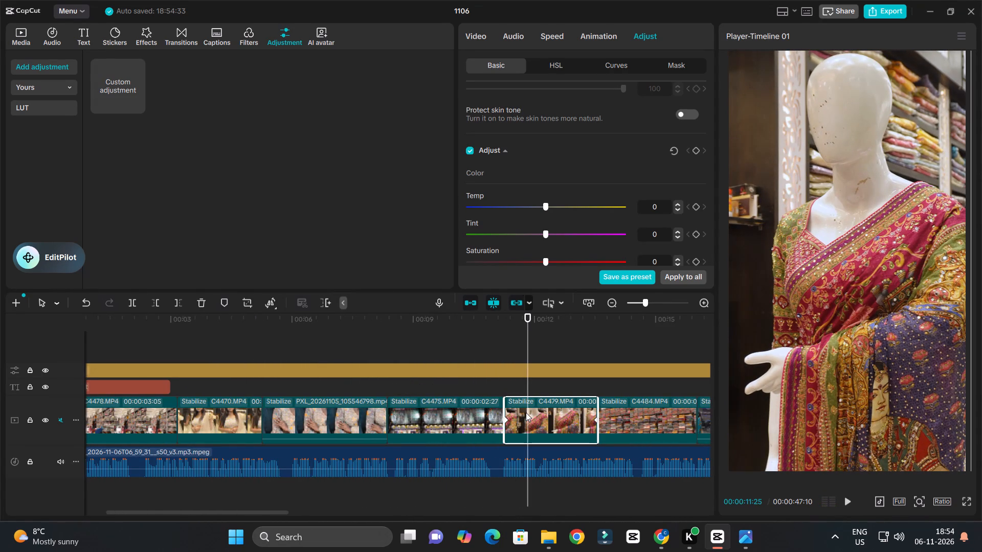
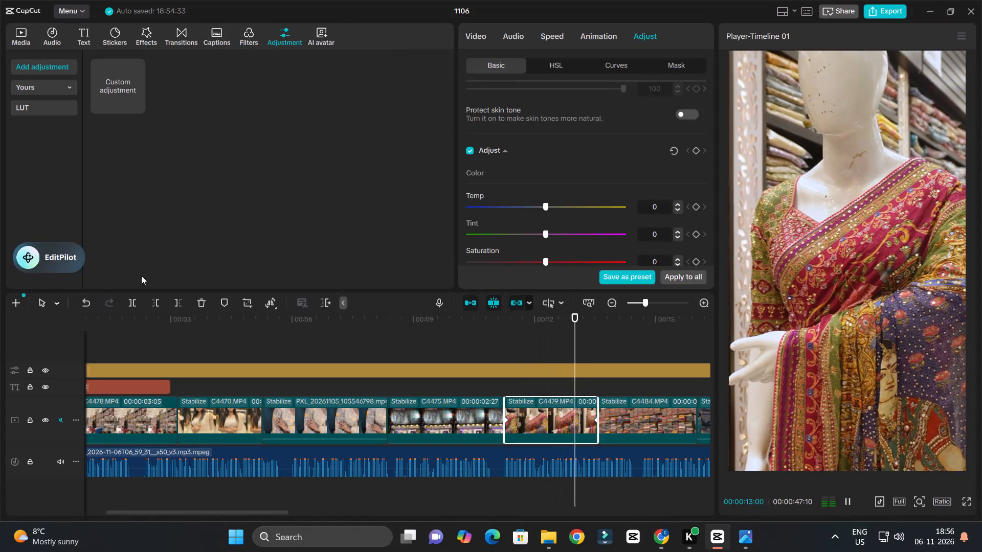
Play the timeline on from C4479.MP4 through the stacked sarees, dress and lehenga clips to the blue-grey suit clip, examining their look.
ctrl+scroll(581, 410, up, 4)
ctrl+scroll(619, 407, down, 5)
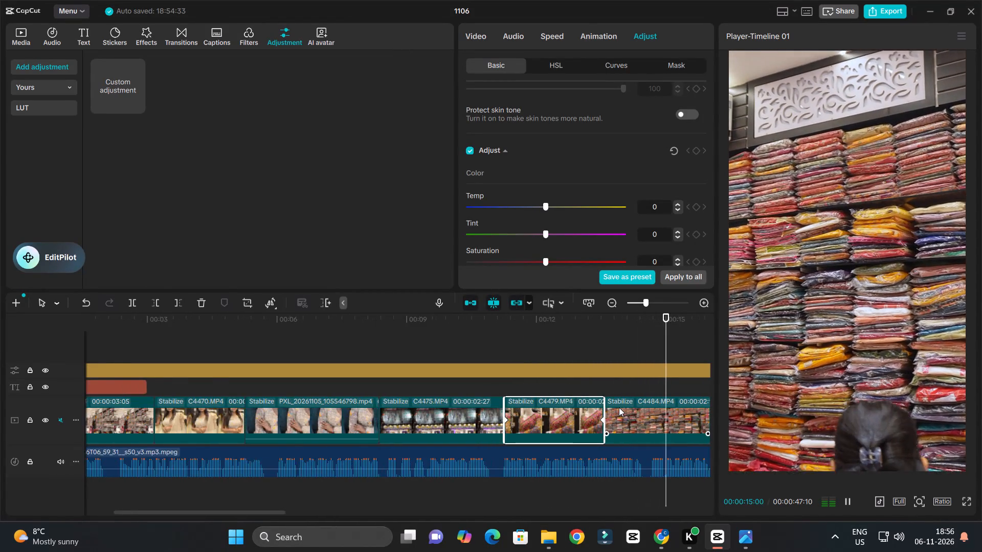
ctrl+scroll(619, 407, down, 6)
ctrl+scroll(549, 423, up, 3)
ctrl+scroll(549, 423, down, 4)
ctrl+scroll(549, 423, up, 4)
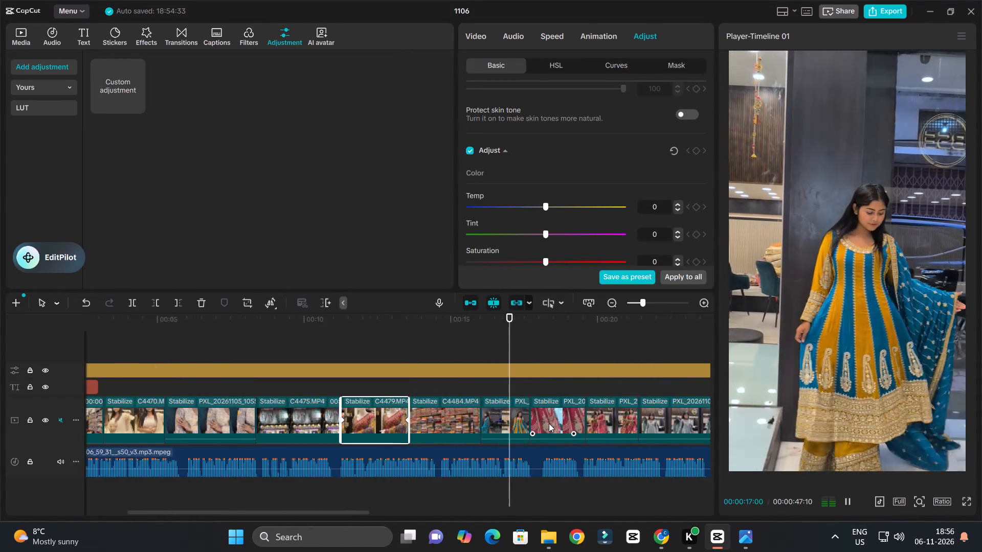
ctrl+scroll(549, 423, up, 3)
ctrl+scroll(554, 424, down, 4)
ctrl+scroll(554, 424, up, 3)
ctrl+scroll(554, 424, down, 4)
ctrl+scroll(554, 424, up, 3)
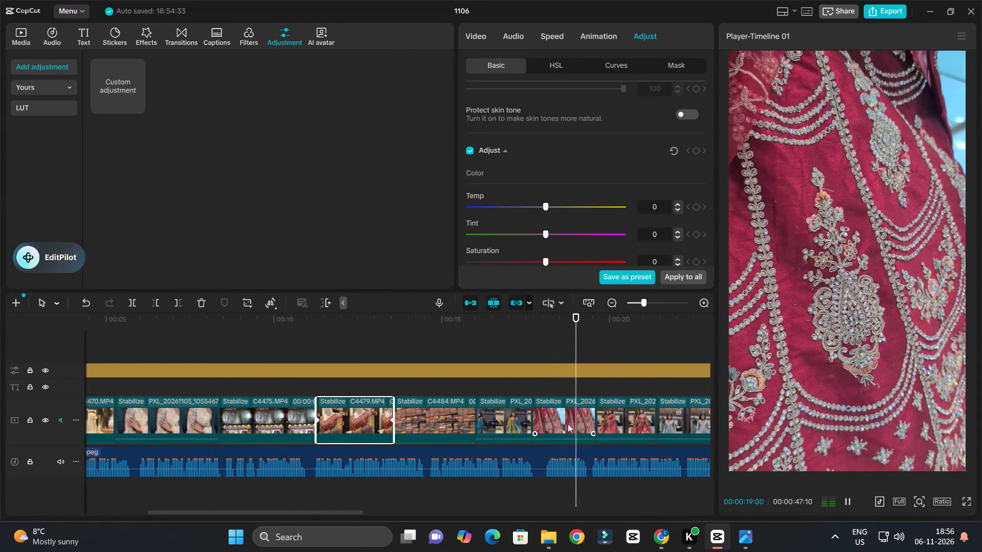
ctrl+scroll(591, 426, down, 3)
ctrl+scroll(596, 426, up, 2)
ctrl+scroll(596, 426, down, 3)
ctrl+scroll(598, 426, up, 3)
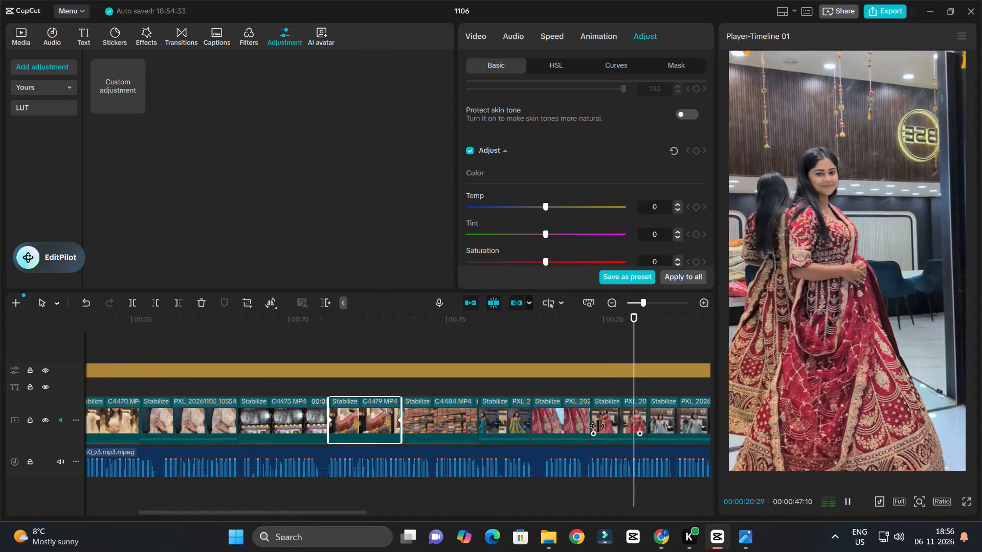
ctrl+scroll(598, 426, down, 6)
ctrl+scroll(614, 429, up, 3)
ctrl+scroll(615, 429, down, 3)
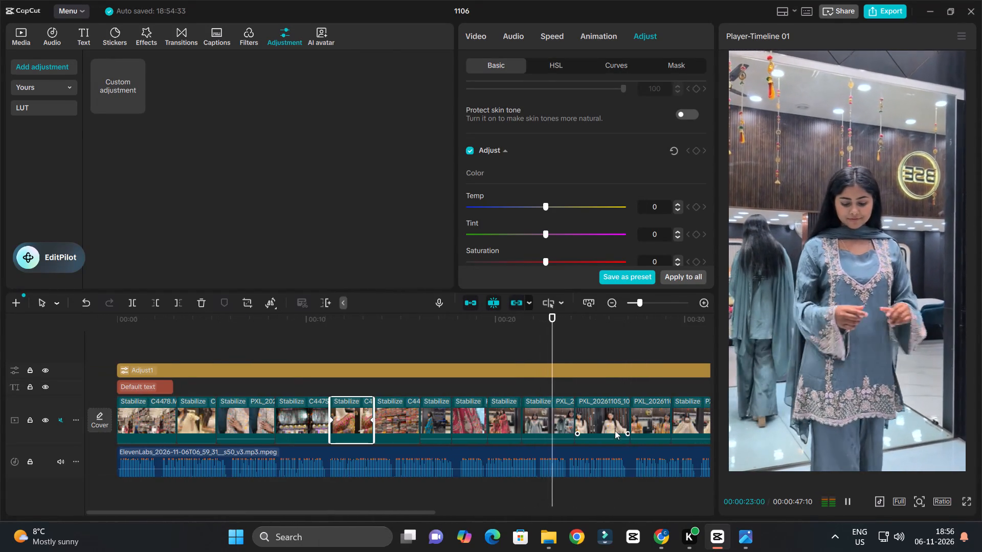
ctrl+scroll(608, 431, up, 6)
Replay the clip of the woman in the red bridal lehenga from near its start to examine its motion.
key(space)
click(460, 326)
key(space)
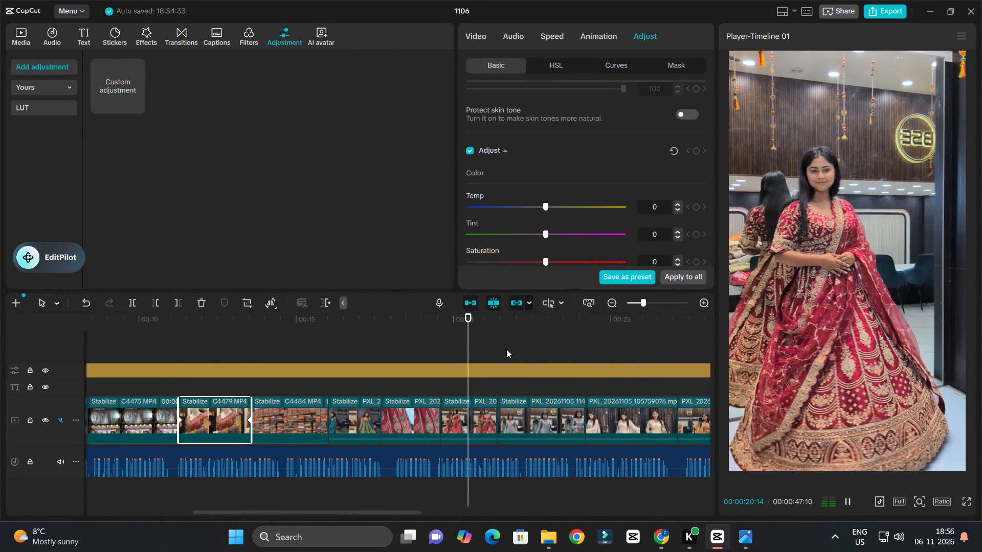
ctrl+scroll(506, 349, up, 7)
key(space)
drag(445, 325, 438, 324)
key(space)
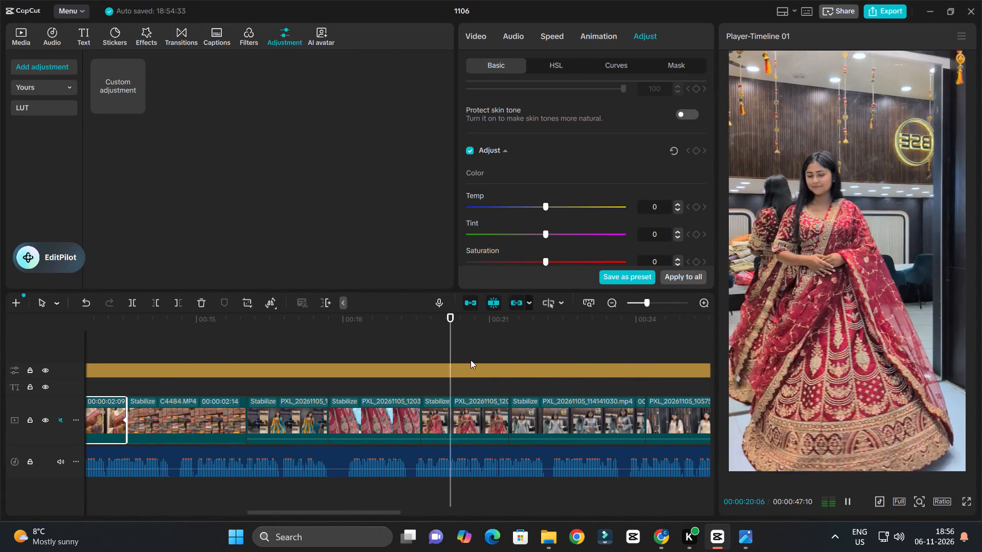
key(space)
Turn the red bridal lehenga clip into a compound clip.
click(478, 411)
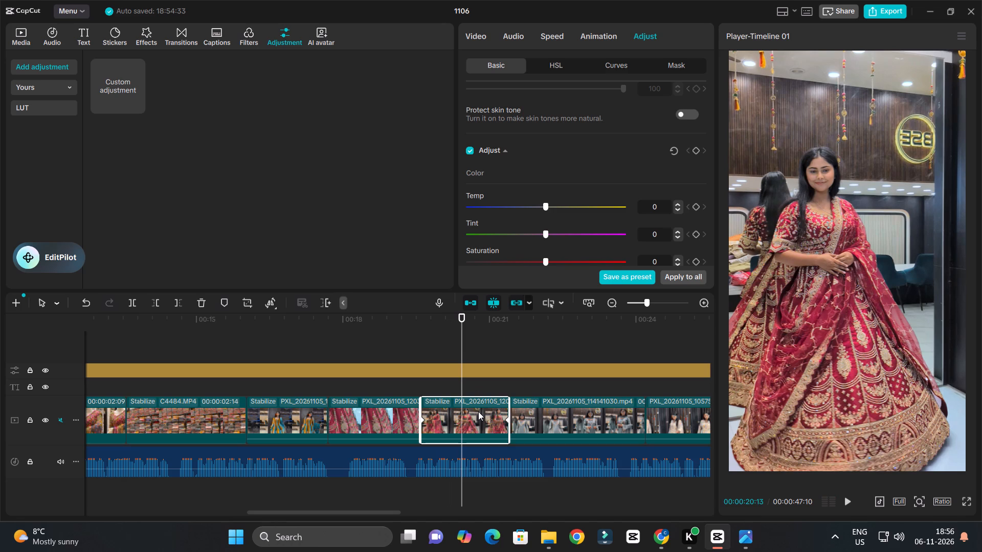
click(478, 411)
key(alt+n)
click(478, 411)
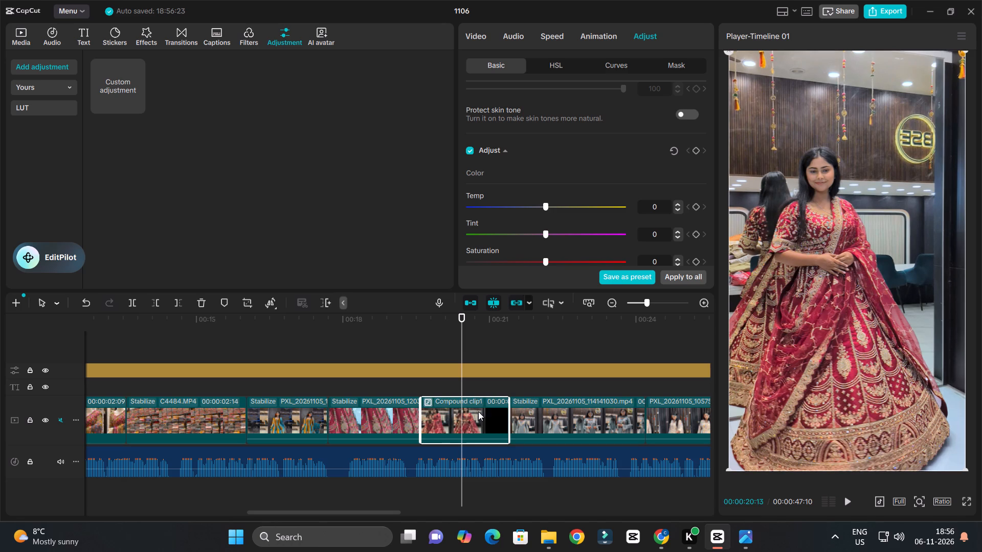
Preview the lehenga compound clip and trim off everything after 00:00:20:15 so the following clips close the gap.
key(space)
key(space)
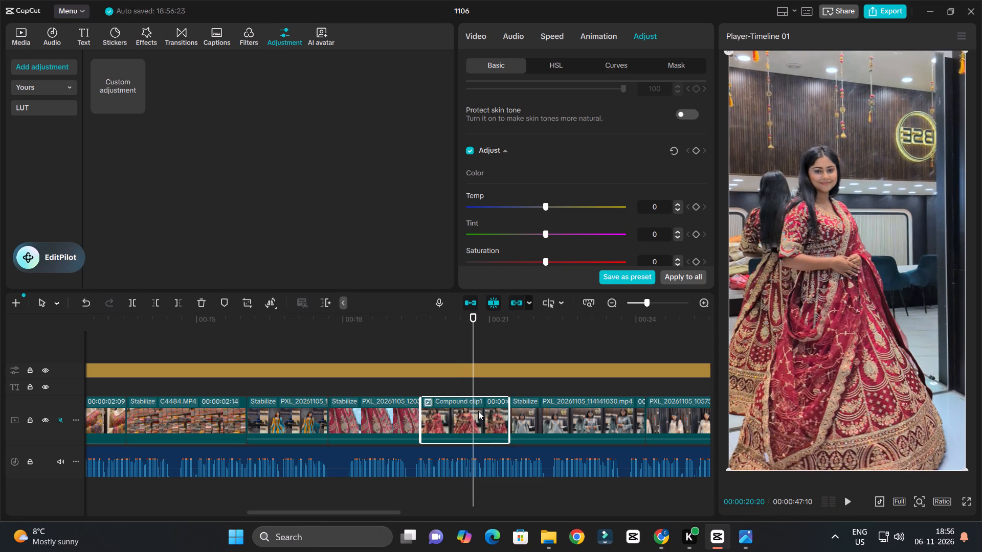
key(Left)
key(Left)
key(Left)
key(Left)
key(Left)
key(w)
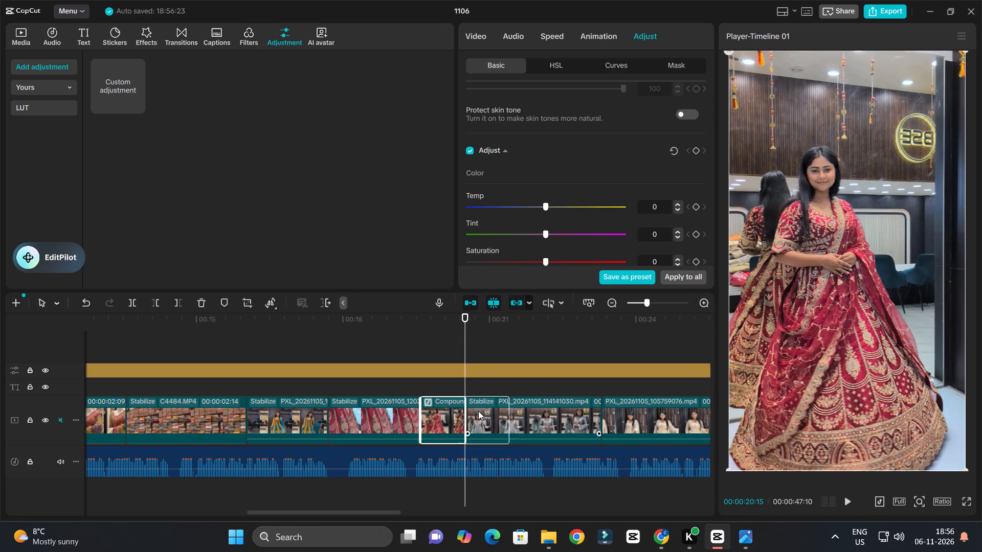
Slow the trimmed lehenga compound clip to 0.50x speed.
click(450, 413)
key(ctrl+r)
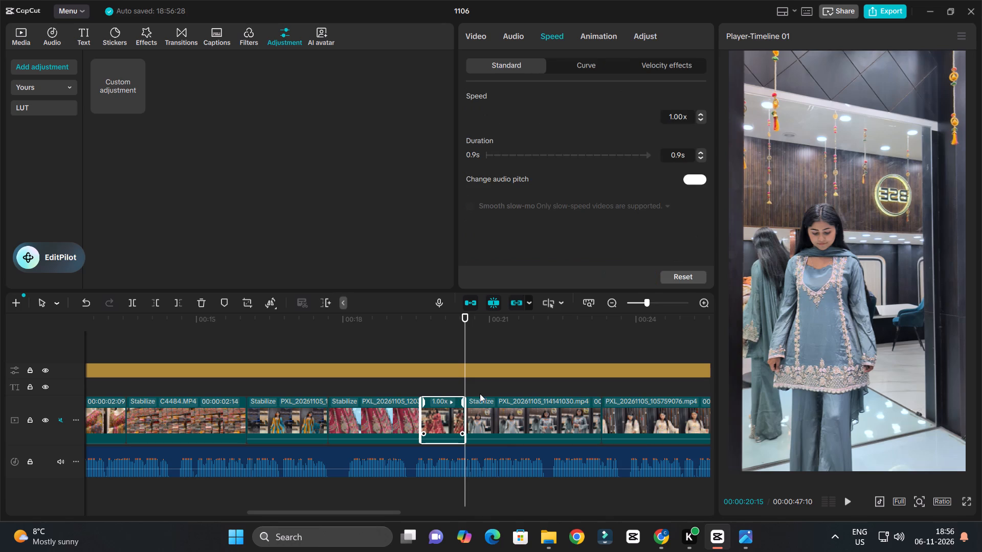
click(494, 115)
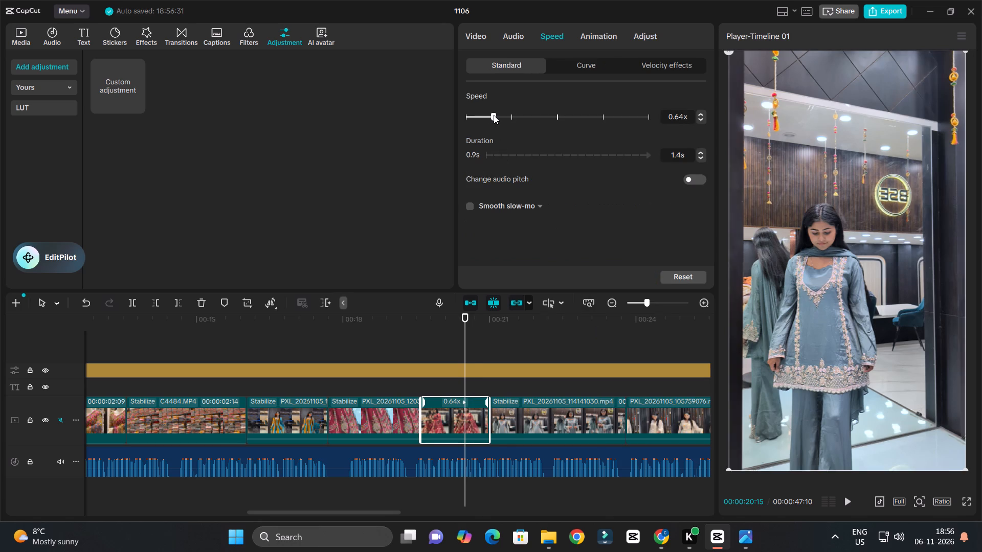
click(490, 113)
click(490, 113)
click(490, 114)
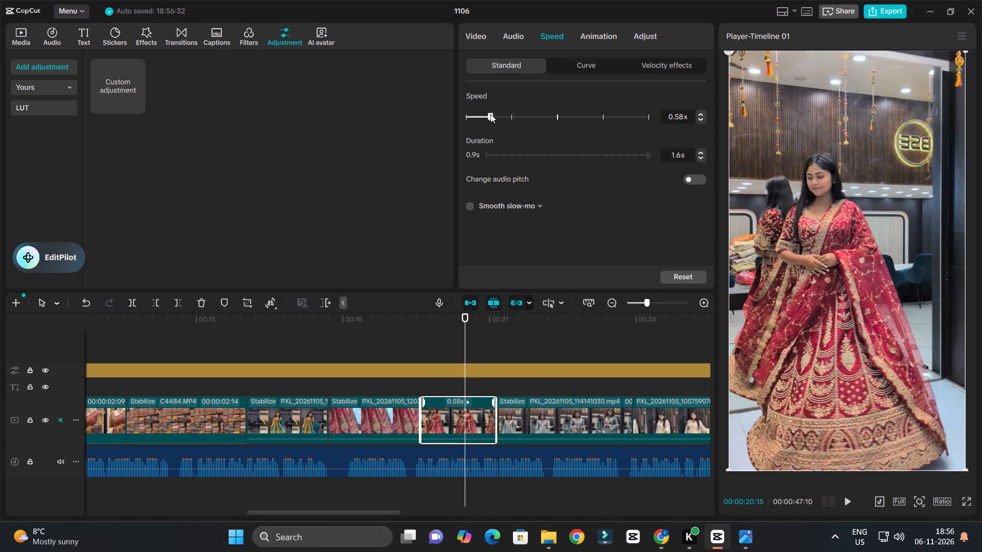
click(486, 117)
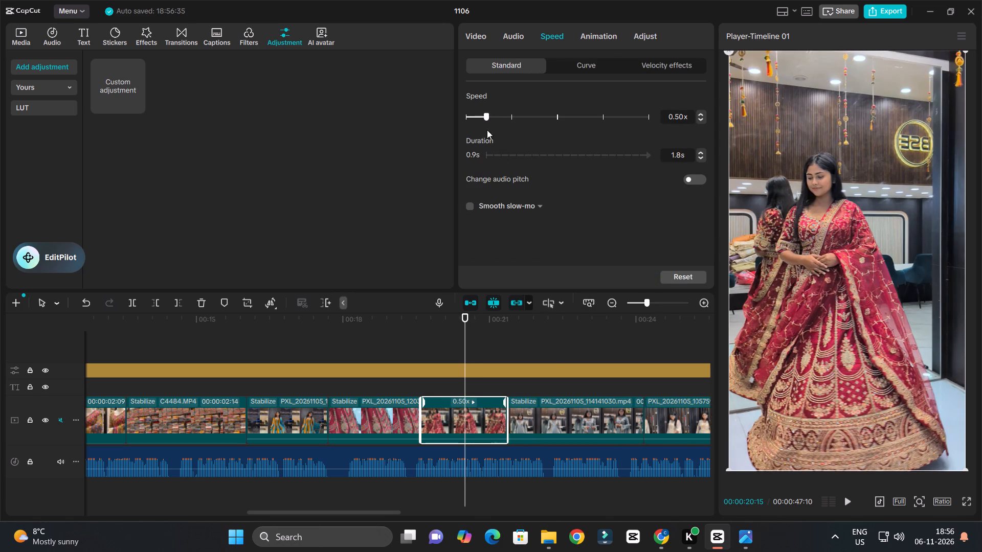
Enable smooth slow-mo with Optical flow on the lehenga compound clip and place the playhead near its start.
click(469, 210)
click(543, 228)
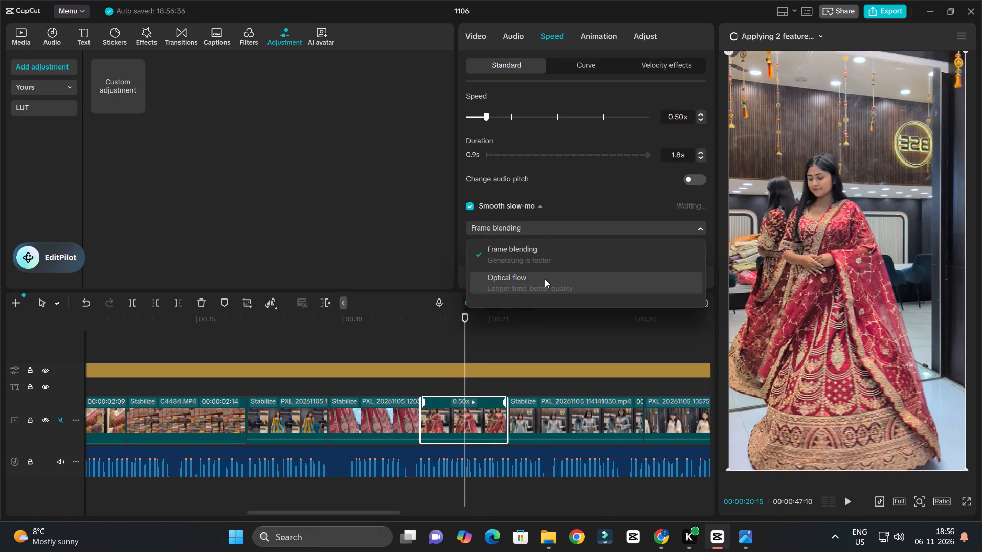
click(545, 284)
click(425, 332)
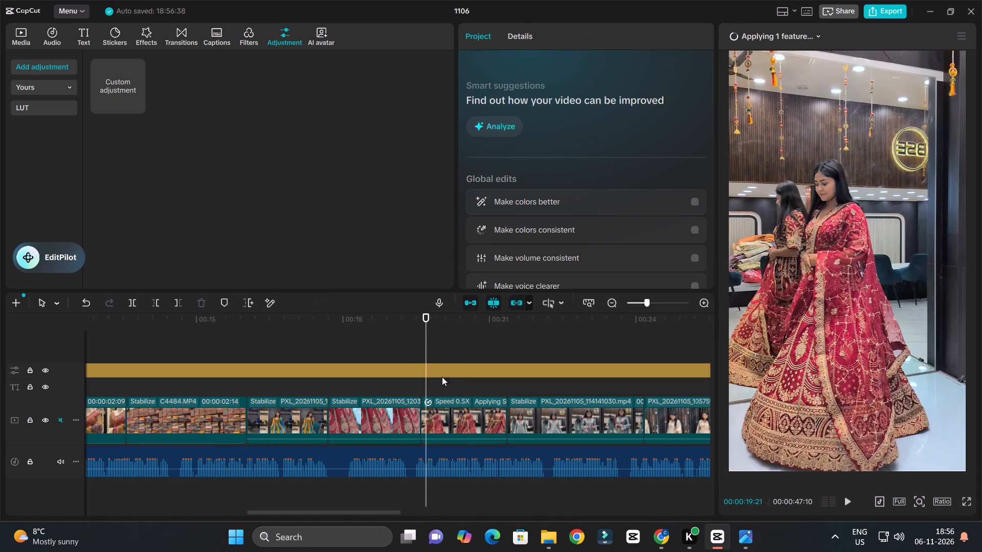
Switch to File Explorer, open the CAPCUT EXPORT folder in a new tab and search it for BOM.
click(547, 540)
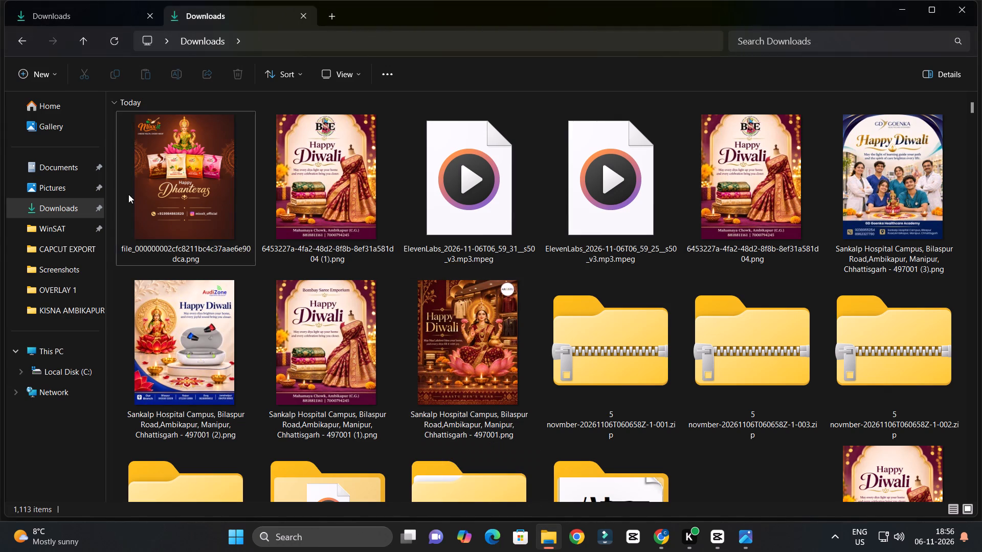
click(340, 16)
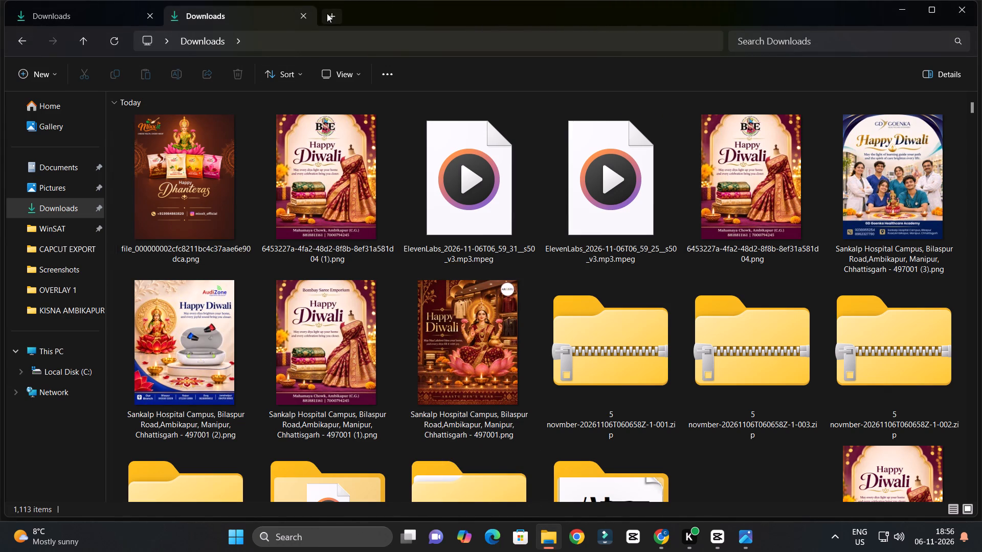
click(45, 249)
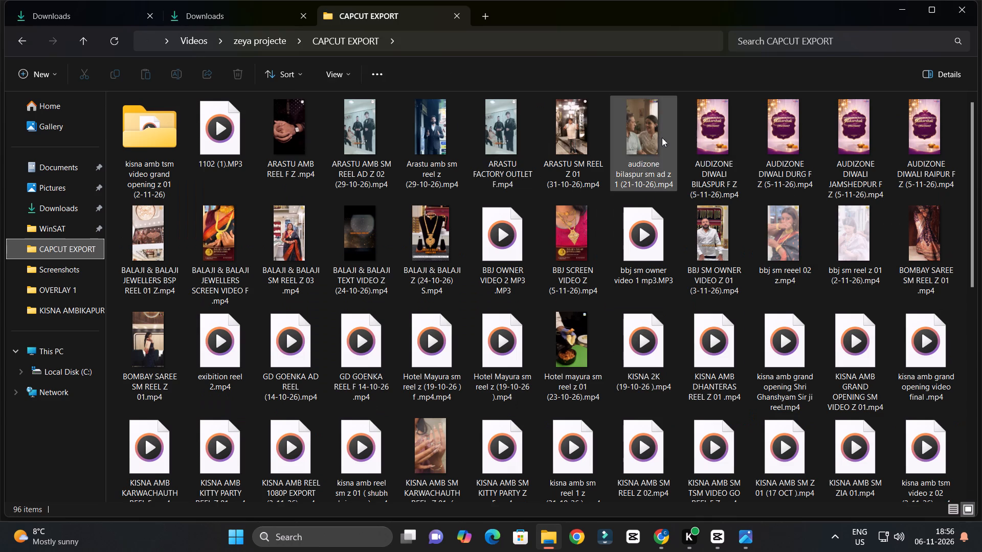
click(798, 44)
text(BO)
key(m)
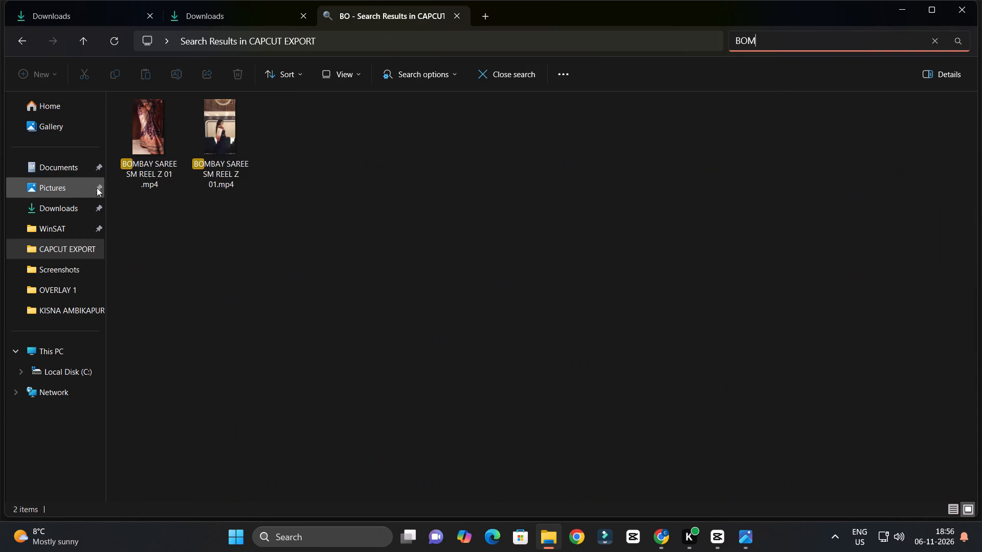
Open the first BOMBAY SAREE SM REEL Z 01 video in Media Player and replay it from the start to examine its opening.
click(144, 118)
double_click(144, 118)
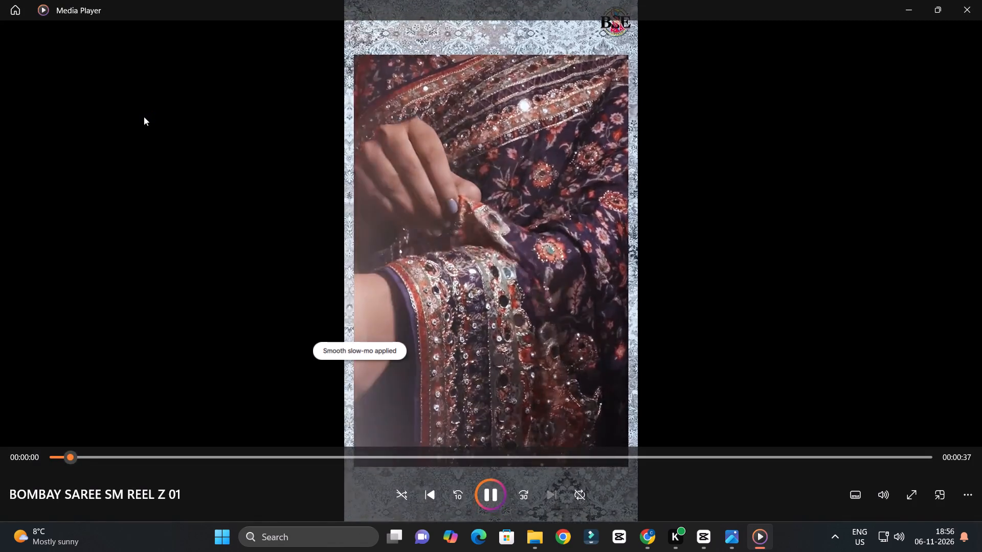
key(space)
drag(77, 458, 26, 459)
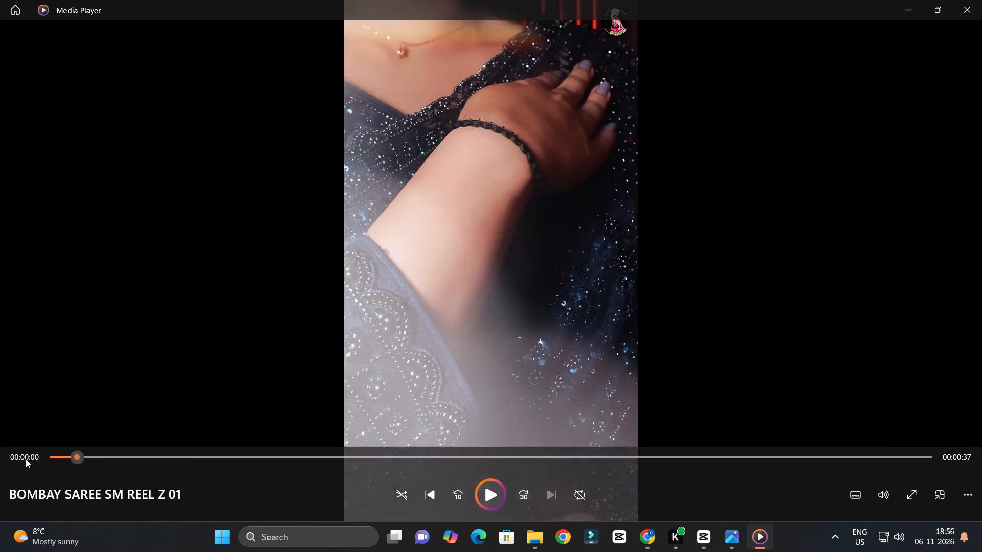
drag(26, 459, 0, 459)
key(space)
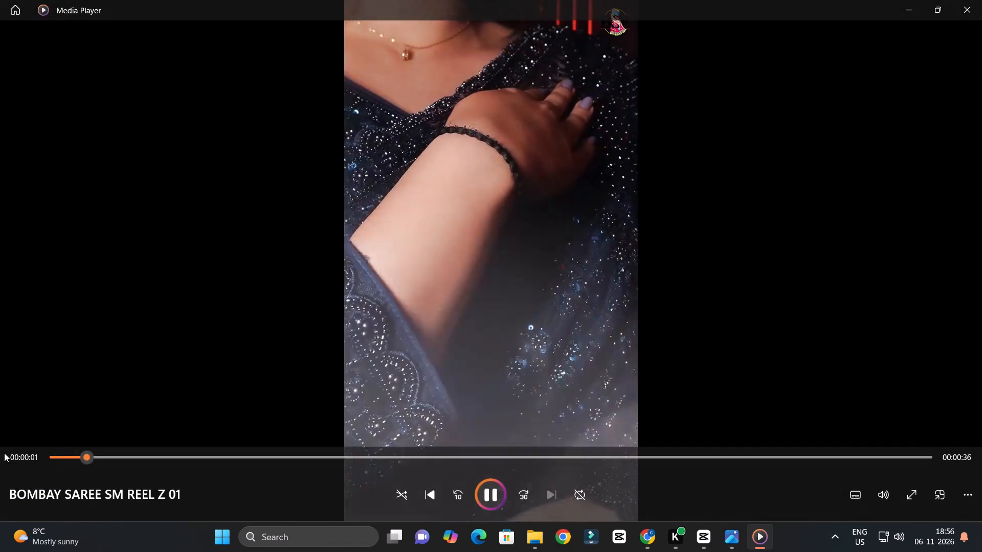
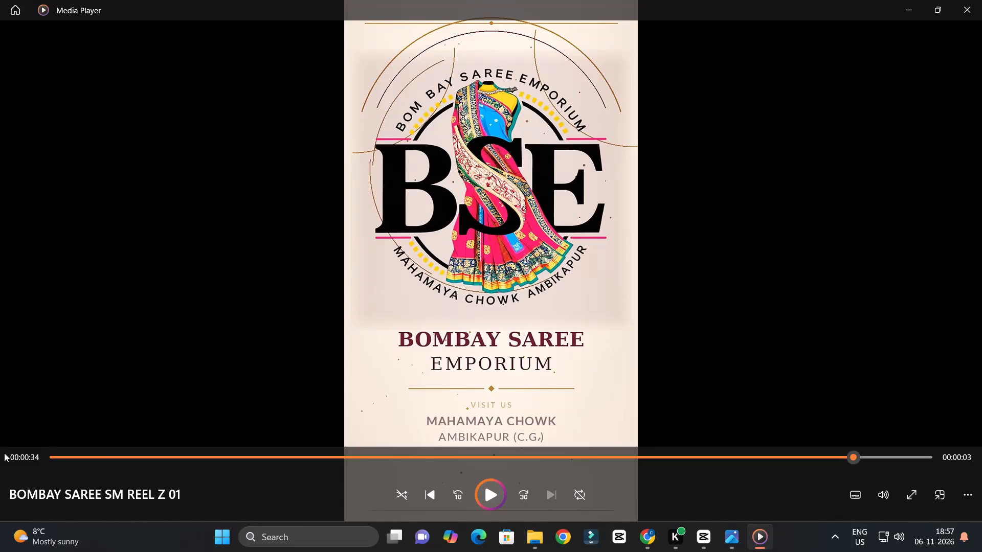
Play the closing logo and address card of the reference reel, close the player and return to CapCut.
key(space)
key(space)
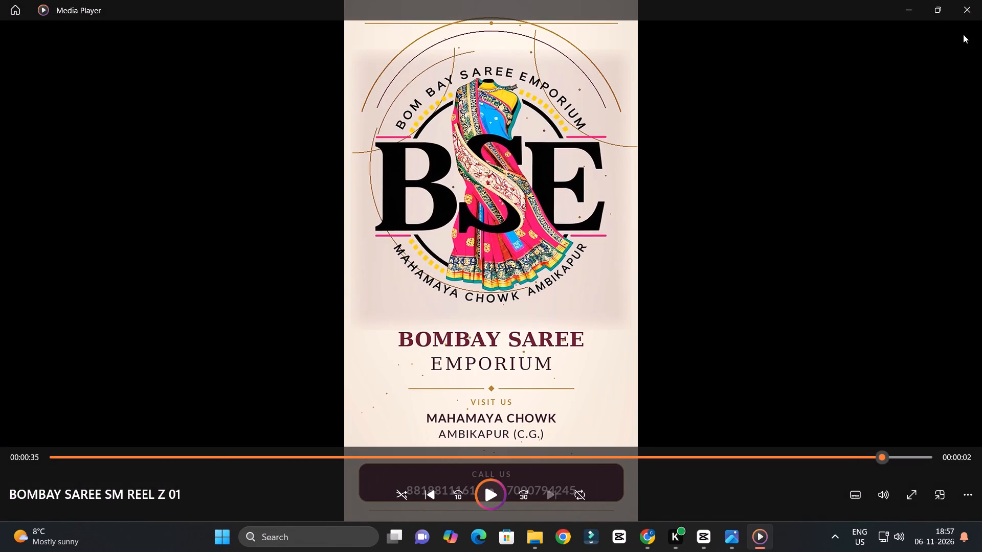
click(971, 9)
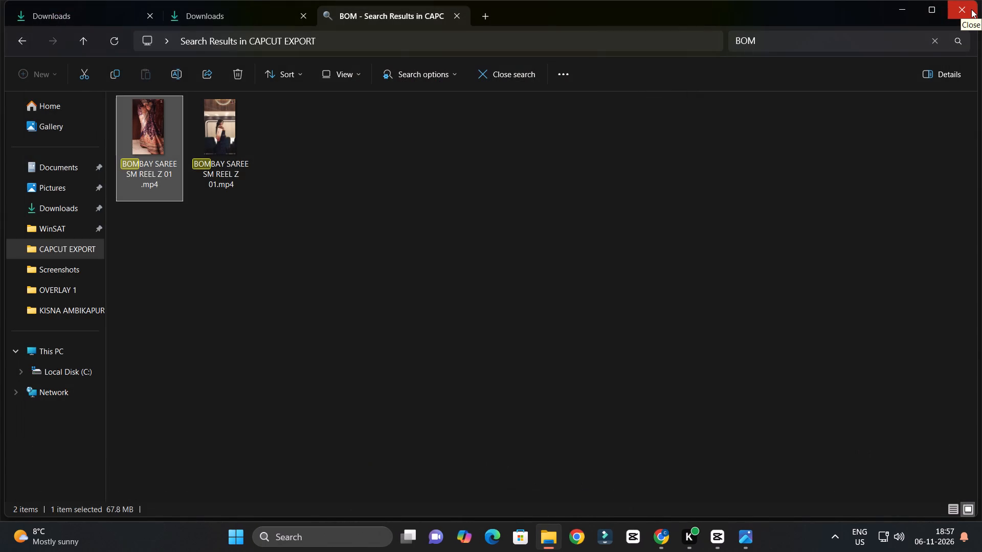
click(904, 8)
Play the timeline from the red lehenga close-up at about 19 s through the last clip to review the edit.
click(389, 321)
key(space)
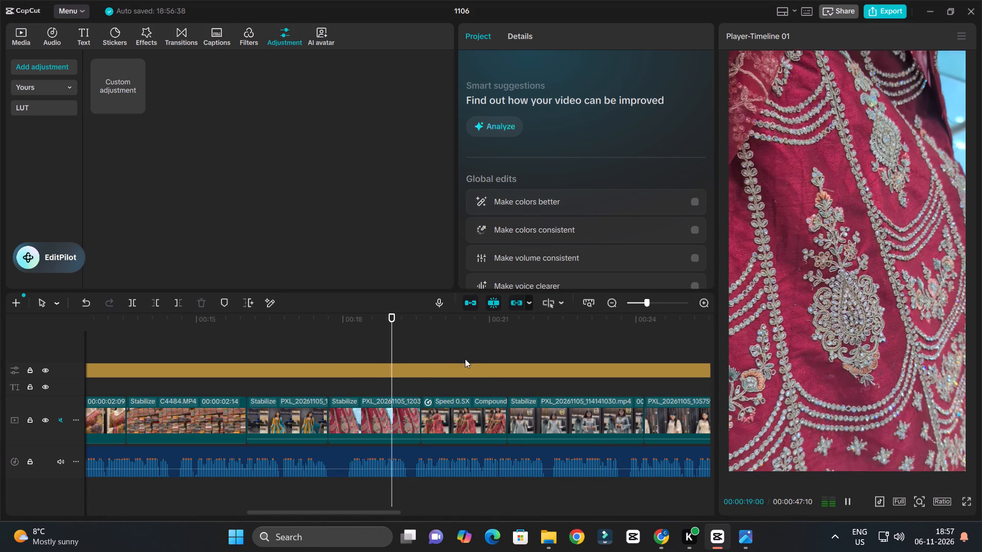
ctrl+scroll(479, 362, down, 5)
ctrl+scroll(479, 362, up, 4)
scroll(479, 362, down, 9)
ctrl+scroll(479, 362, up, 2)
ctrl+scroll(479, 362, down, 4)
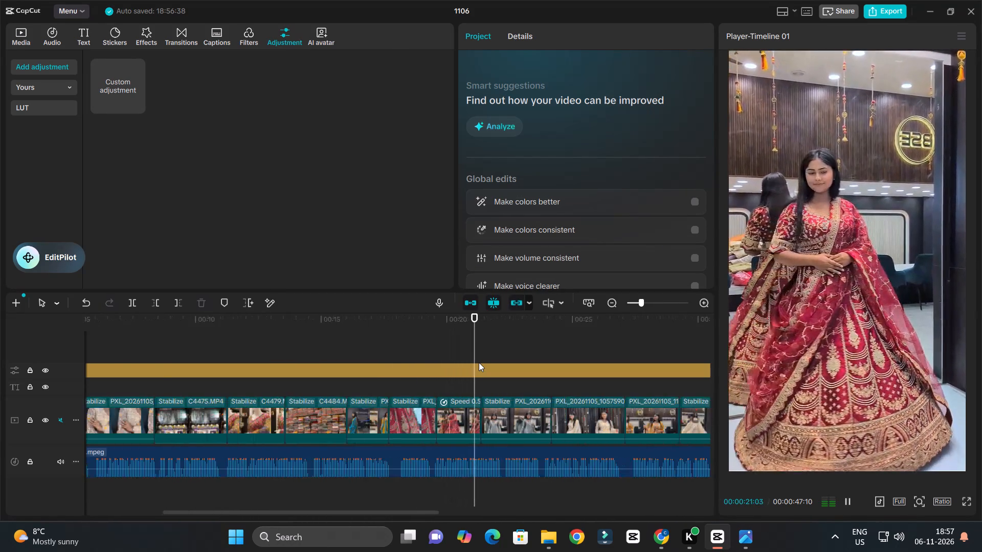
ctrl+scroll(479, 362, down, 14)
ctrl+scroll(479, 362, up, 3)
ctrl+scroll(369, 412, up, 7)
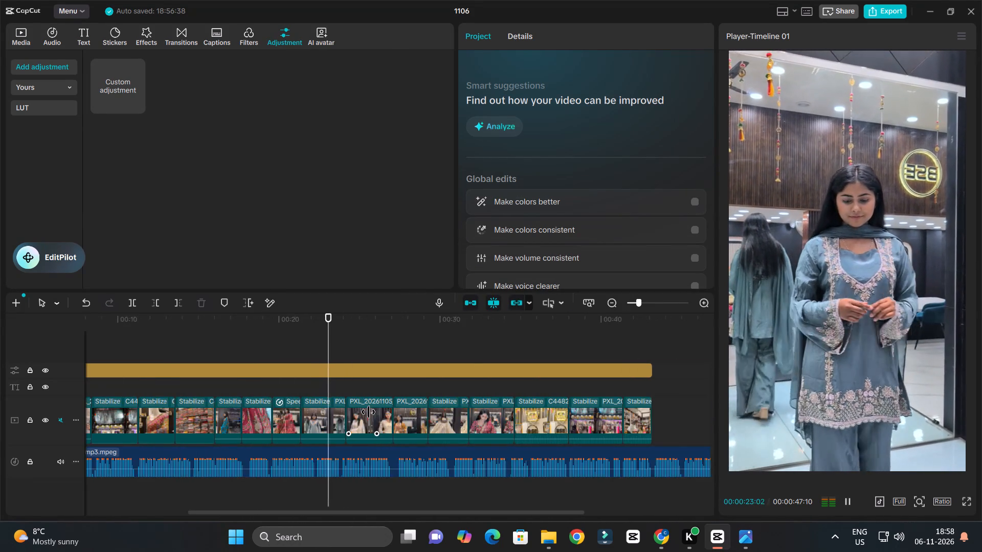
ctrl+scroll(368, 412, up, 5)
ctrl+scroll(386, 413, down, 4)
ctrl+scroll(386, 413, up, 4)
ctrl+scroll(386, 413, down, 4)
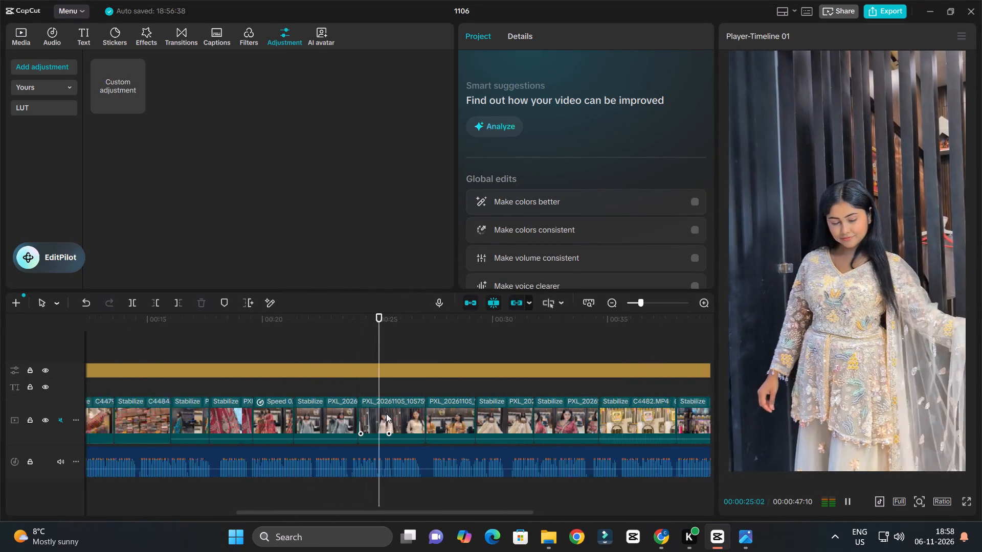
ctrl+scroll(389, 413, up, 3)
ctrl+scroll(390, 413, down, 3)
ctrl+scroll(390, 413, up, 3)
ctrl+scroll(390, 413, down, 3)
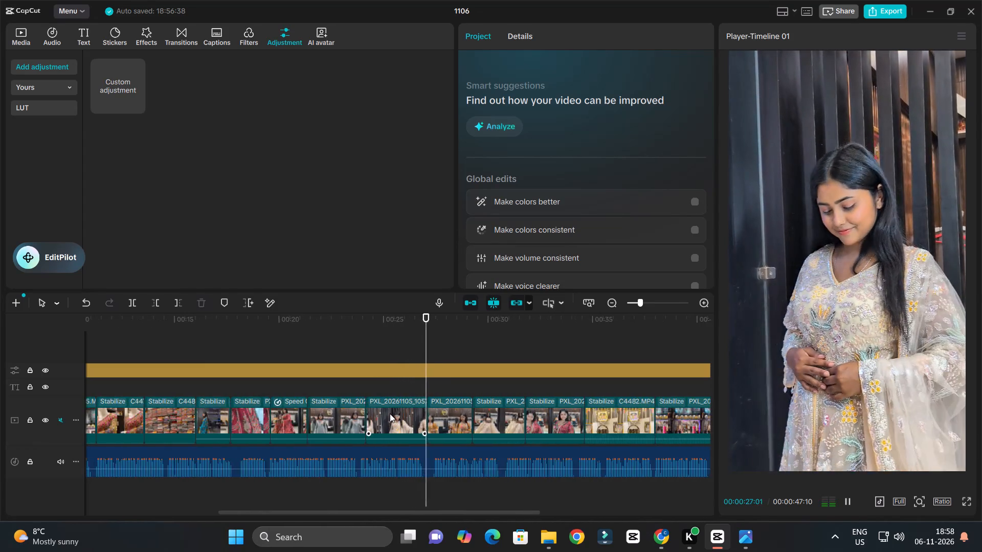
ctrl+scroll(390, 413, up, 4)
scroll(390, 413, down, 3)
ctrl+scroll(390, 413, up, 4)
ctrl+scroll(414, 412, down, 3)
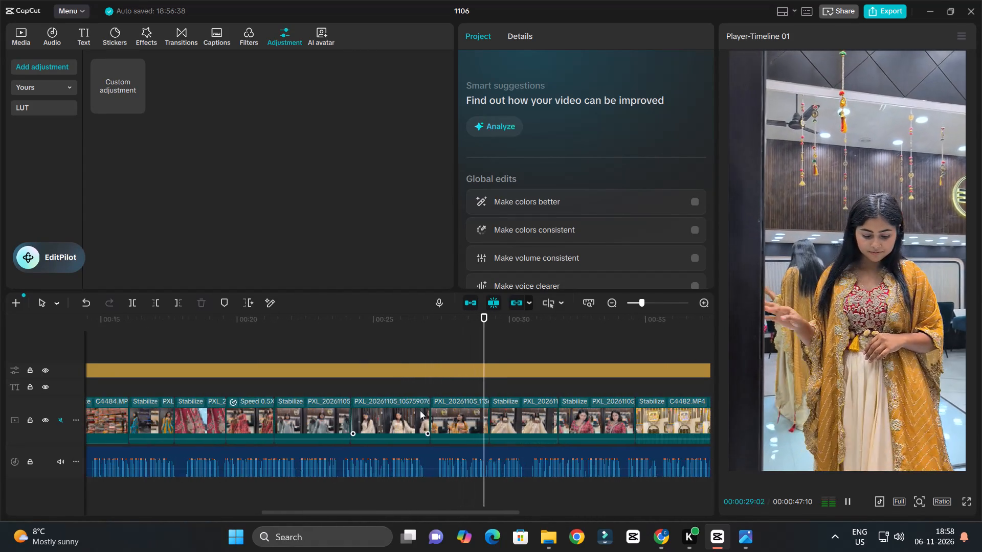
ctrl+scroll(433, 408, up, 3)
ctrl+scroll(433, 408, down, 4)
ctrl+scroll(433, 408, up, 4)
ctrl+scroll(433, 408, down, 4)
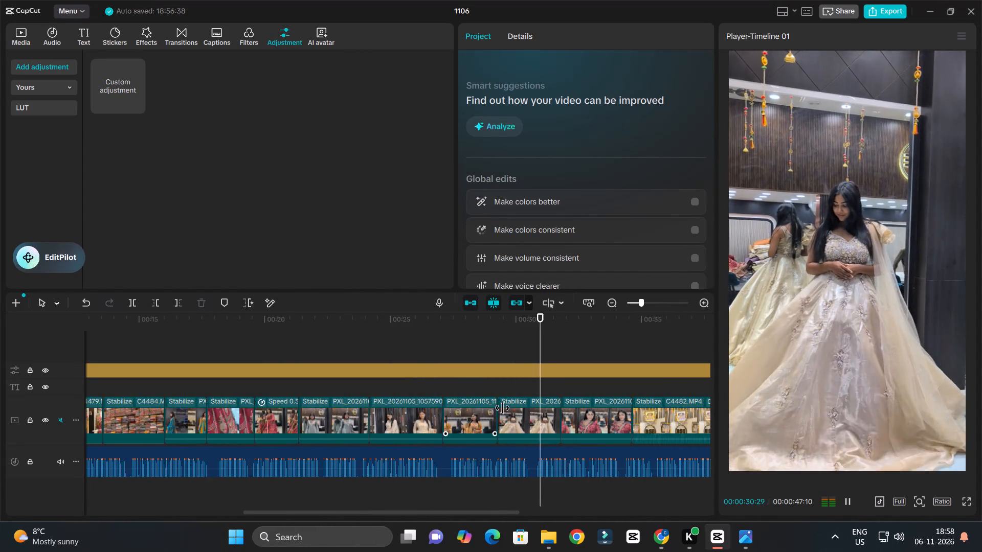
ctrl+scroll(502, 408, up, 3)
ctrl+scroll(503, 408, down, 3)
ctrl+scroll(503, 408, up, 3)
ctrl+scroll(503, 408, down, 4)
ctrl+scroll(523, 407, up, 3)
ctrl+scroll(523, 407, down, 3)
ctrl+scroll(535, 407, up, 3)
ctrl+scroll(535, 407, down, 4)
ctrl+scroll(535, 407, up, 3)
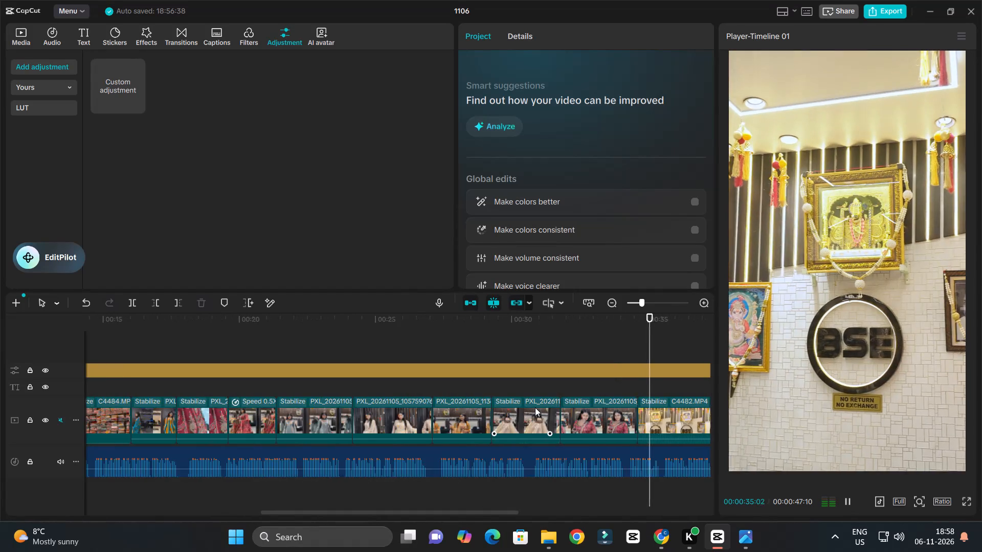
ctrl+scroll(535, 407, down, 10)
ctrl+scroll(538, 410, up, 4)
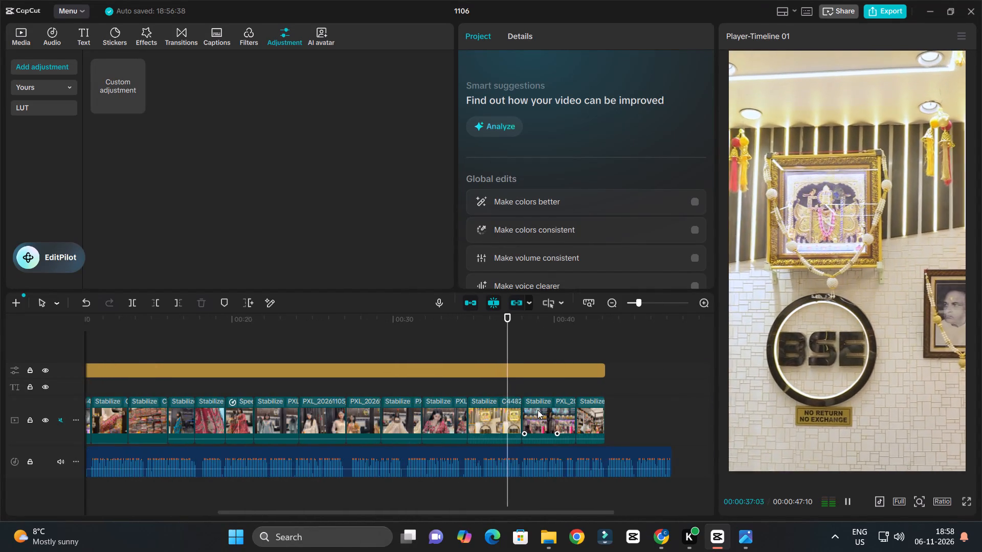
ctrl+scroll(538, 410, down, 3)
ctrl+scroll(538, 410, up, 3)
ctrl+scroll(538, 410, down, 3)
ctrl+scroll(538, 410, up, 3)
ctrl+scroll(538, 410, down, 1)
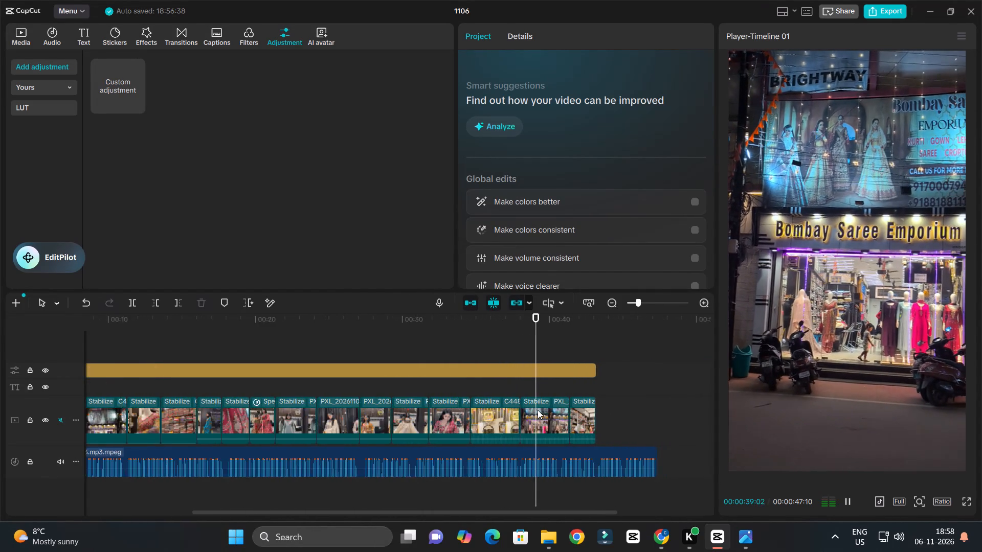
ctrl+scroll(538, 410, down, 2)
ctrl+scroll(548, 411, up, 4)
ctrl+scroll(573, 412, down, 3)
ctrl+scroll(577, 415, up, 3)
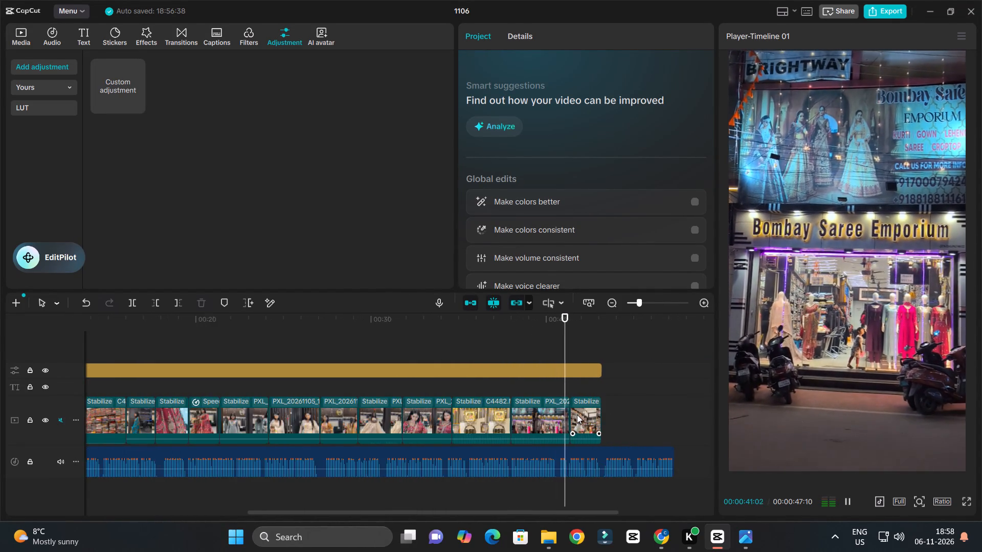
ctrl+scroll(577, 415, down, 4)
ctrl+scroll(583, 415, up, 3)
ctrl+scroll(583, 415, down, 3)
ctrl+scroll(583, 415, up, 3)
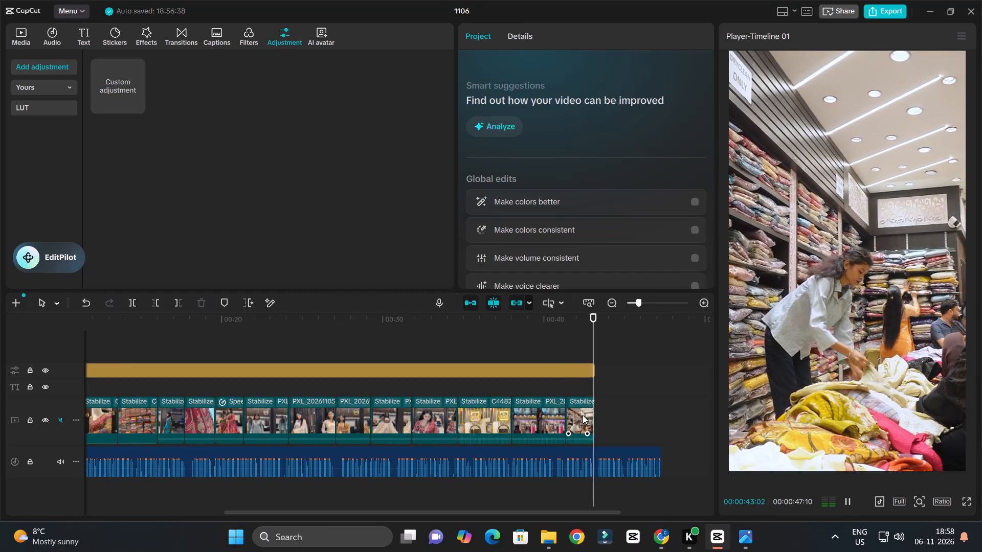
ctrl+scroll(594, 415, down, 7)
key(space)
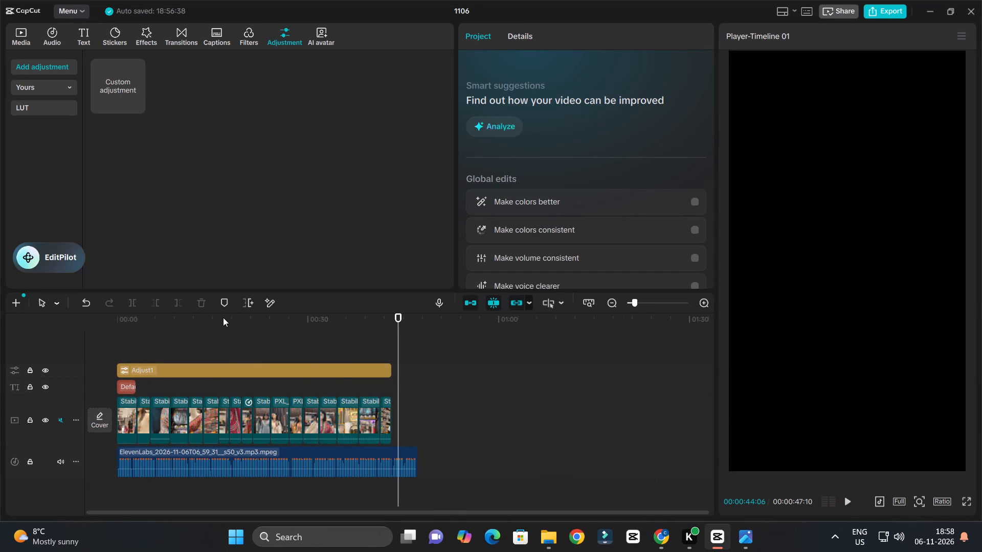
Move the Default text clip at the start of the timeline onto a track above the Adjust1 layer.
drag(223, 317, 0, 380)
ctrl+scroll(130, 382, up, 11)
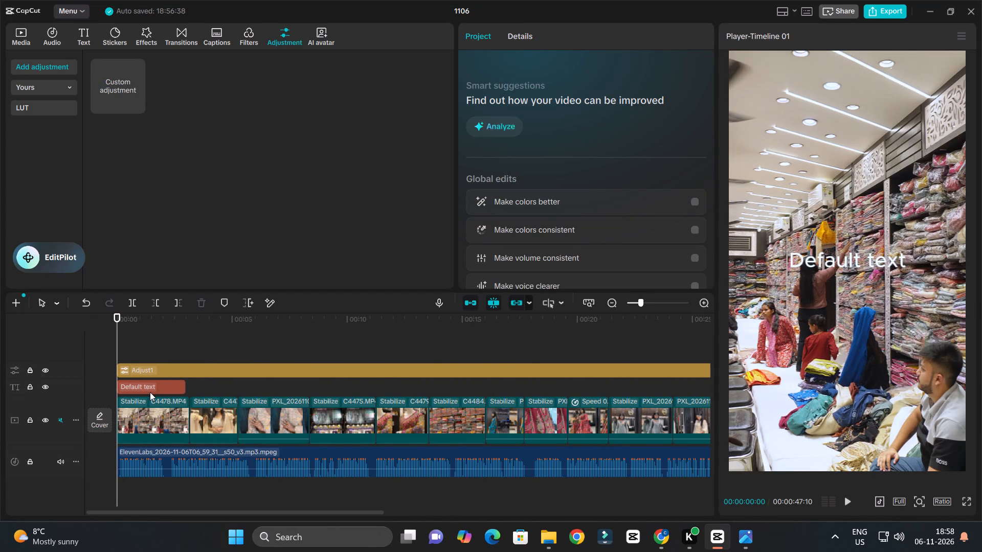
click(150, 392)
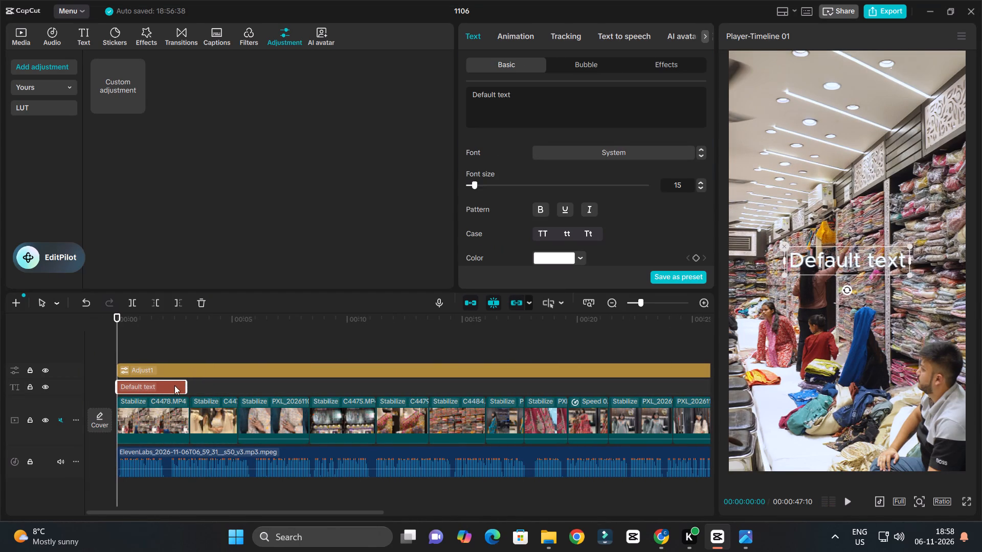
drag(160, 387, 160, 346)
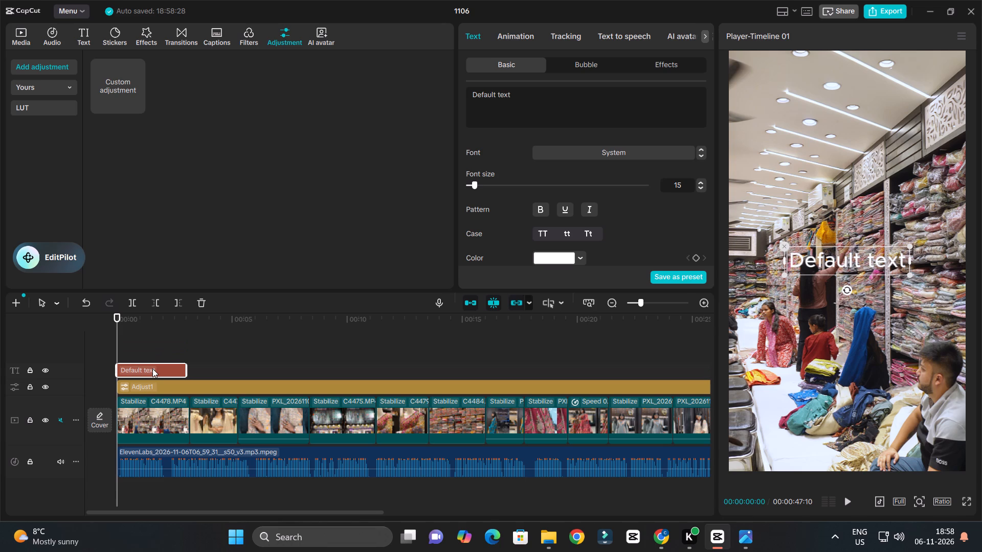
Place a copy of the Default text clip after the original on the same track, starting at about 3 s, and reselect the original.
alt+drag(152, 369, 231, 370)
click(223, 370)
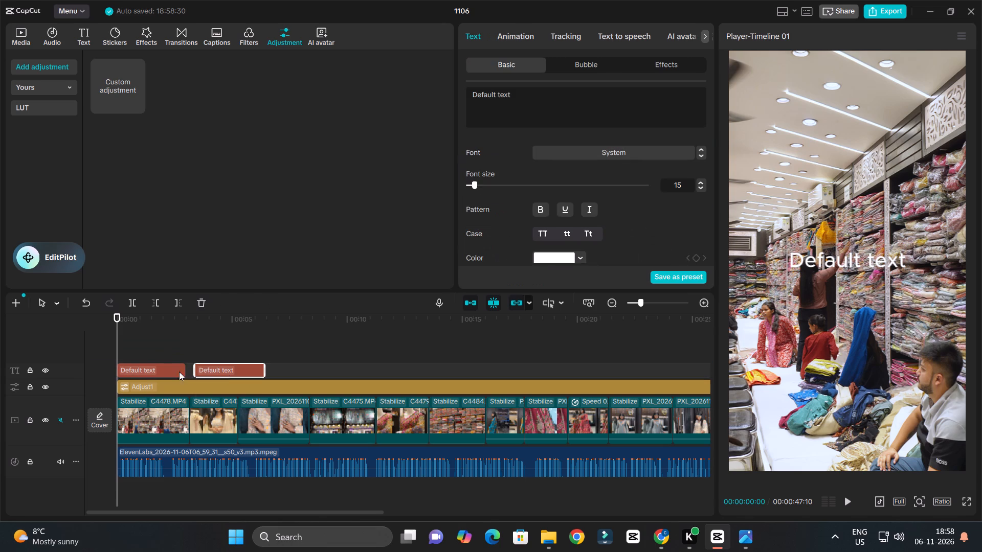
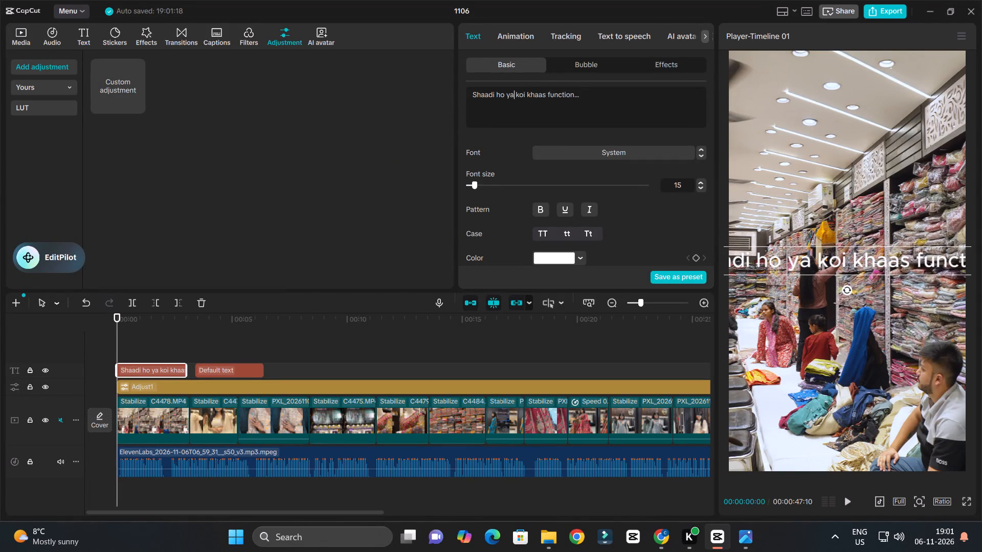
Split the first caption into two lines after "Shaadi ho ya" and move it to the lower-middle of the video frame, centred horizontally.
key(Return)
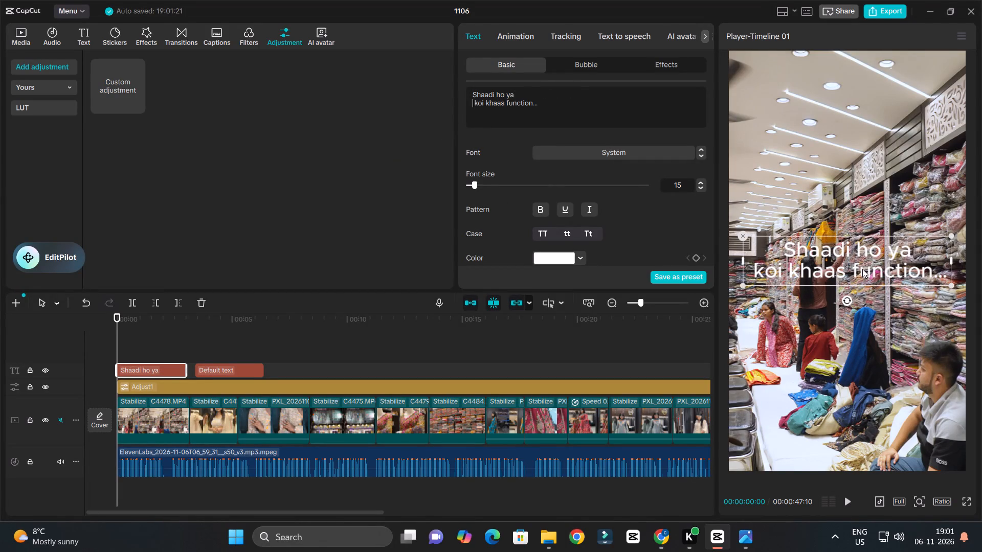
drag(889, 270, 891, 331)
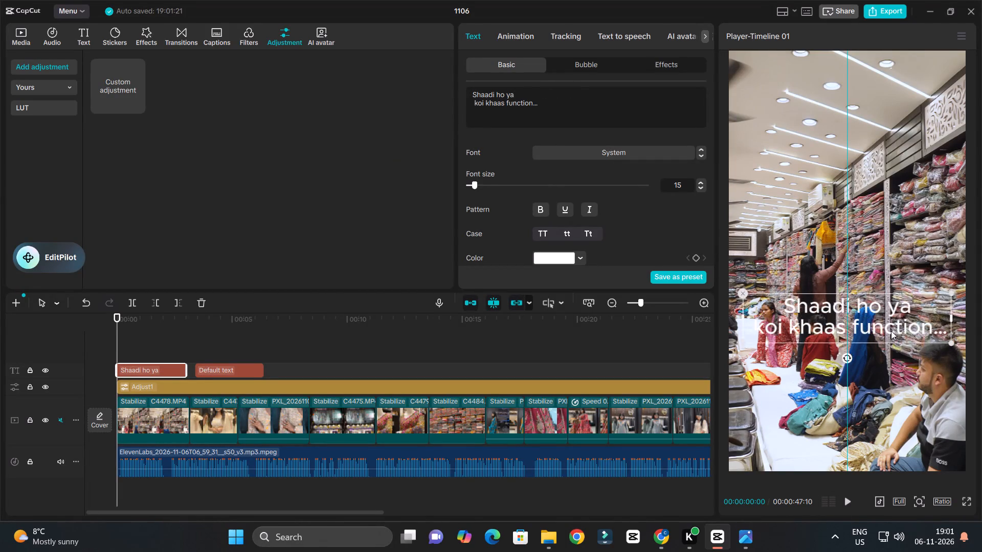
Move the opening "Shaadi ho ya koi khaas function..." text slightly lower in the frame and set its font to Qualli.
drag(891, 331, 891, 337)
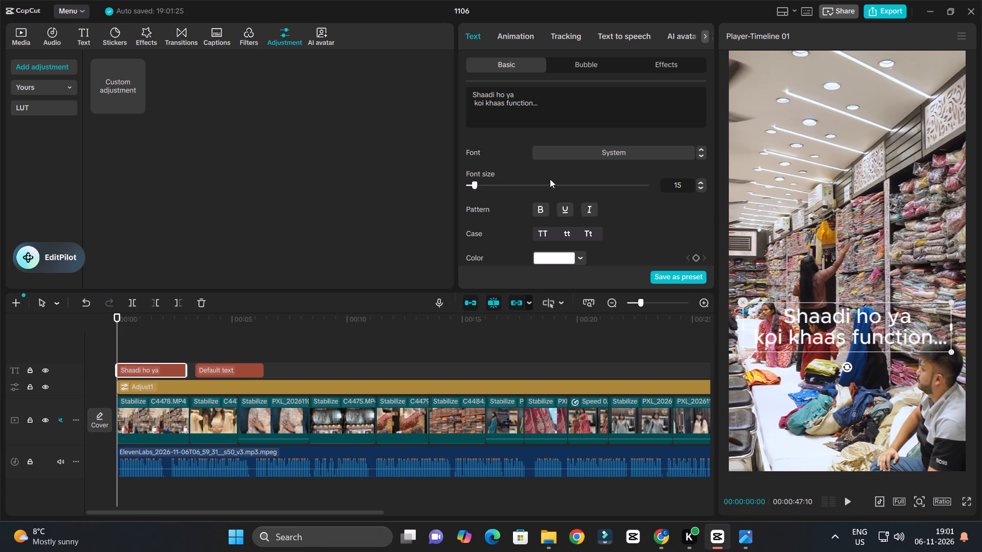
click(583, 158)
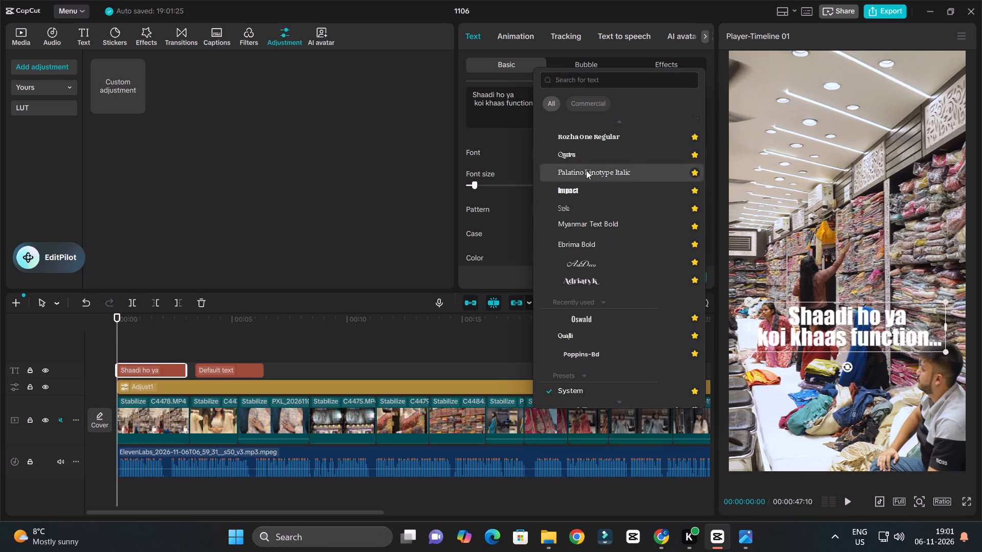
click(589, 336)
Turn on the shadow for the opening "Shaadi ho ya koi khaas function..." text.
scroll(515, 187, down, 5)
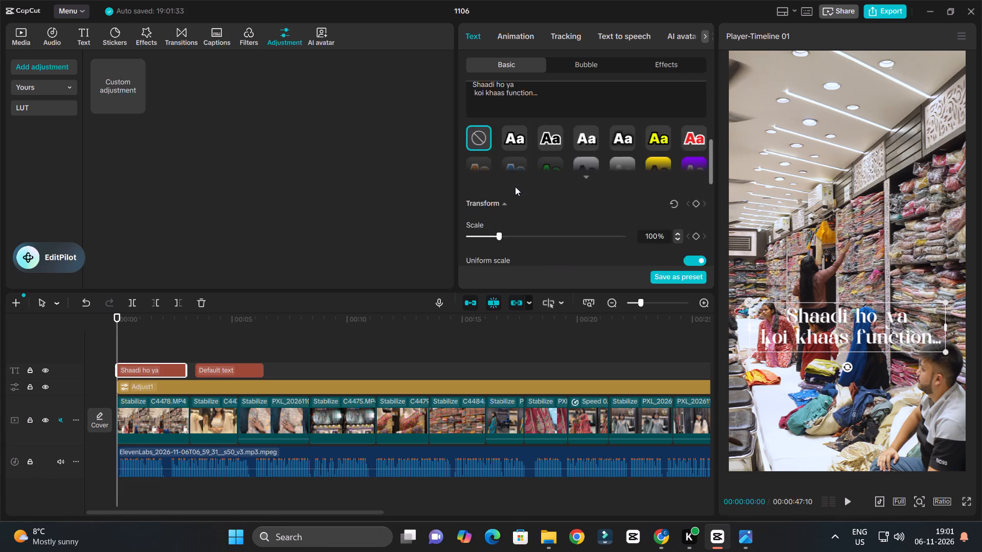
scroll(515, 187, down, 4)
click(472, 255)
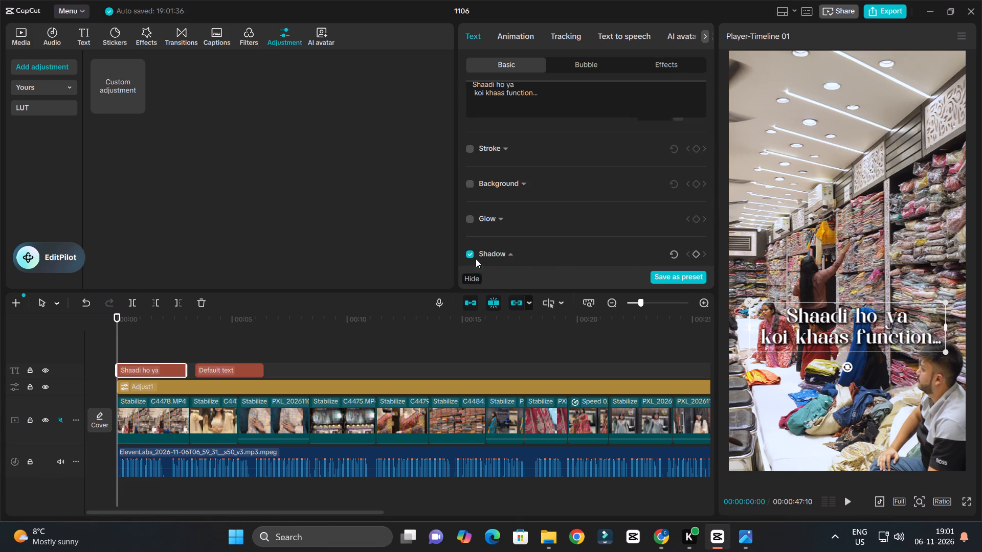
scroll(538, 206, up, 9)
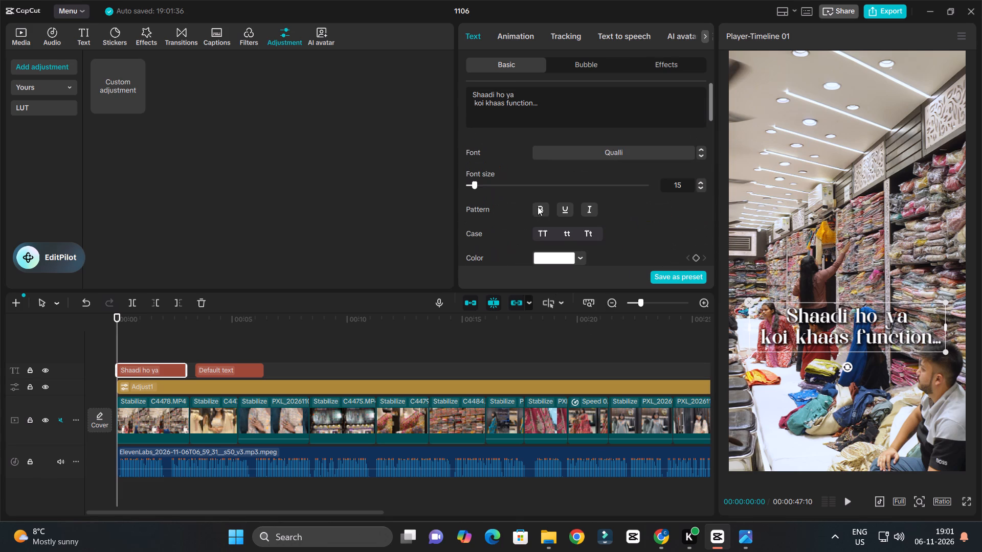
scroll(538, 206, up, 3)
Play the timeline from the start to about 2 s to check the opening text over the first clip.
drag(149, 320, 41, 344)
drag(41, 344, 37, 344)
key(space)
ctrl+scroll(163, 346, up, 6)
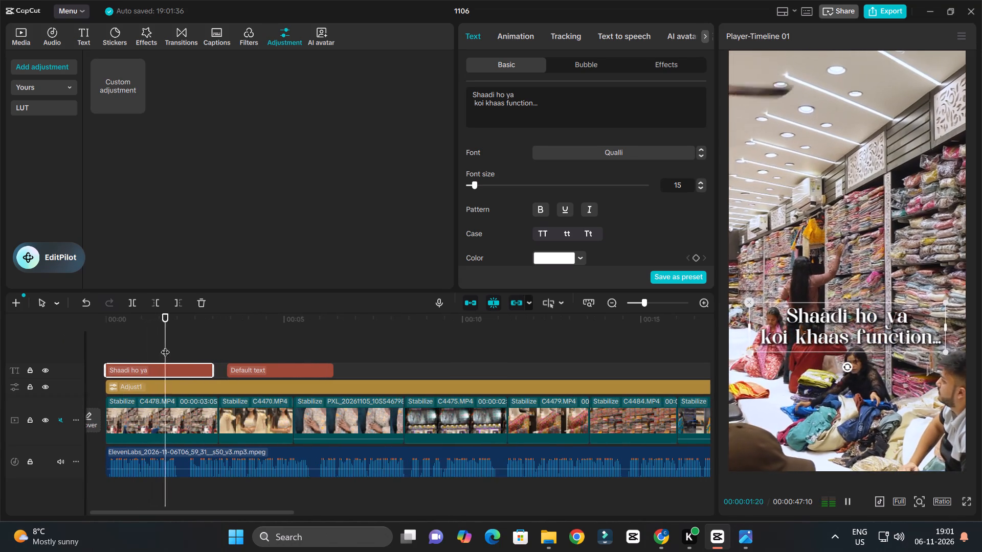
key(space)
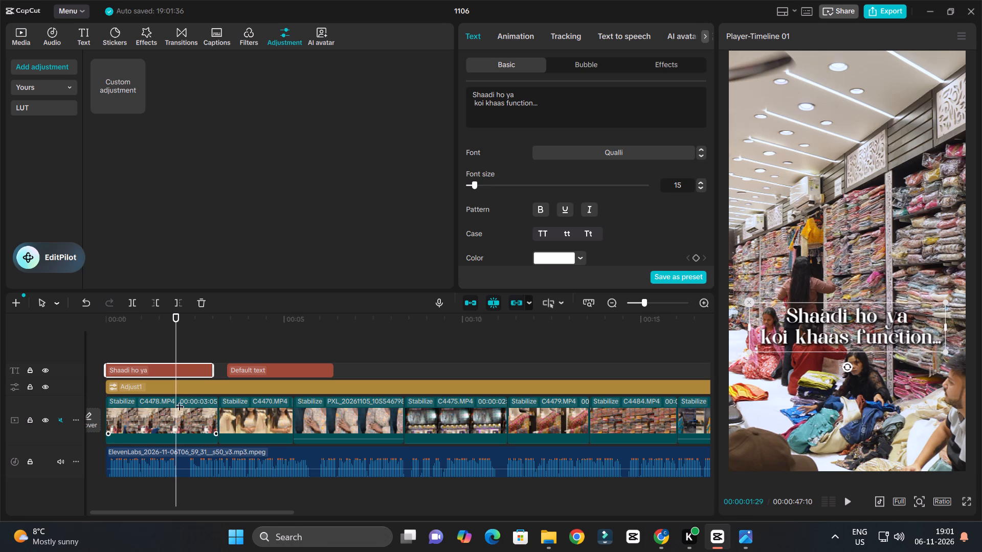
Duplicate the opening text clip onto a track above and cut the copy's text down to "Shaadi ho ya".
alt+drag(153, 373, 153, 364)
click(155, 373)
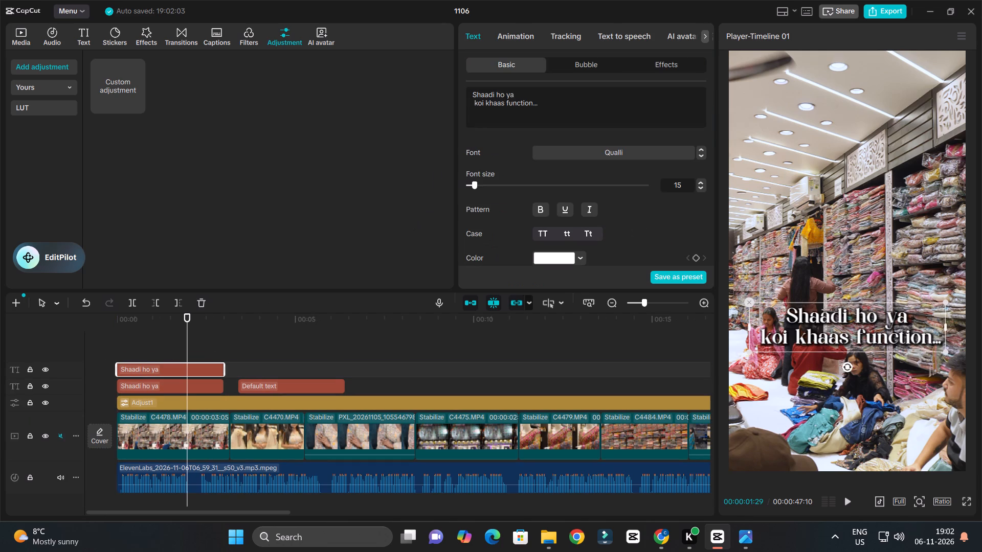
drag(537, 103, 474, 106)
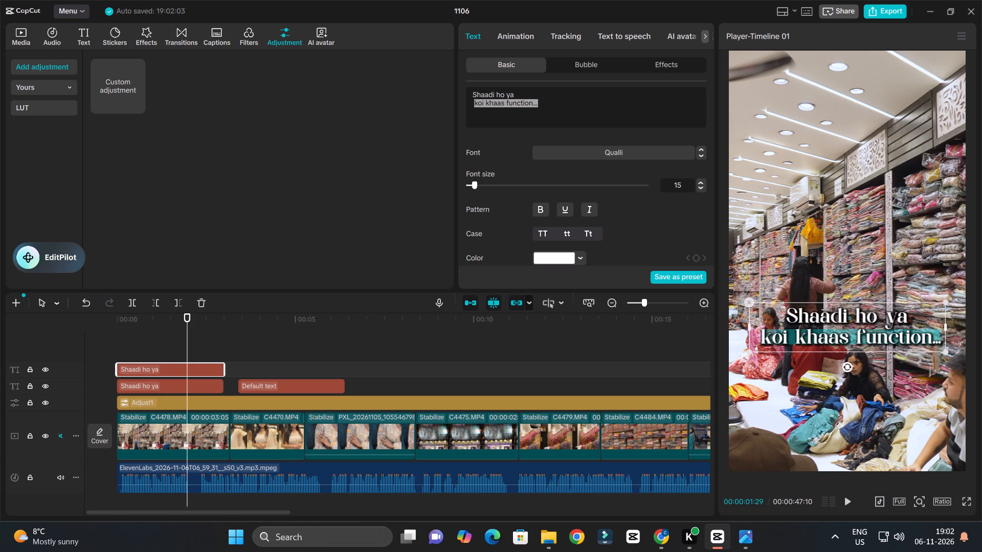
key(BackSpace)
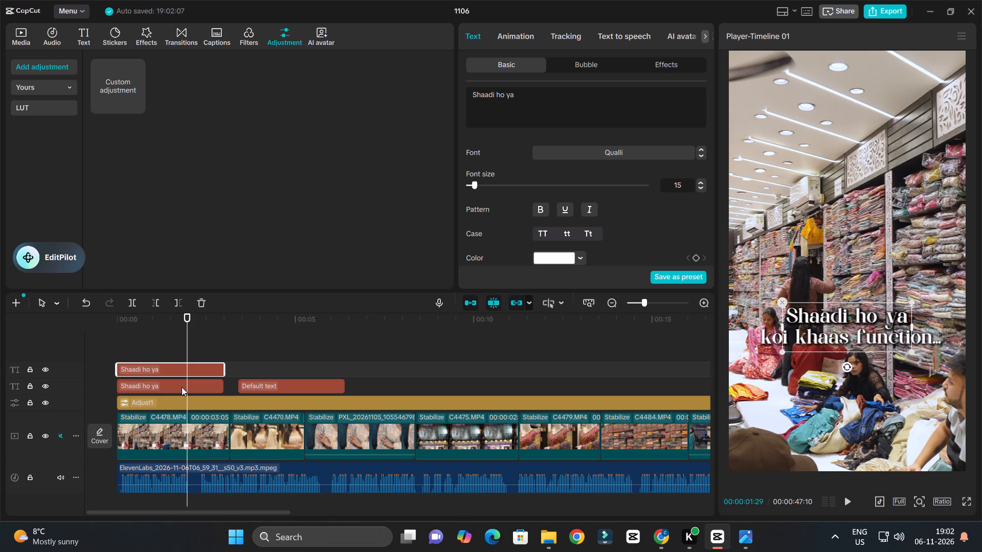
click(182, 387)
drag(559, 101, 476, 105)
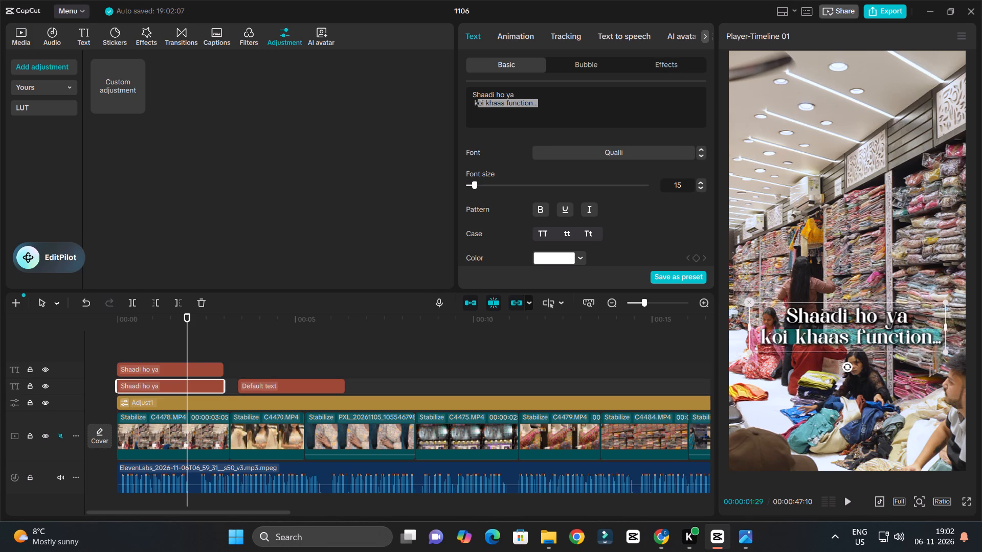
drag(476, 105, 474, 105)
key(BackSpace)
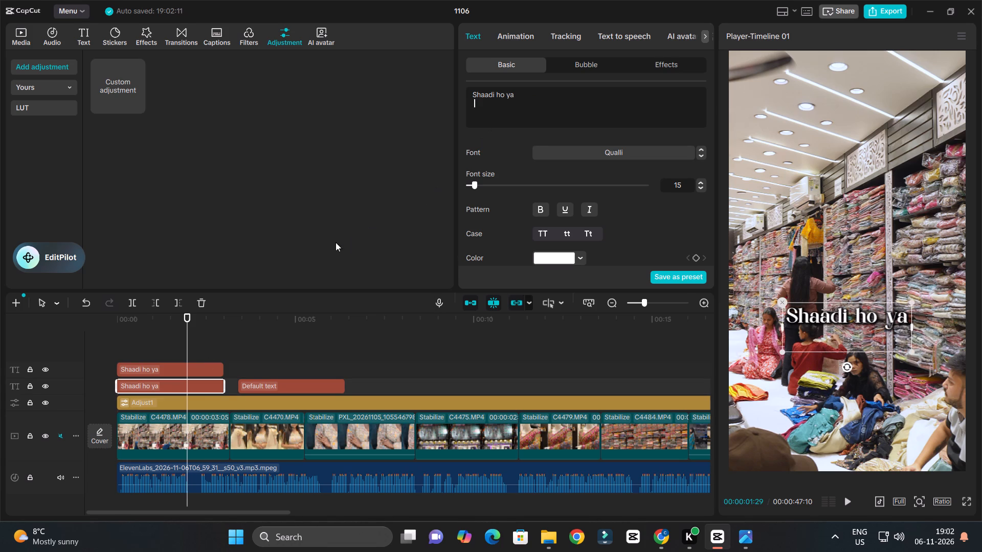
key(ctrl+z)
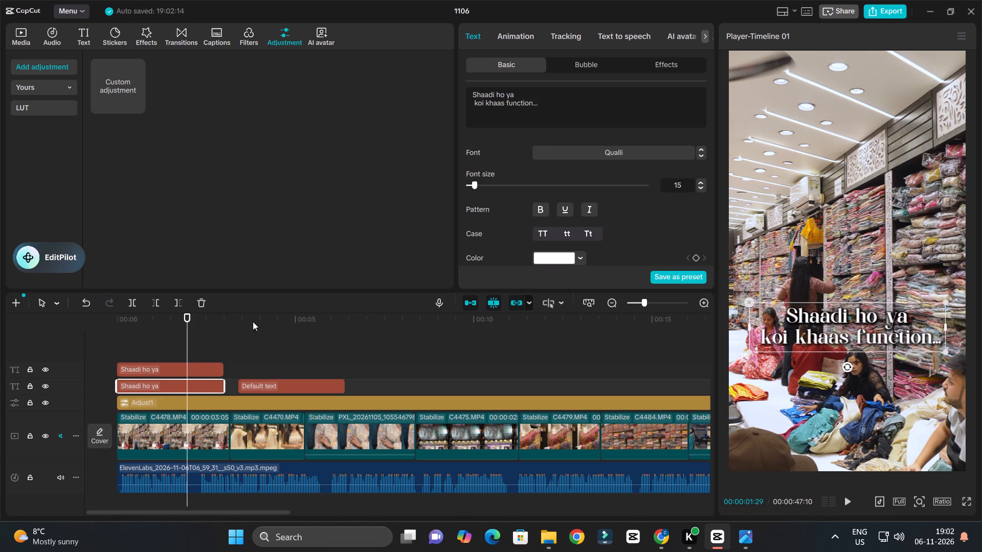
Cut the original lower-track opening text down to the single line "koi khaas function...", removing "Shaadi ho ya" and the leading blank space.
drag(522, 86, 492, 84)
drag(523, 90, 425, 89)
key(BackSpace)
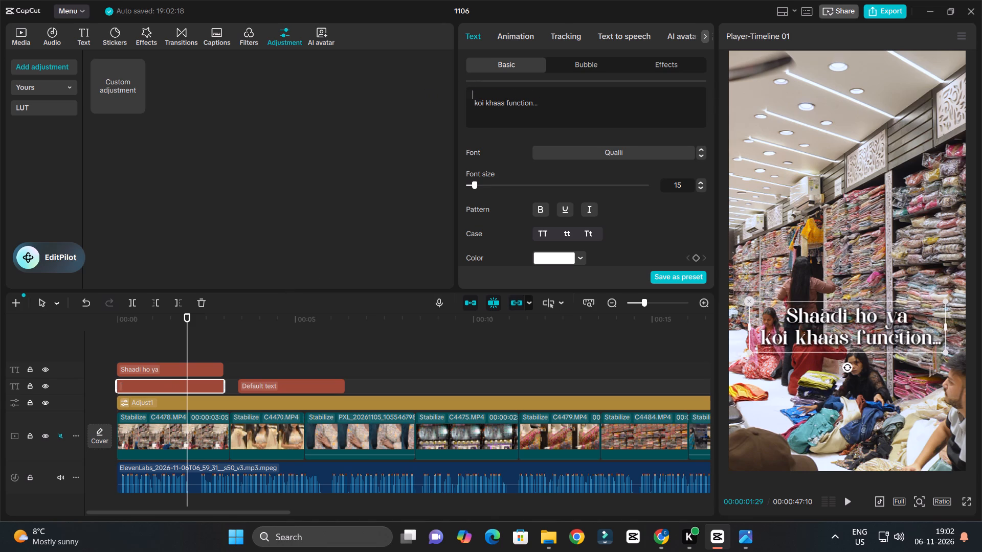
click(474, 103)
key(BackSpace)
key(BackSpace)
key(BackSpace)
key(BackSpace)
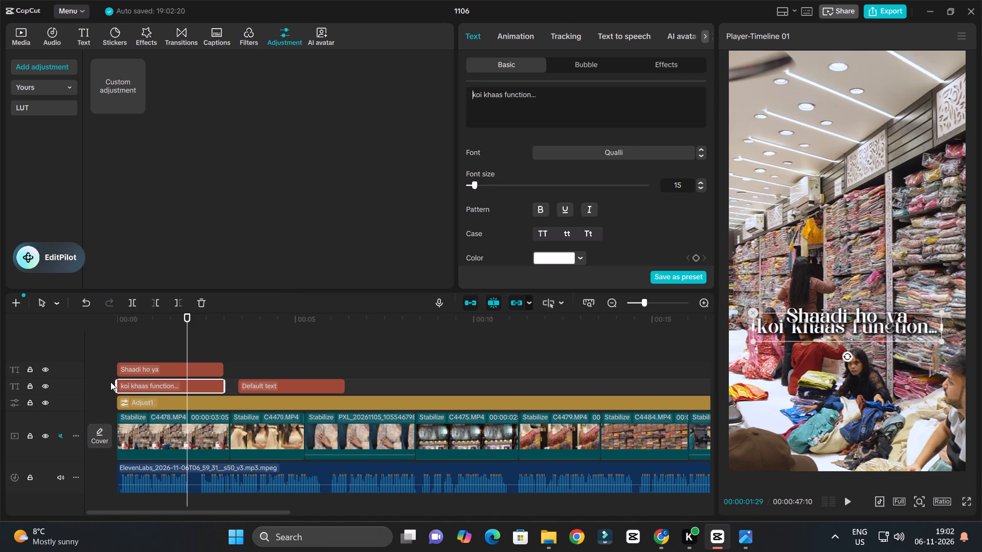
Play the first second of the timeline to check the two separate text lines over the opening clip.
click(119, 360)
drag(168, 317, 29, 353)
key(space)
ctrl+scroll(177, 347, up, 7)
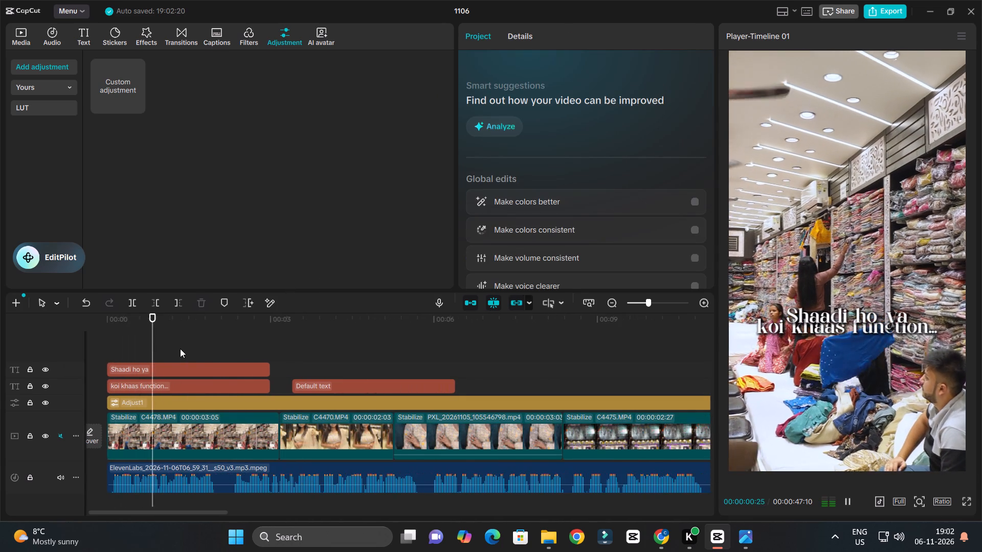
key(space)
Arrange the two opening lines in the frame with "Shaadi ho ya" centered just above "koi khaas function...".
click(838, 330)
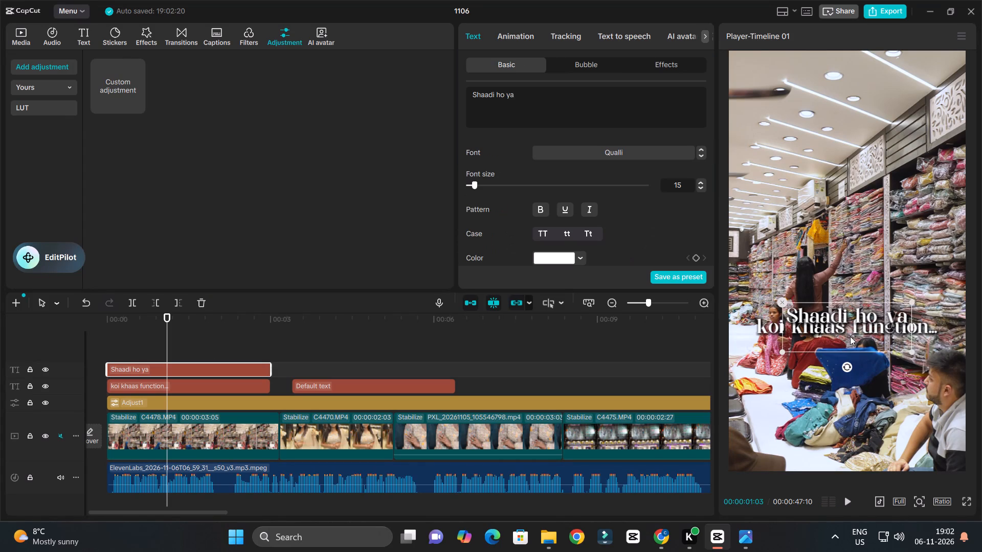
drag(851, 336, 852, 325)
click(929, 321)
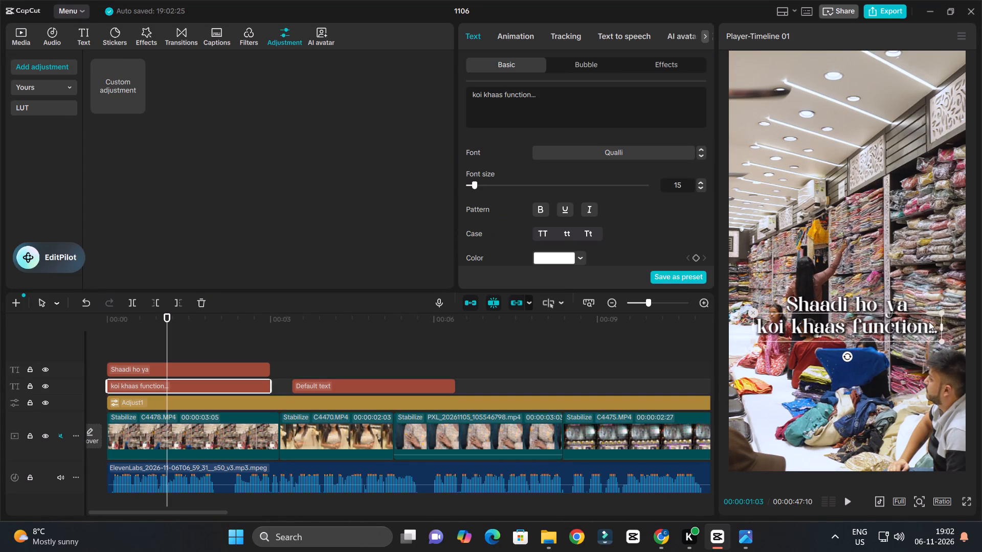
drag(922, 331, 922, 363)
drag(919, 333, 924, 343)
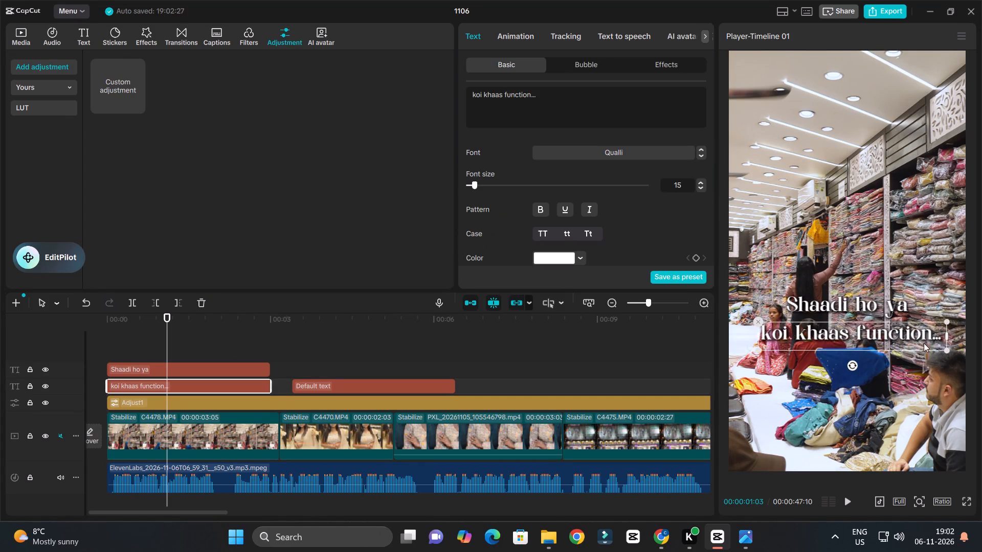
drag(924, 343, 921, 353)
click(886, 311)
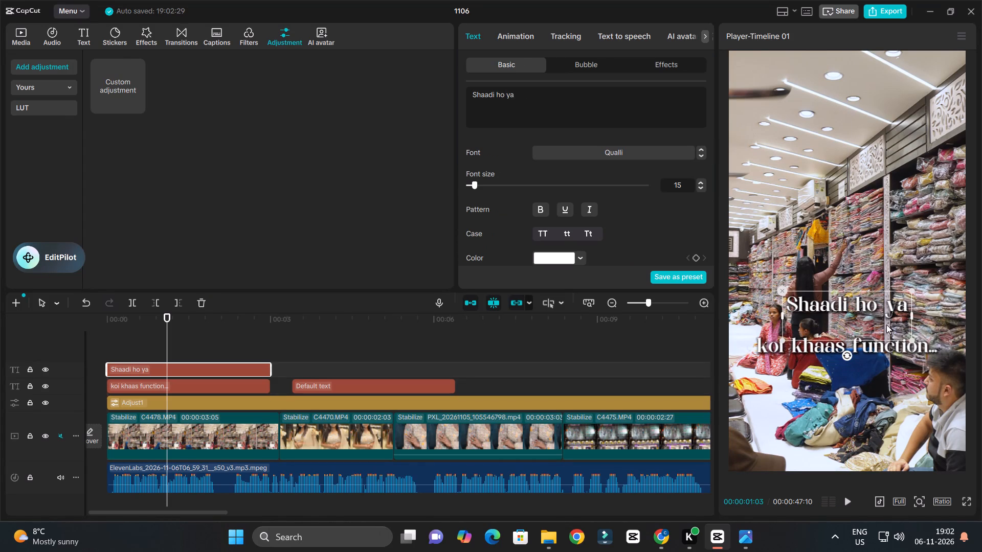
drag(892, 310, 892, 336)
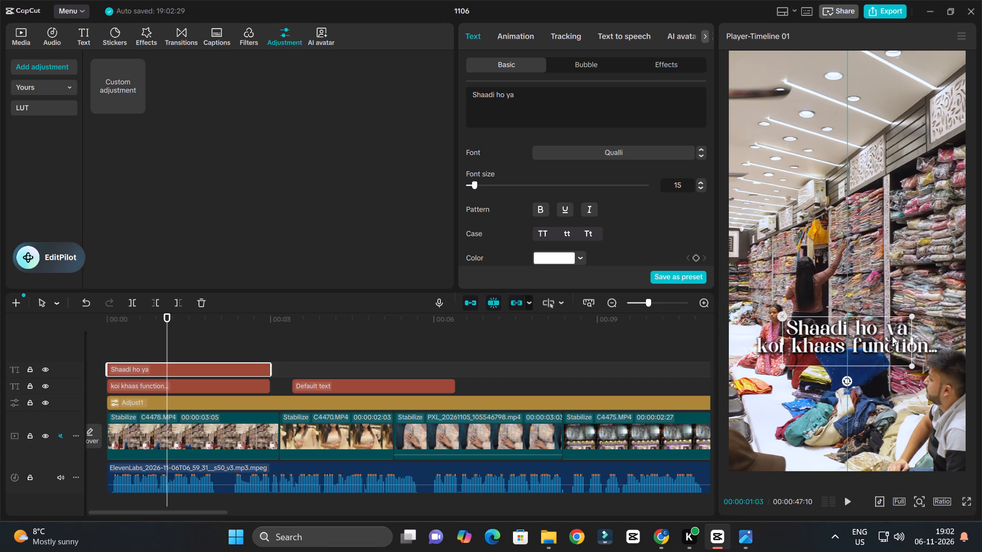
drag(892, 336, 892, 332)
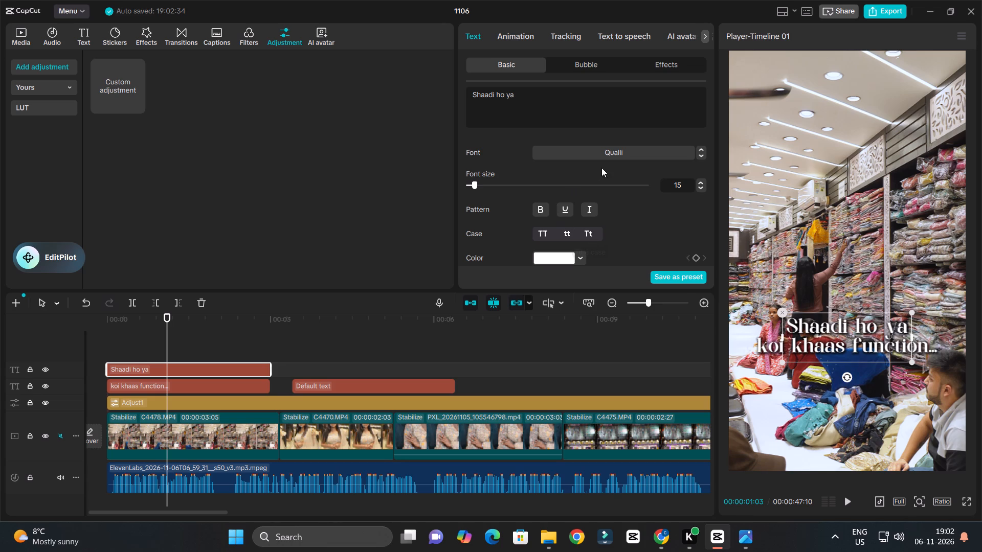
Set the "Shaadi ho ya" line to the Bharvati Regular font and scale it up slightly.
click(606, 152)
scroll(597, 197, up, 9)
scroll(597, 198, up, 15)
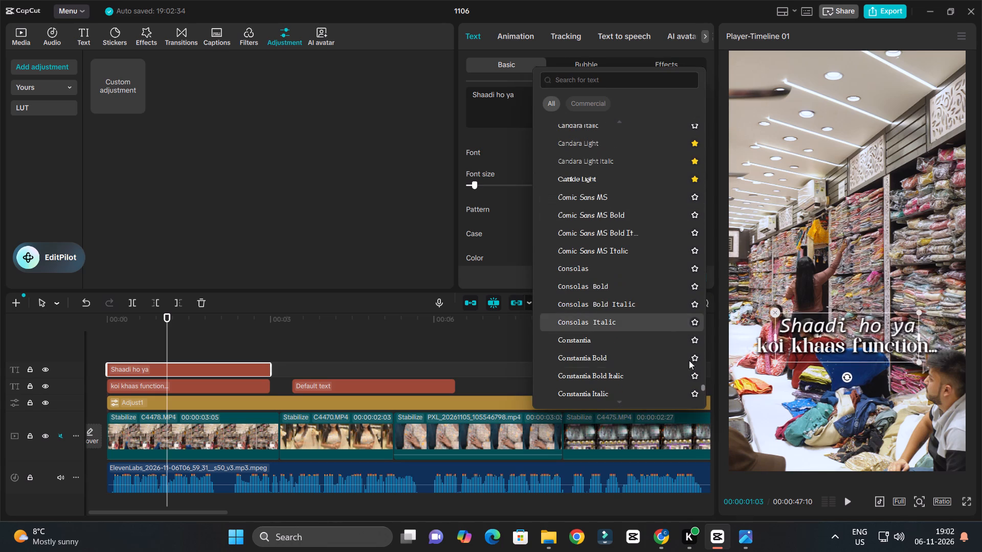
drag(704, 386, 706, 113)
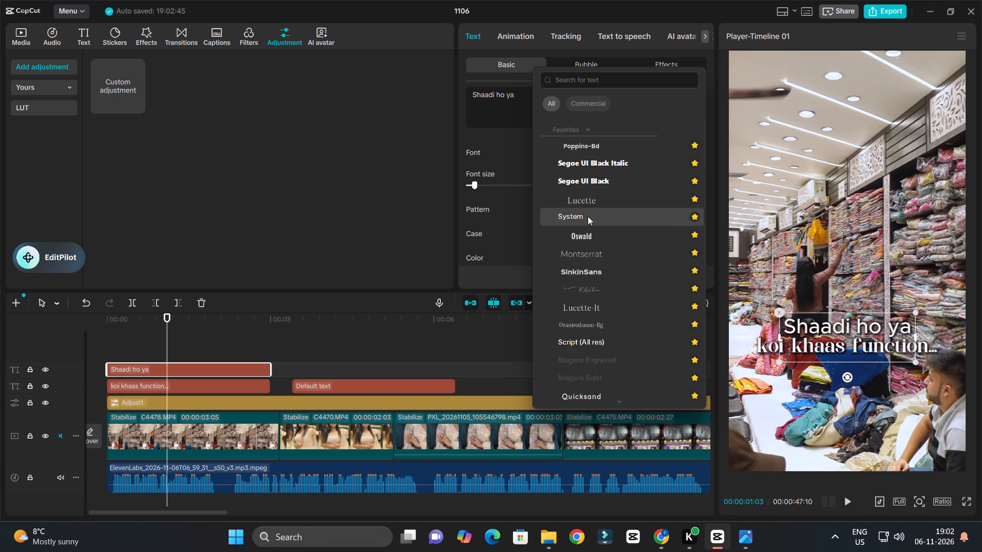
scroll(587, 321, down, 1)
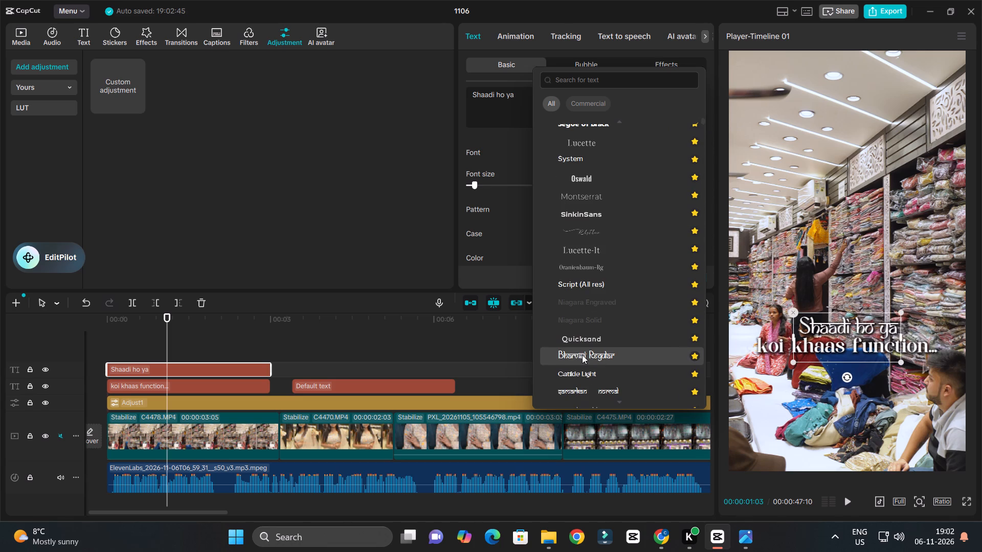
click(582, 355)
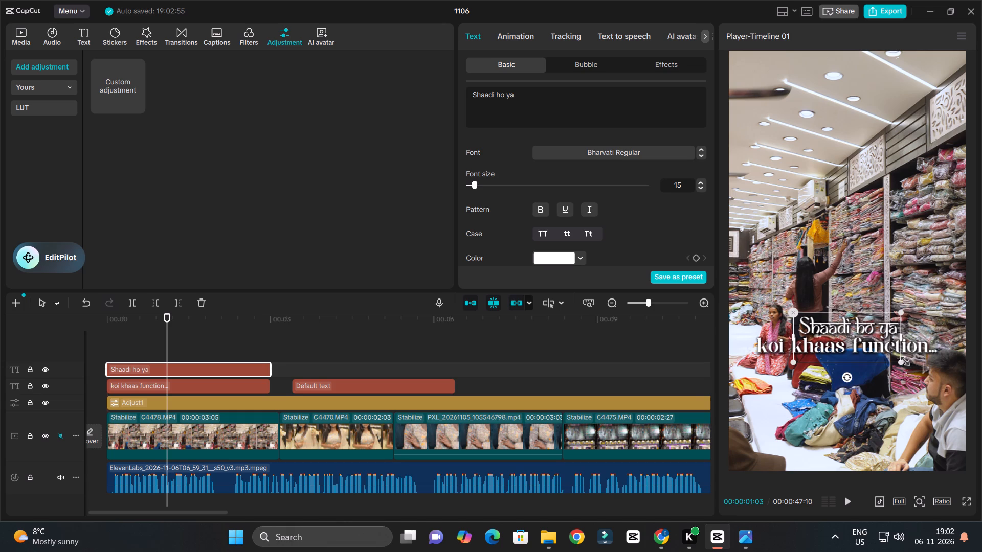
drag(902, 359, 923, 402)
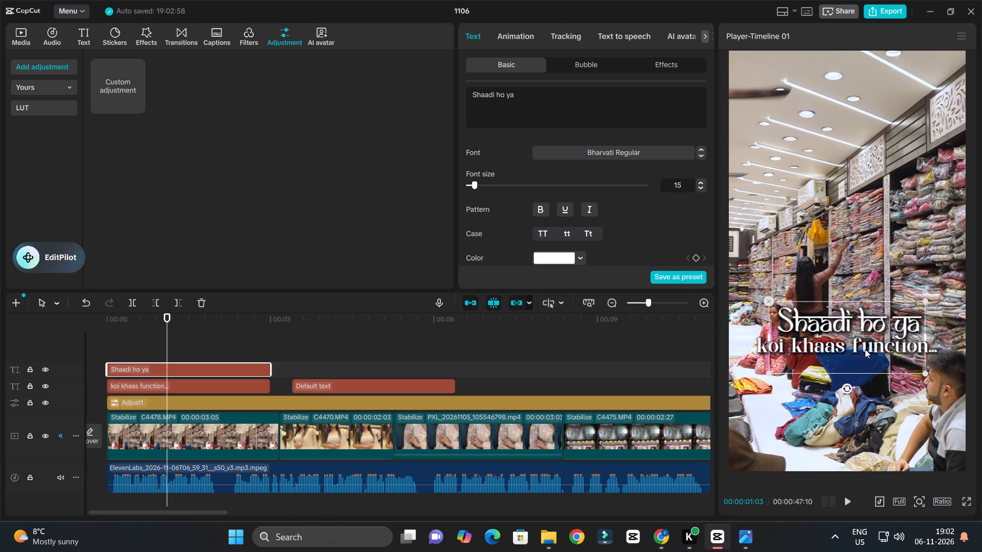
Set the "koi khaas function..." line to the Catilde Light font.
click(865, 349)
click(758, 350)
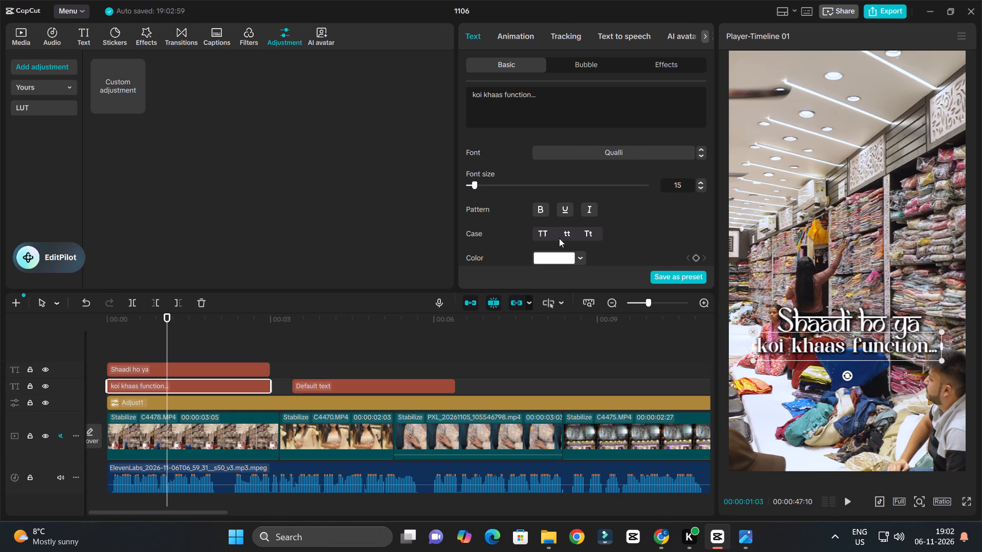
click(602, 145)
click(602, 153)
scroll(575, 307, down, 1)
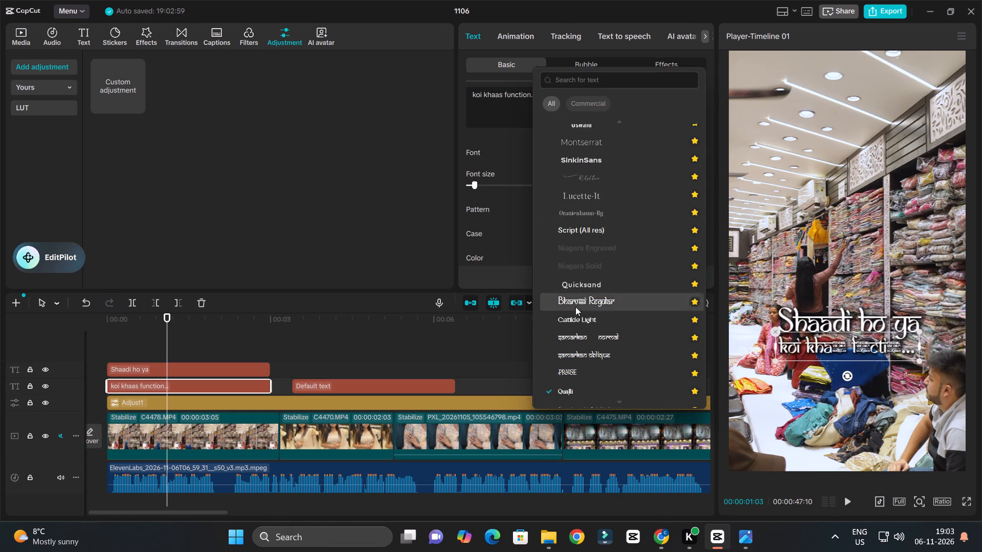
scroll(575, 307, down, 1)
click(595, 202)
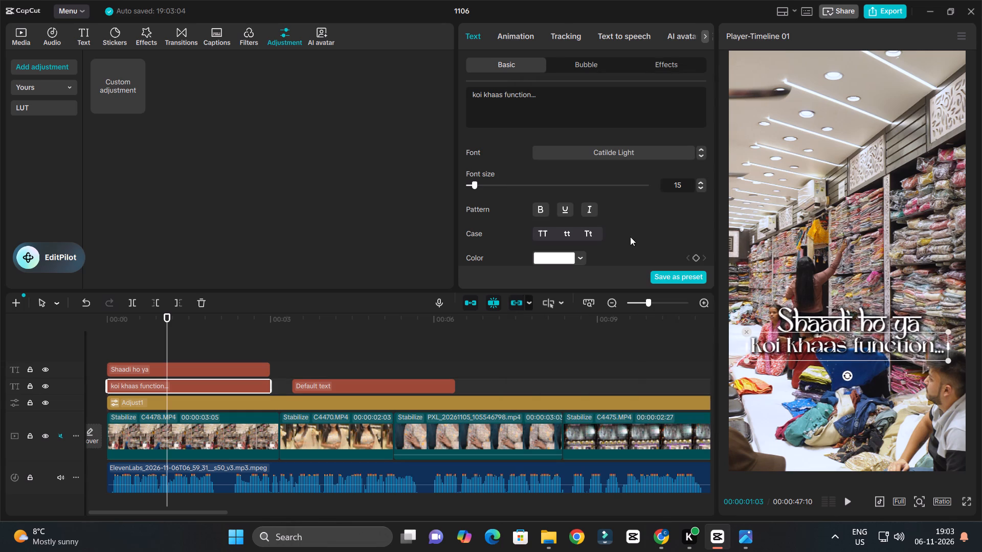
Move both opening text lines slightly lower in the frame, keeping "Shaadi ho ya" above "koi khaas function...".
drag(902, 352, 905, 365)
click(878, 326)
drag(880, 329, 878, 339)
Delete the empty second line from the "Shaadi ho ya" text and recenter it just above "koi khaas function...".
click(485, 113)
key(BackSpace)
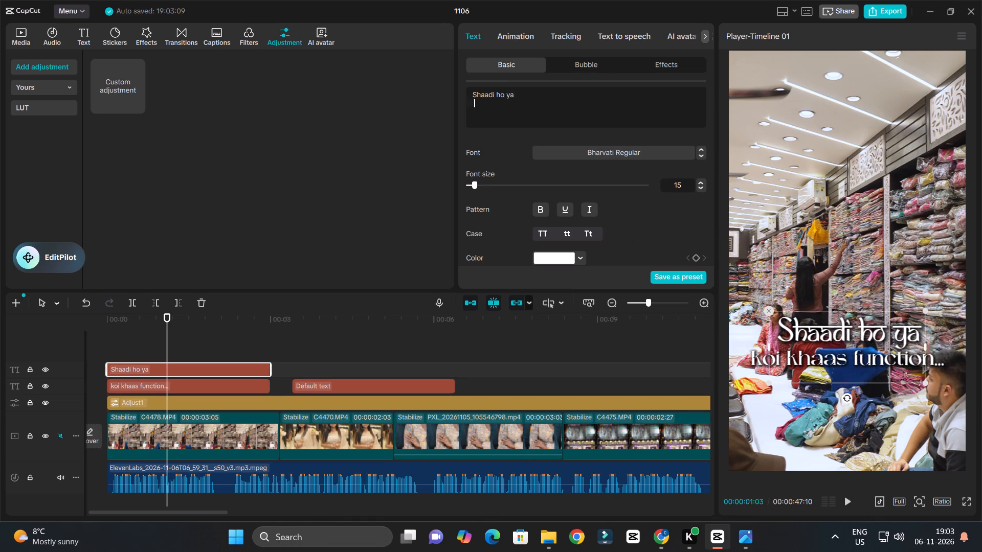
key(BackSpace)
drag(844, 349, 843, 332)
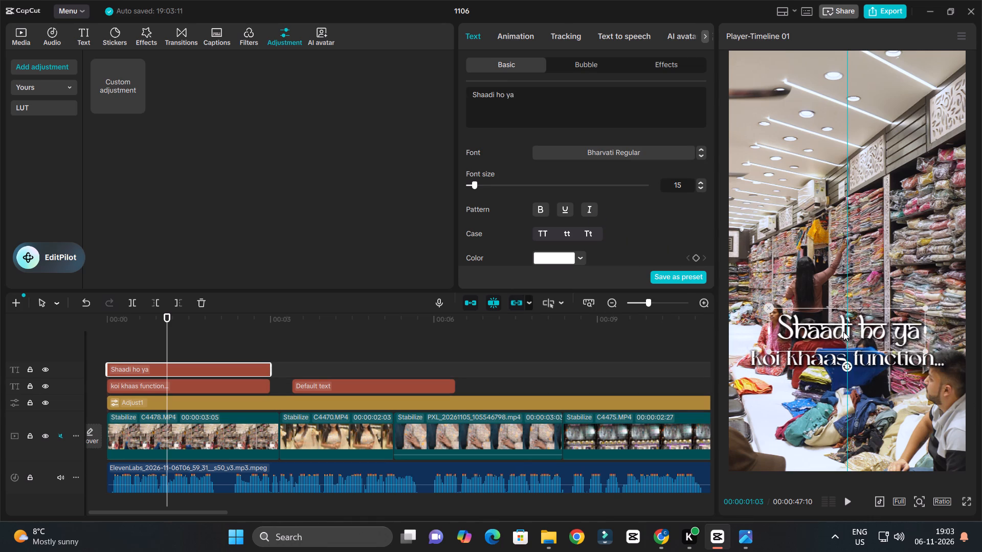
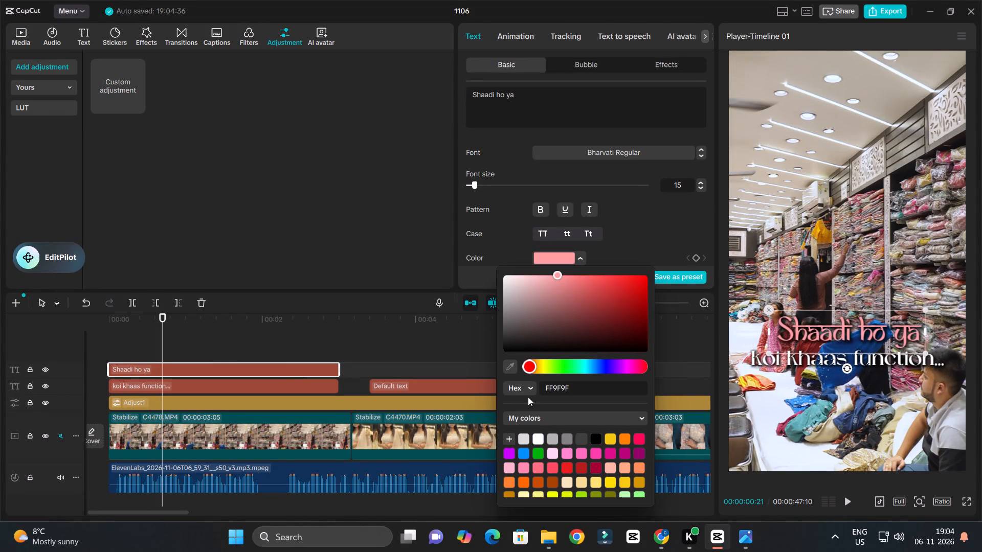
Set the "Shaadi ho ya" text colour to orange FF9762.
click(532, 371)
drag(569, 291, 604, 252)
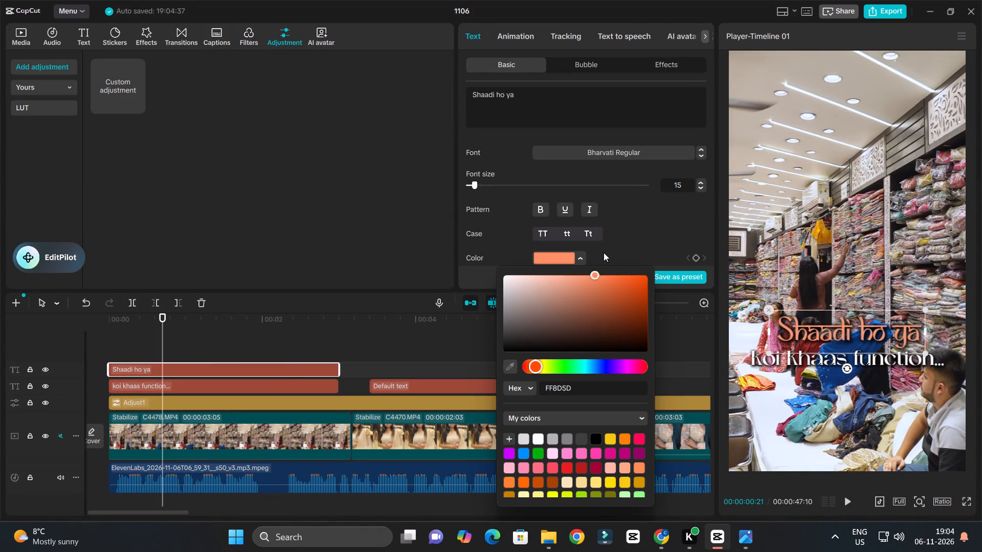
drag(604, 252, 592, 260)
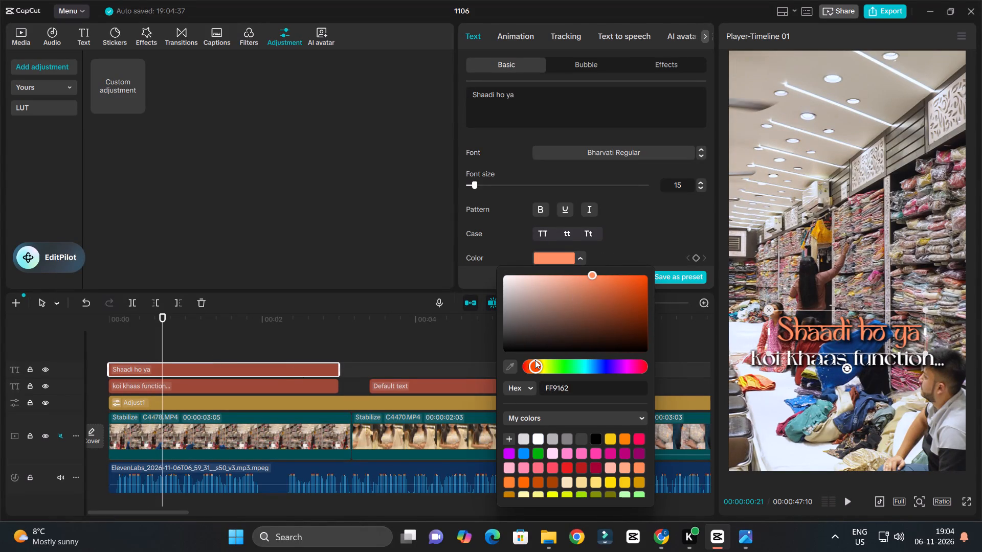
drag(533, 360, 522, 362)
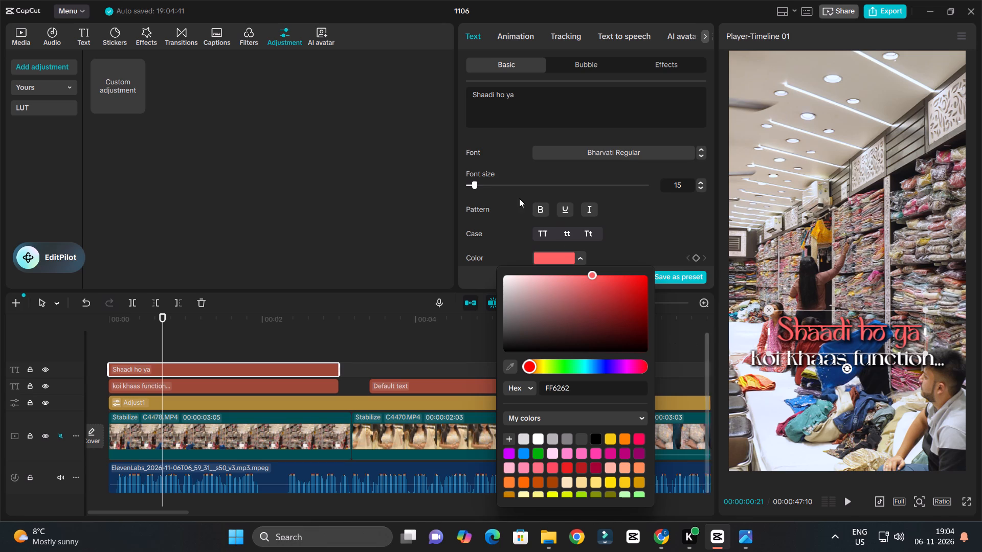
drag(531, 372, 537, 372)
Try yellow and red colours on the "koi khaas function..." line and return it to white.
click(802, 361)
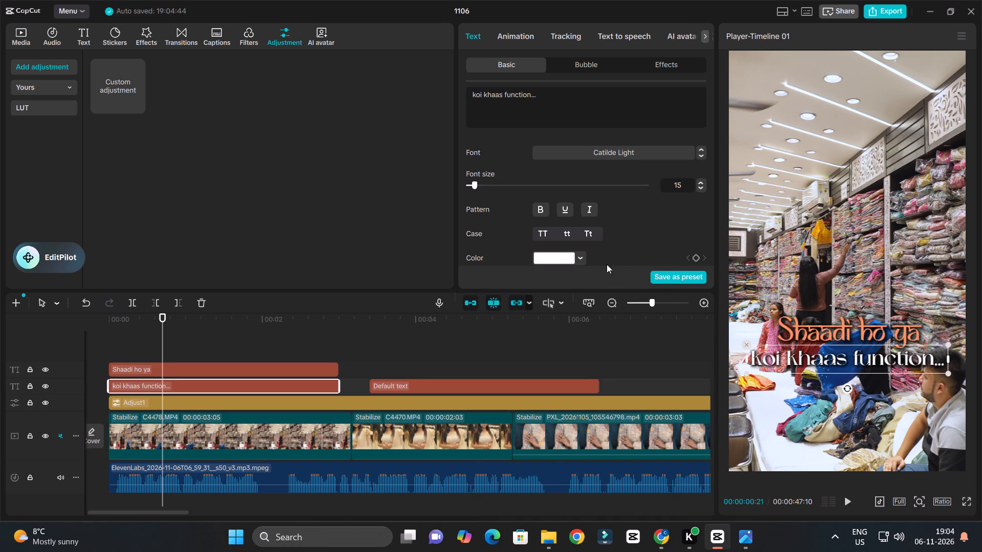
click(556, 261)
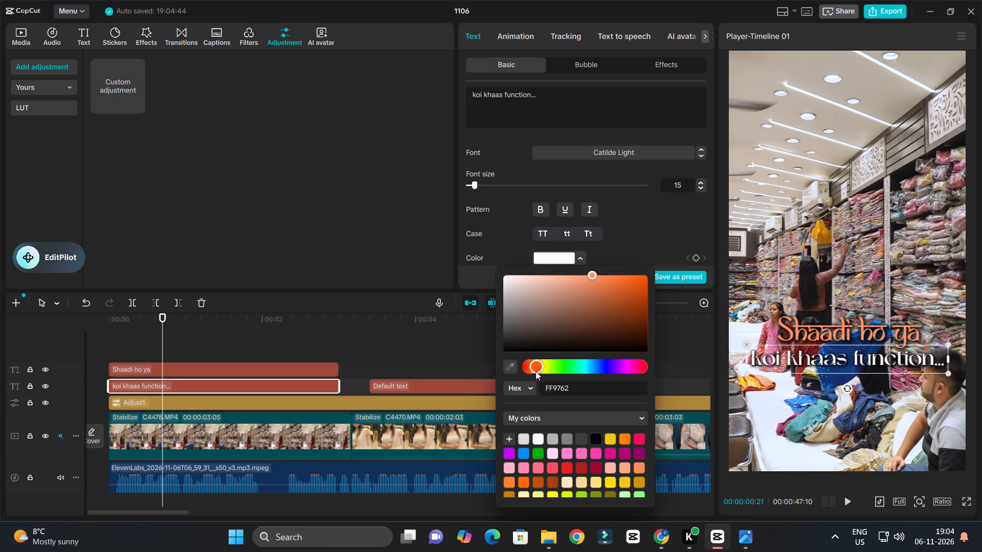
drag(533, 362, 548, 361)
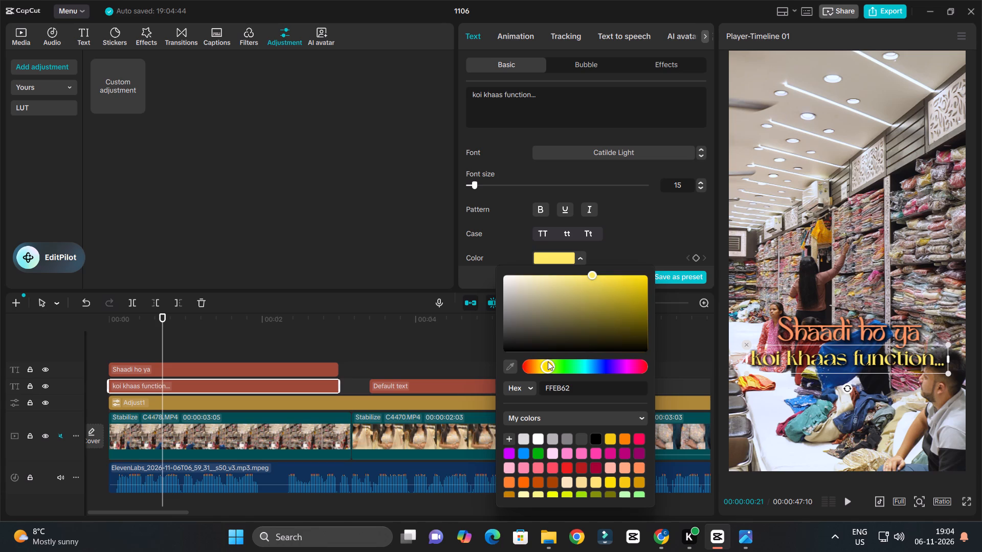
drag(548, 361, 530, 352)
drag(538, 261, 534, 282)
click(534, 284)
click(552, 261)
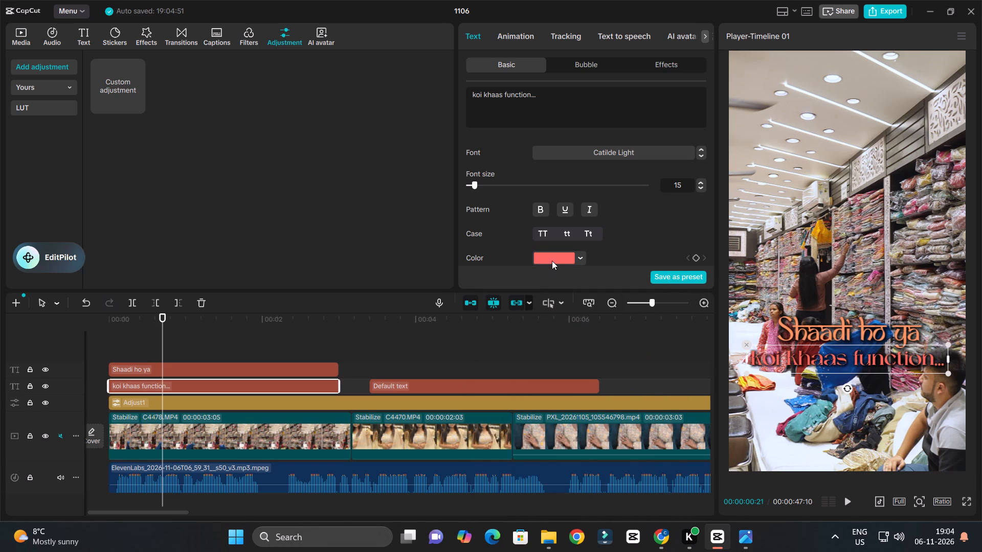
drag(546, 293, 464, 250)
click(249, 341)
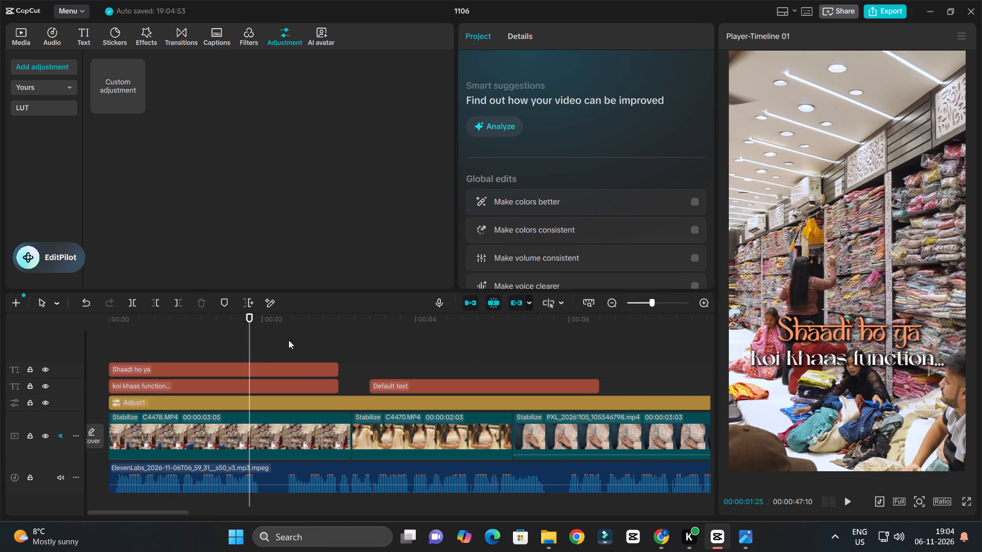
Split the second caption into "koi khaas" and "function" on separate lines without the dots, and move it just below "Shaadi ho ya".
click(858, 363)
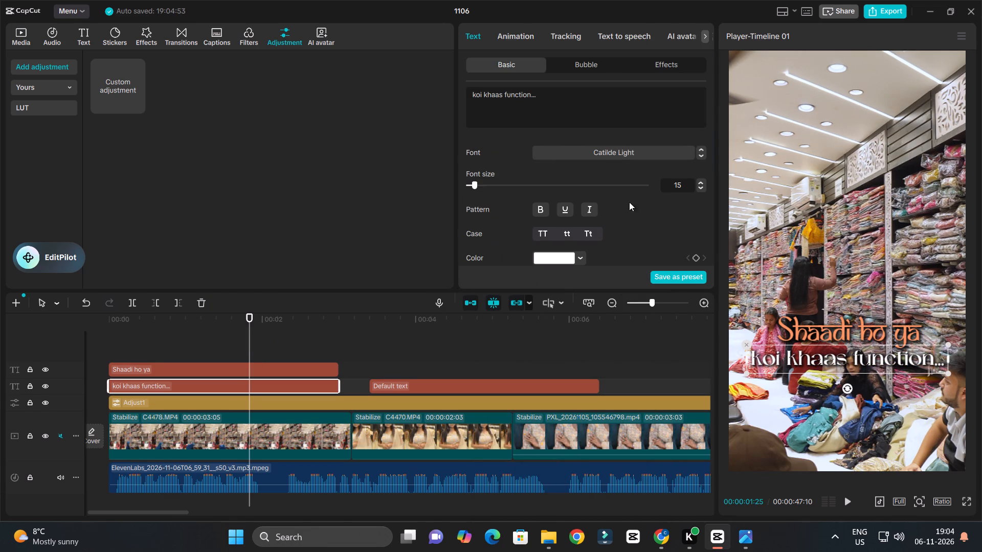
click(504, 96)
key(Return)
drag(507, 101, 499, 104)
key(Return)
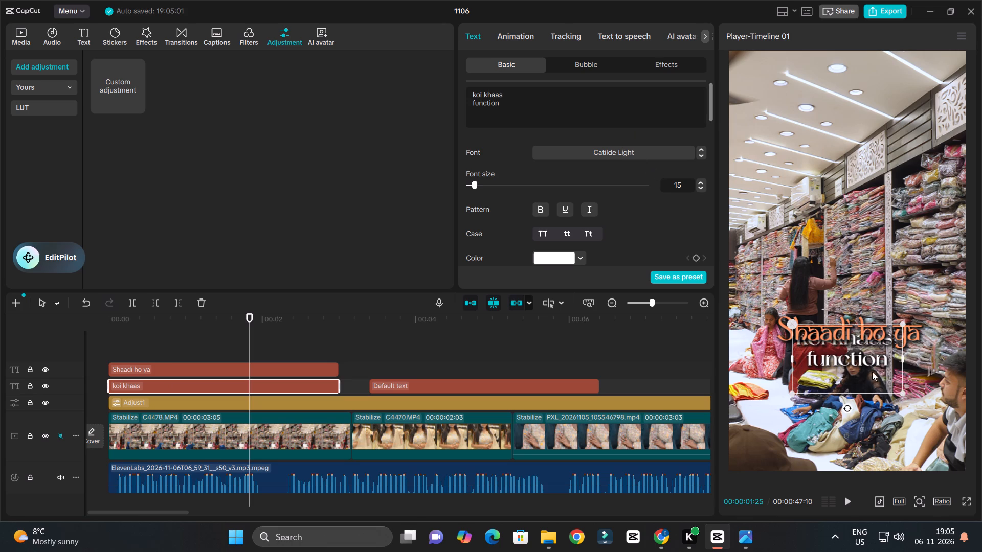
drag(860, 360, 862, 382)
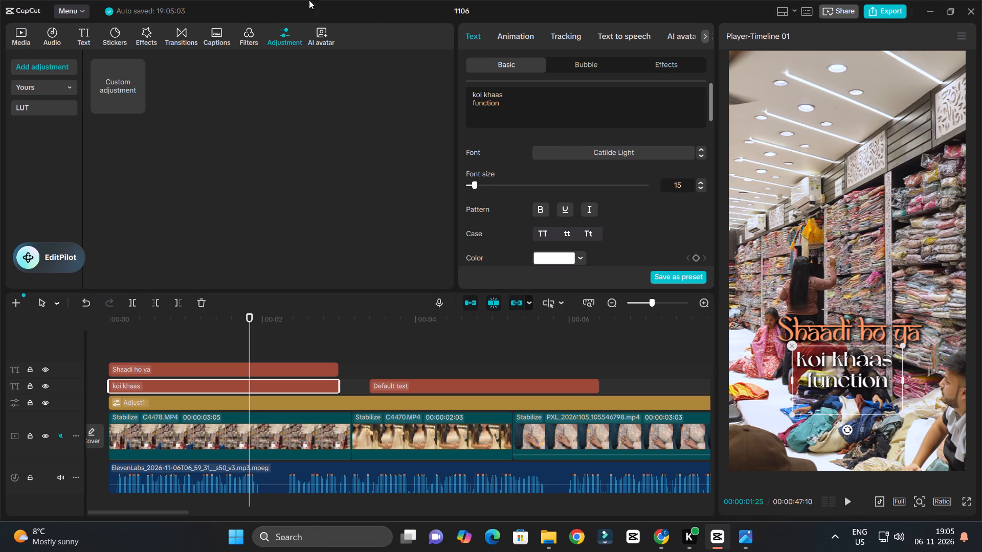
Apply title case to the word "function" in the "koi khaas" caption.
drag(507, 107, 465, 102)
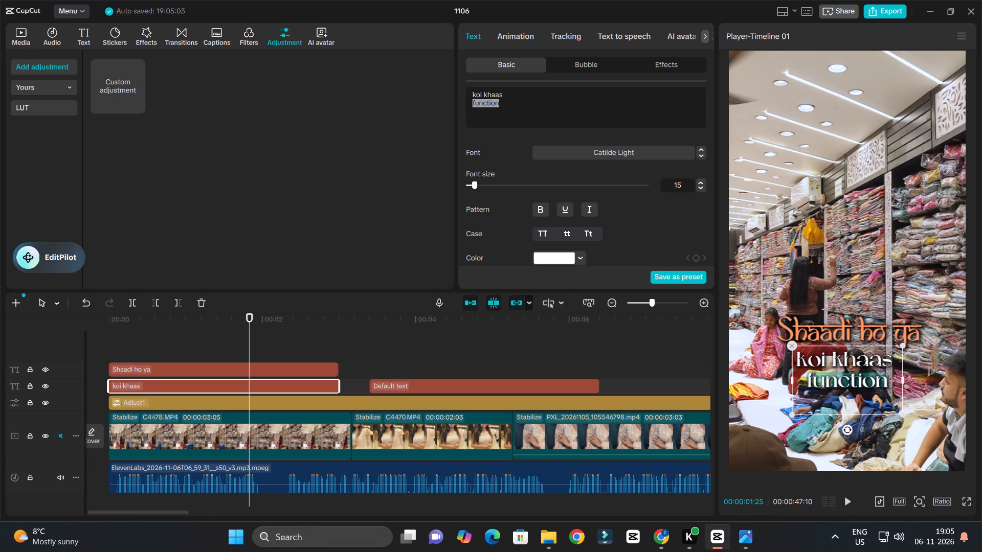
click(543, 231)
click(593, 238)
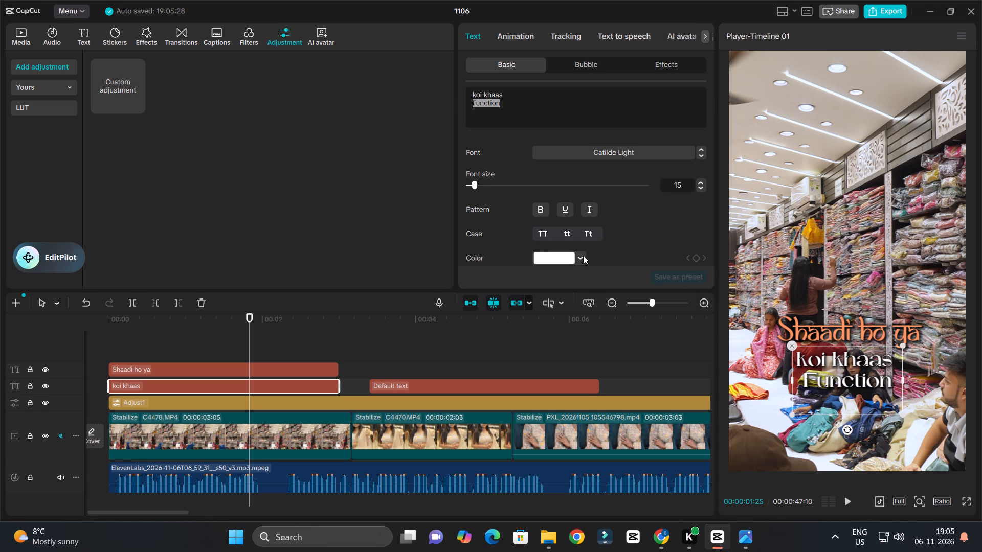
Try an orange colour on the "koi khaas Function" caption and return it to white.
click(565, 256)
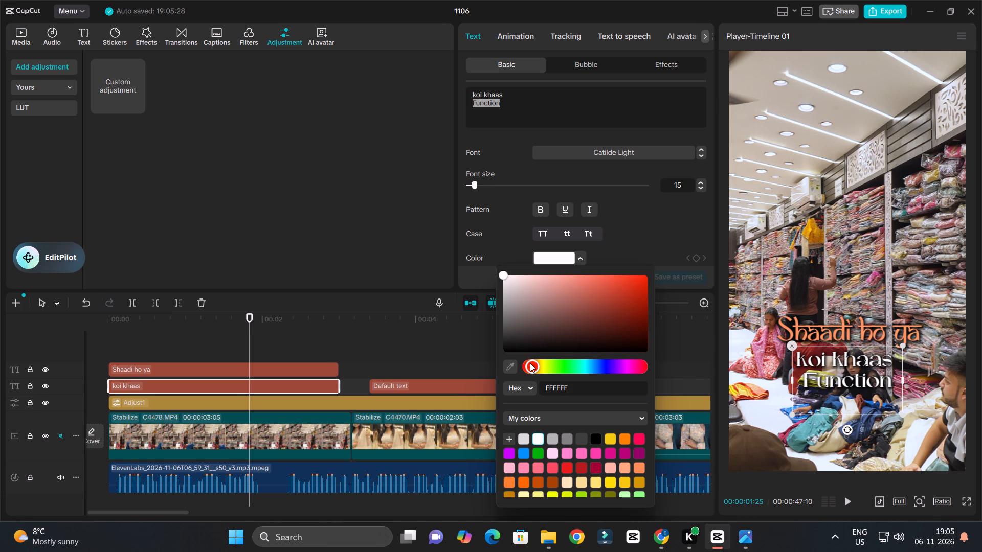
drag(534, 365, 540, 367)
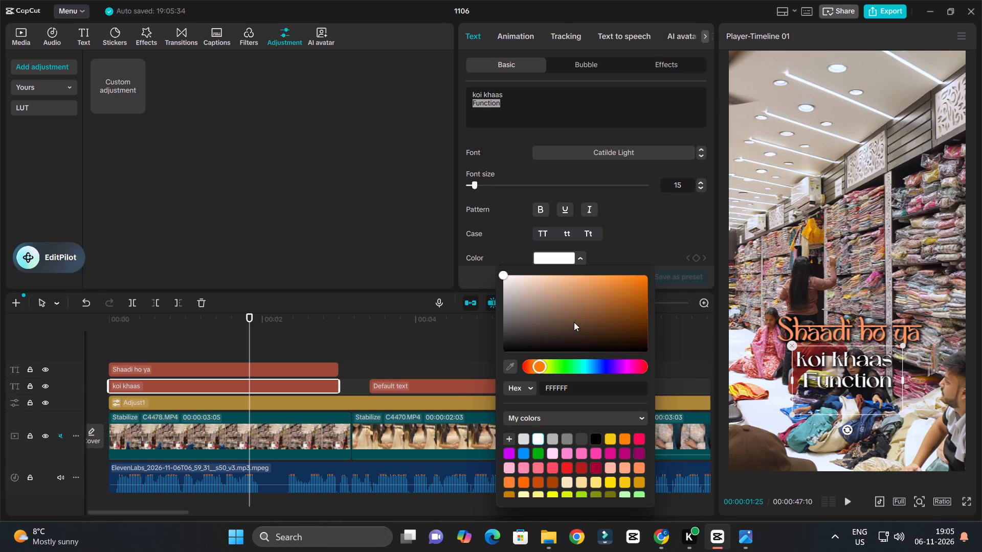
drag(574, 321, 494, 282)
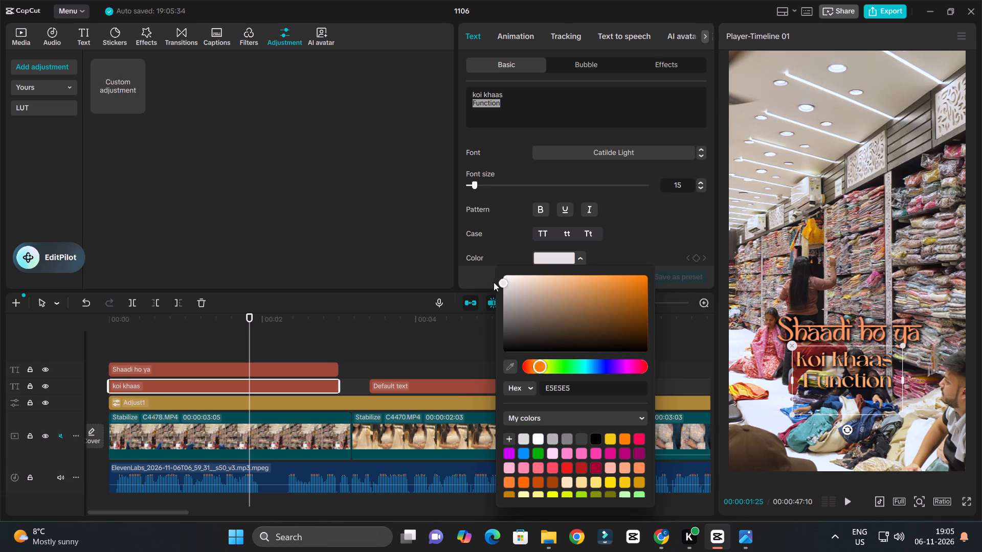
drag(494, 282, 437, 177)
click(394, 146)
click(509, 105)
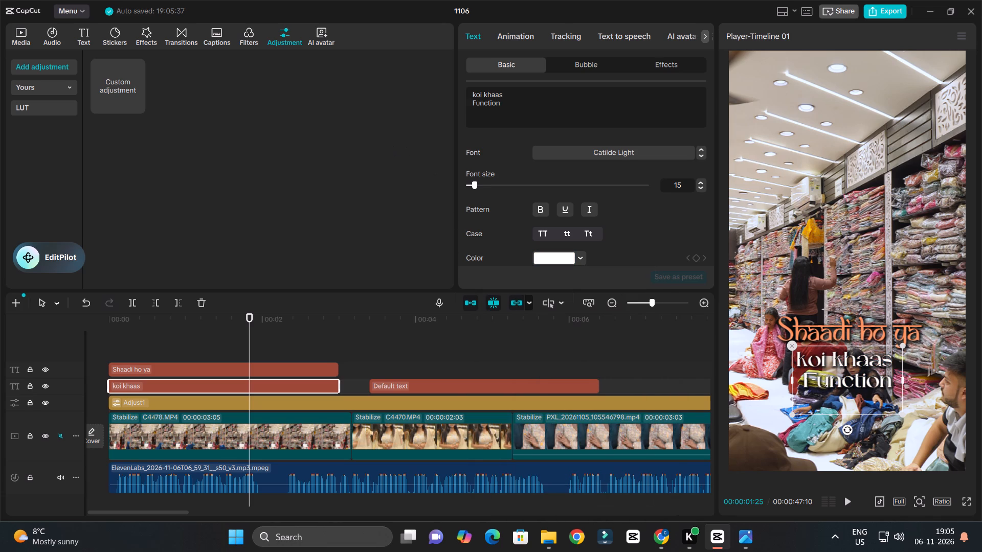
Colour only the word "Function" orange FF9F1F, leaving "koi khaas" white.
drag(517, 108, 459, 103)
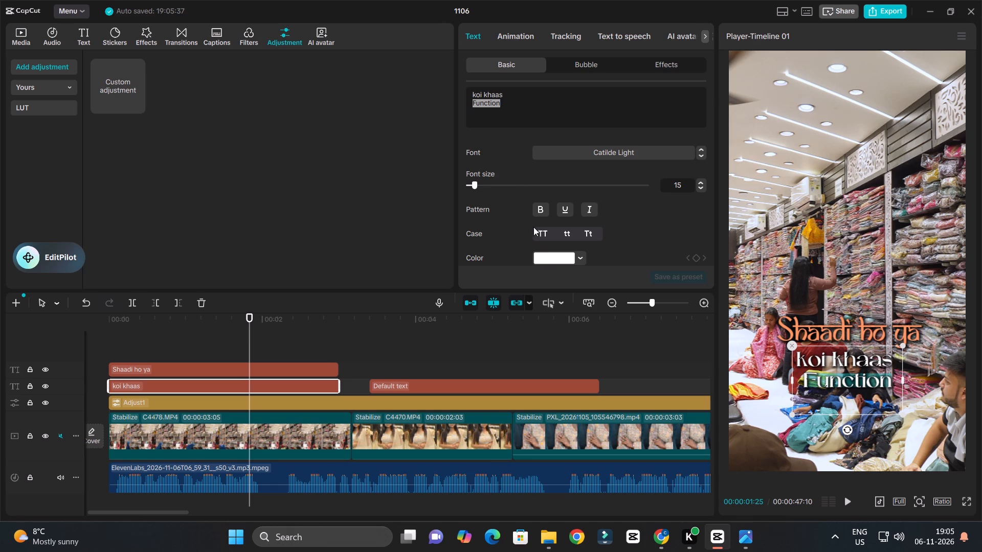
click(555, 261)
drag(556, 314, 591, 262)
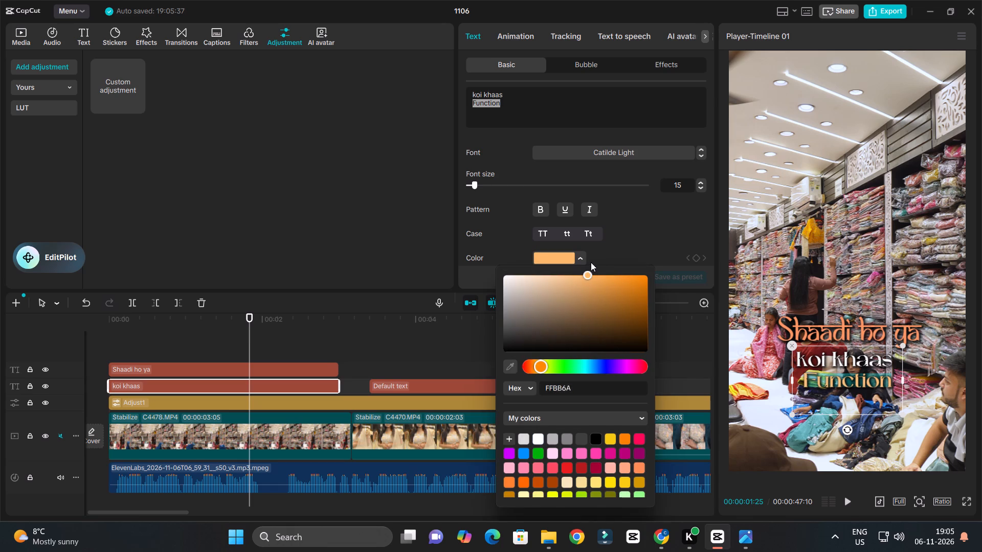
drag(591, 262, 630, 245)
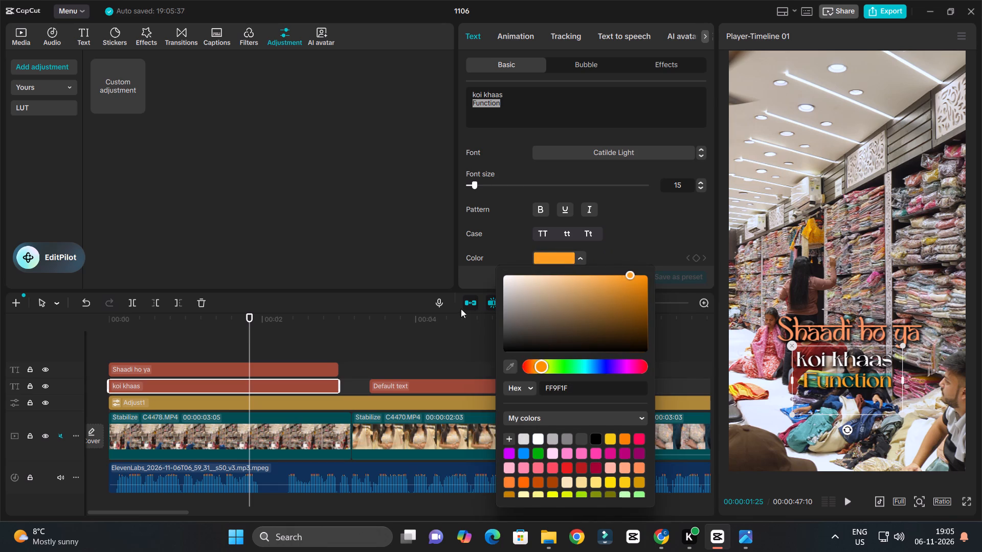
click(418, 332)
Set the "koi khaas Function" caption to the Quicksand font and enlarge it slightly, keeping it centered below "Shaadi ho ya".
drag(303, 328, 298, 328)
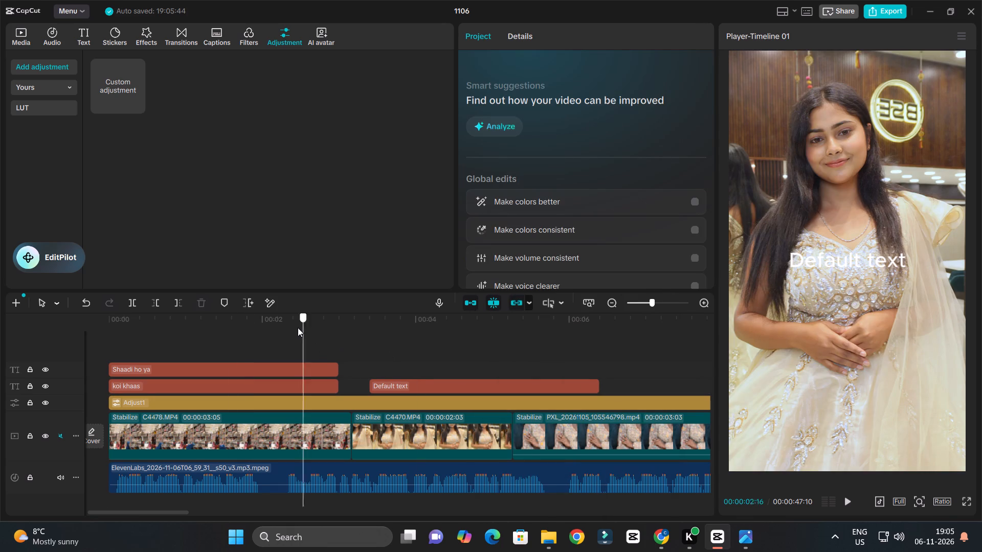
drag(298, 328, 9, 320)
key(space)
ctrl+scroll(308, 341, up, 8)
key(space)
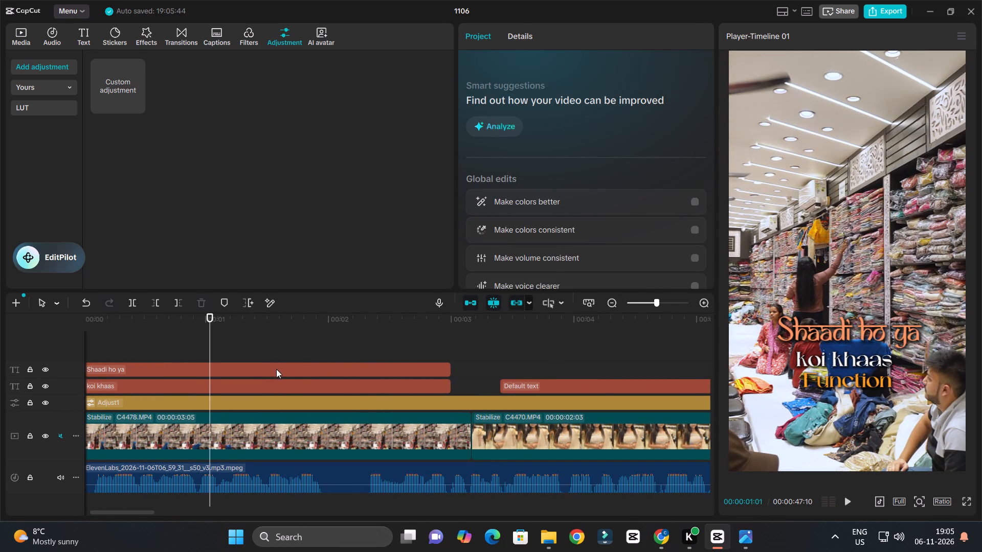
click(852, 372)
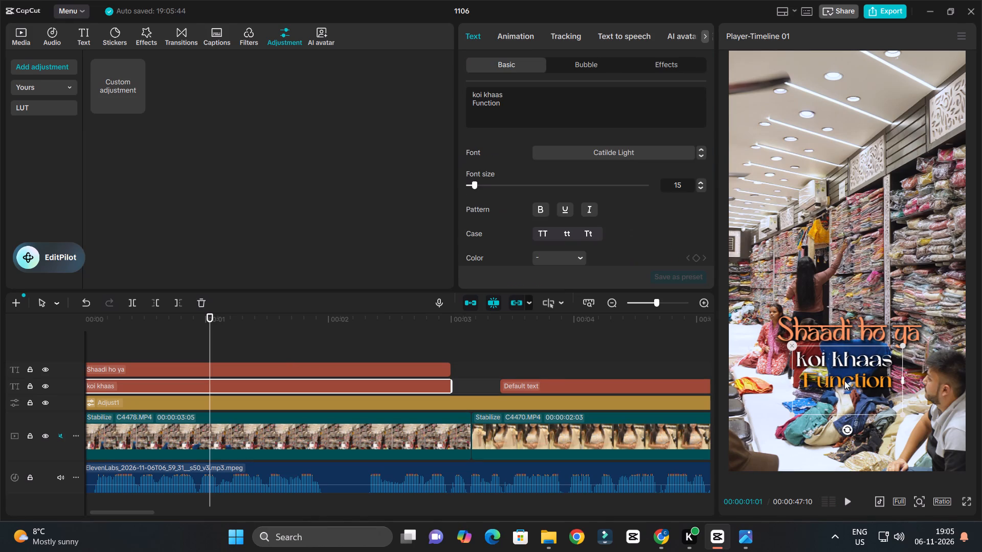
click(595, 147)
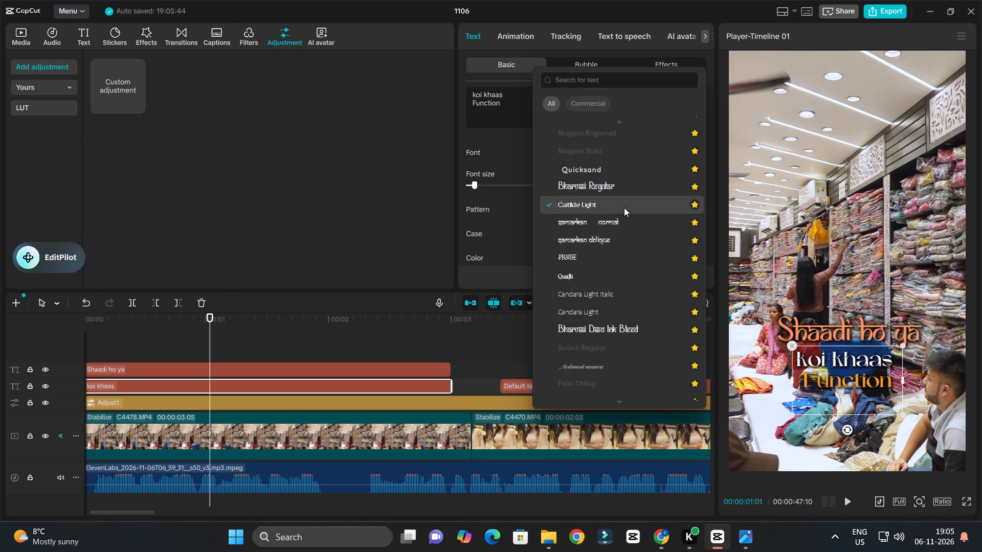
click(625, 170)
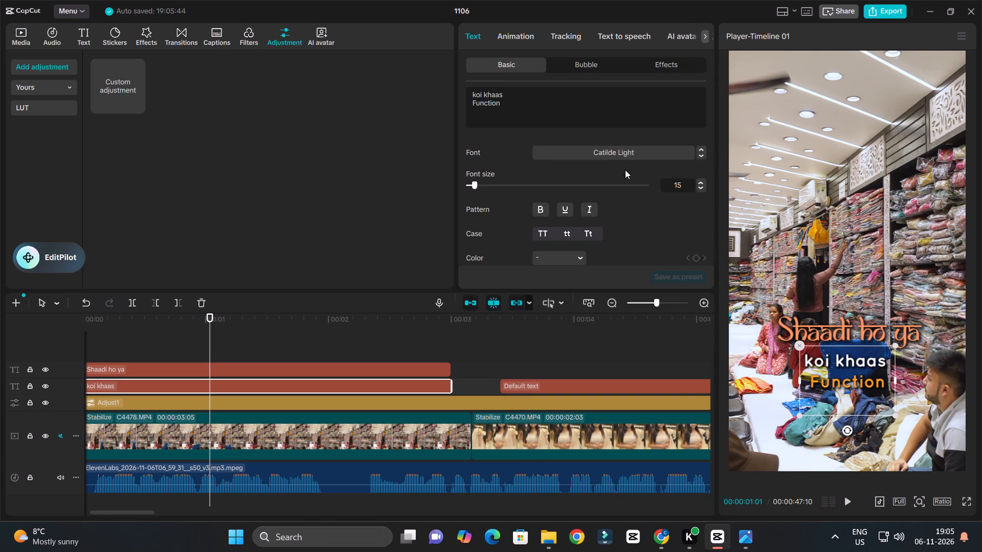
click(895, 377)
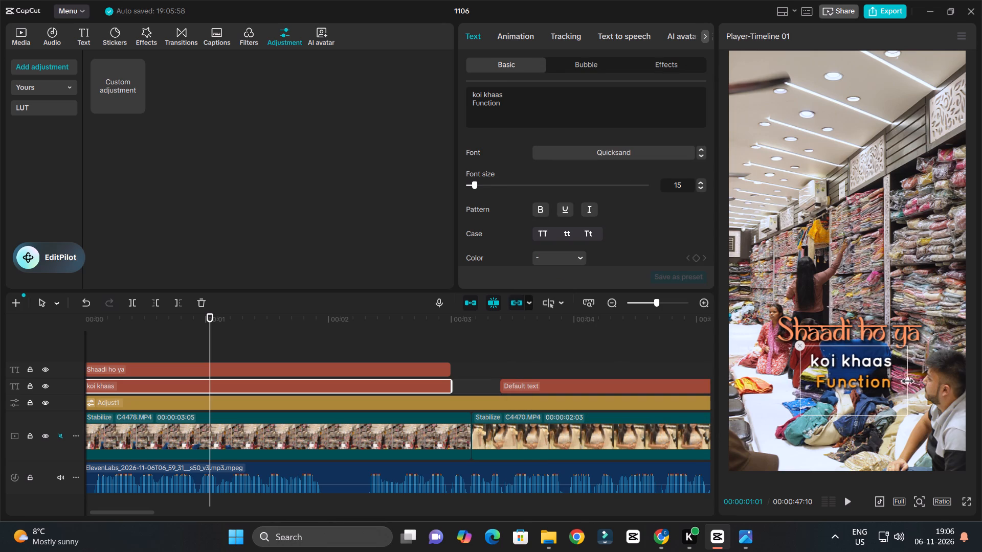
drag(894, 418, 907, 430)
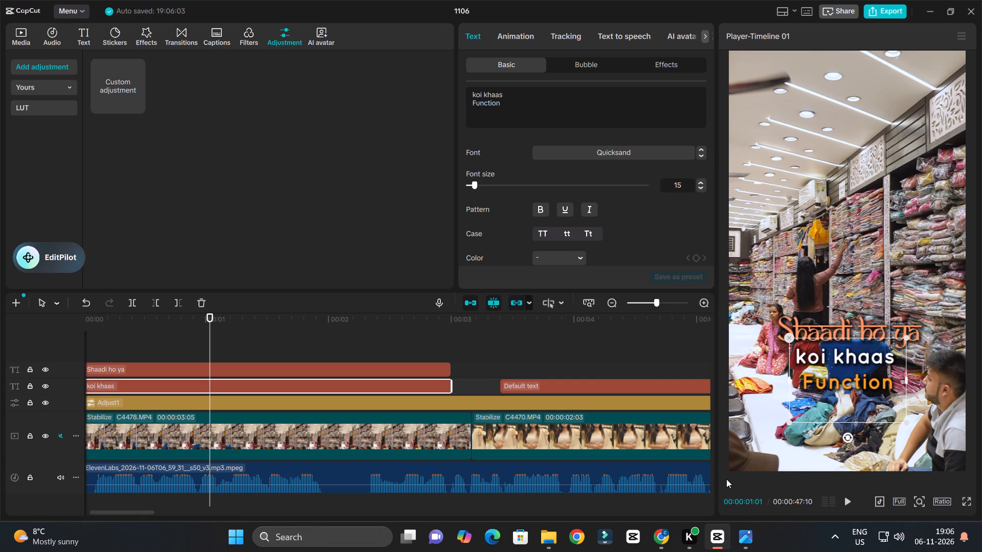
click(266, 350)
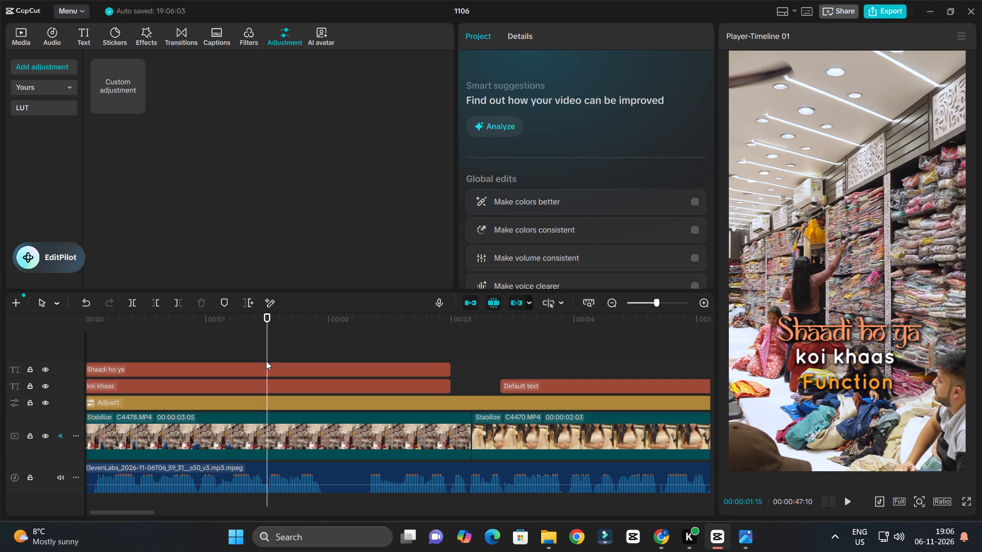
Set only the word "Function" in the "koi khaas" caption to the Qualli font.
click(277, 366)
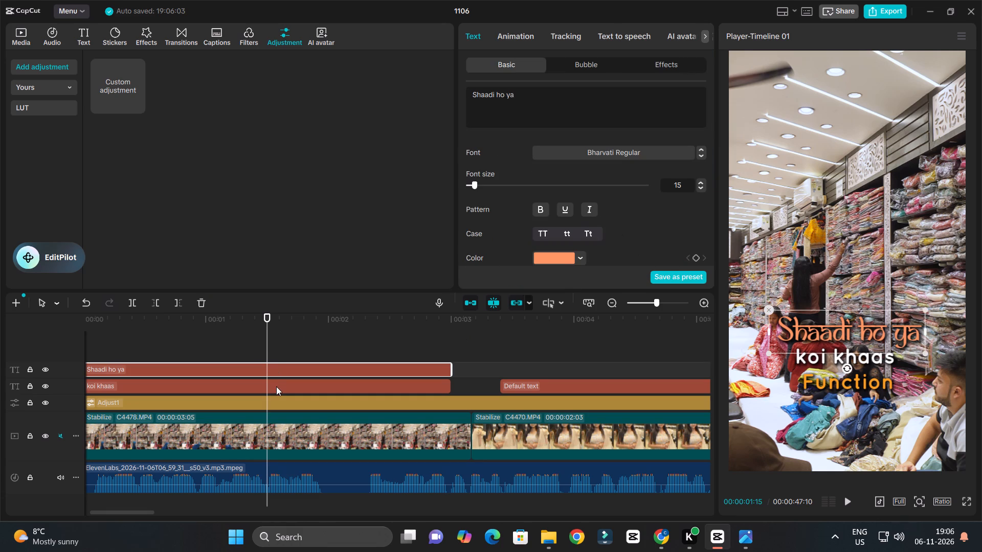
click(276, 386)
drag(506, 102, 438, 108)
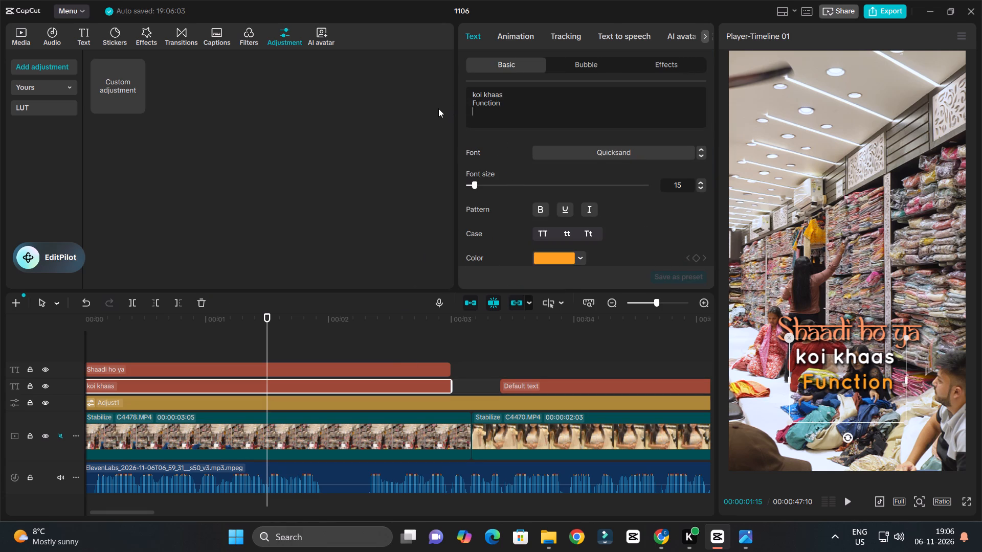
drag(438, 108, 465, 99)
click(629, 150)
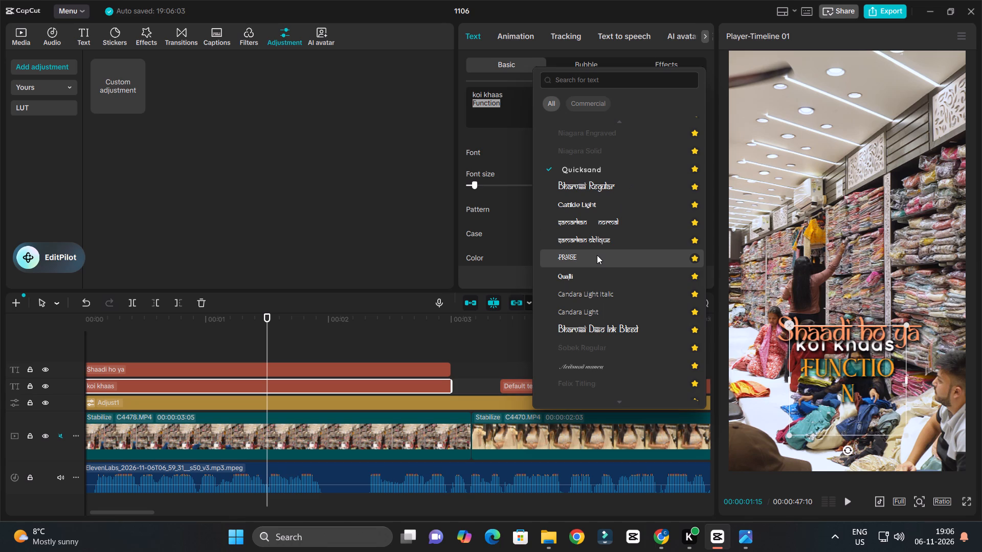
click(593, 272)
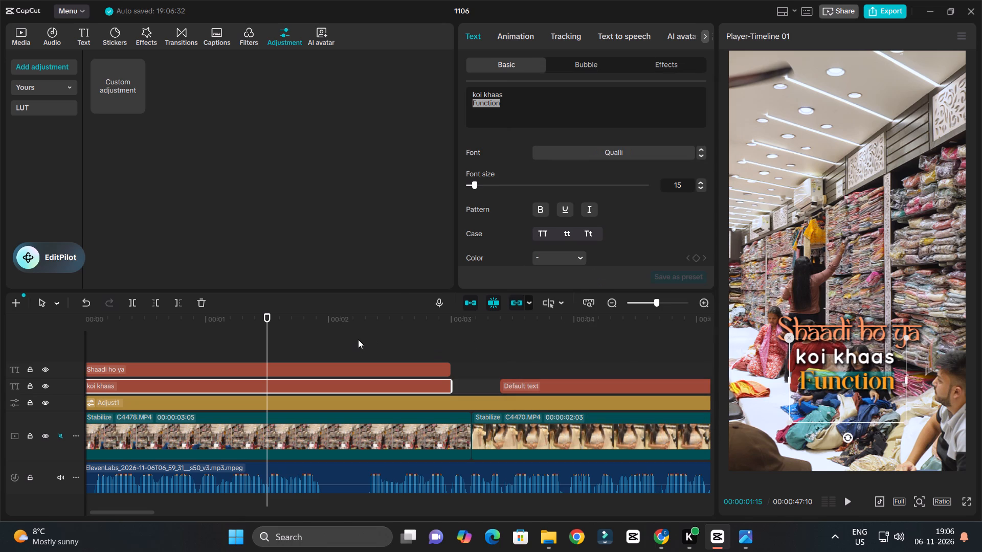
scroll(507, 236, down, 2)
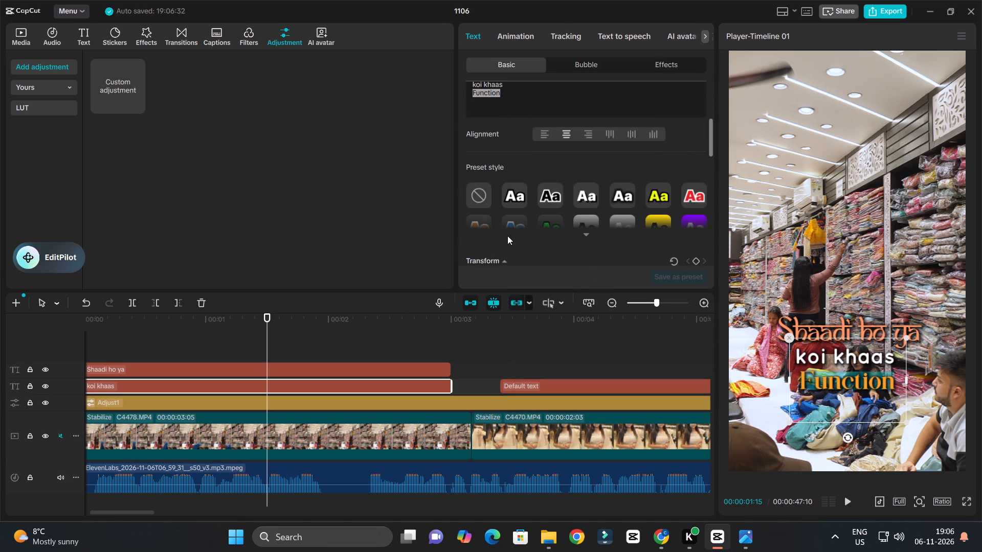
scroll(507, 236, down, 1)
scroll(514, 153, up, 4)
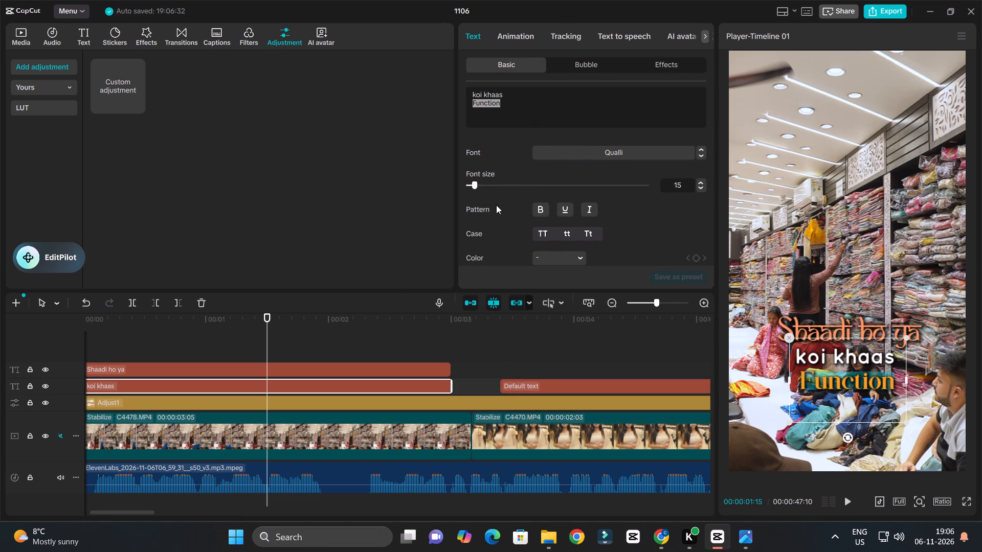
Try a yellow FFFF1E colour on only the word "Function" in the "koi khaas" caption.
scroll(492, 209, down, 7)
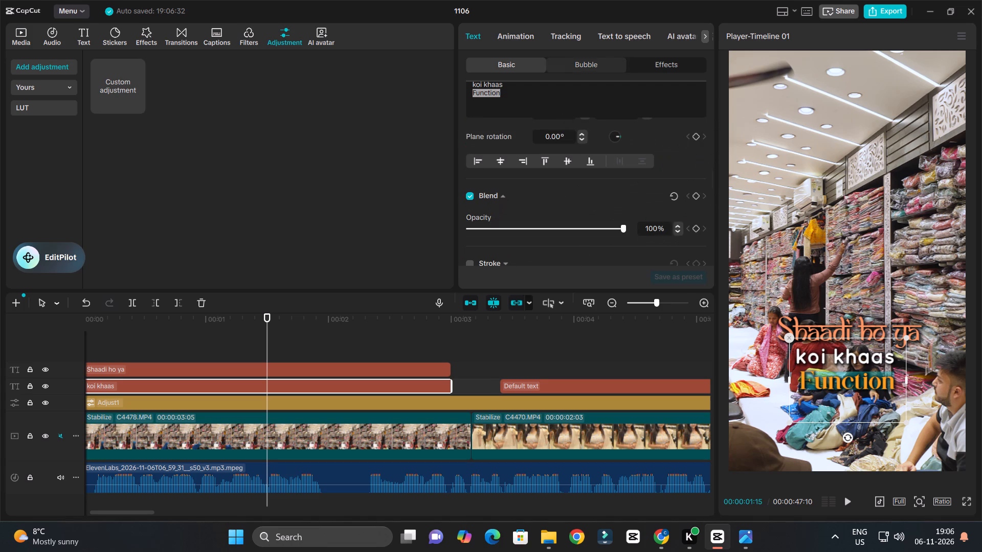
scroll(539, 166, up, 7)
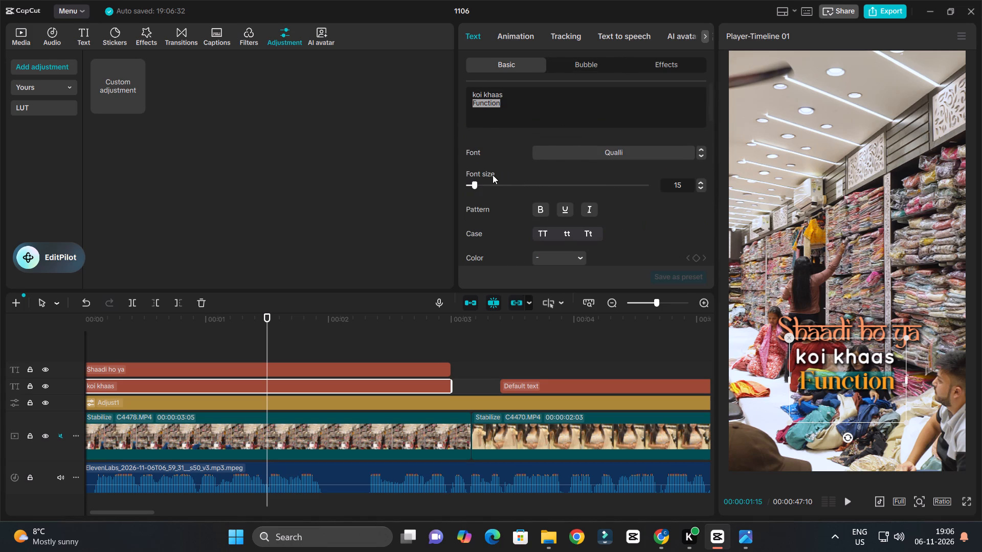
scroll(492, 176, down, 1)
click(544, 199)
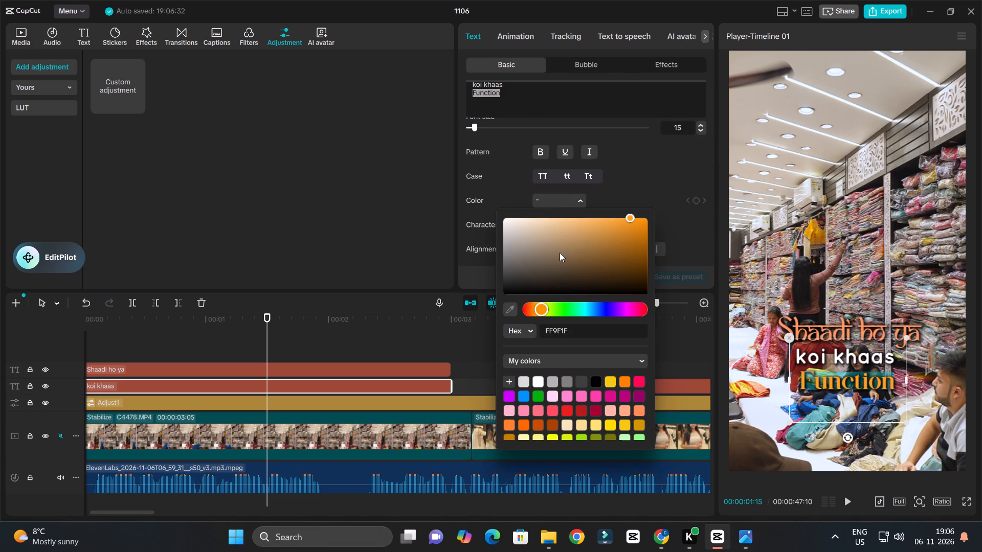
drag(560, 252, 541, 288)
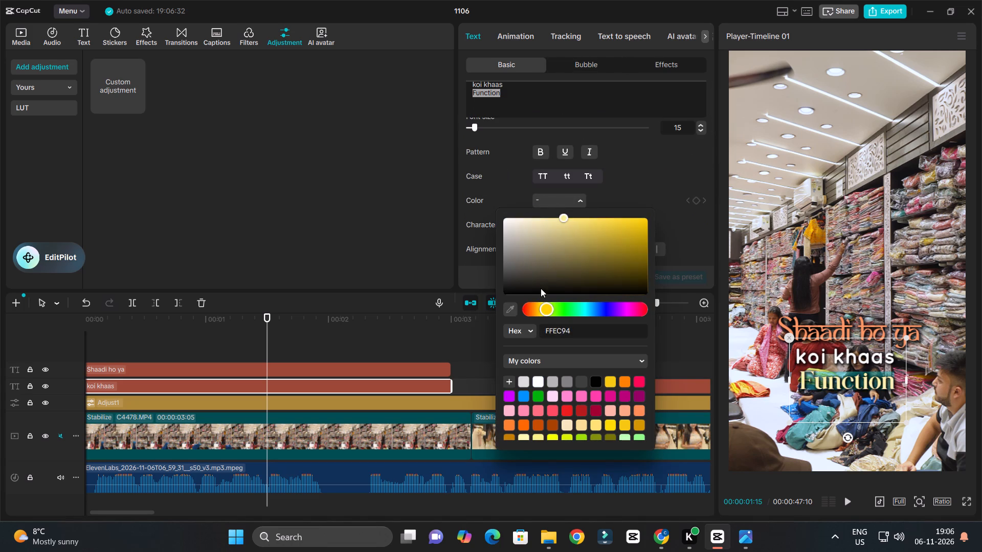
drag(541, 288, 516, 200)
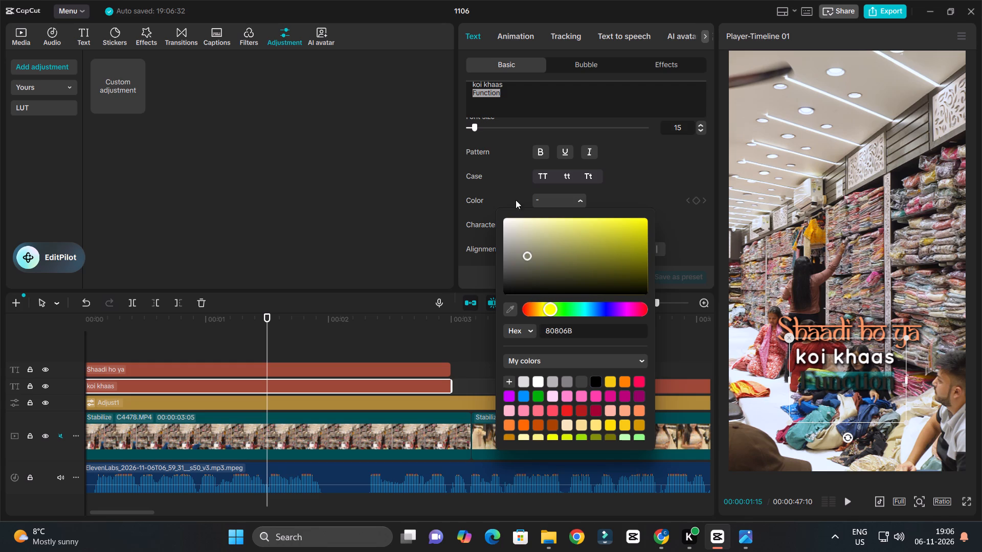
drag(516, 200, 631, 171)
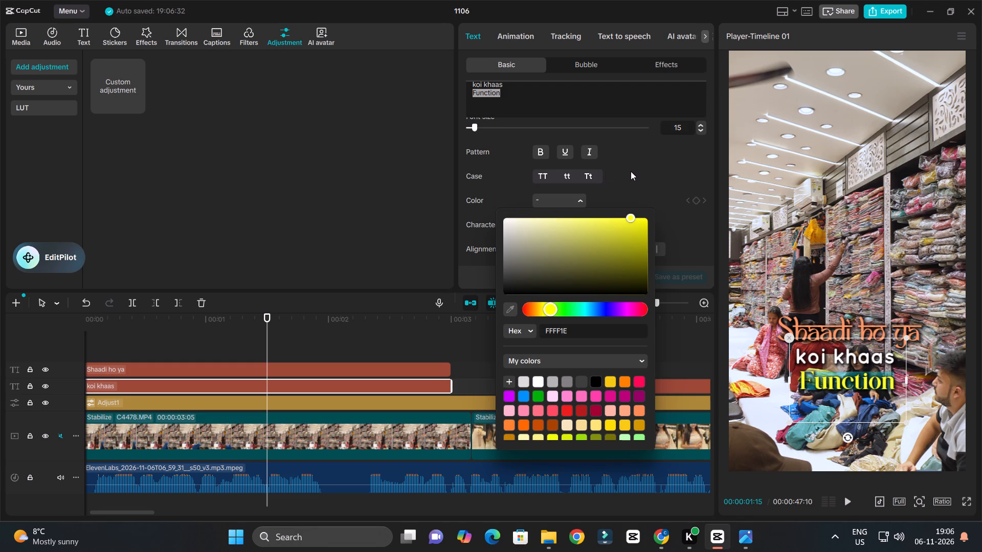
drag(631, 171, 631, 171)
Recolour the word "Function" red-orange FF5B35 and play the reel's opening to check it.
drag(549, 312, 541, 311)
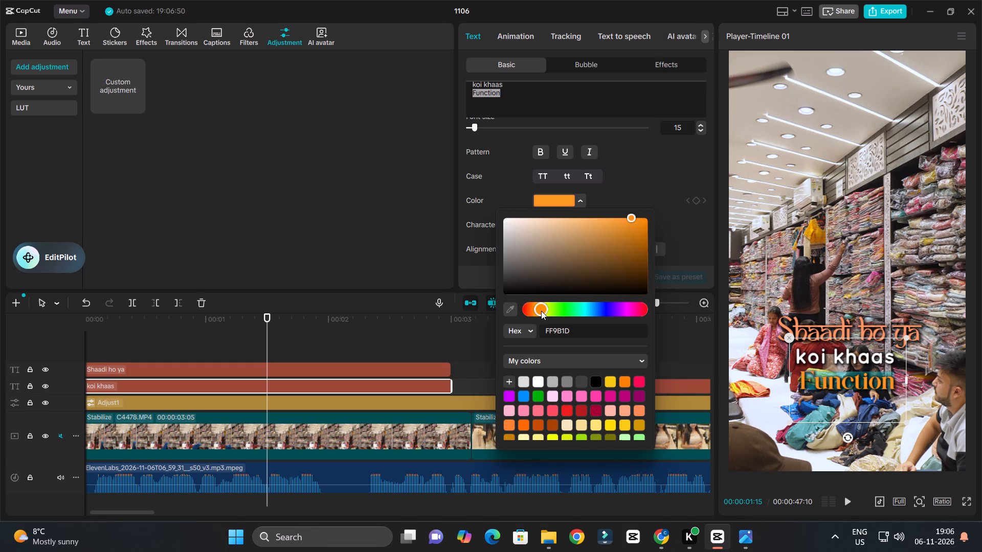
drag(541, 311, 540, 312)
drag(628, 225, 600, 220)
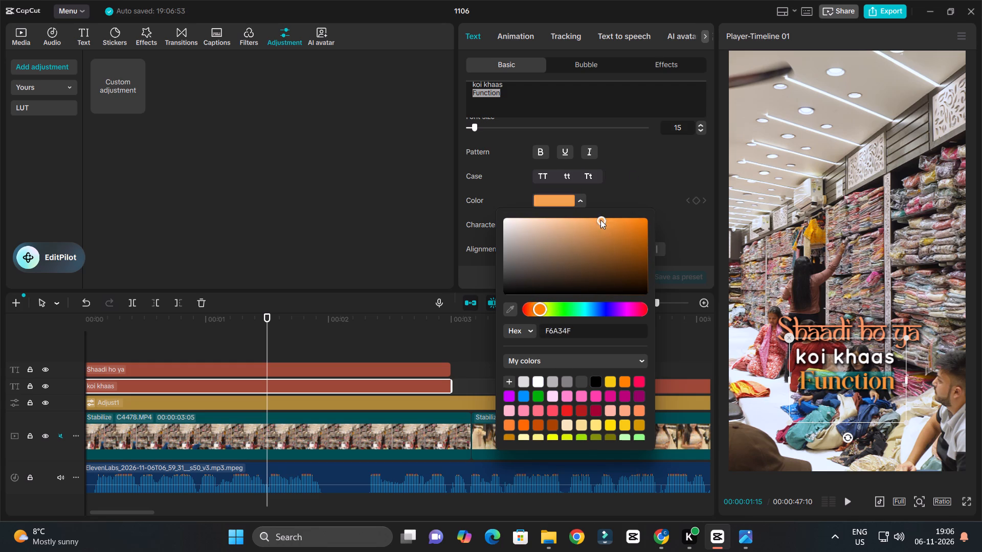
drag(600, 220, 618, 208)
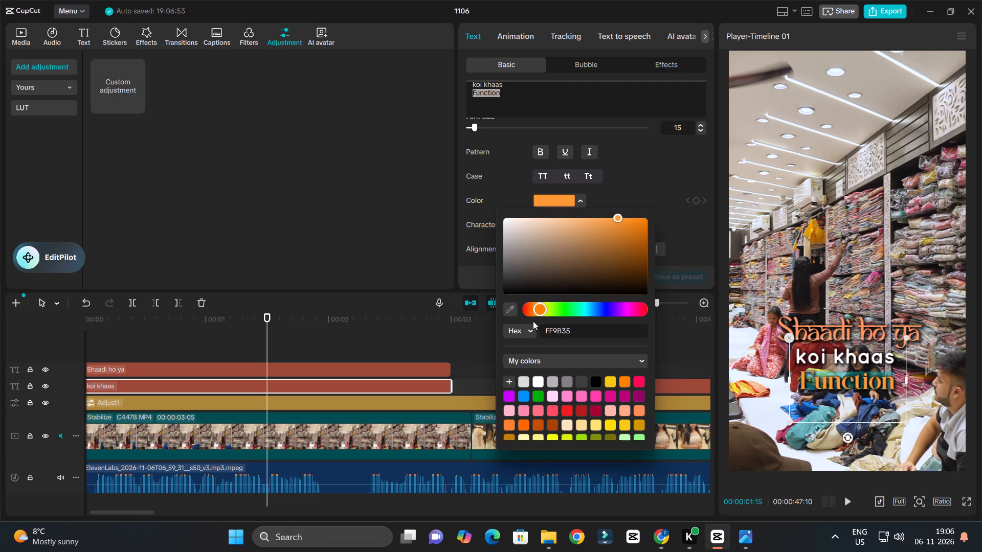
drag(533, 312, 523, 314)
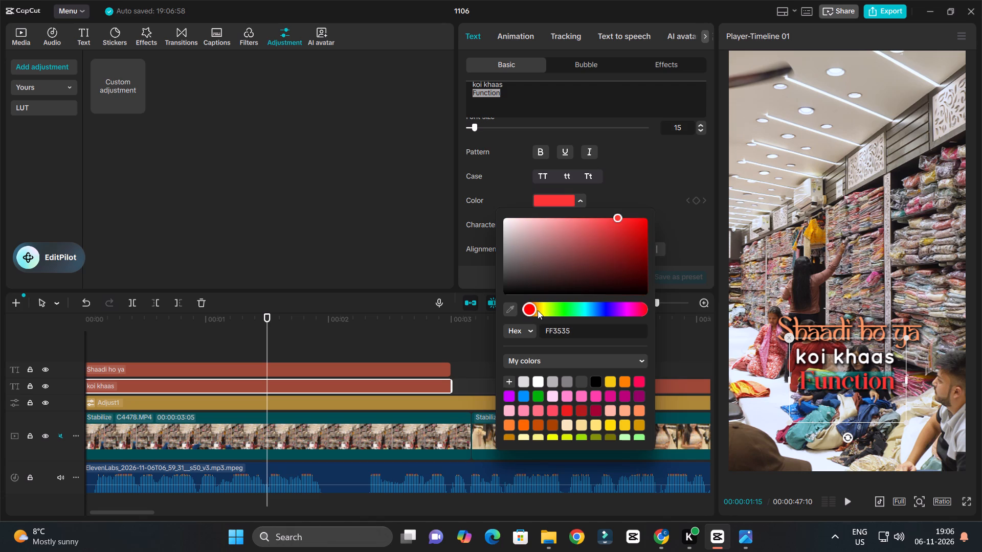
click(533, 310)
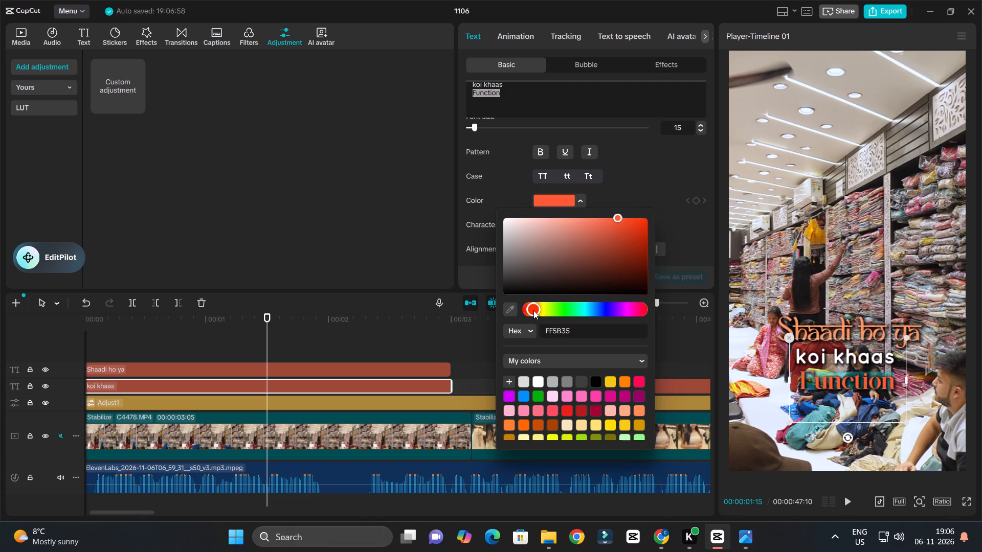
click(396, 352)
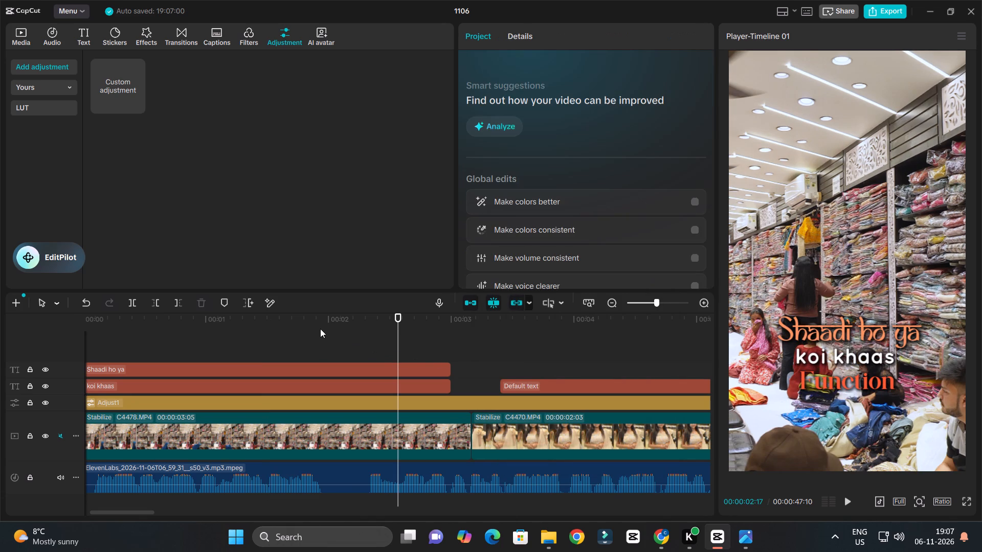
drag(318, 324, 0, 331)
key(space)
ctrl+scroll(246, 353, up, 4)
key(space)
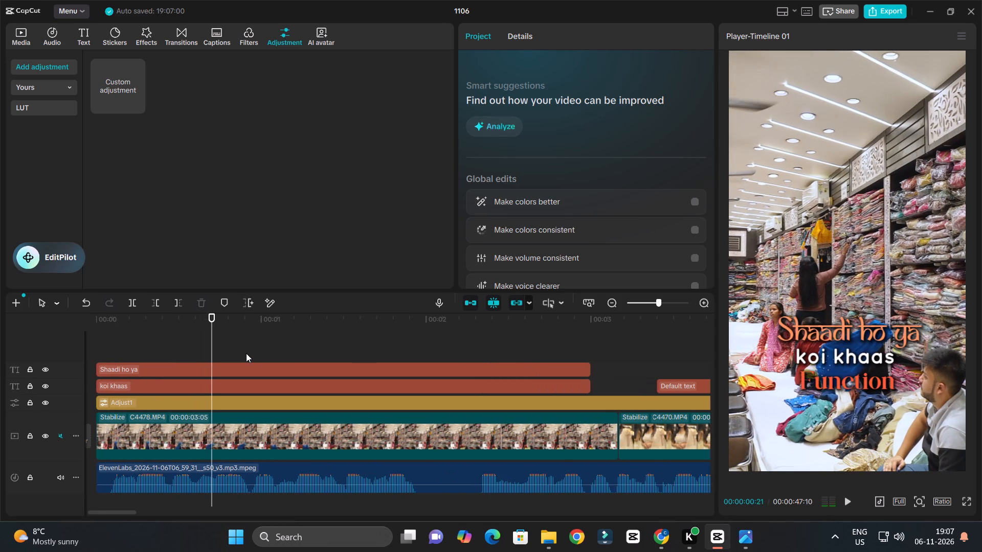
Soften only the word "Function" to a lighter coral orange and play the opening from the start to check it.
click(289, 384)
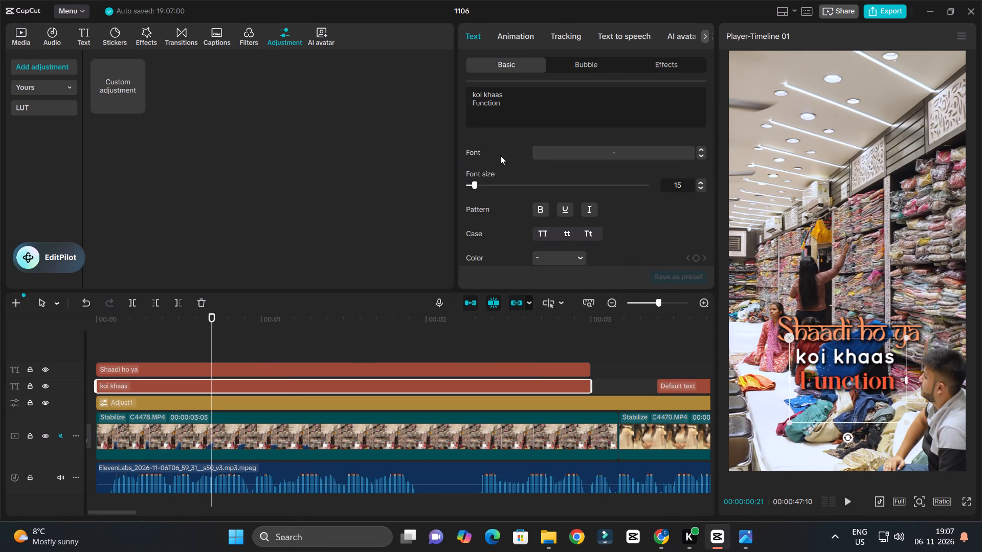
drag(508, 106, 460, 97)
click(529, 116)
drag(508, 107, 470, 104)
click(544, 260)
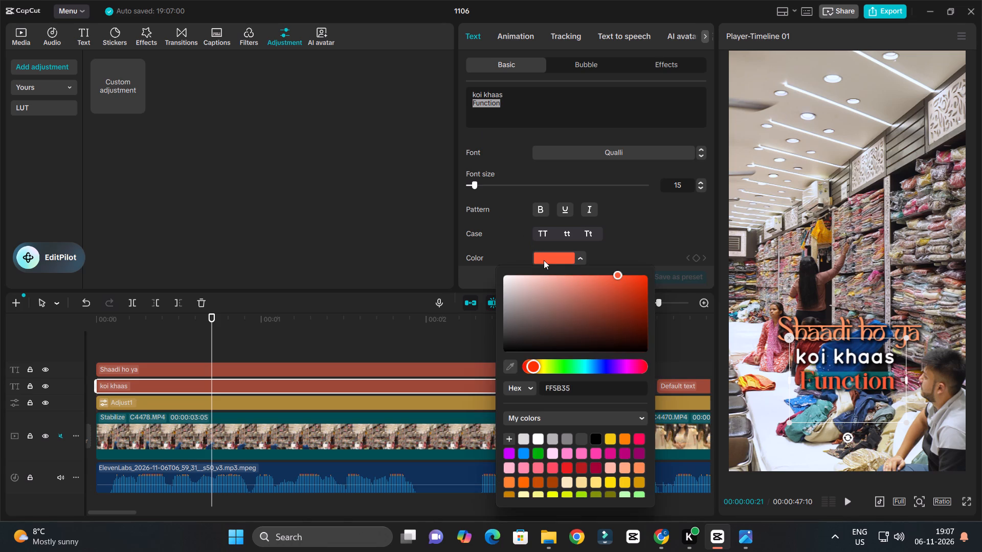
drag(583, 292, 597, 272)
click(400, 336)
drag(265, 321, 93, 323)
key(space)
ctrl+scroll(338, 337, down, 4)
ctrl+scroll(369, 364, up, 6)
key(space)
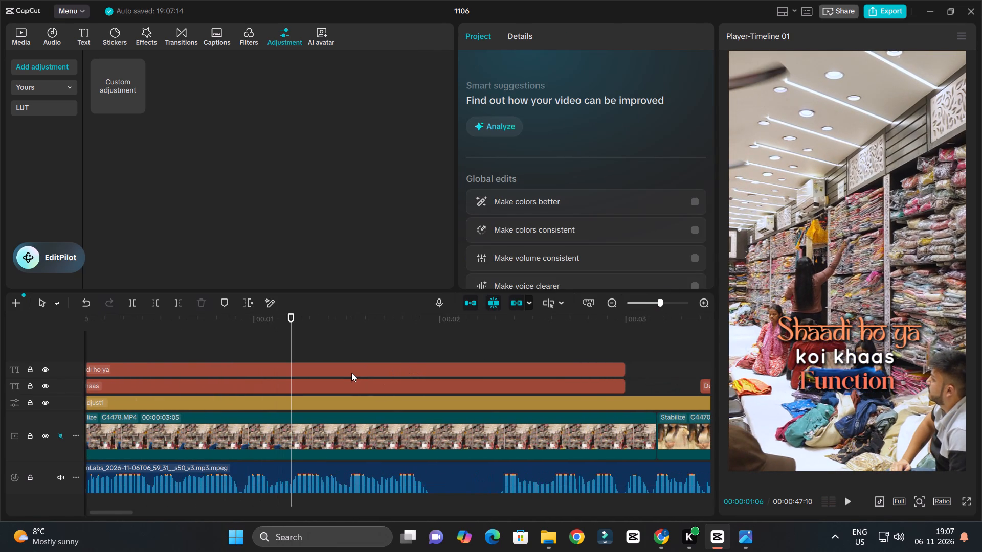
Duplicate the "koi khaas Function" caption onto a new track above the "Shaadi ho ya" caption.
click(351, 373)
click(356, 386)
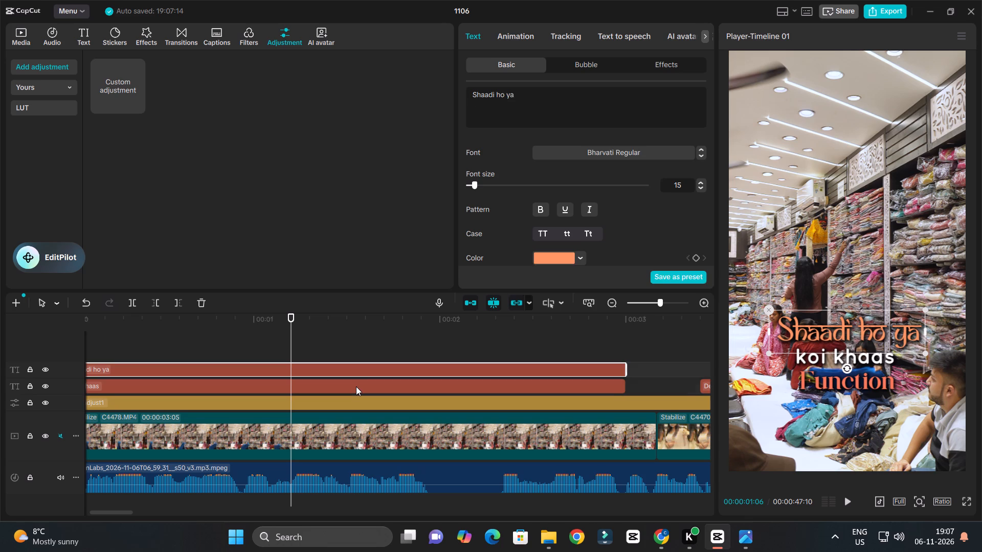
alt+drag(356, 386, 353, 357)
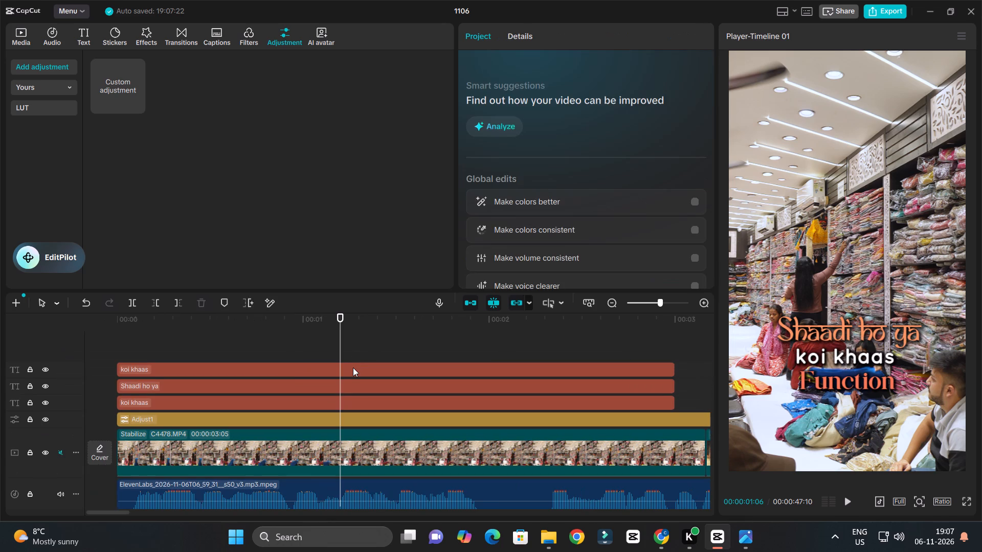
Reduce the duplicated caption to the single word "Function" and move it slightly lower in the frame.
click(353, 369)
drag(516, 101, 464, 101)
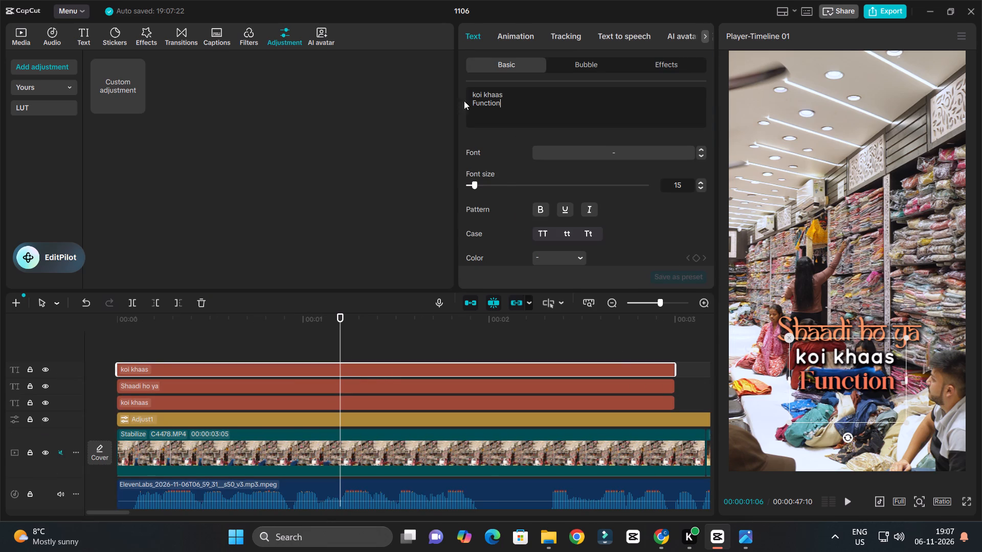
drag(464, 101, 438, 101)
drag(534, 95, 459, 90)
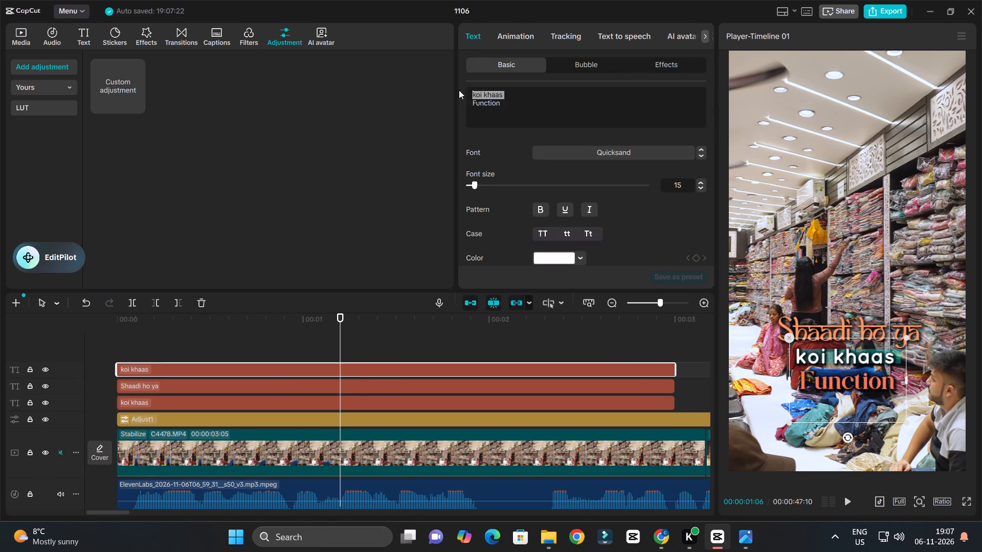
key(BackSpace)
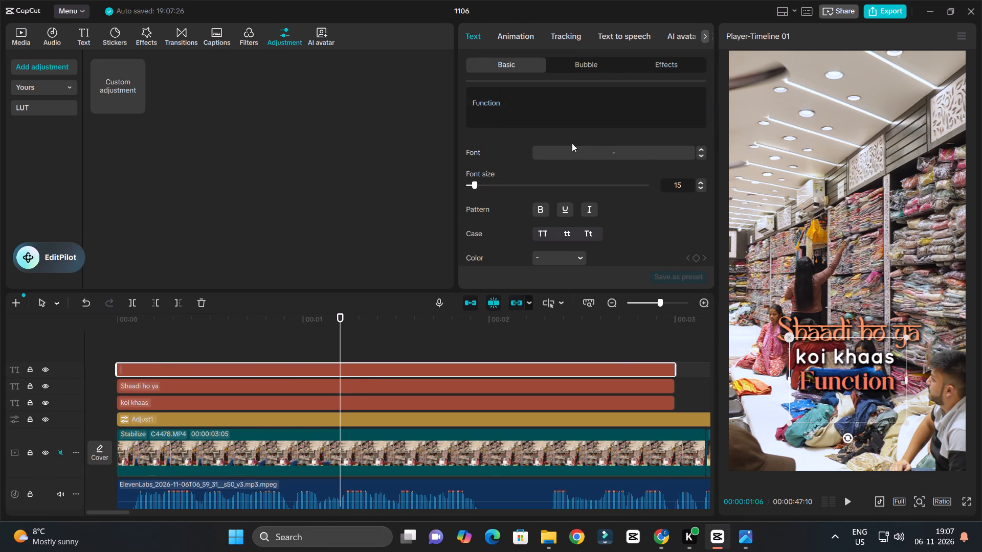
key(BackSpace)
click(471, 105)
key(BackSpace)
click(510, 136)
drag(832, 378, 833, 409)
Remove "Function" from the original "koi khaas" caption, enlarge it slightly and place it centered just below "Shaadi ho ya".
click(263, 401)
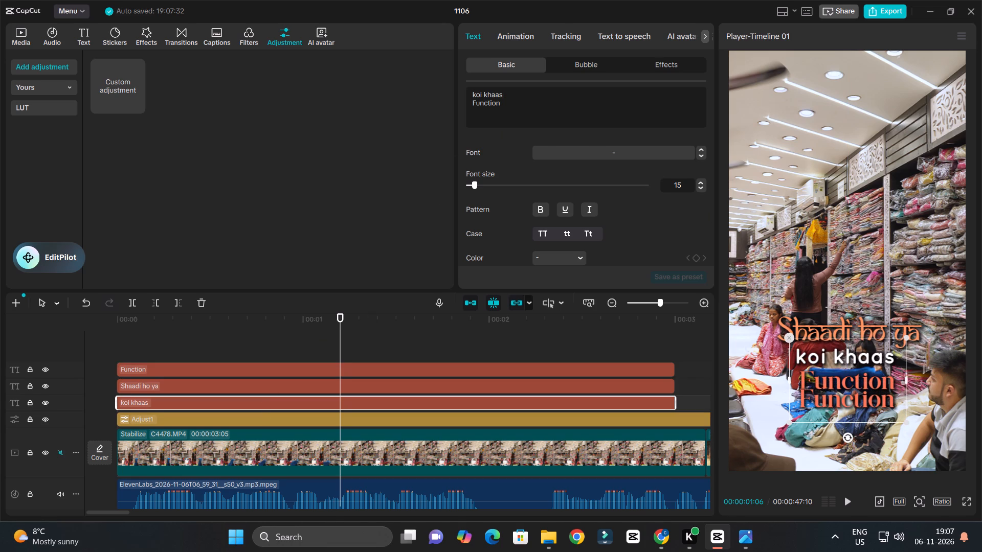
drag(511, 108, 461, 102)
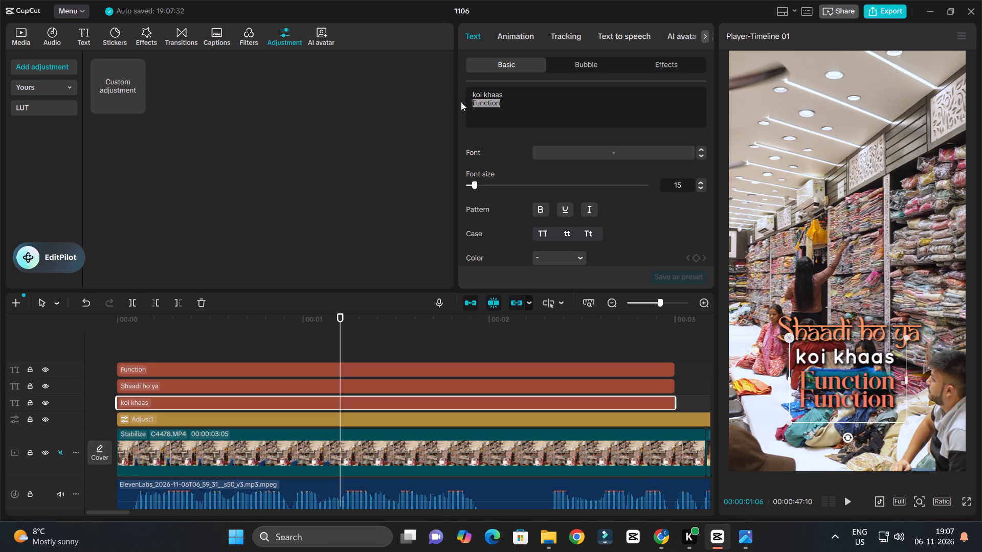
drag(461, 102, 462, 101)
key(BackSpace)
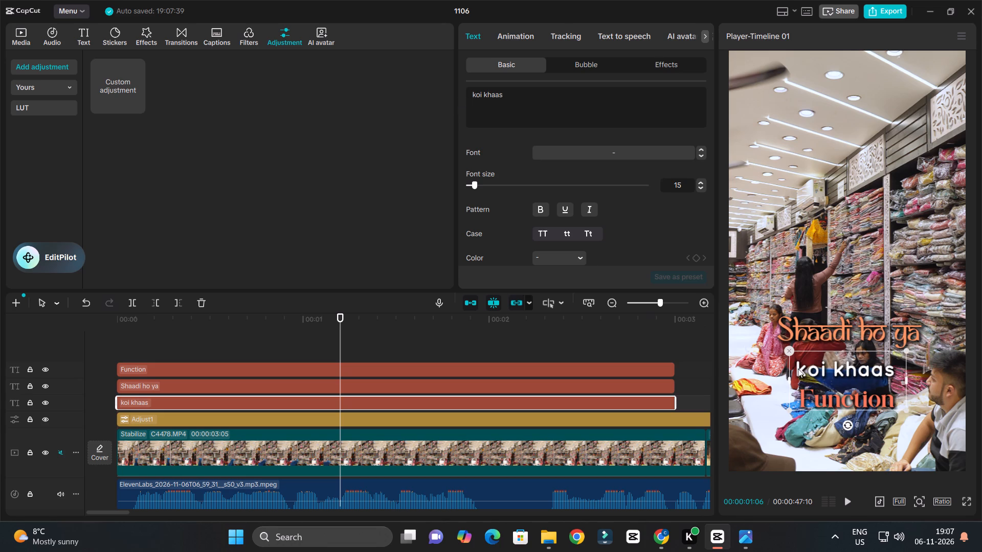
drag(904, 415, 914, 419)
drag(871, 364, 874, 349)
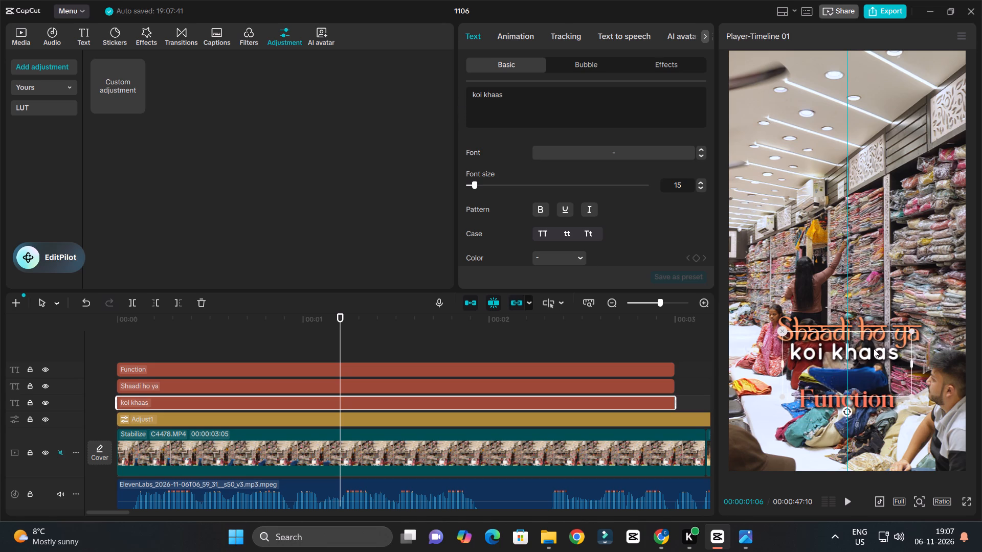
drag(874, 349, 874, 355)
Move the separate "Function" caption up close beneath "koi khaas" and remove the empty line after its text.
click(866, 412)
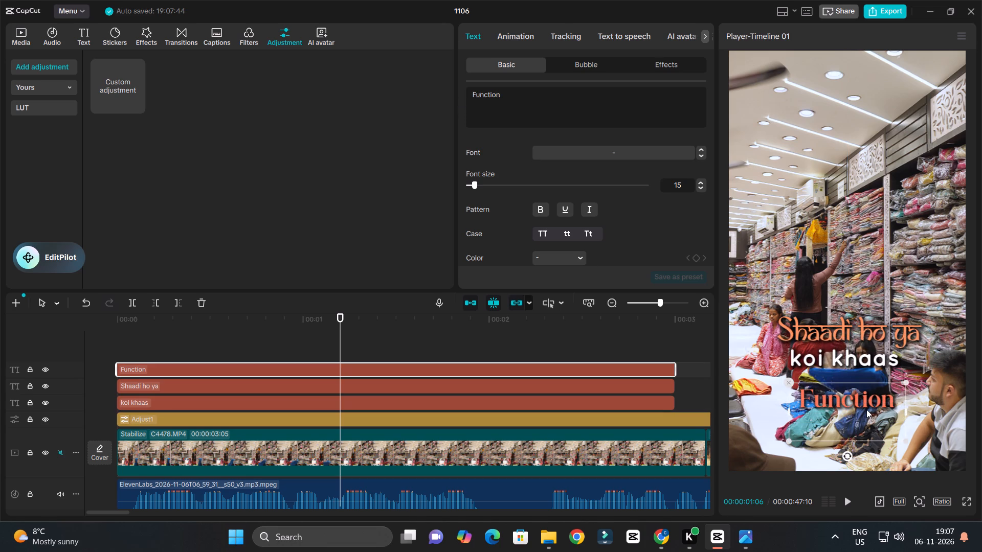
drag(866, 409, 866, 394)
click(499, 117)
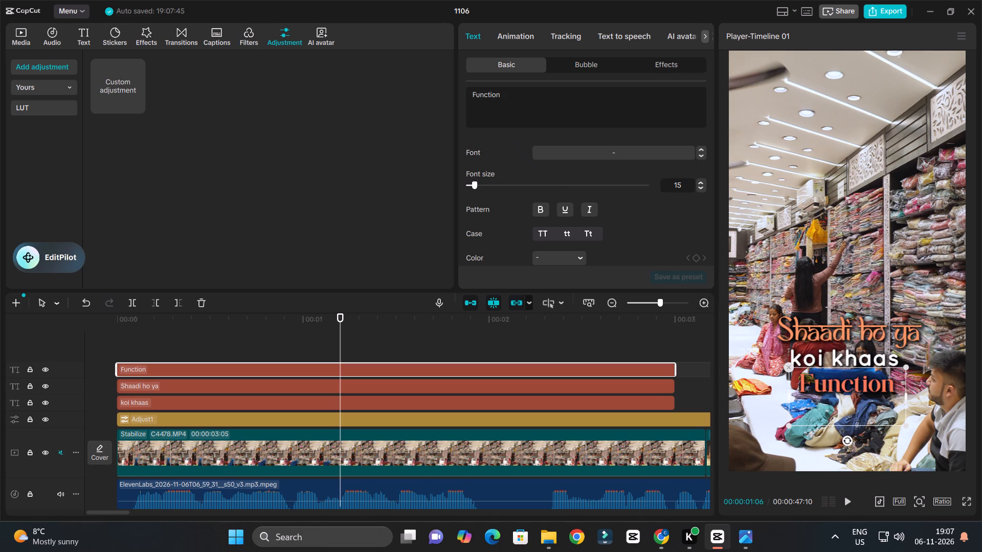
key(BackSpace)
Change the colour of the separate "Function" caption to a light orange.
click(550, 256)
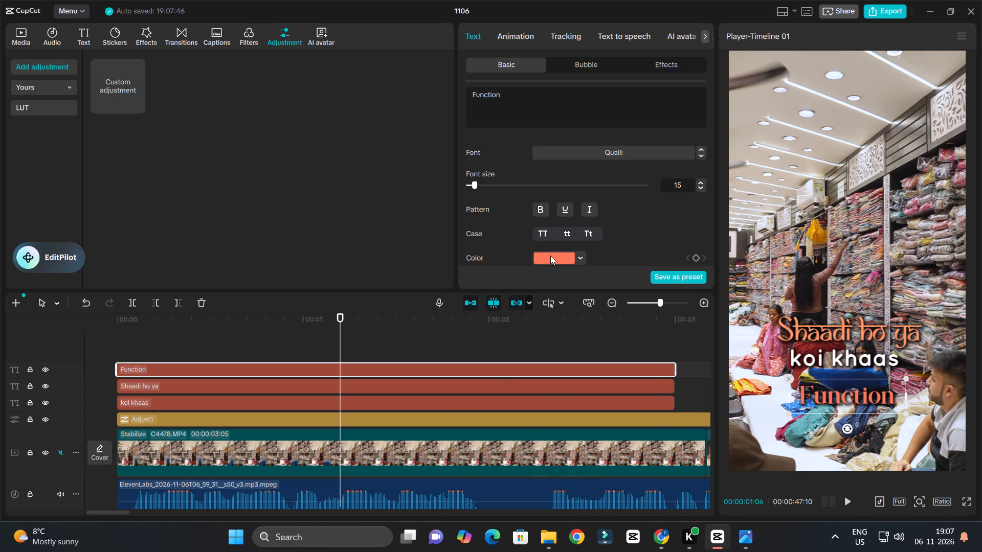
drag(542, 365, 547, 365)
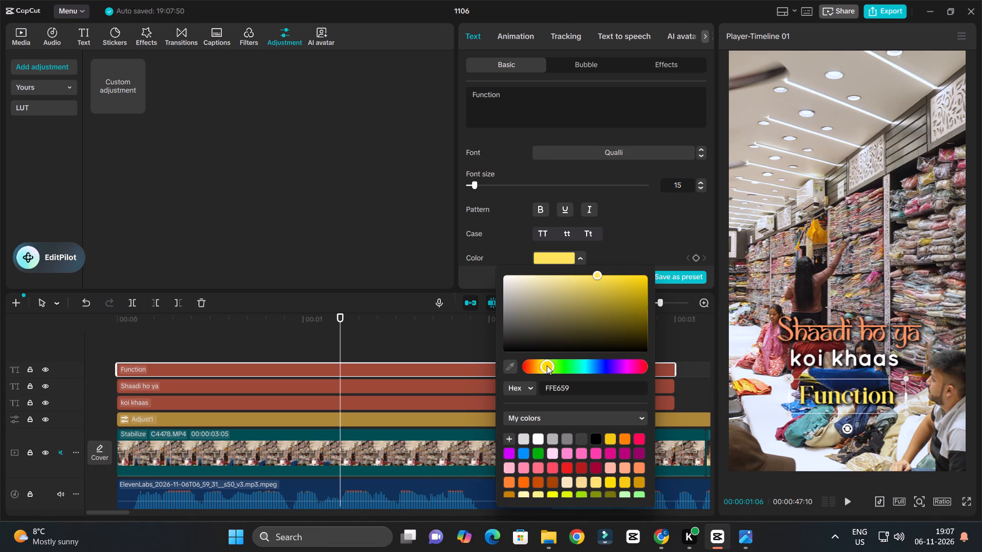
drag(546, 365, 538, 365)
click(538, 372)
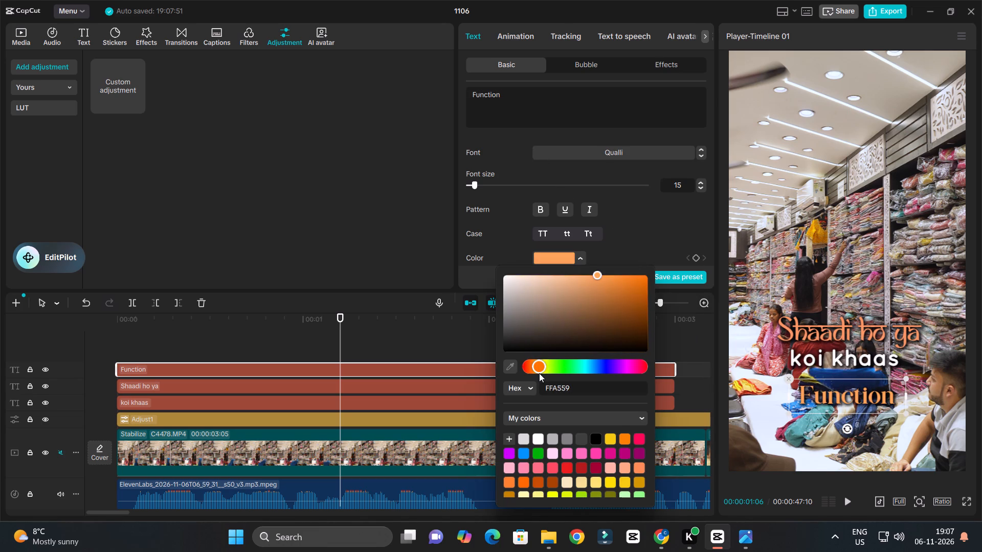
click(423, 202)
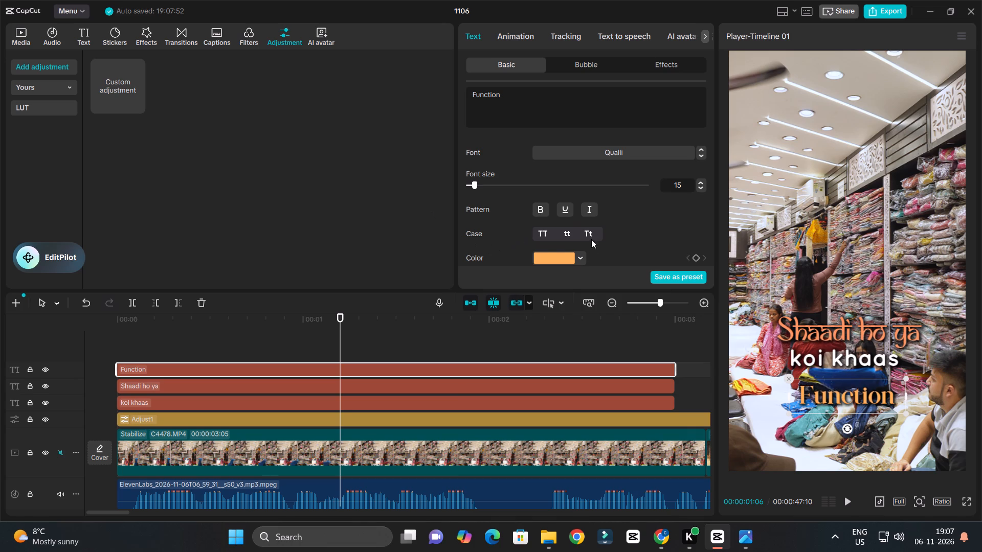
Change the font of the "Function" caption to Qasira.
click(594, 152)
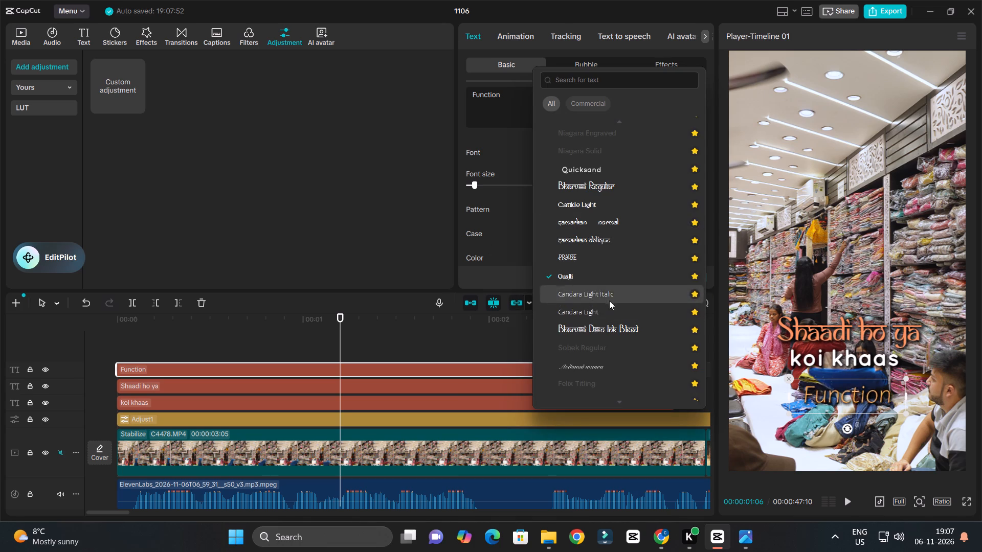
scroll(600, 336, down, 2)
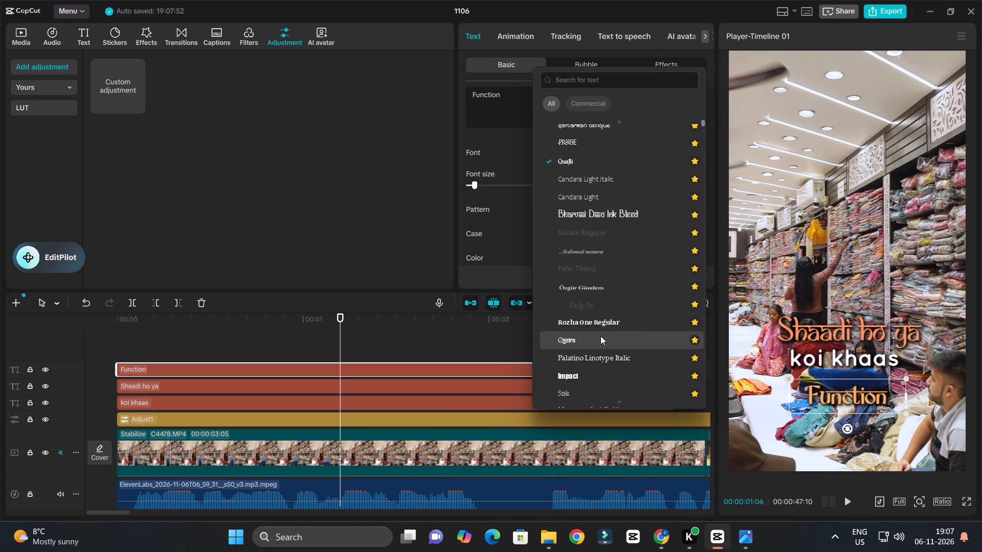
click(600, 336)
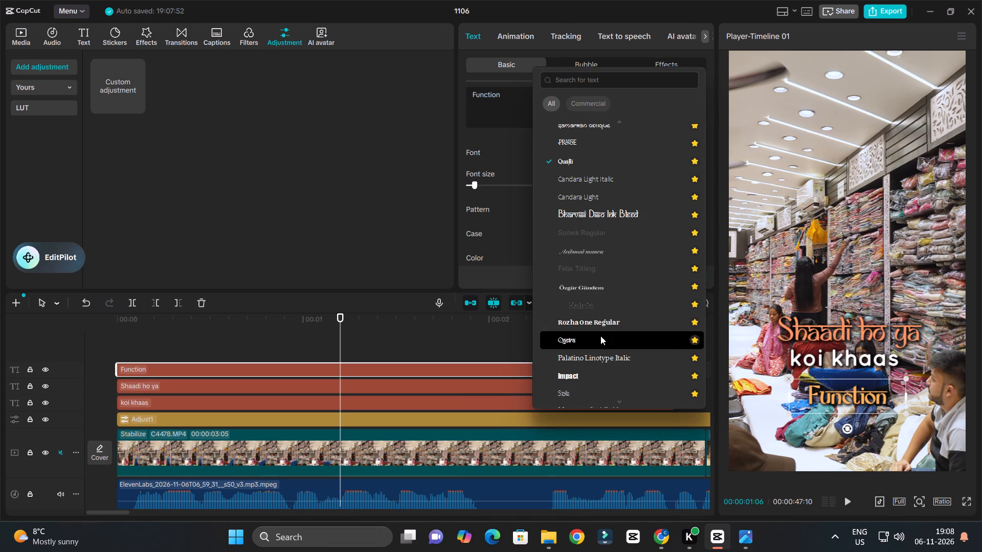
Move the "Function" caption clear of "koi khaas" and remove the empty line after the "koi khaas" text.
drag(860, 394, 862, 379)
drag(851, 333, 852, 339)
click(872, 344)
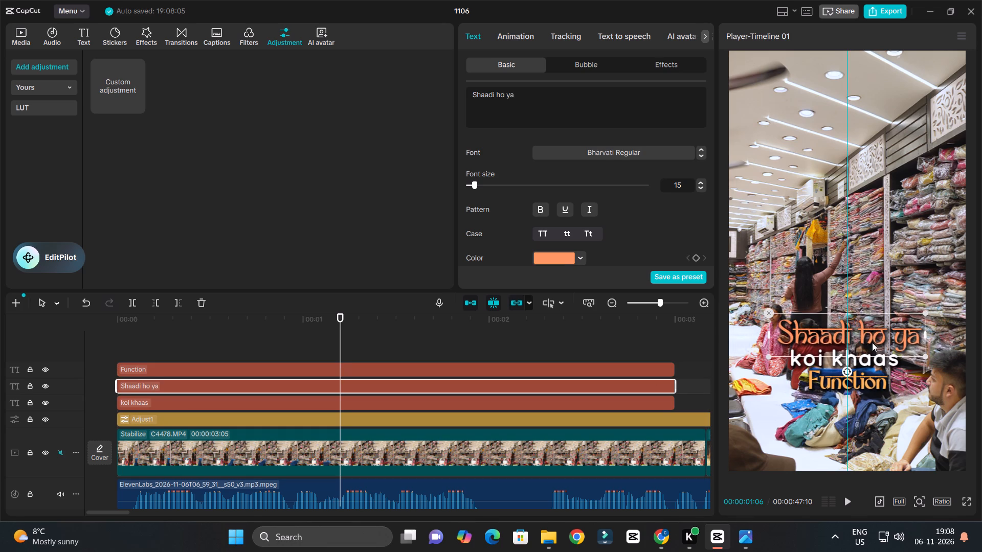
click(874, 365)
click(868, 354)
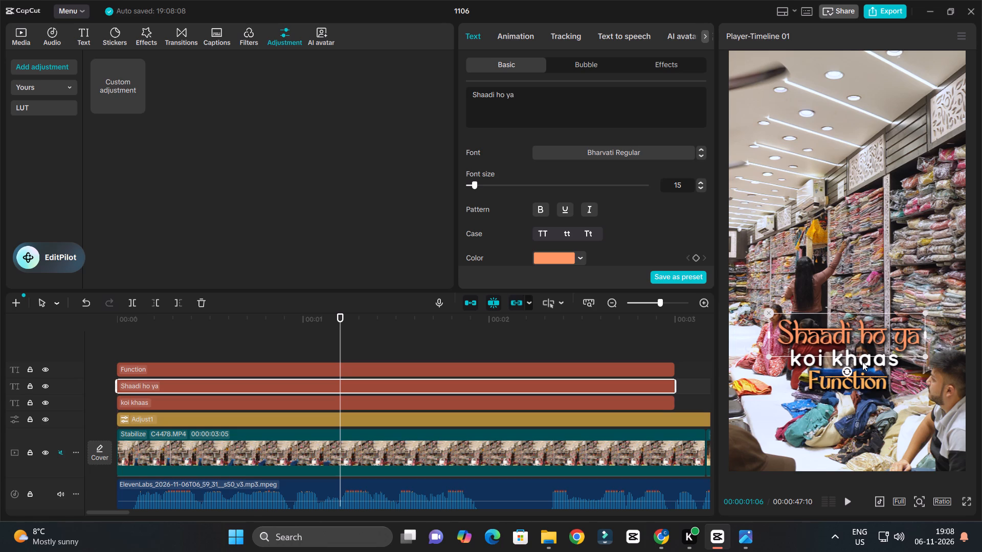
click(862, 362)
click(849, 364)
drag(852, 379, 852, 390)
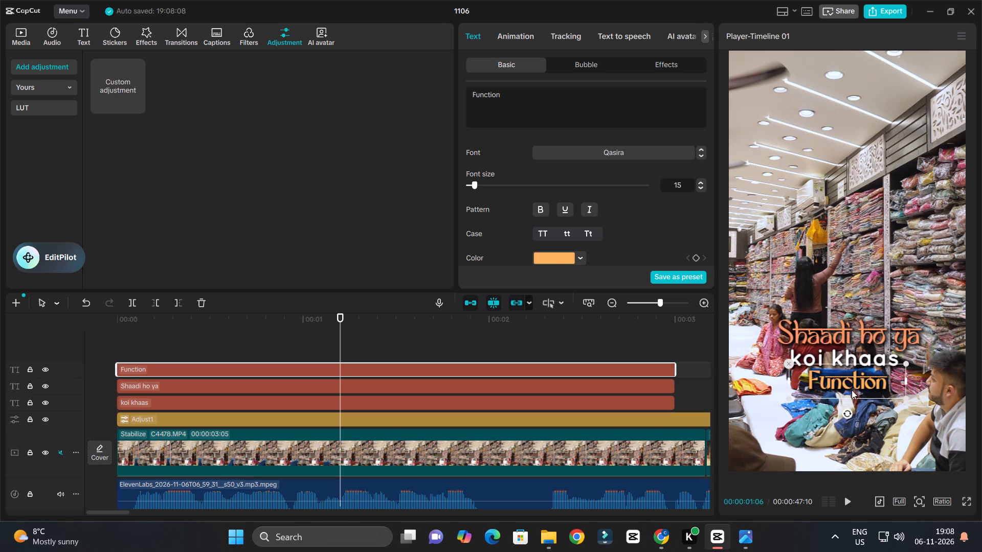
drag(852, 390, 853, 399)
click(851, 366)
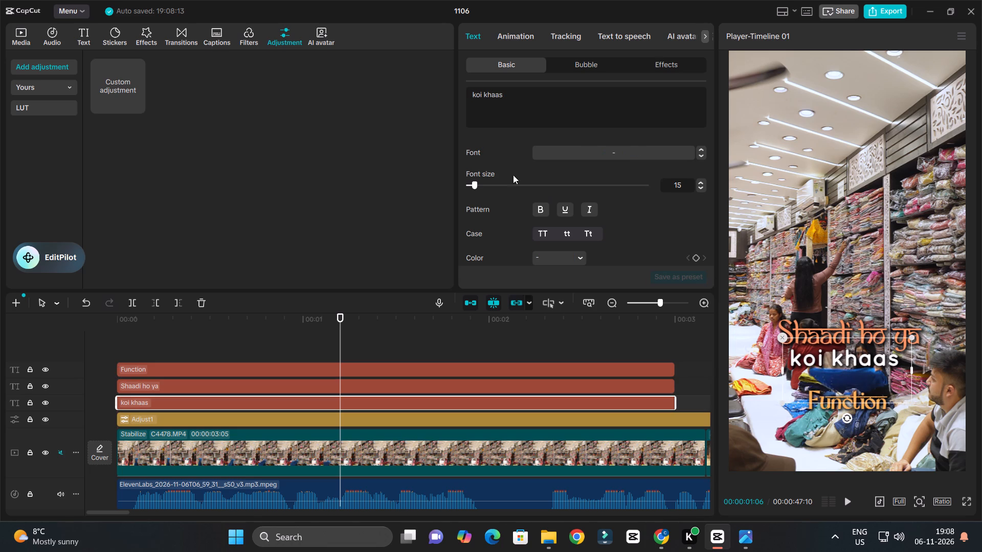
click(486, 106)
key(BackSpace)
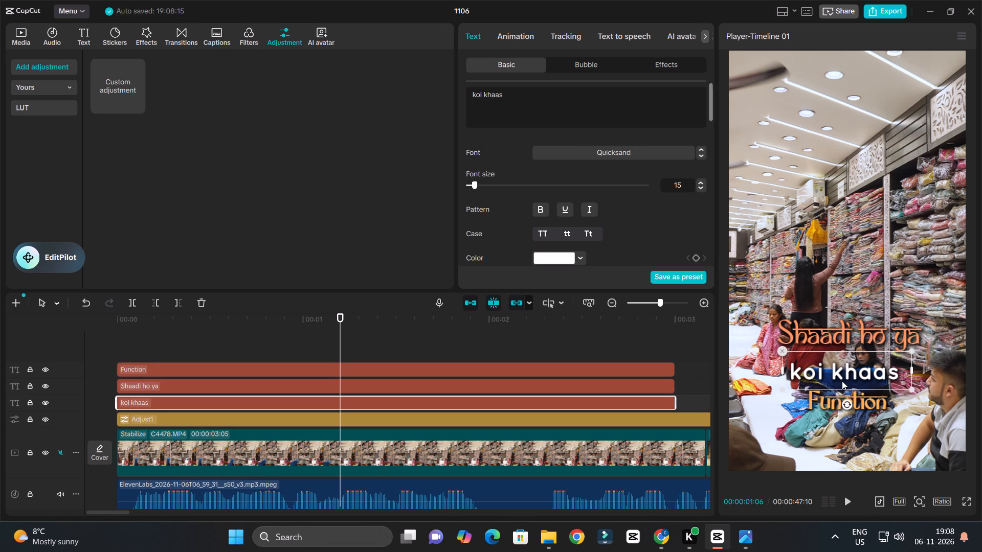
Move "koi khaas" up close beneath "Shaadi ho ya" and place "Function" centered directly under it.
drag(846, 377, 847, 365)
drag(868, 408, 867, 388)
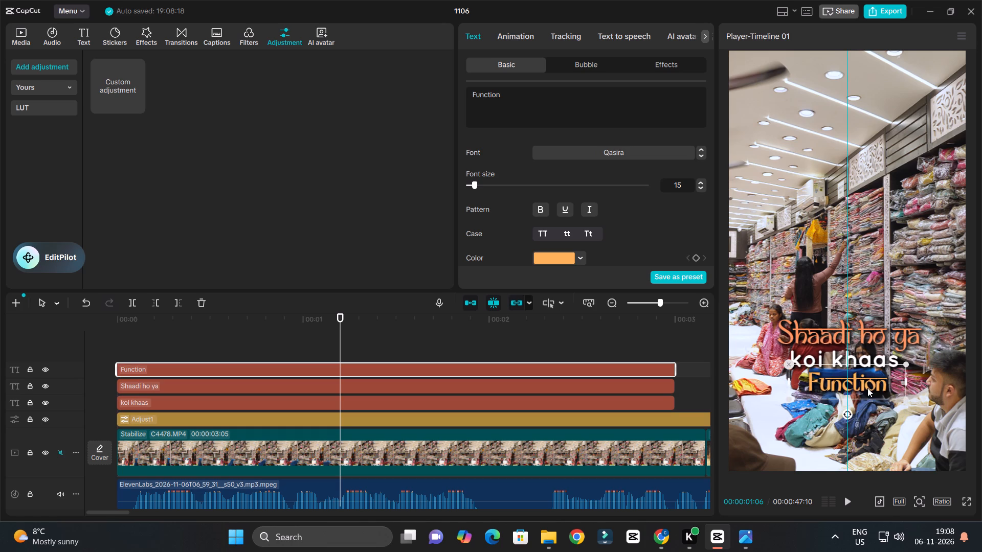
drag(867, 388, 867, 389)
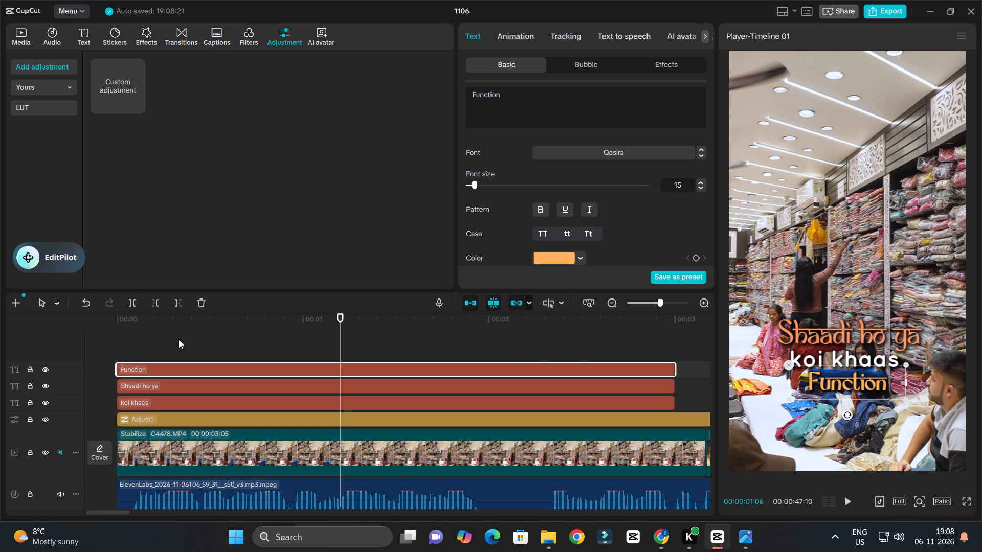
Apply the favourite entrance animation Glitch Slash to all three stacked captions together.
drag(172, 323, 86, 330)
key(space)
ctrl+scroll(182, 352, up, 4)
ctrl+scroll(222, 364, down, 7)
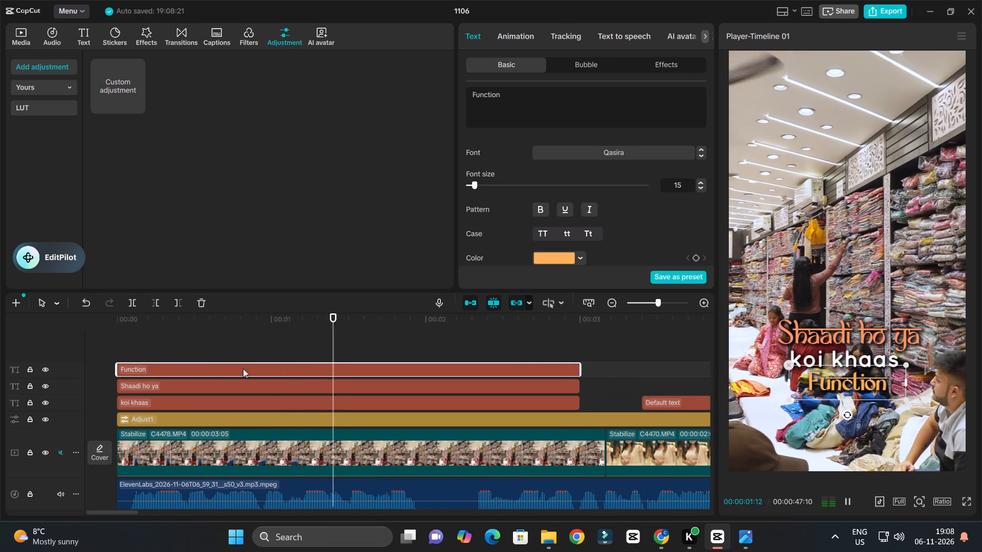
key(space)
ctrl+scroll(293, 369, down, 6)
drag(431, 361, 416, 372)
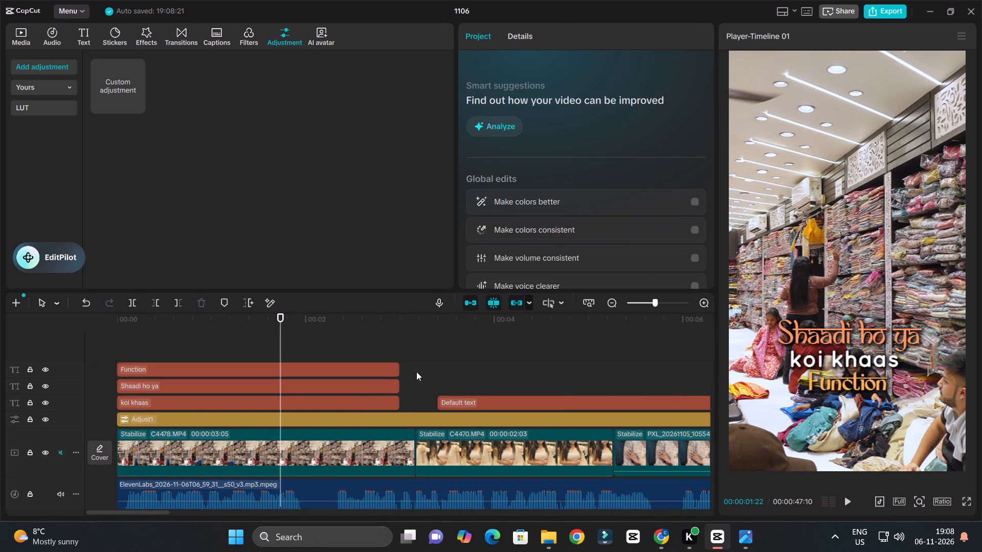
drag(416, 372, 358, 402)
click(574, 34)
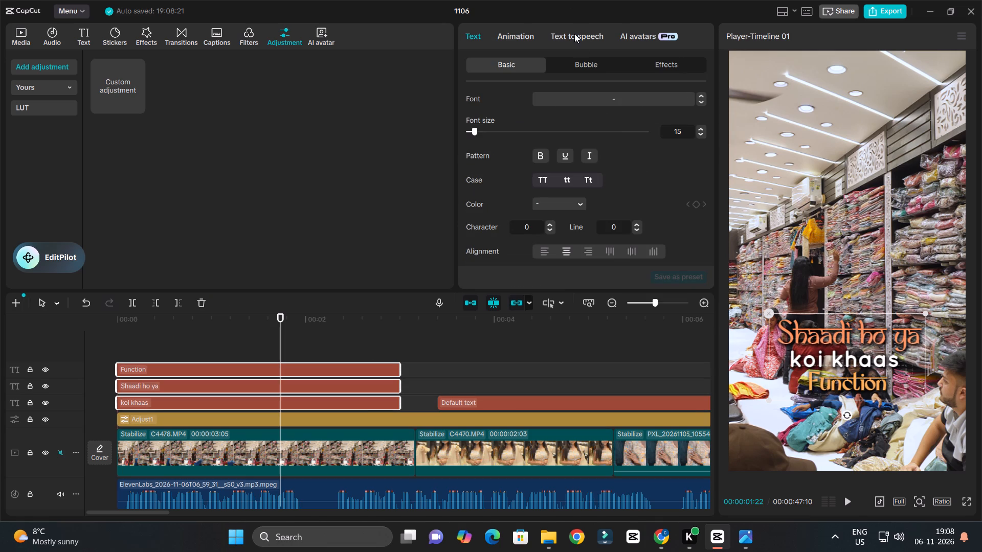
click(528, 38)
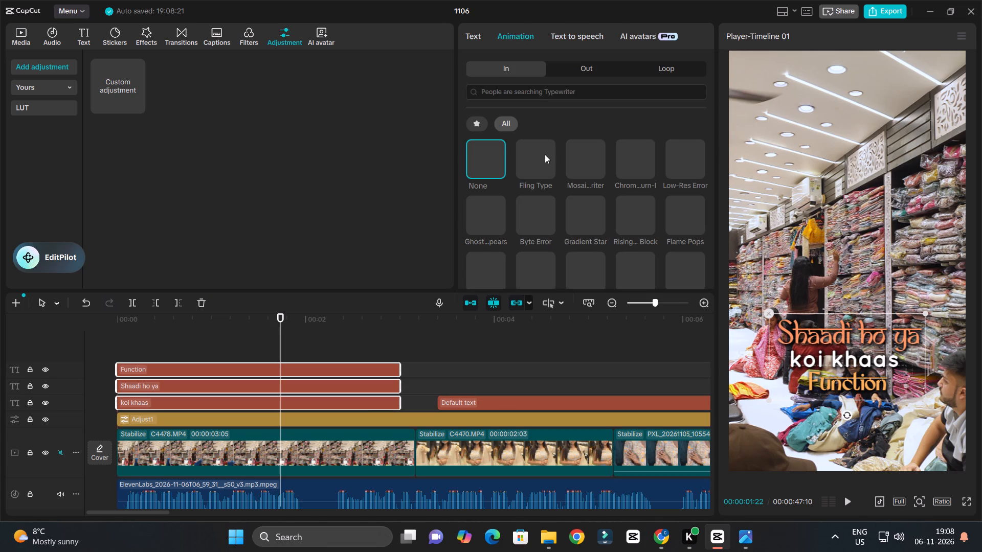
click(477, 120)
click(526, 210)
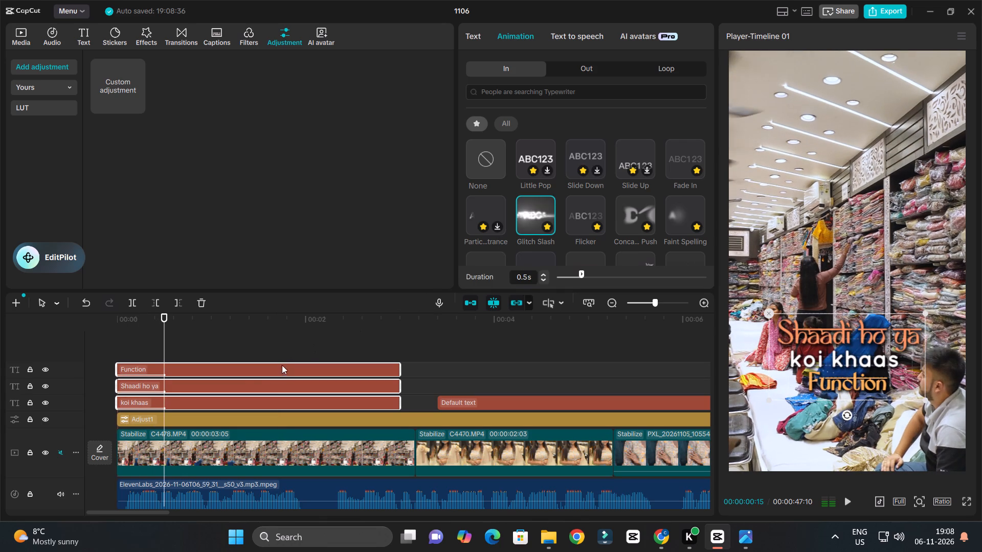
Trim the ends of all three captions together at about 2.2 seconds, in the pause of the voiceover.
key(space)
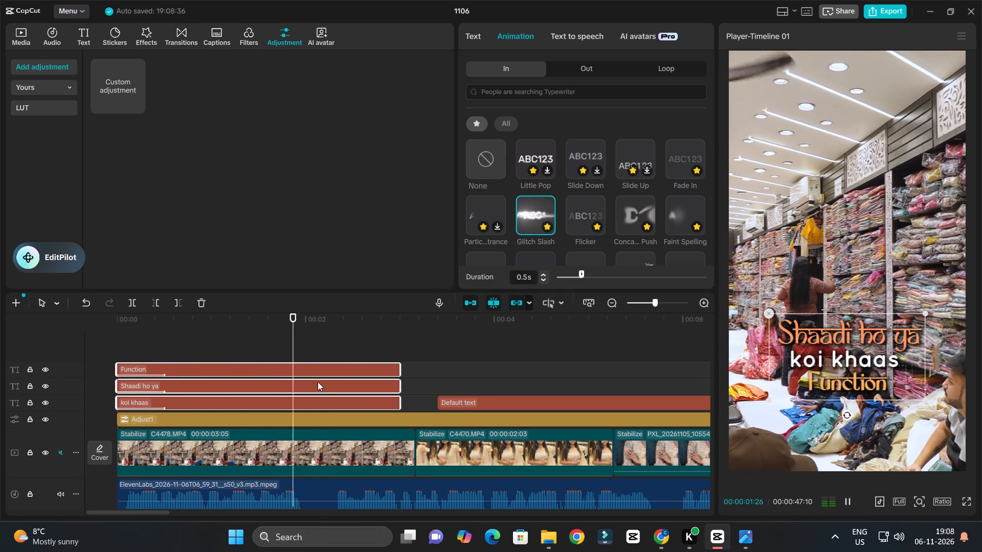
key(space)
text(W)
key(space)
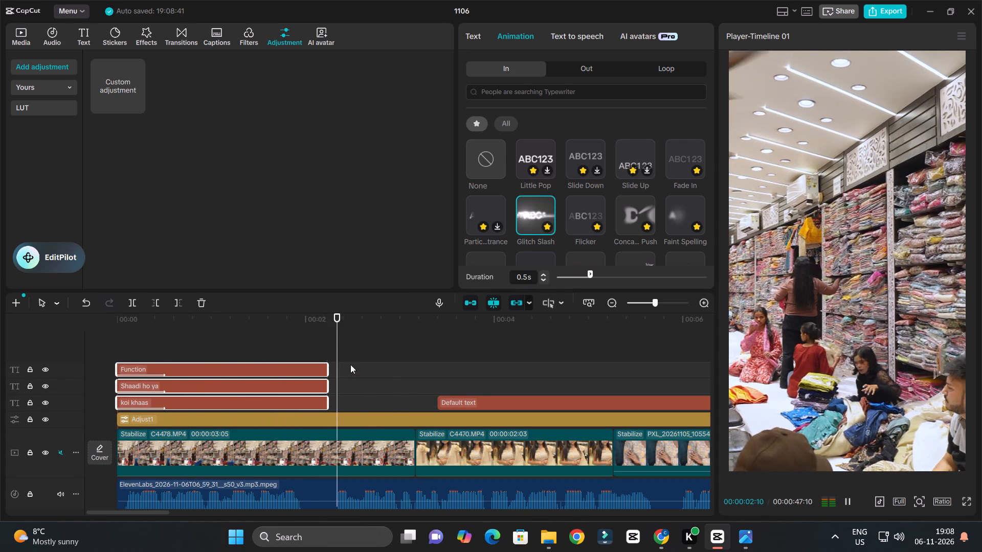
ctrl+scroll(352, 364, down, 9)
key(space)
Add the Fade Out exit animation to all three captions.
drag(252, 328, 248, 336)
click(591, 68)
click(537, 162)
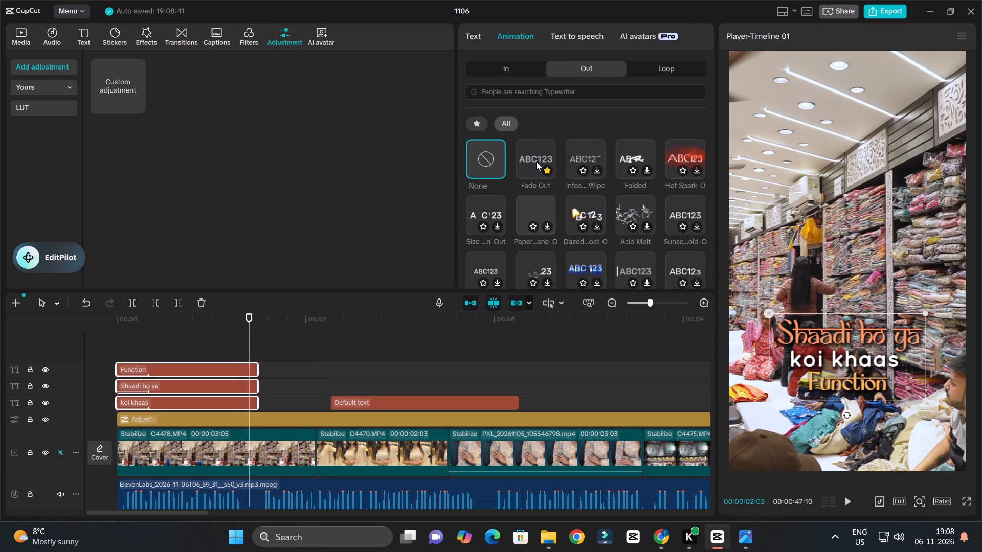
ctrl+scroll(339, 352, up, 4)
key(space)
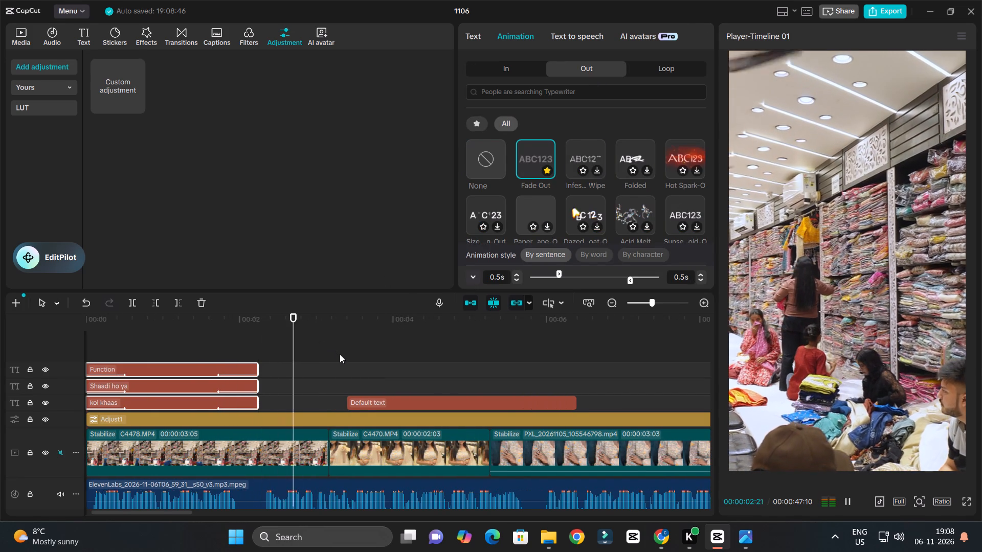
key(space)
Move the "Default text" clip earlier so it starts right where the "koi khaas" caption ends.
ctrl+scroll(340, 354, down, 4)
drag(378, 400, 335, 408)
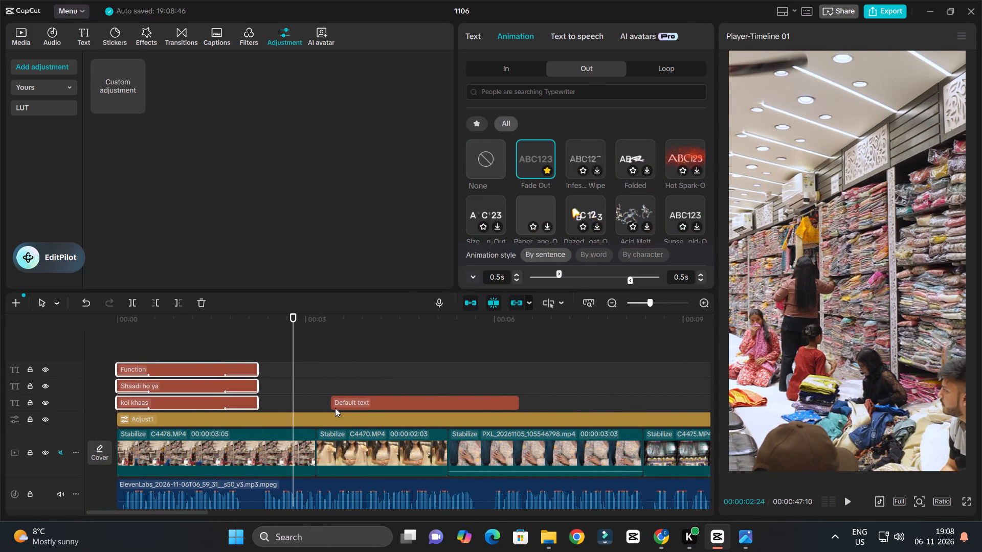
drag(335, 408, 302, 402)
Play back the reel from the start to check the animated captions and the beginning of the next text clip.
drag(253, 322, 103, 373)
key(space)
ctrl+scroll(237, 394, up, 2)
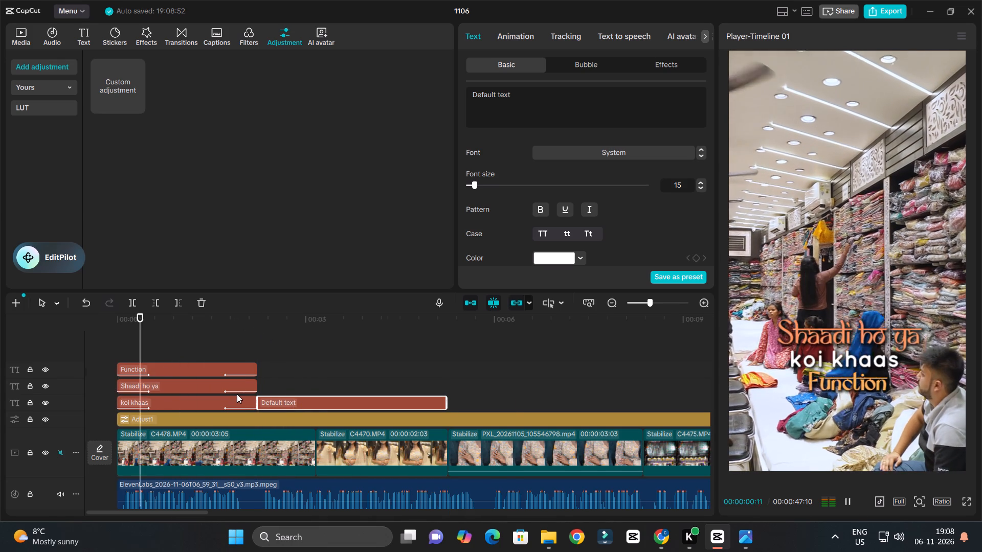
ctrl+scroll(237, 394, up, 2)
key(space)
key(space)
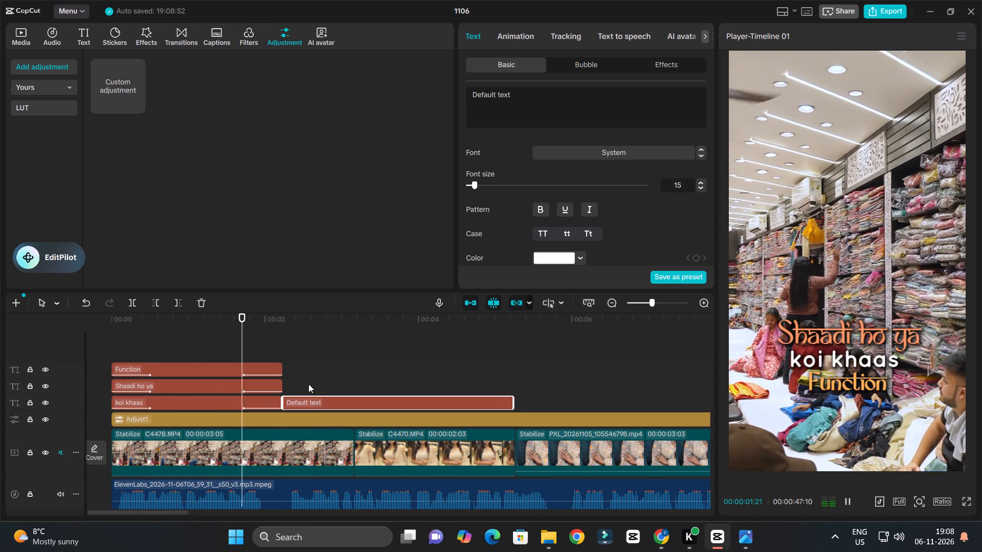
key(space)
key(space)
key(space)
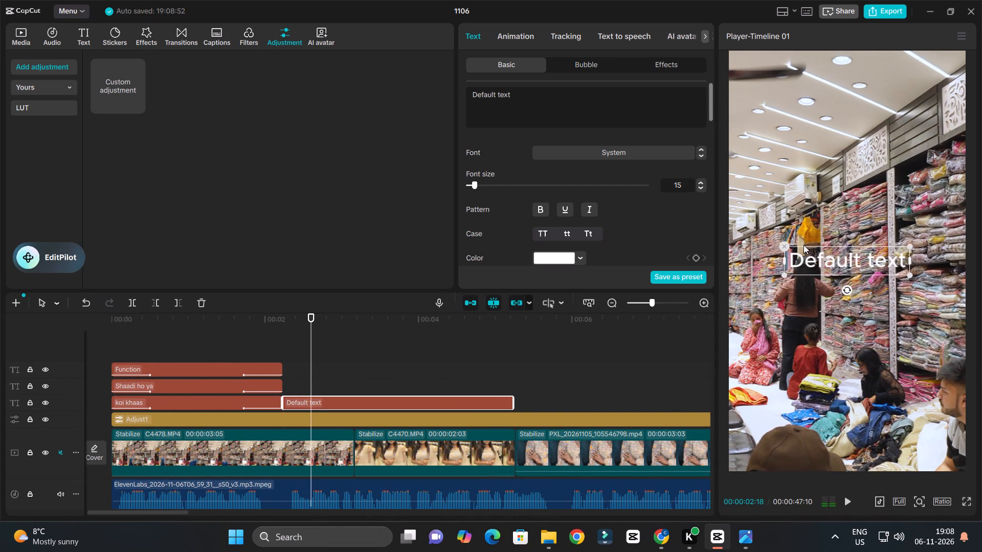
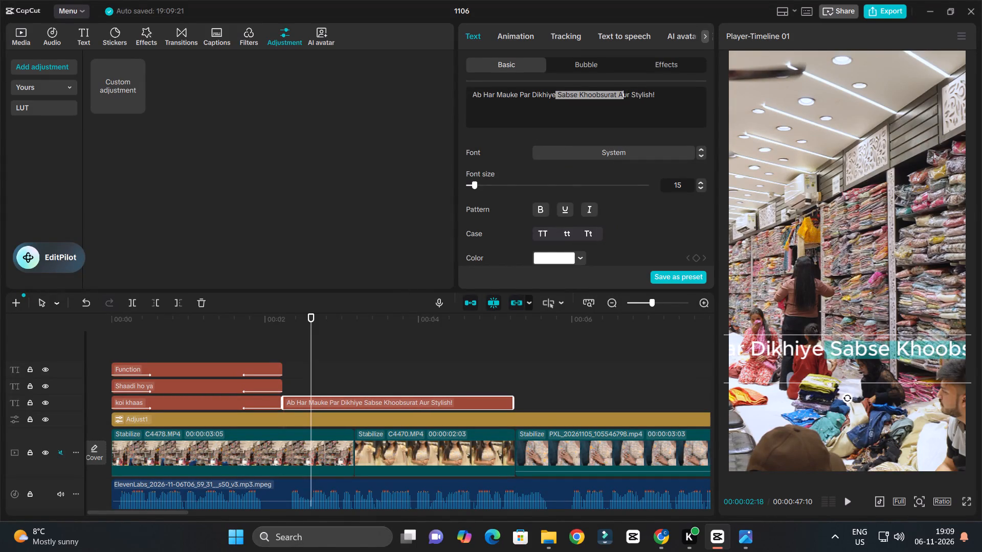
Duplicate the "Ab Har Mauke Par Dikhiye Sabse Khoobsurat Aur Stylish!" caption onto the text track above, starting at about 4.8 seconds.
click(420, 385)
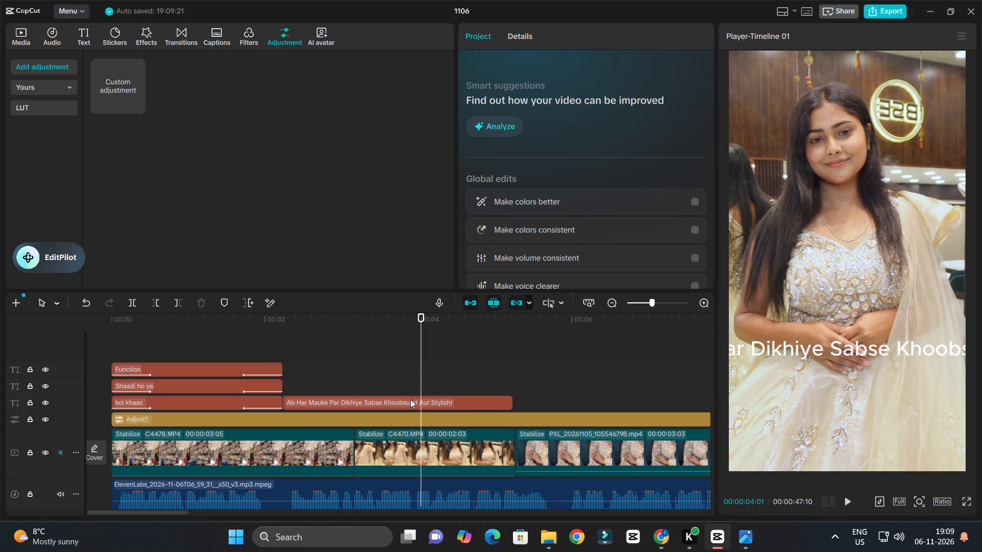
alt+drag(409, 402, 606, 385)
Shorten the original caption after "koi khaas" to "Ab Har Mauke Par Dikhiye", splitting it over two lines before "Par".
click(469, 396)
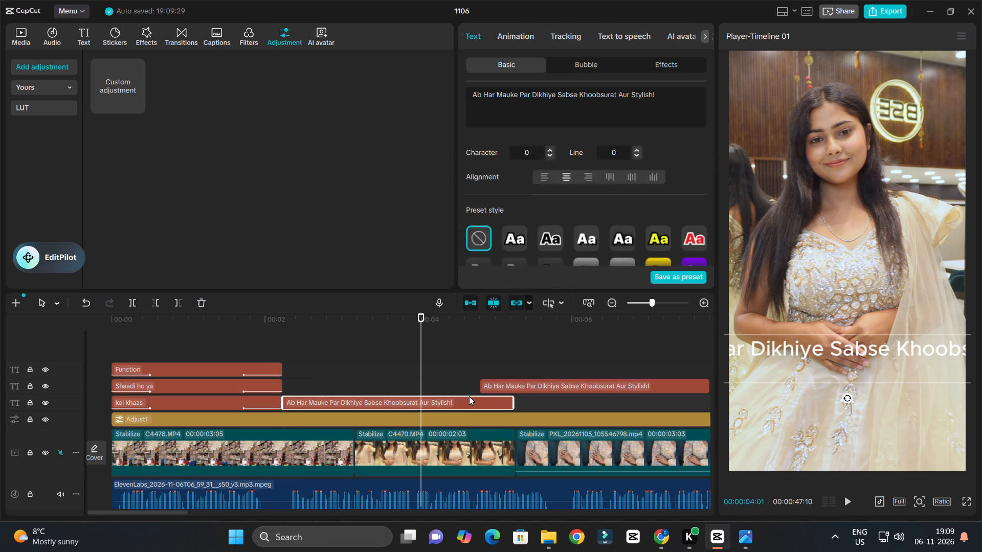
drag(554, 96, 691, 97)
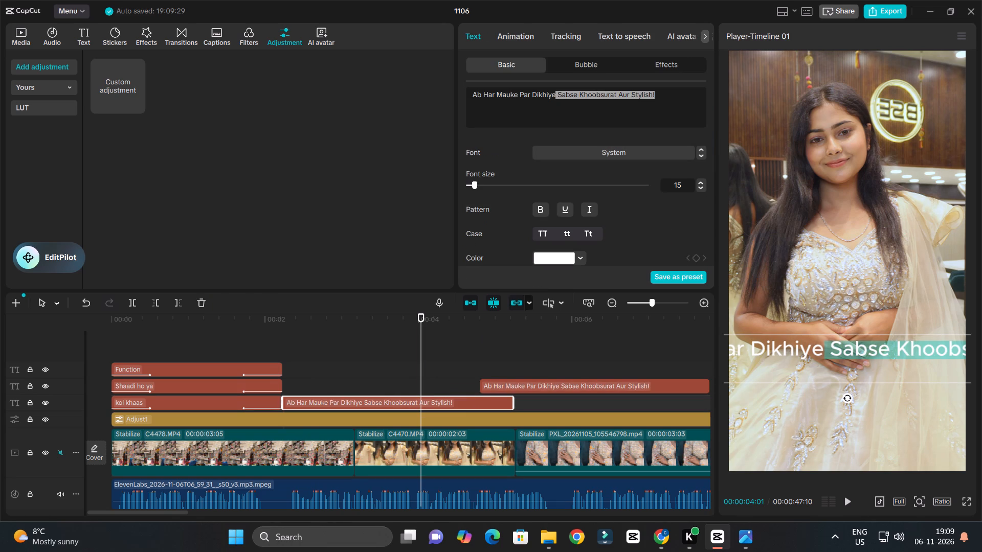
key(BackSpace)
drag(299, 325, 295, 326)
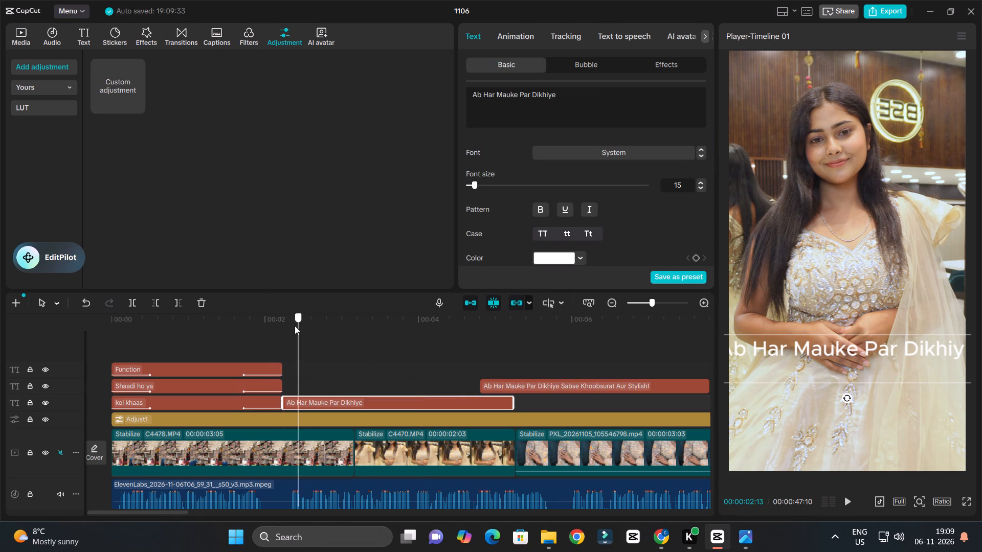
drag(295, 326, 280, 329)
key(space)
ctrl+scroll(336, 354, up, 3)
key(space)
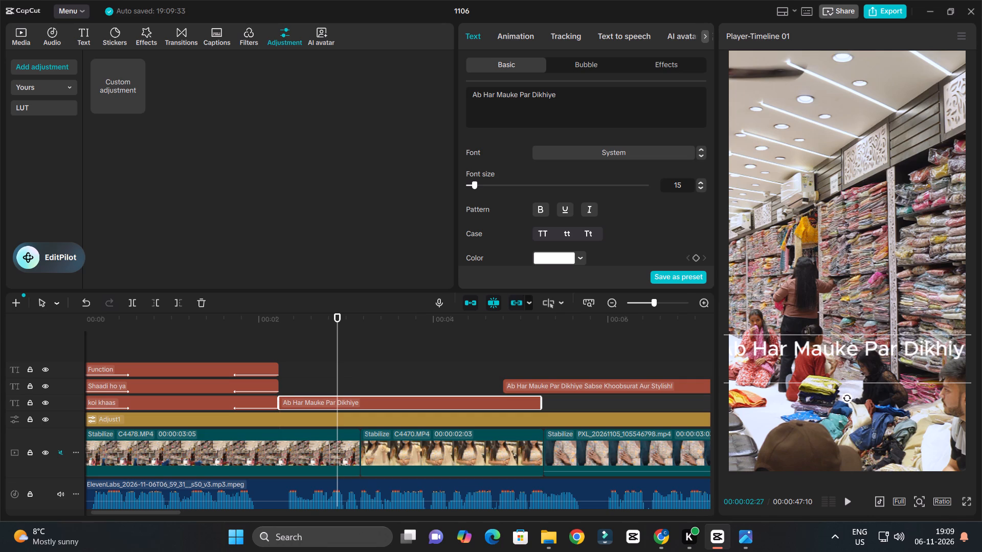
click(520, 94)
key(Return)
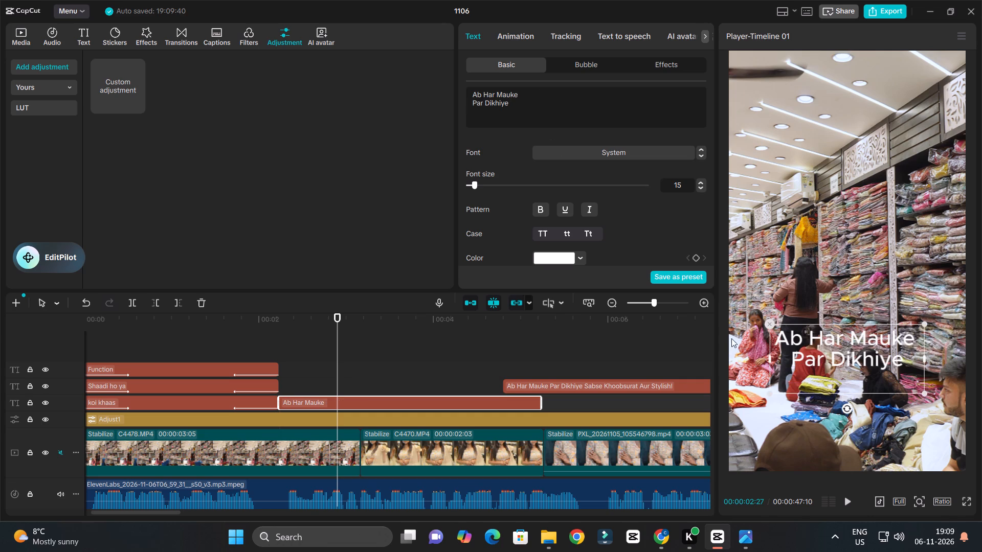
Set the two-line caption in Oswald-Bold with title case and enlarge it slightly on the video.
click(848, 363)
click(588, 235)
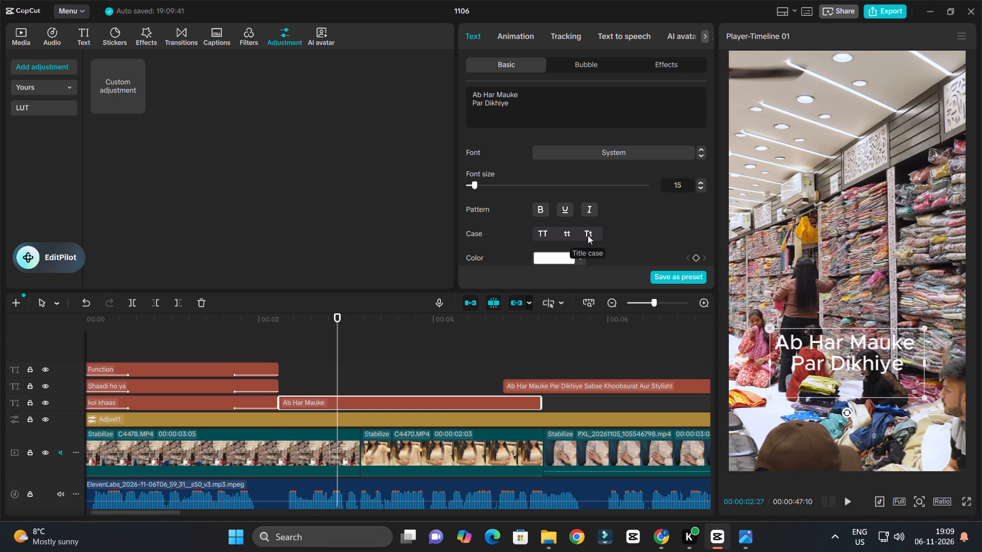
click(587, 149)
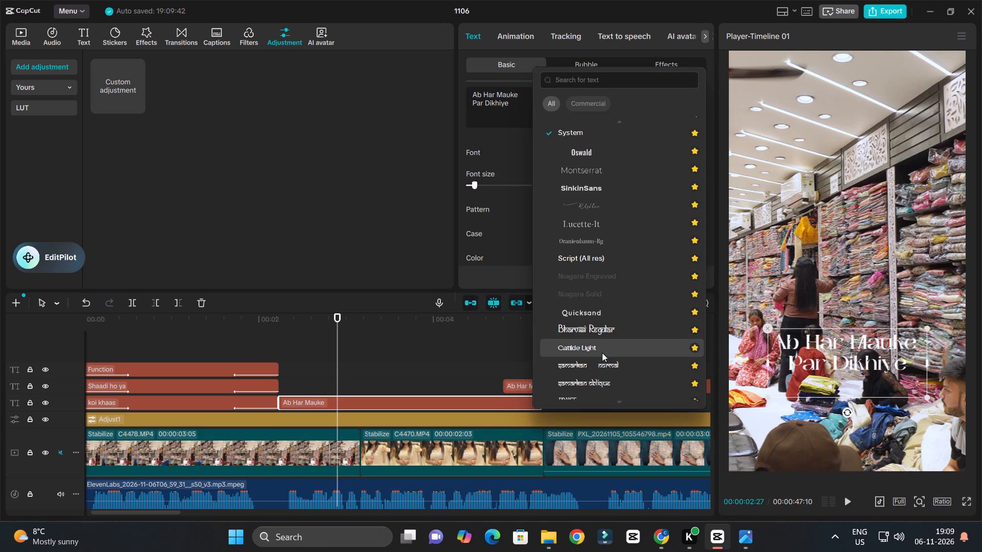
click(584, 154)
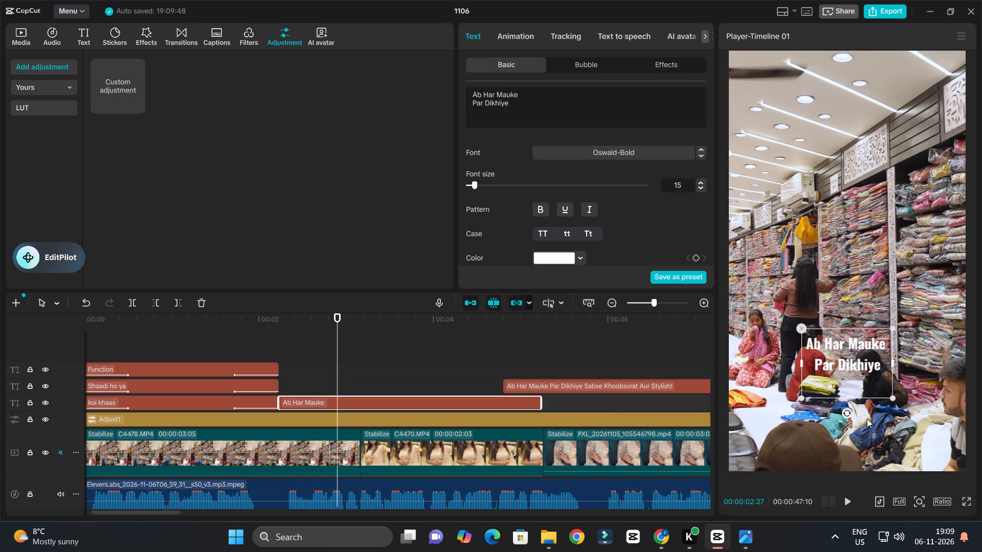
drag(889, 396, 901, 419)
drag(891, 375, 891, 392)
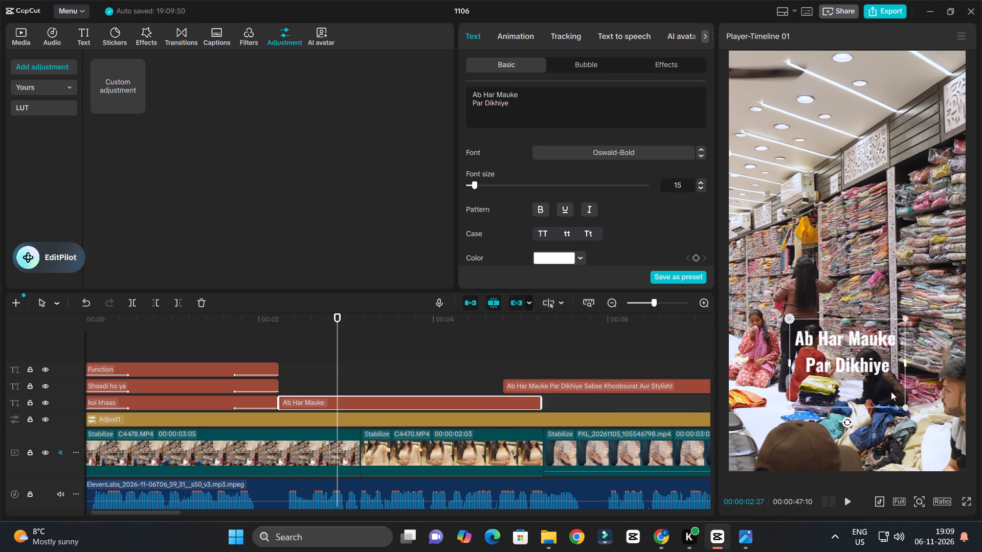
drag(891, 392, 891, 395)
Tighten the caption's line spacing to -5.
scroll(630, 220, down, 1)
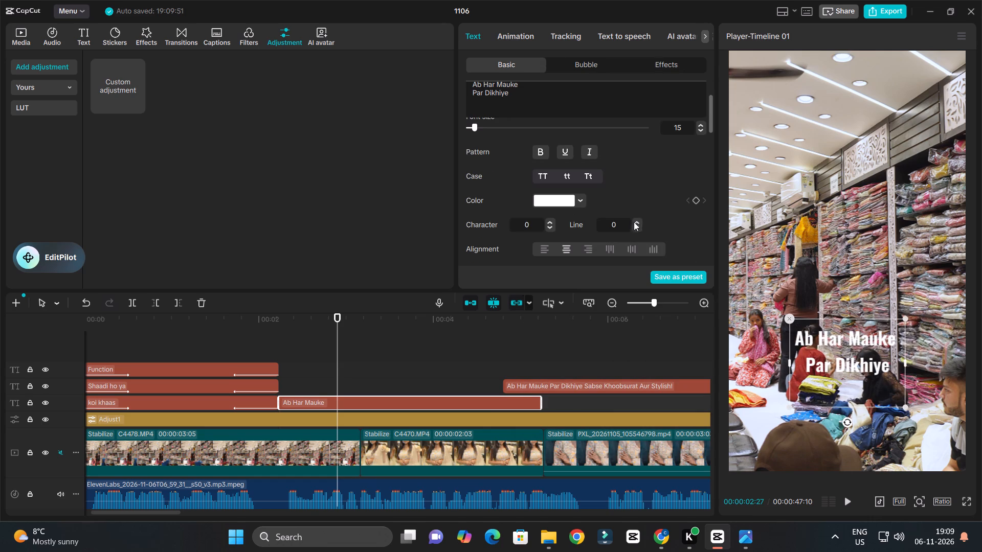
double_click(637, 222)
triple_click(637, 230)
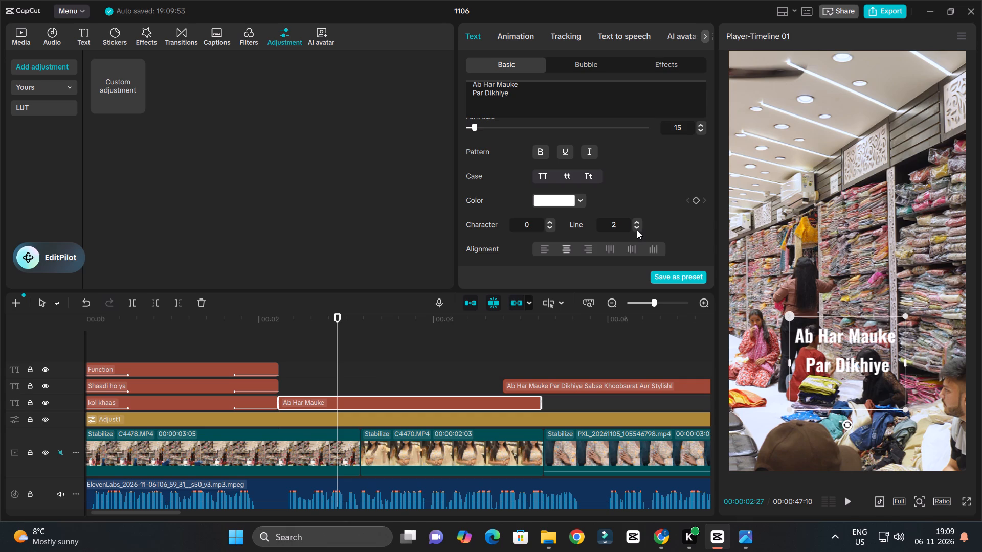
click(637, 230)
triple_click(635, 228)
triple_click(635, 228)
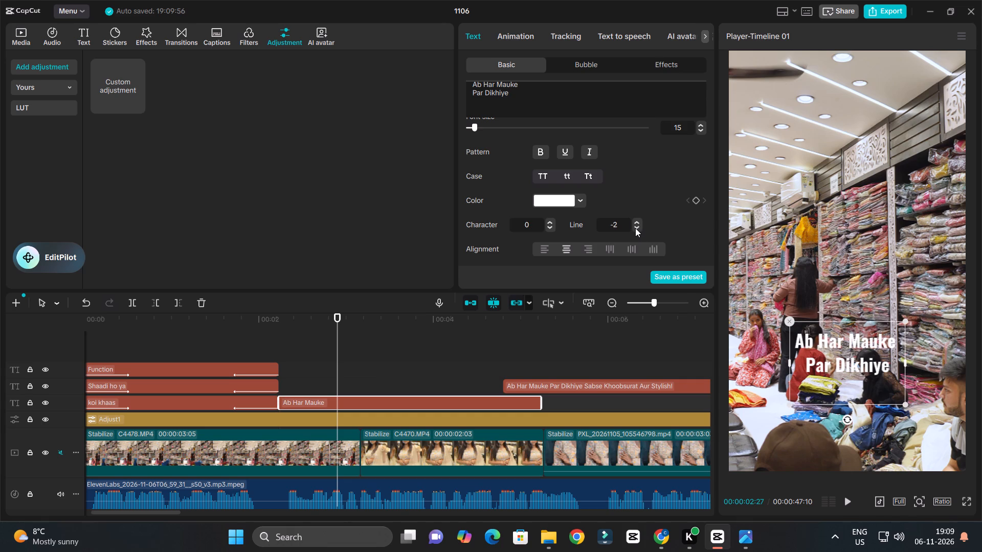
click(635, 228)
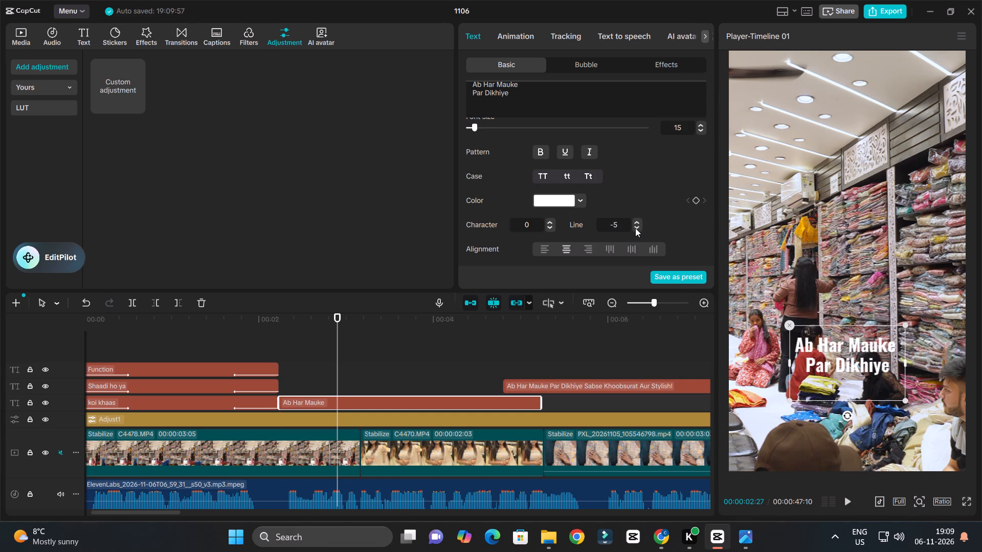
Enlarge the "Ab Har Mauke Par Dikhiye" caption a little more, keeping it horizontally centred in the lower part of the frame.
drag(904, 400, 913, 424)
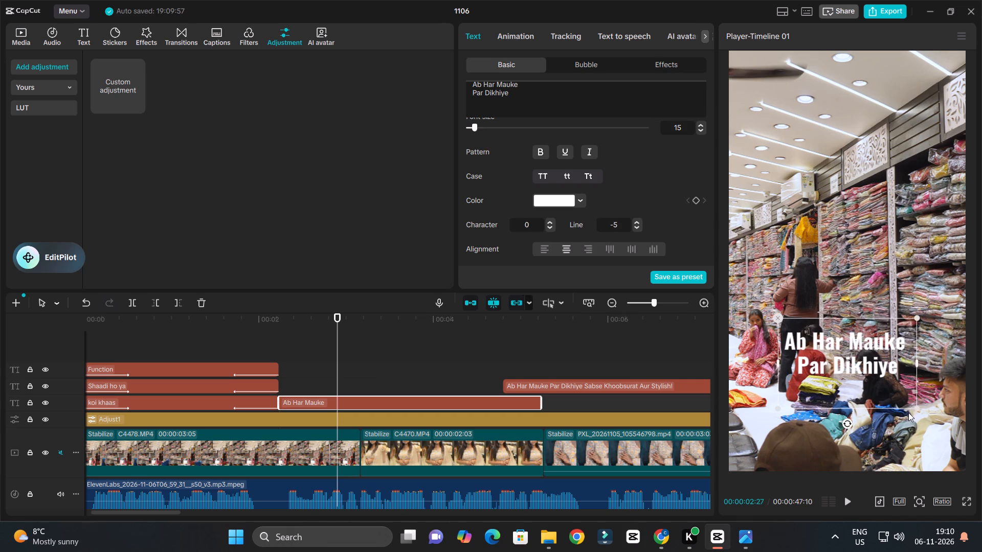
drag(890, 393, 888, 417)
drag(877, 394, 875, 376)
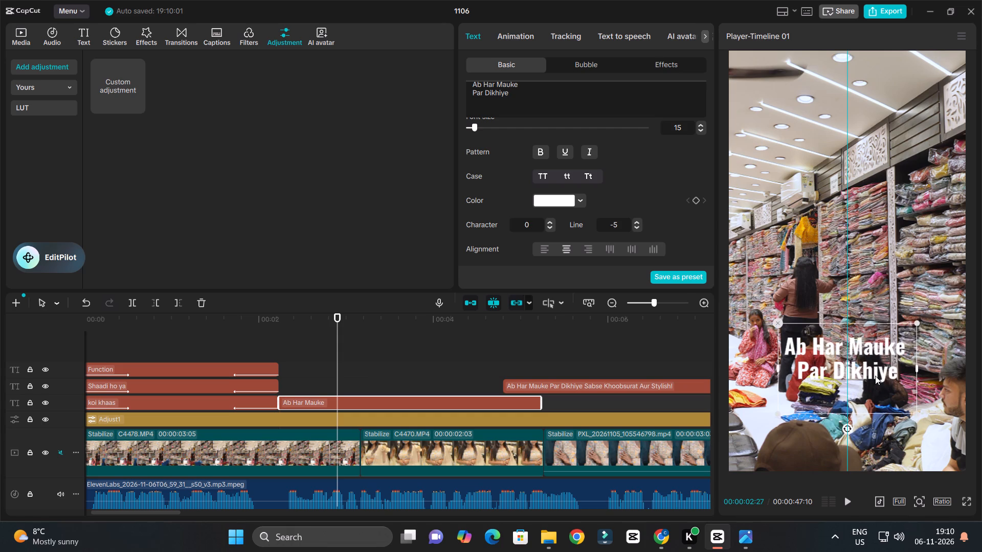
drag(875, 376, 875, 371)
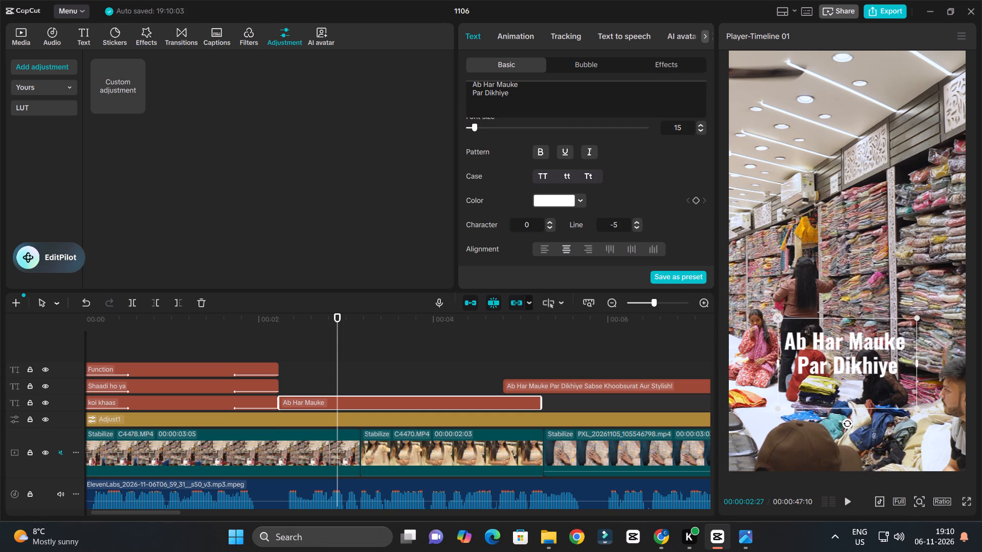
Remove the empty line at the end of the caption text.
click(474, 99)
key(BackSpace)
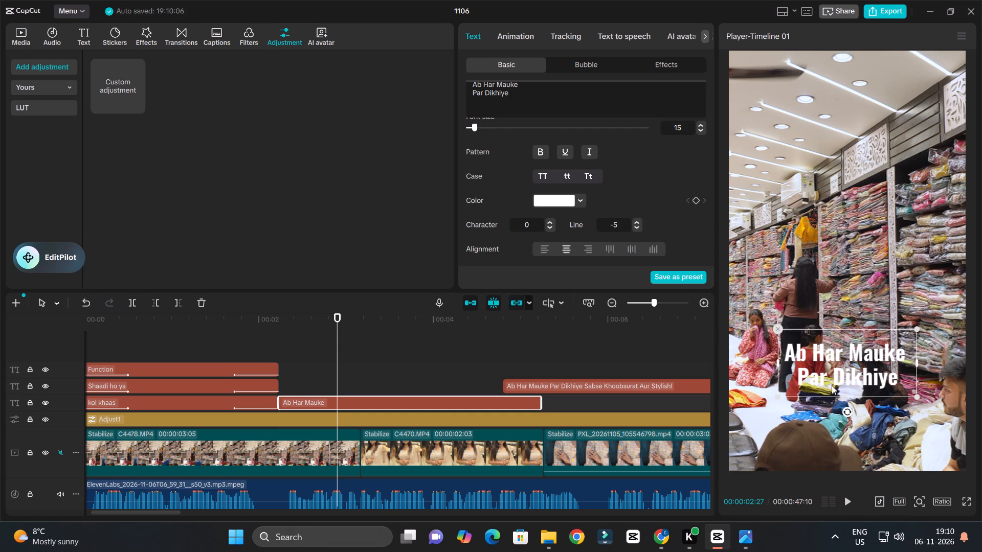
Turn on a black shadow at 90% opacity for the "Ab Har Mauke Par Dikhiye" caption.
scroll(512, 200, down, 9)
click(467, 199)
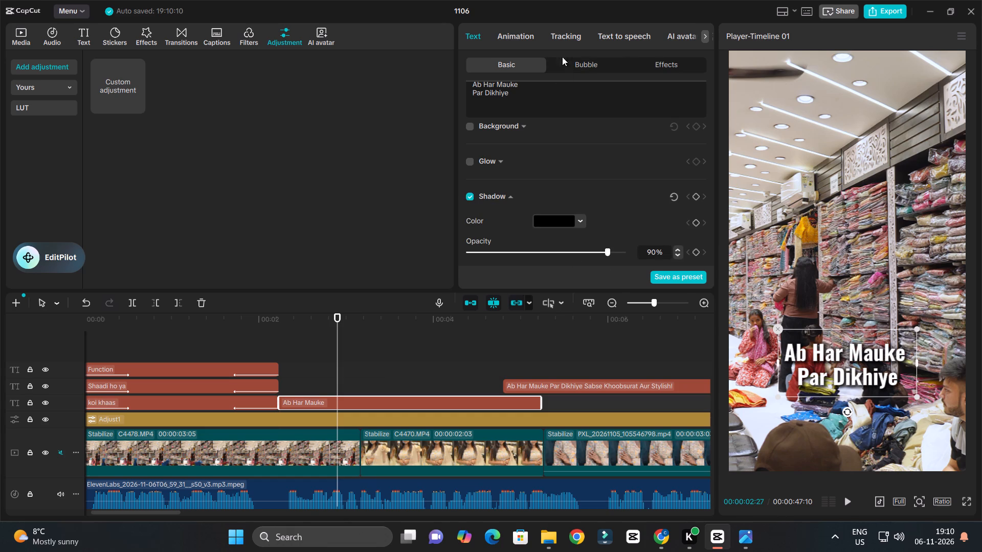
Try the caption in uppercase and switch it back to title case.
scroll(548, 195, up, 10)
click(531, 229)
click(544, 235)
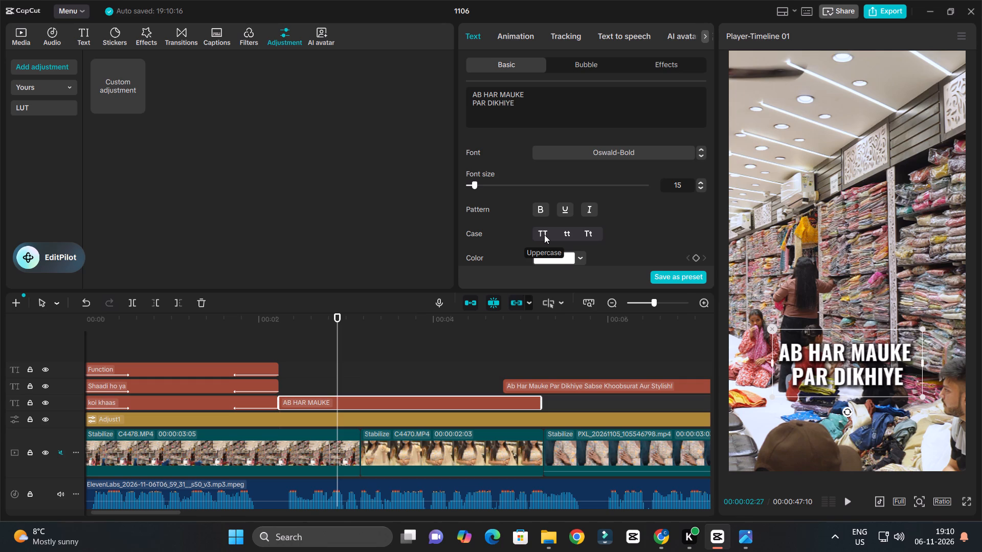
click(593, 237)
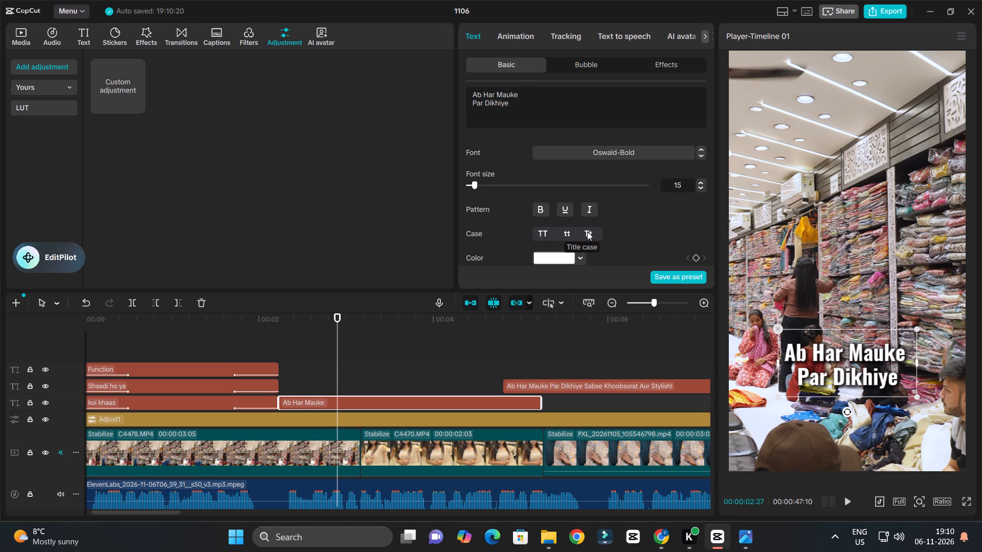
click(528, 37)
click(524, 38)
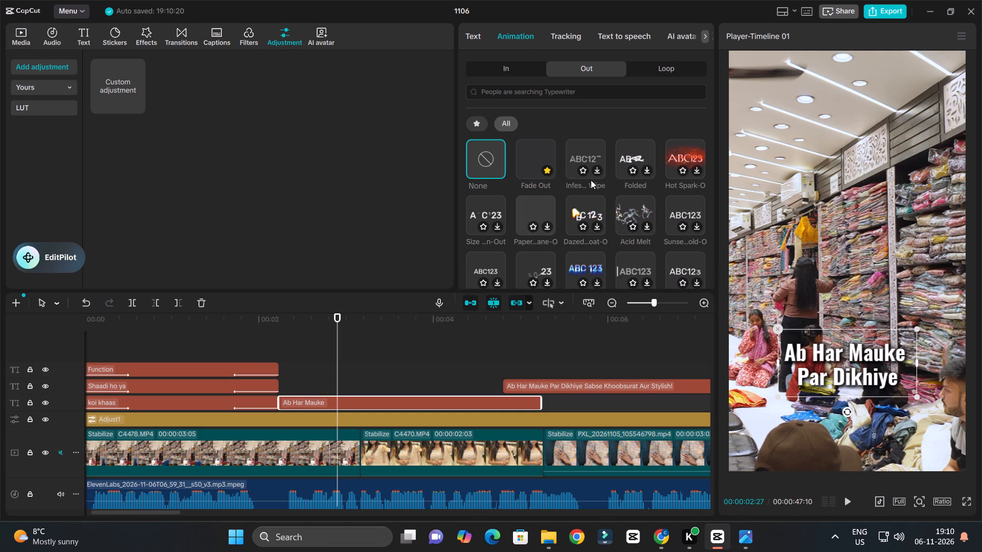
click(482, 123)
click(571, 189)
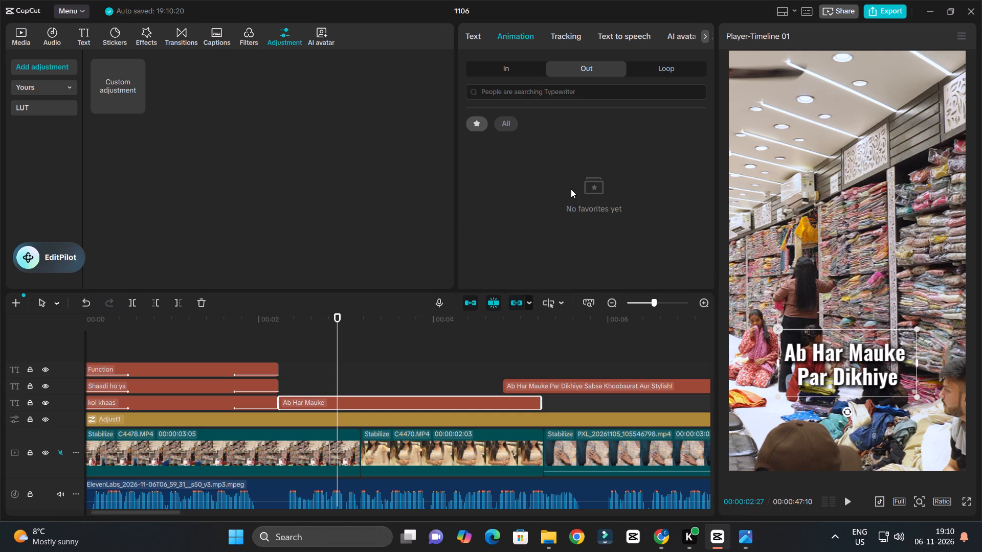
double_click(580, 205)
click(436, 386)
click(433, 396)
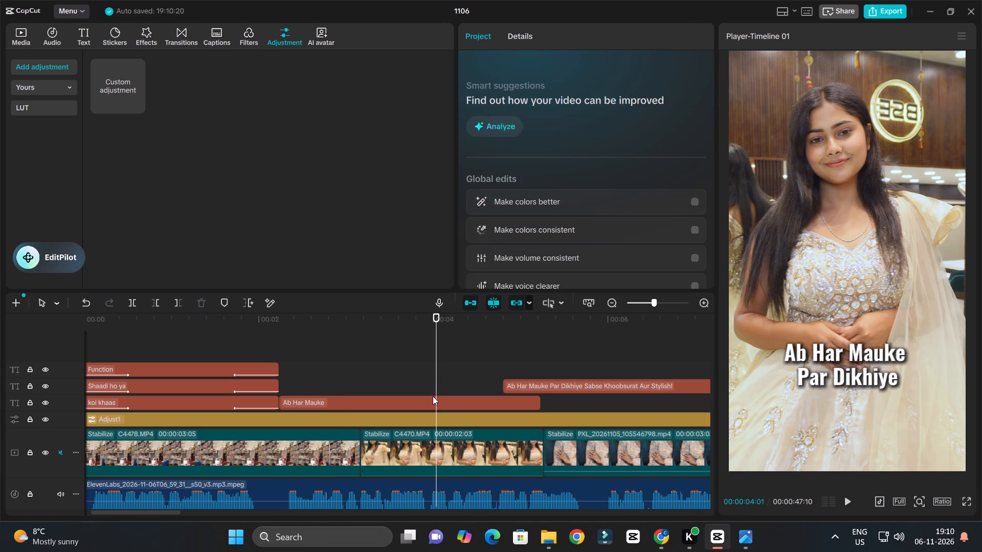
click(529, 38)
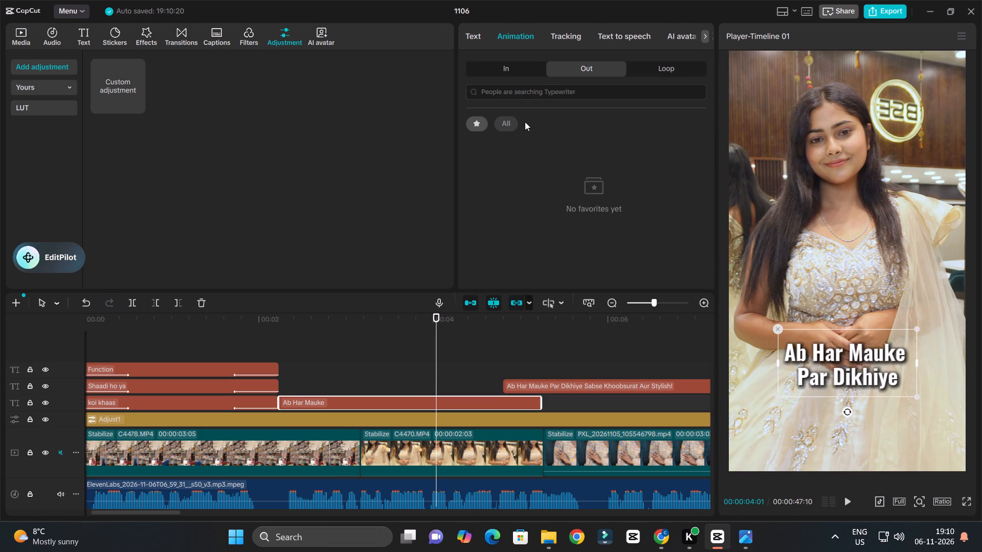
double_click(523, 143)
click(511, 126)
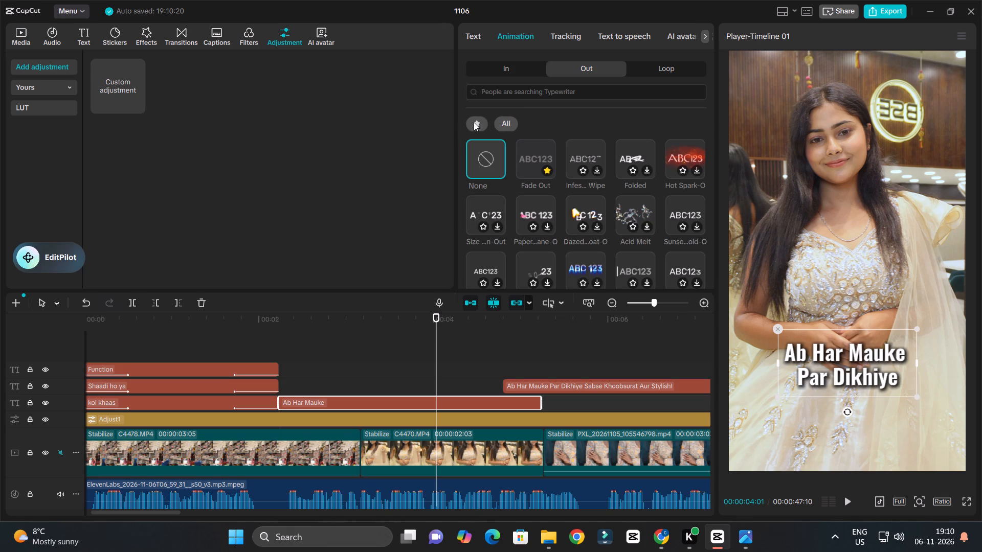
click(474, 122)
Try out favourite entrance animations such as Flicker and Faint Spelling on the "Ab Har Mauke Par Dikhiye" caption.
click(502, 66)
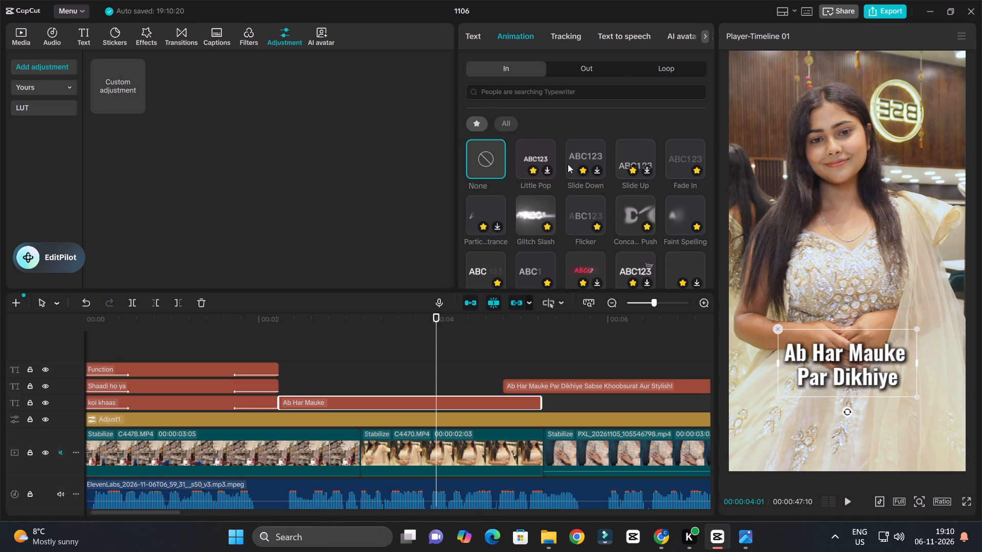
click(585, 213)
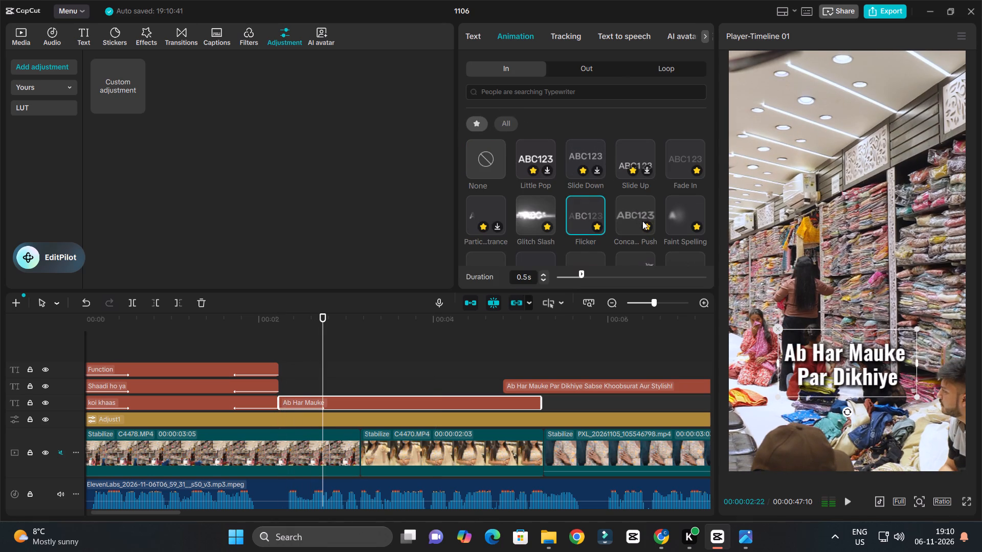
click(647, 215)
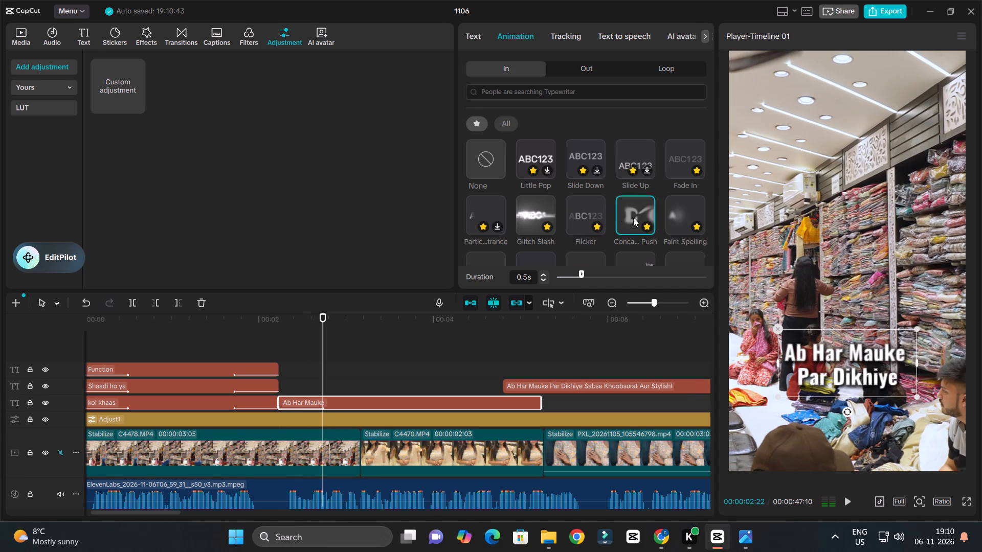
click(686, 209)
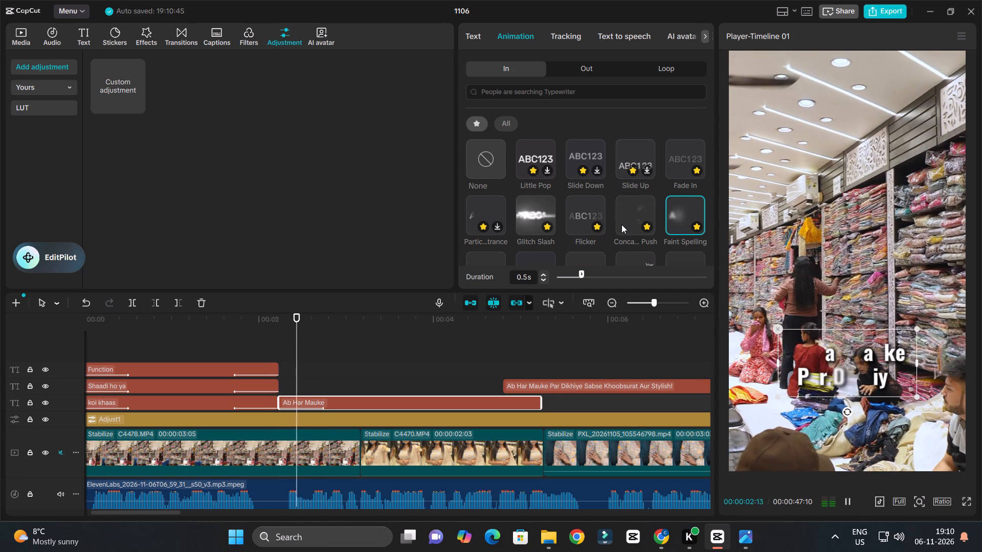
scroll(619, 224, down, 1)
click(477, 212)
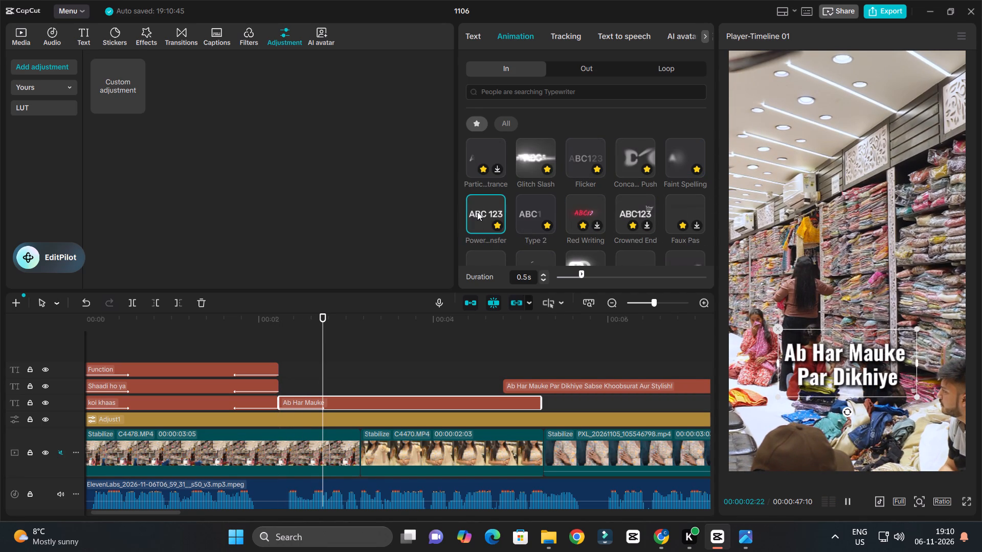
Apply the Type 2 entrance animation to the "Ab Har Mauke Par Dikhiye" caption and play it back from just before its start.
click(544, 211)
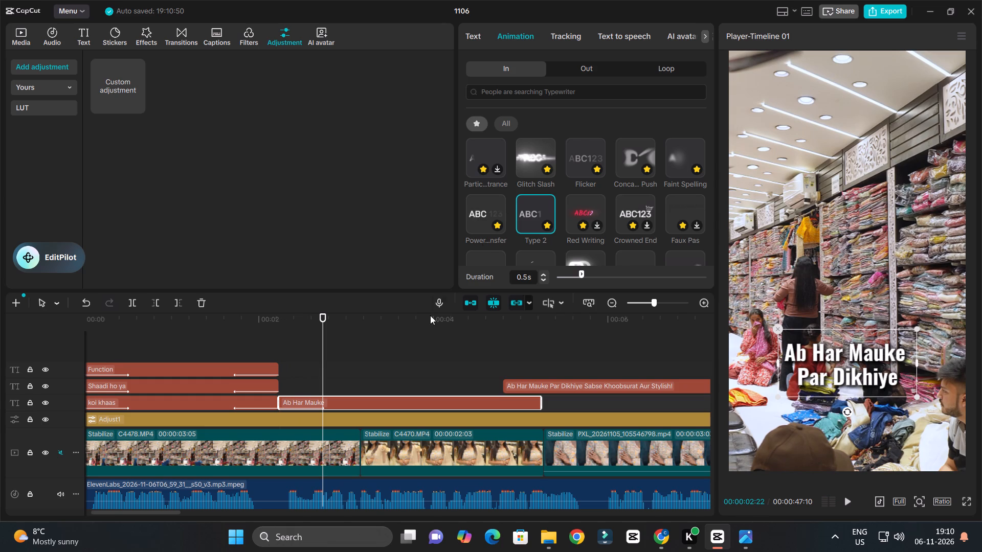
click(261, 330)
key(space)
ctrl+scroll(370, 360, down, 4)
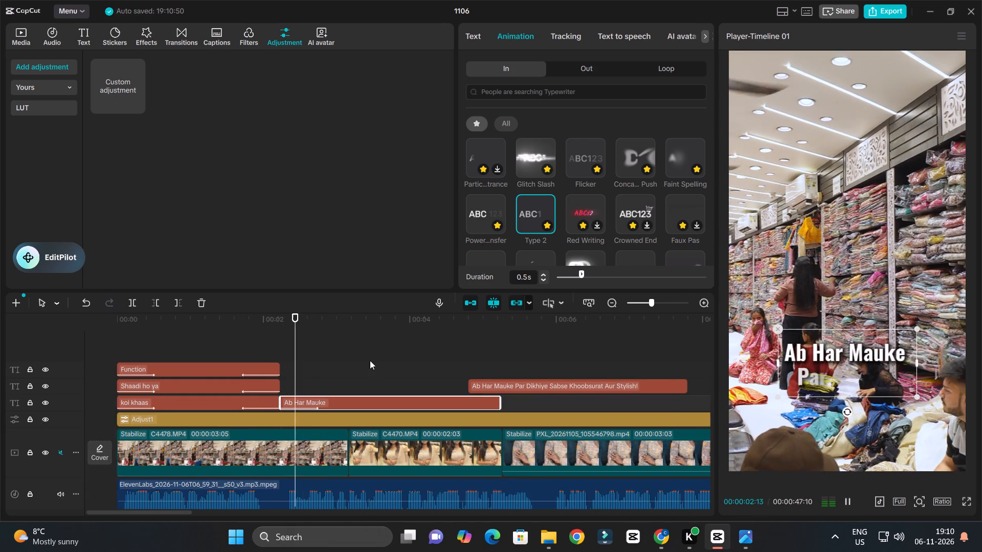
ctrl+scroll(386, 364, up, 3)
ctrl+scroll(387, 364, down, 3)
ctrl+scroll(400, 366, up, 2)
key(space)
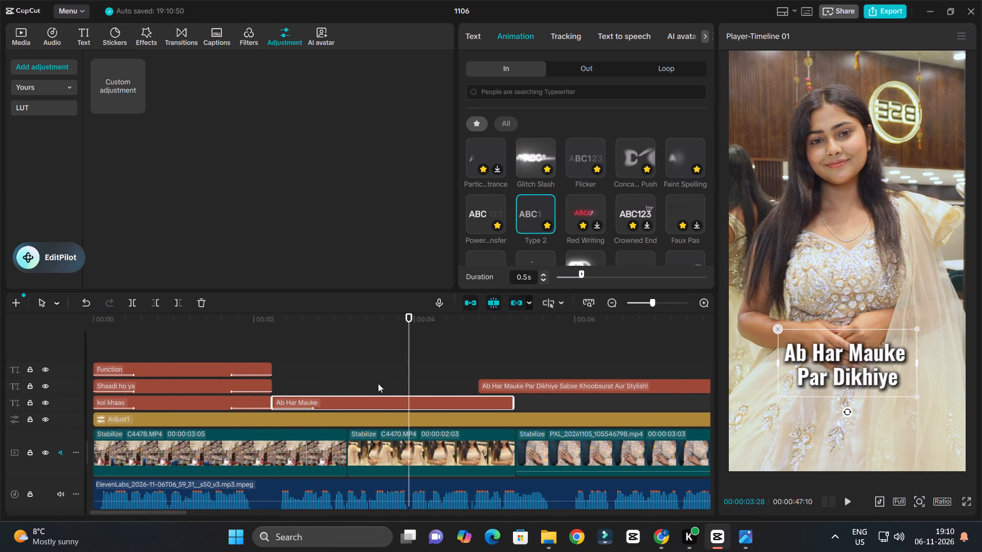
Trim the end of the "Ab Har Mauke Par Dikhiye" caption to 00:00:03:22, following the voiceover.
drag(367, 327, 360, 327)
key(space)
key(space)
click(394, 403)
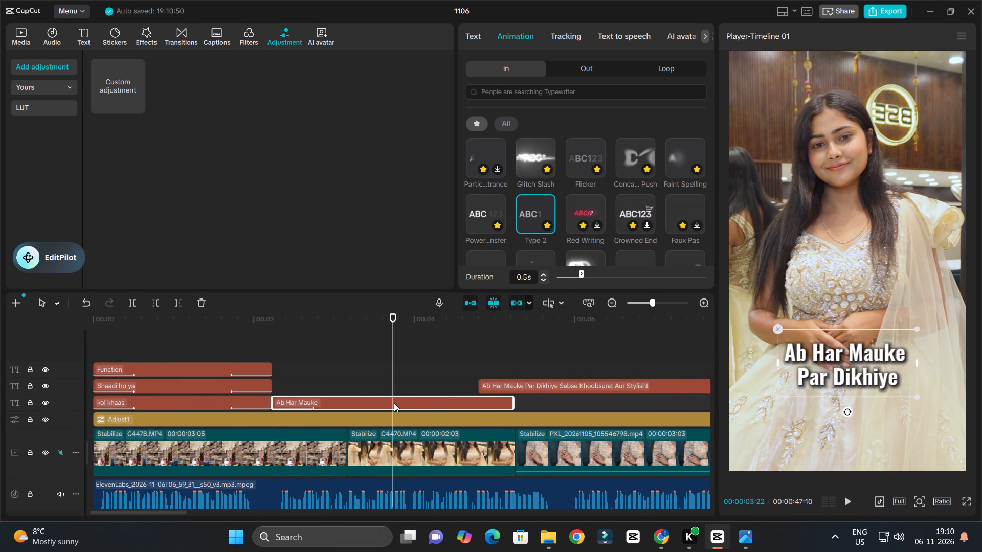
key(w)
Colour the "Ab Har Mauke Par Dikhiye" caption light orange and play it back through its end.
click(368, 401)
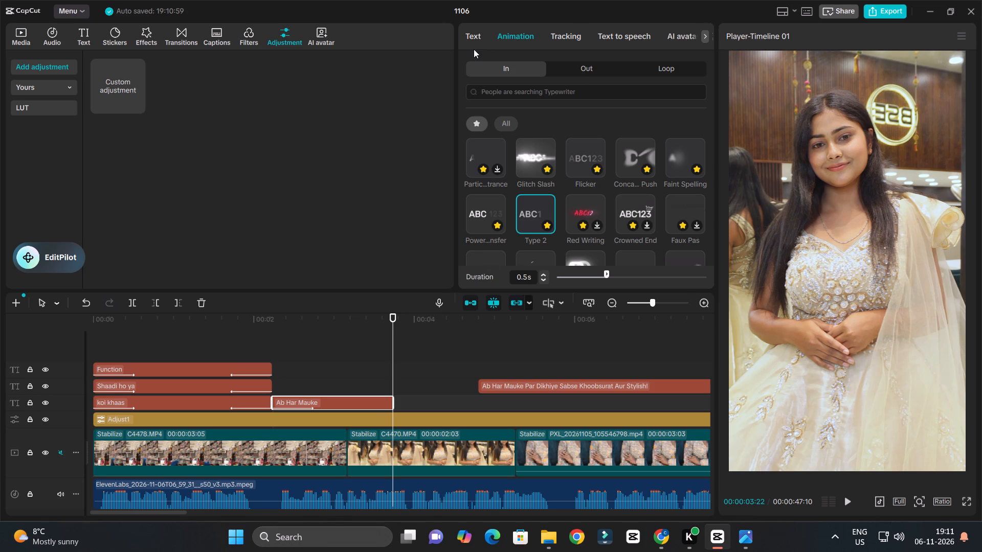
click(472, 38)
click(546, 257)
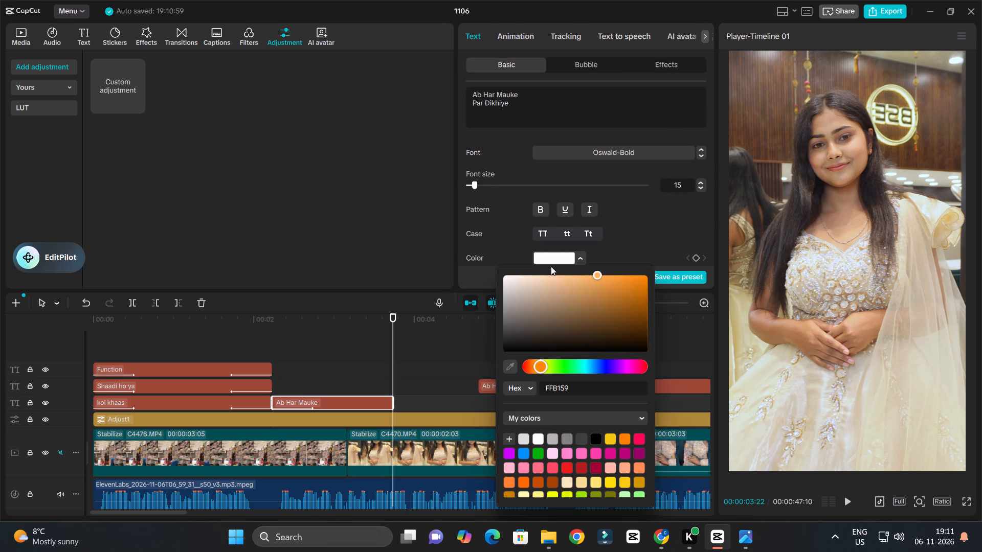
drag(565, 297, 589, 269)
drag(366, 319, 350, 323)
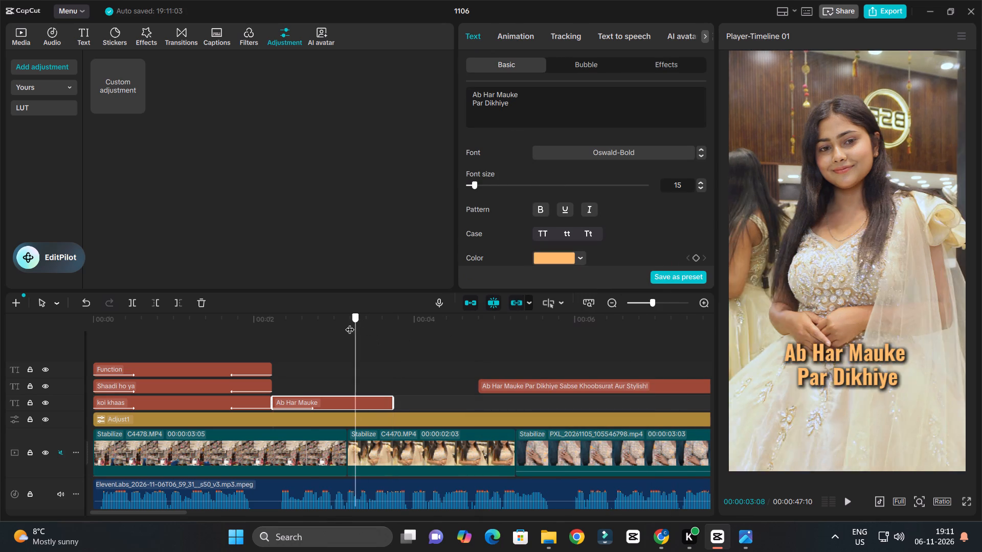
drag(350, 323, 309, 329)
key(space)
ctrl+scroll(426, 356, up, 7)
key(space)
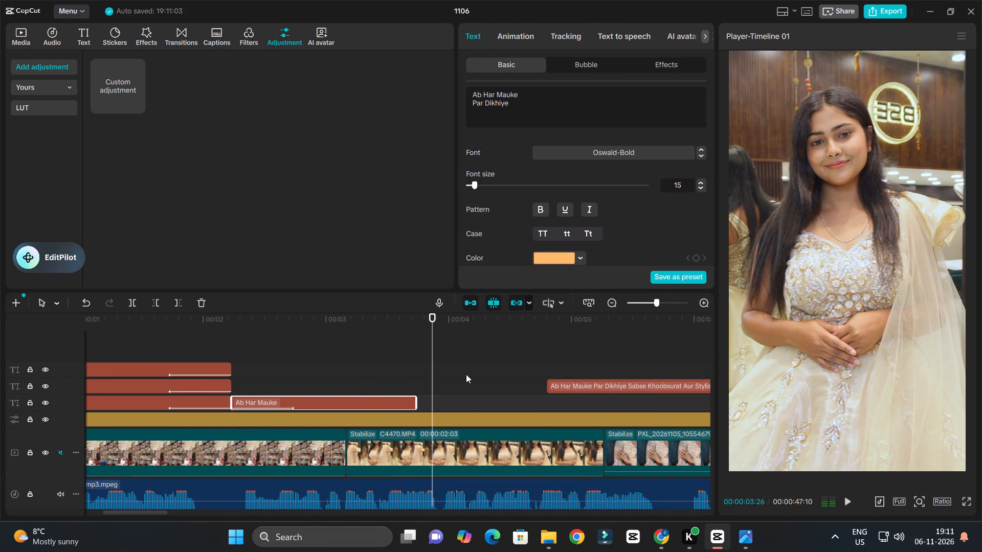
Duplicate the orange "Ab Har Mauke Par Dikhiye" caption on the same track, starting the copy at 00:00:03:22 directly after the original.
drag(431, 325, 419, 346)
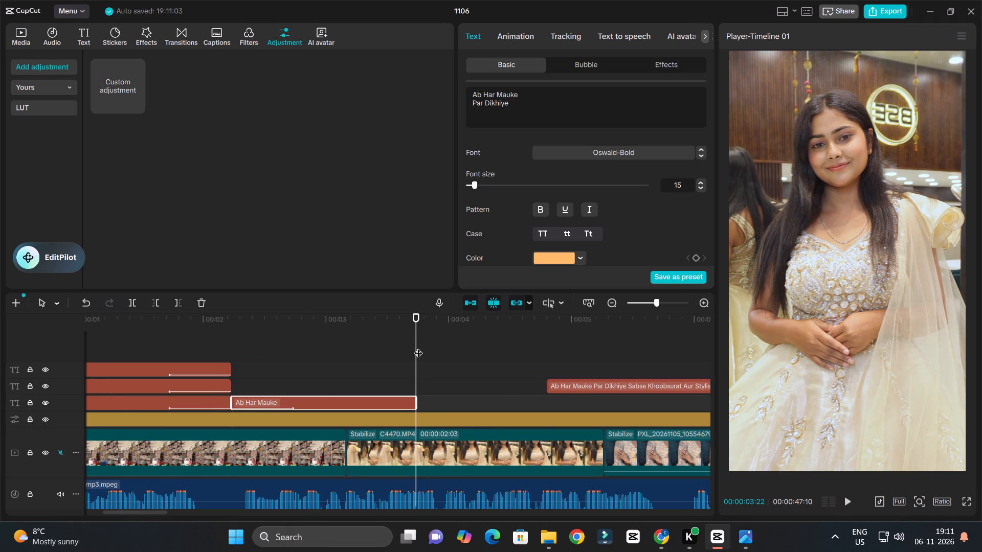
ctrl+scroll(418, 347, down, 4)
alt+drag(391, 404, 530, 405)
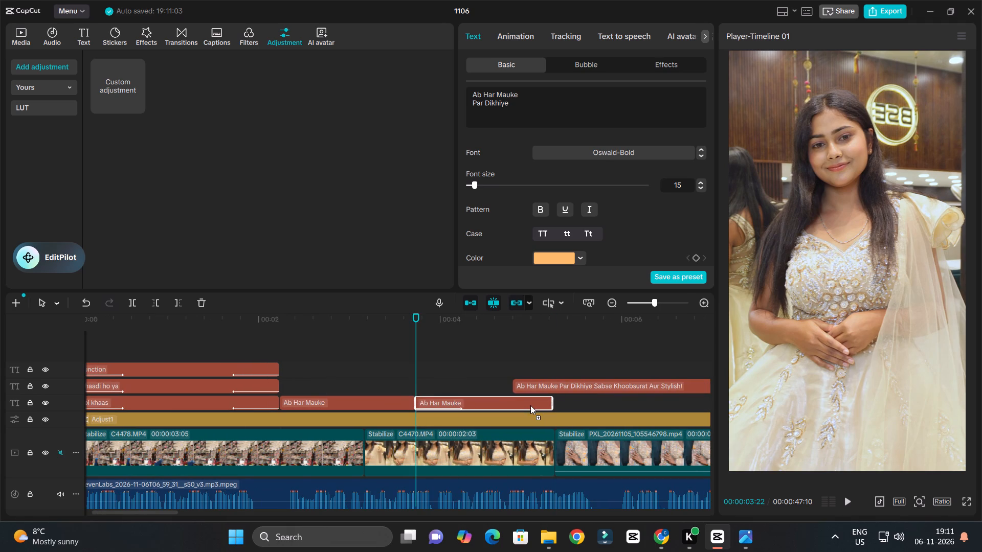
alt+drag(530, 405, 530, 408)
click(528, 407)
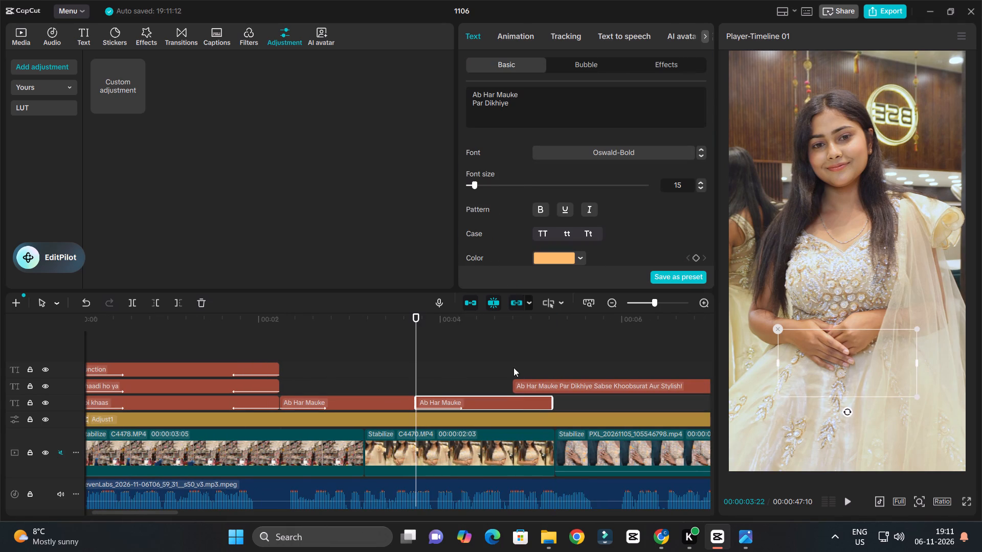
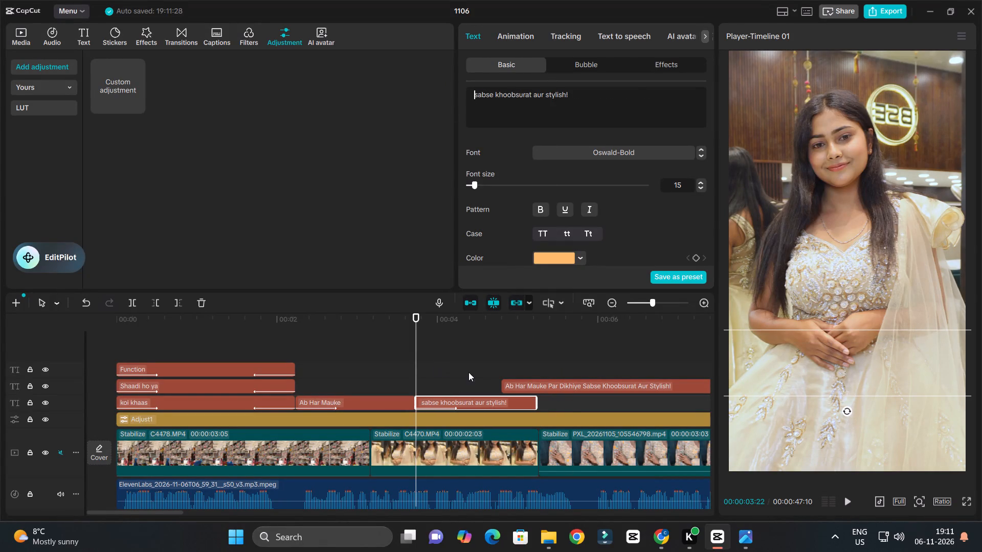
Remove the leading spaces from the copied caption, set "Sabse Khoobsurat Aur Stylish!" in title case and play it back.
key(BackSpace)
key(BackSpace)
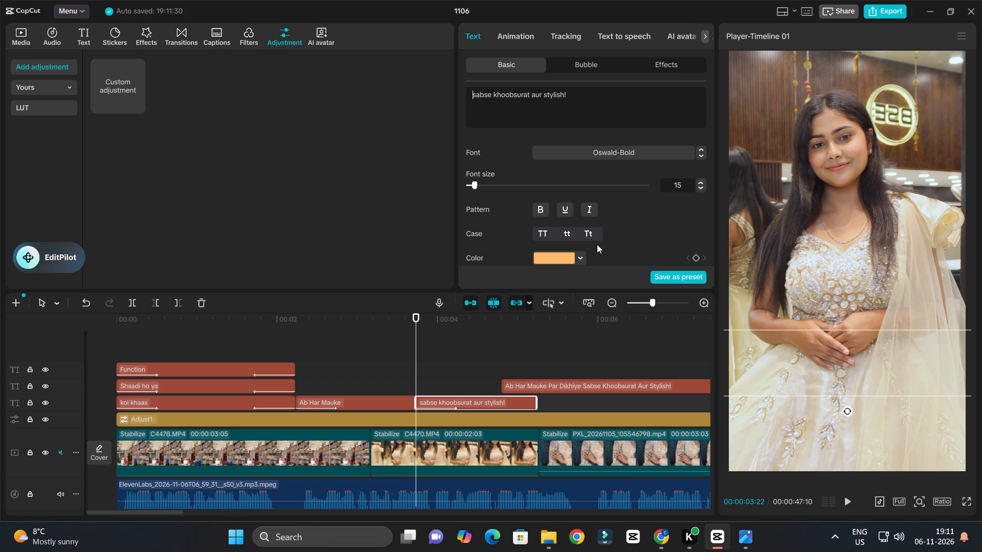
click(588, 237)
drag(443, 358, 433, 357)
click(392, 328)
key(space)
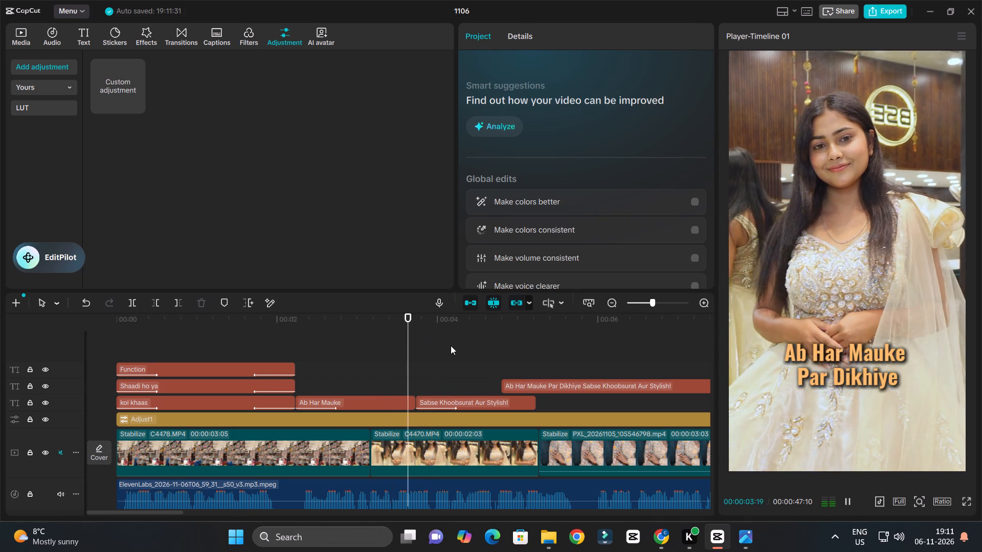
ctrl+scroll(451, 346, down, 4)
ctrl+scroll(455, 352, up, 3)
key(space)
Colour the words "Sabse" and "Aur" white (FFFFFF) in the "Sabse Khoobsurat Aur Stylish!" caption.
click(431, 411)
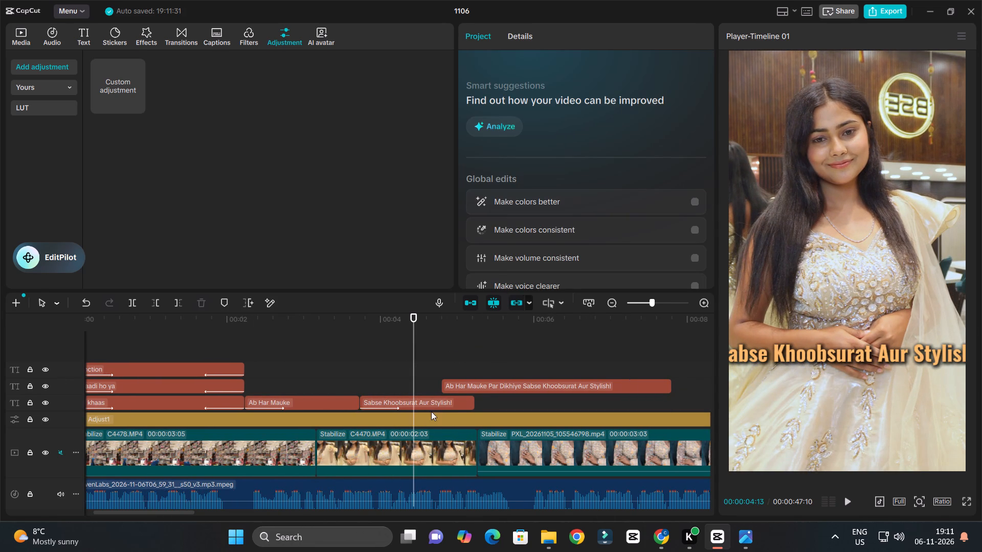
click(431, 409)
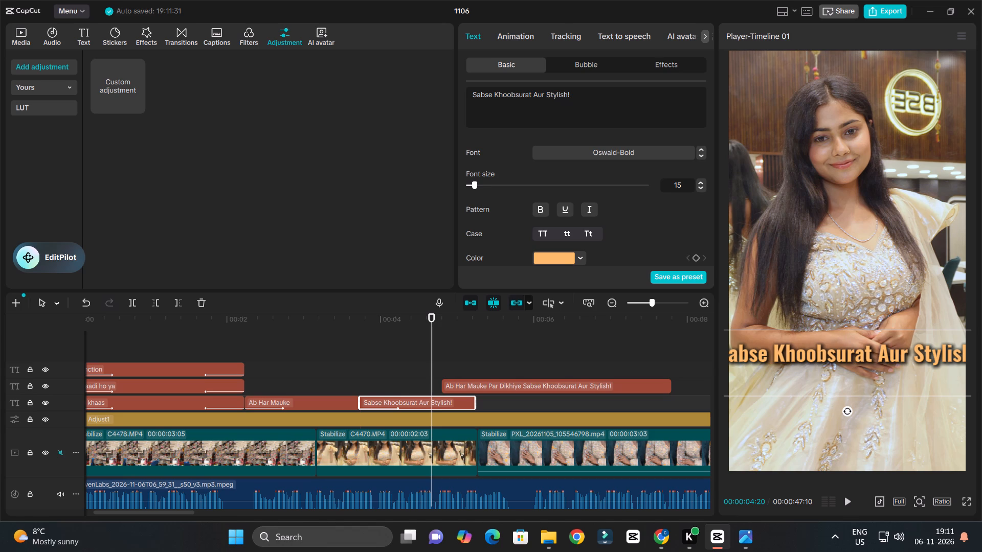
drag(491, 94, 456, 93)
click(545, 260)
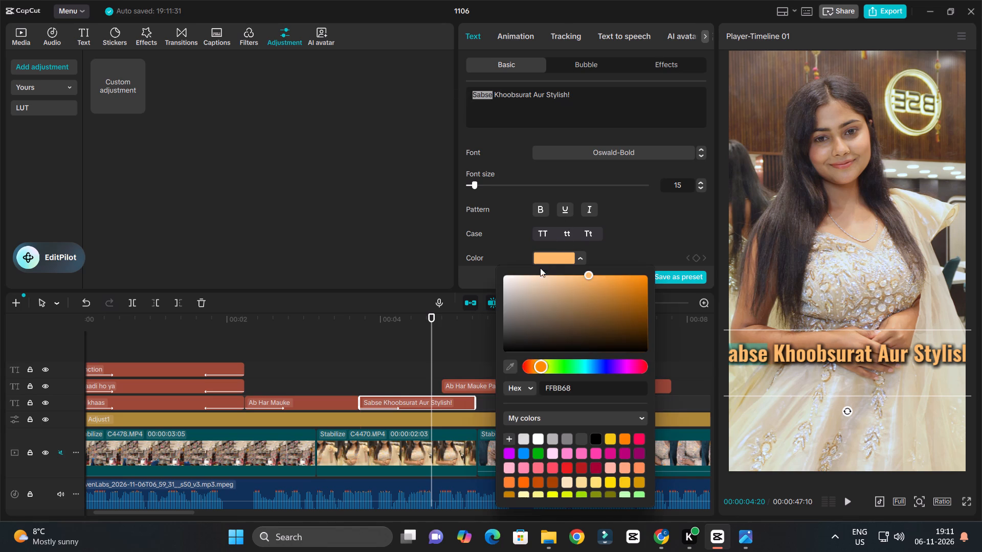
drag(535, 284, 456, 227)
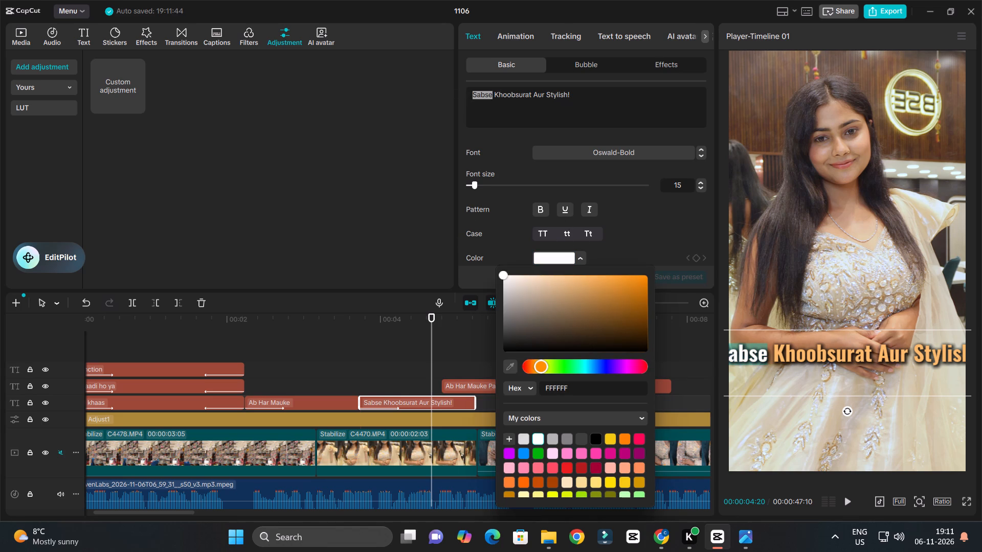
drag(532, 94, 543, 95)
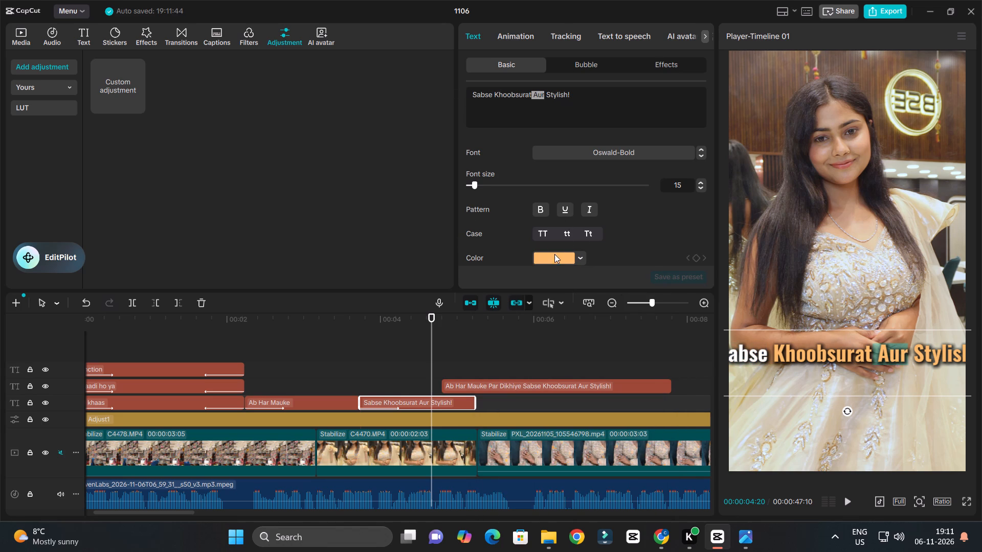
click(556, 263)
drag(529, 309, 437, 218)
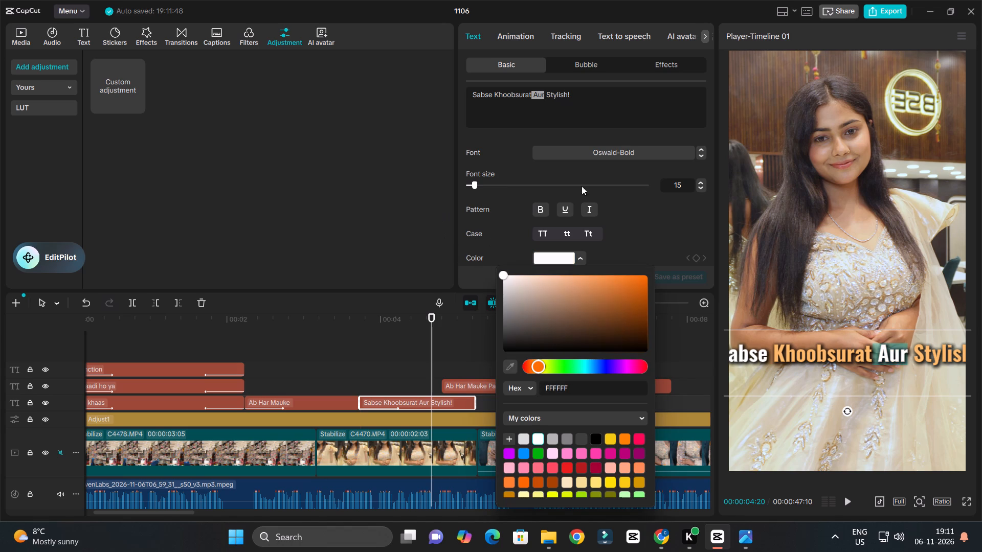
click(578, 108)
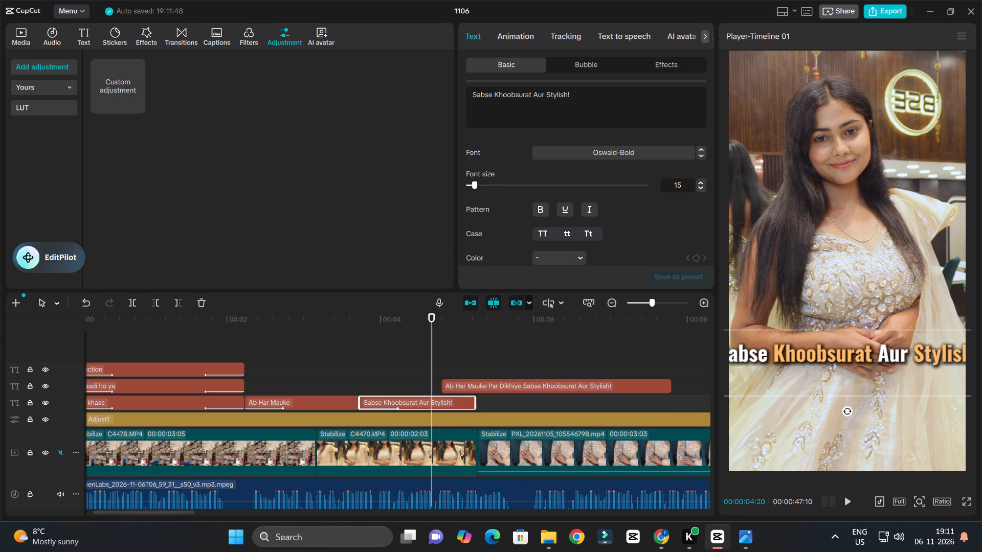
Delete the exclamation mark at the end of the caption and set the word "STYLISH" in uppercase.
click(577, 95)
key(BackSpace)
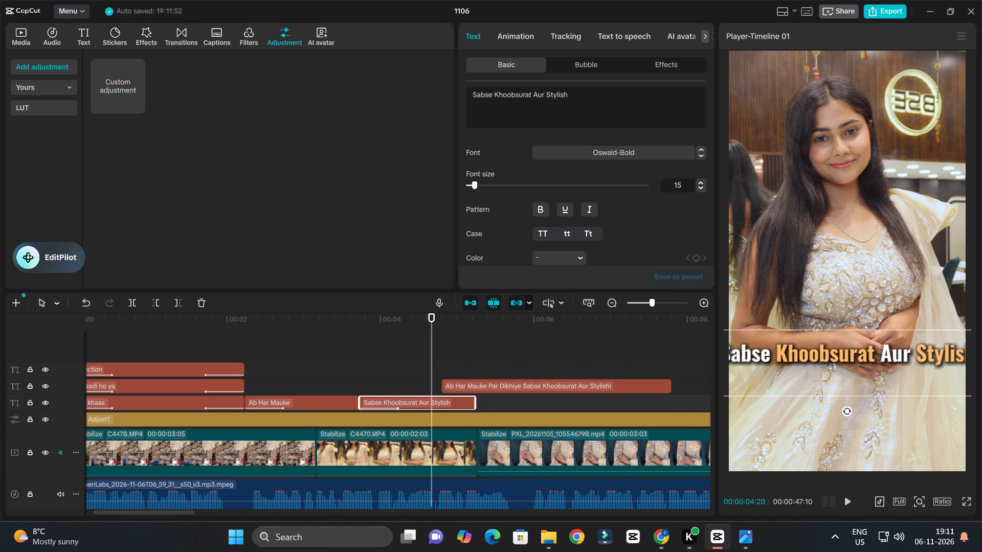
drag(546, 94, 589, 108)
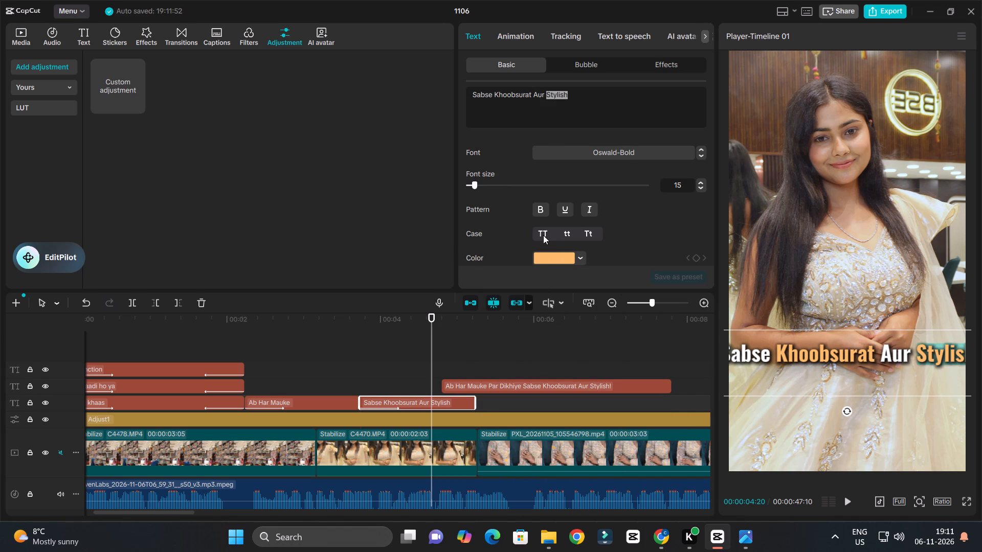
click(543, 235)
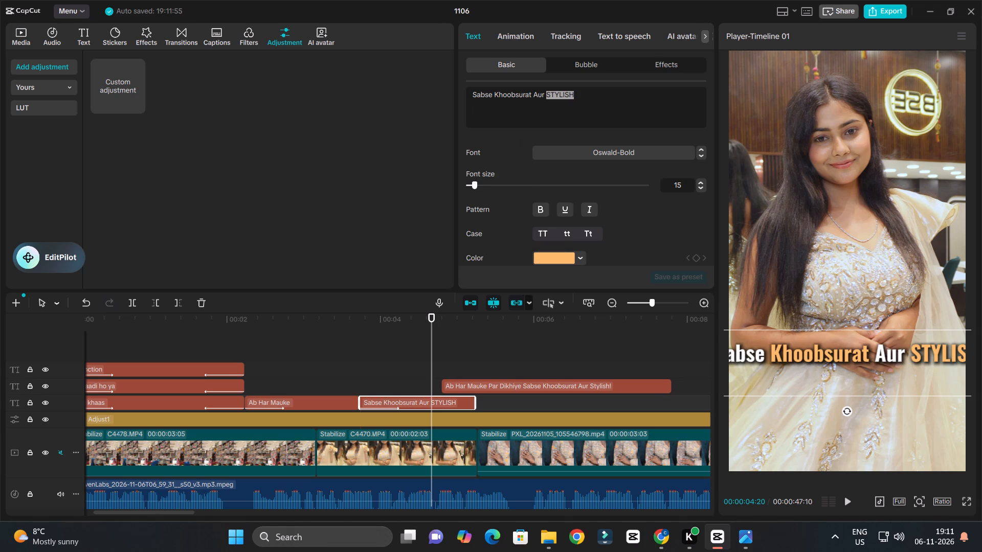
Set only the word "Khoobsurat" in the Qasira font, in title case.
drag(531, 96, 498, 94)
drag(493, 96, 494, 94)
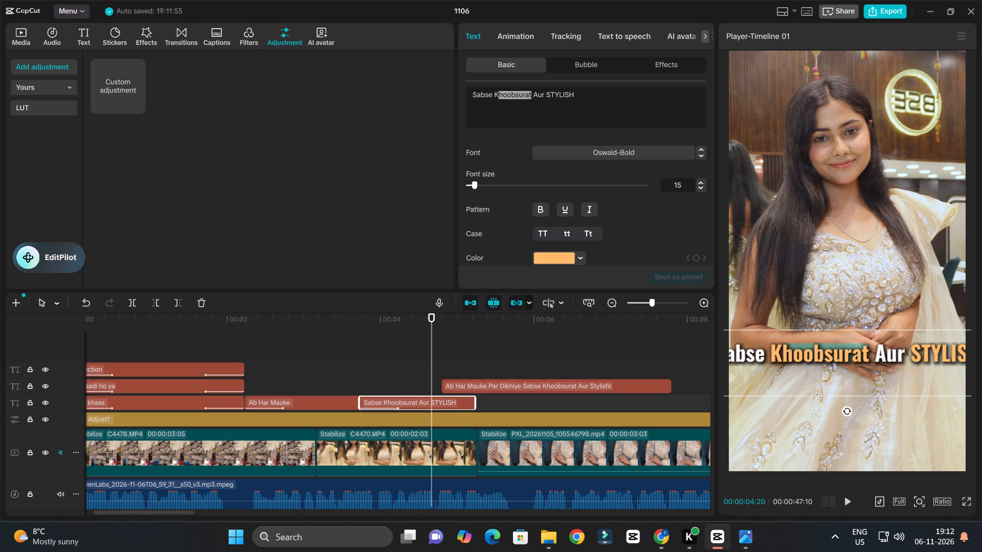
drag(494, 94, 532, 94)
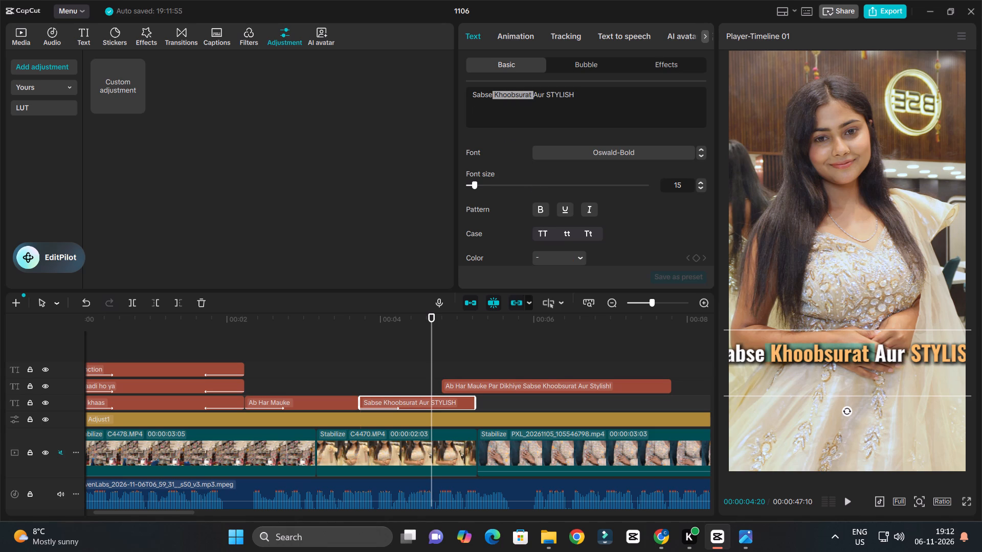
drag(532, 94, 530, 94)
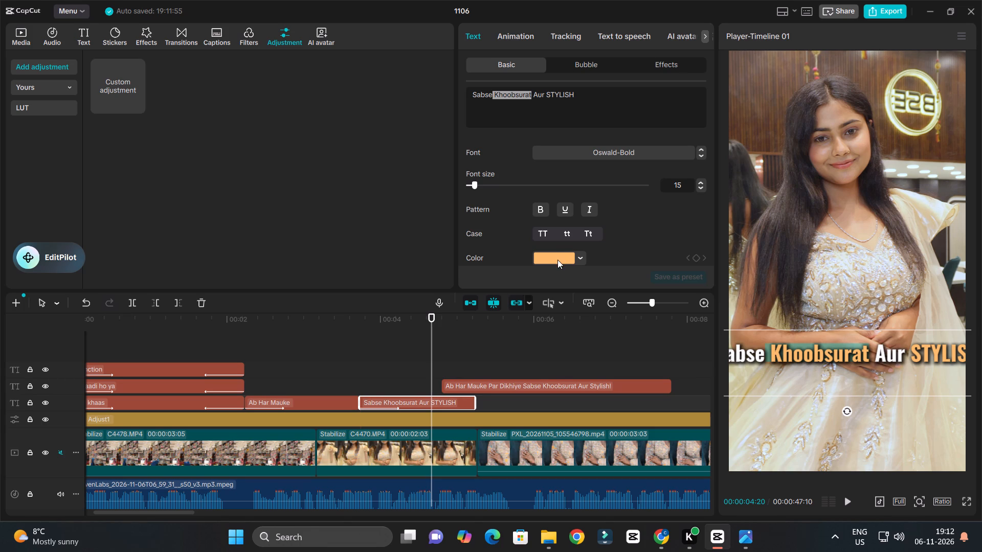
click(546, 234)
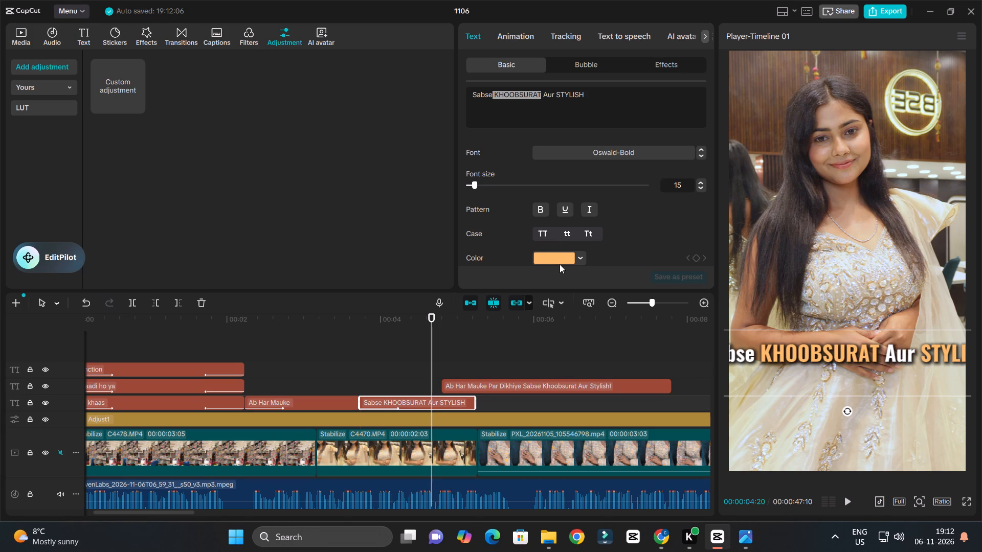
click(606, 149)
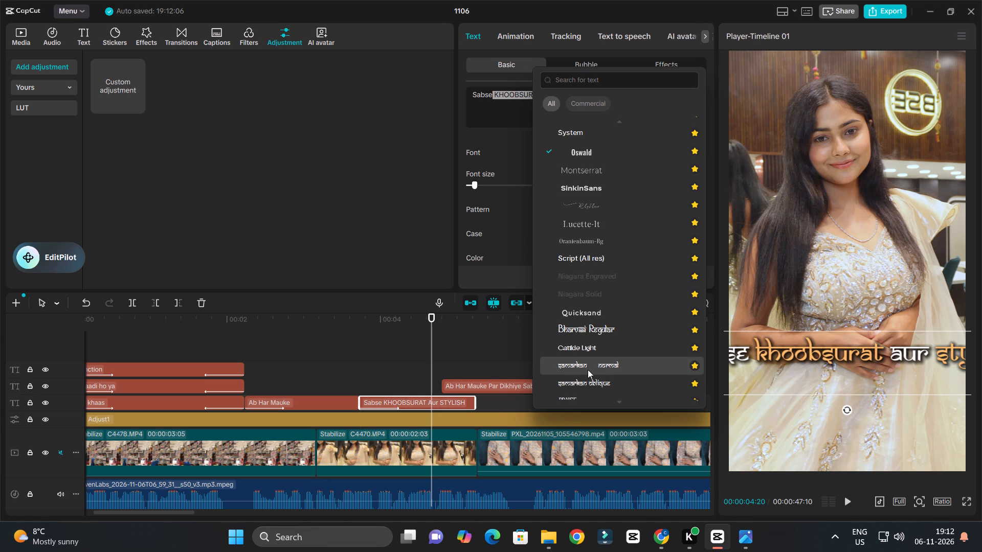
scroll(586, 357, down, 2)
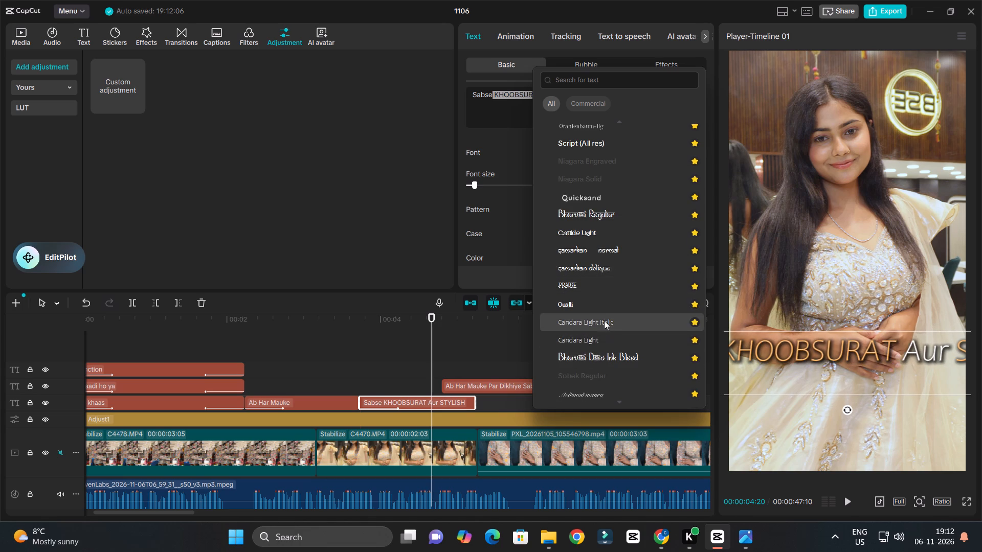
scroll(605, 316, down, 1)
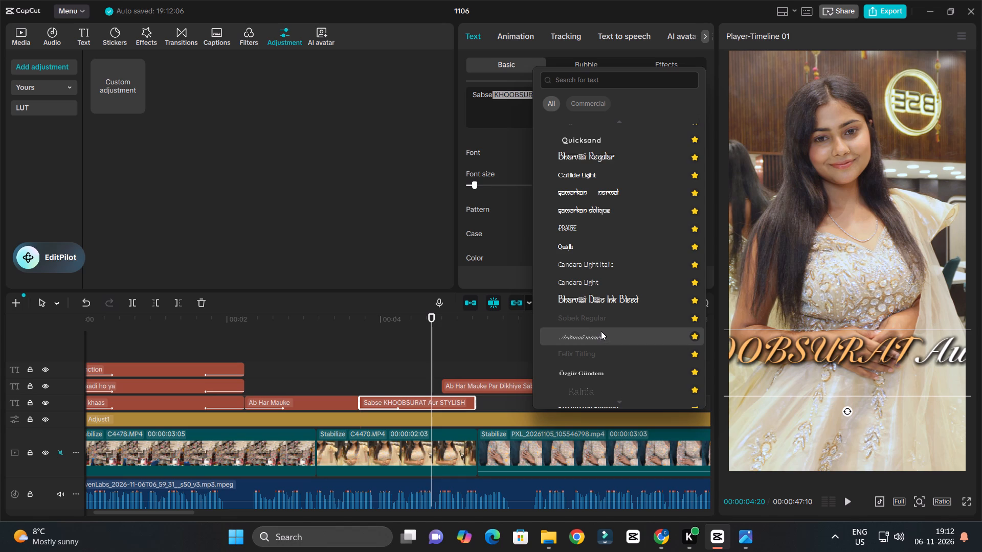
scroll(601, 331, down, 1)
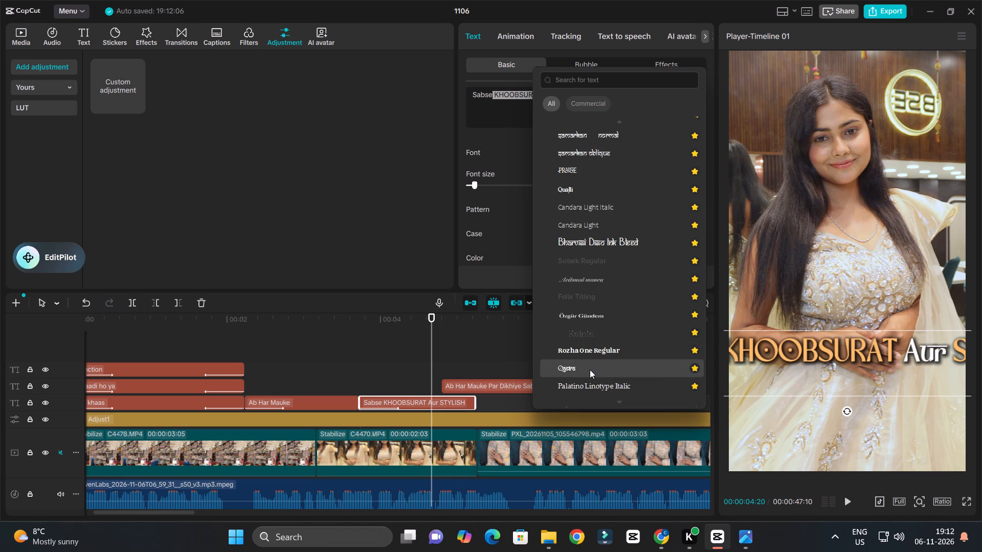
click(590, 370)
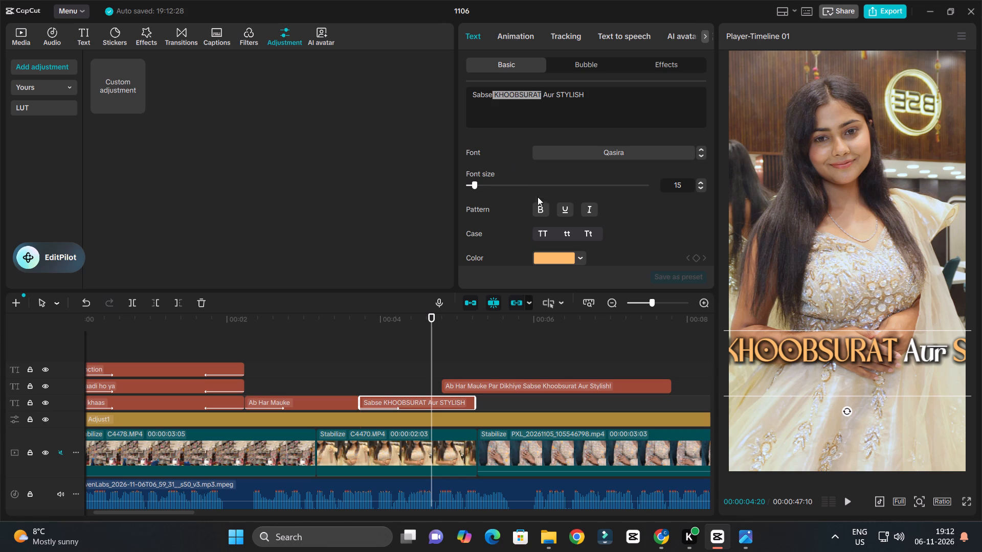
click(590, 233)
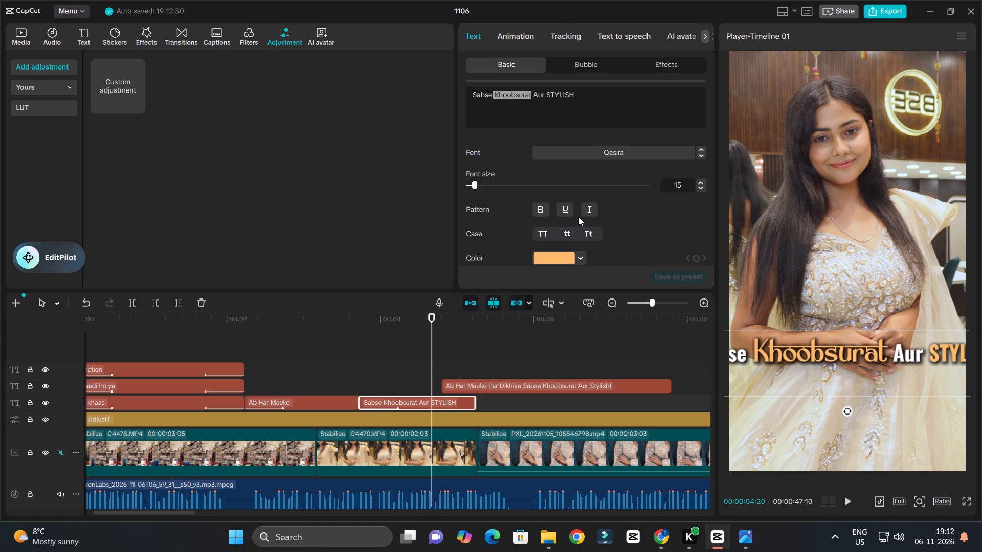
Set the font size of the whole "Sabse Khoobsurat Aur STYLISH" caption to 10.
drag(546, 93, 589, 98)
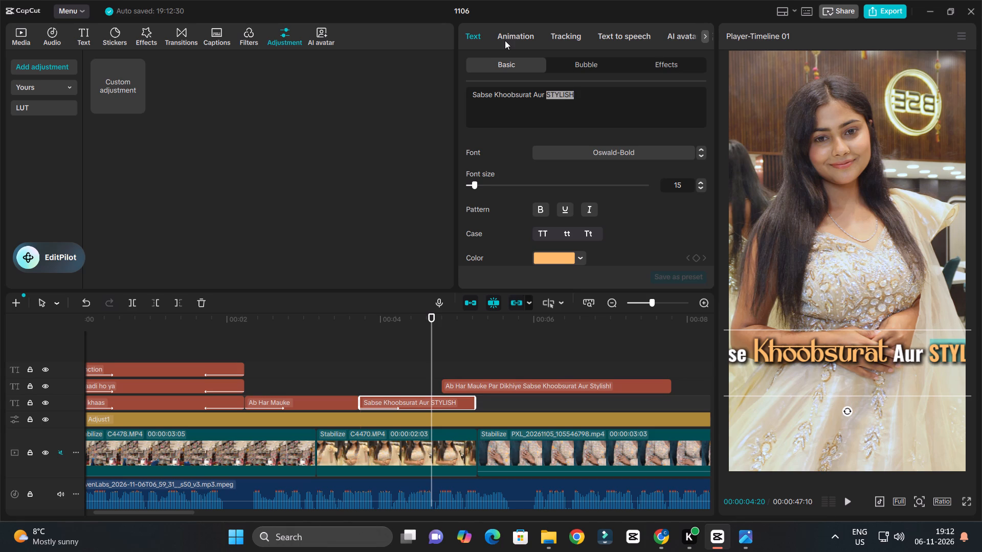
click(544, 97)
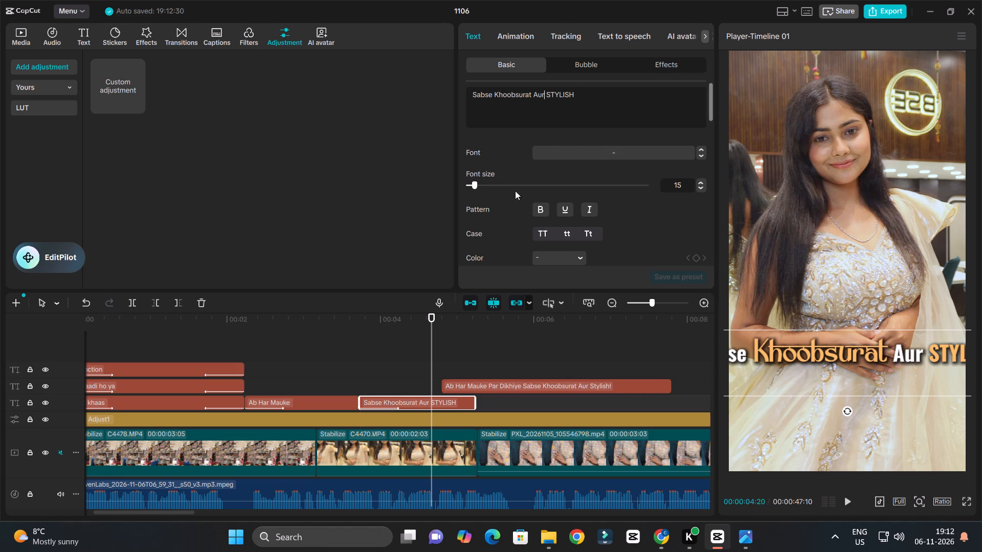
click(473, 187)
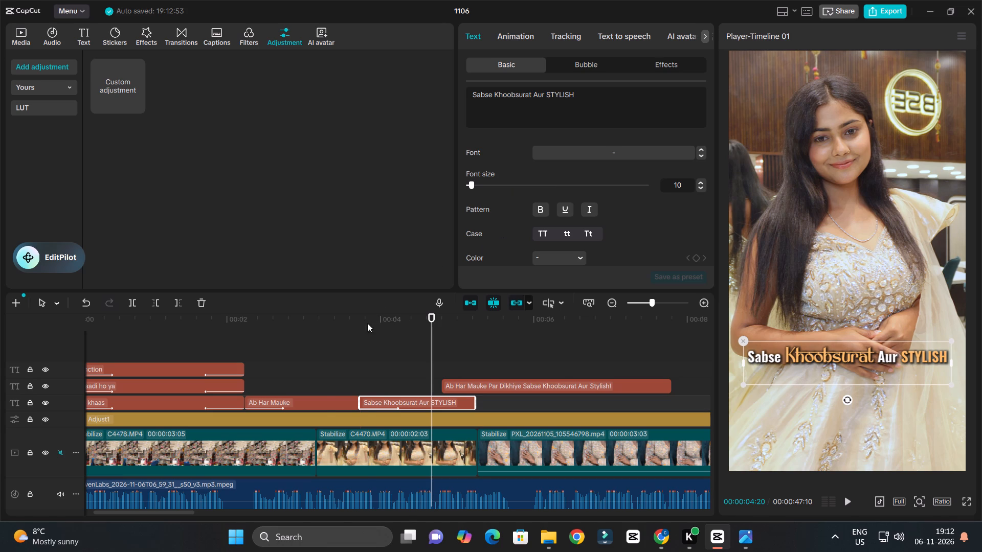
Play back the "Sabse Khoobsurat Aur STYLISH" caption and move the unstyled full-sentence caption past its end on the timeline.
drag(367, 323, 333, 331)
key(space)
ctrl+scroll(423, 350, up, 3)
ctrl+scroll(423, 351, down, 2)
ctrl+scroll(423, 352, up, 3)
ctrl+scroll(423, 352, down, 3)
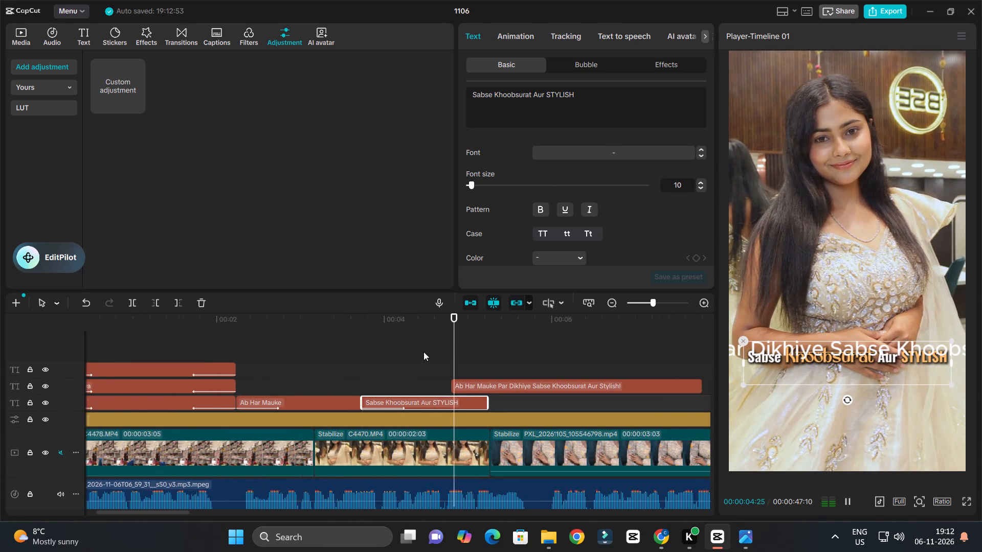
ctrl+scroll(423, 352, down, 1)
key(space)
drag(487, 384, 547, 378)
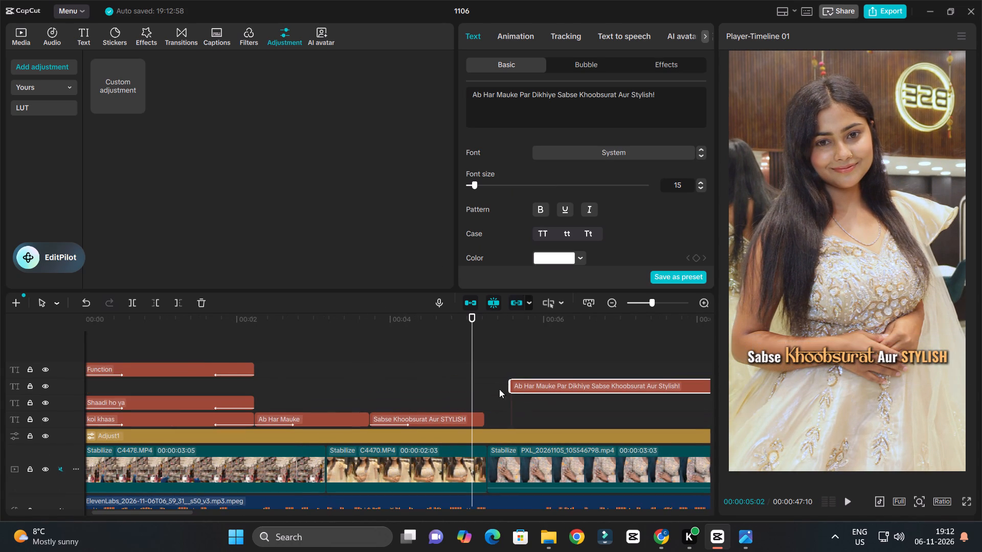
Break the "Sabse Khoobsurat Aur STYLISH" caption into two lines before "Aur" and enlarge it slightly in the preview.
click(442, 413)
drag(470, 323, 441, 346)
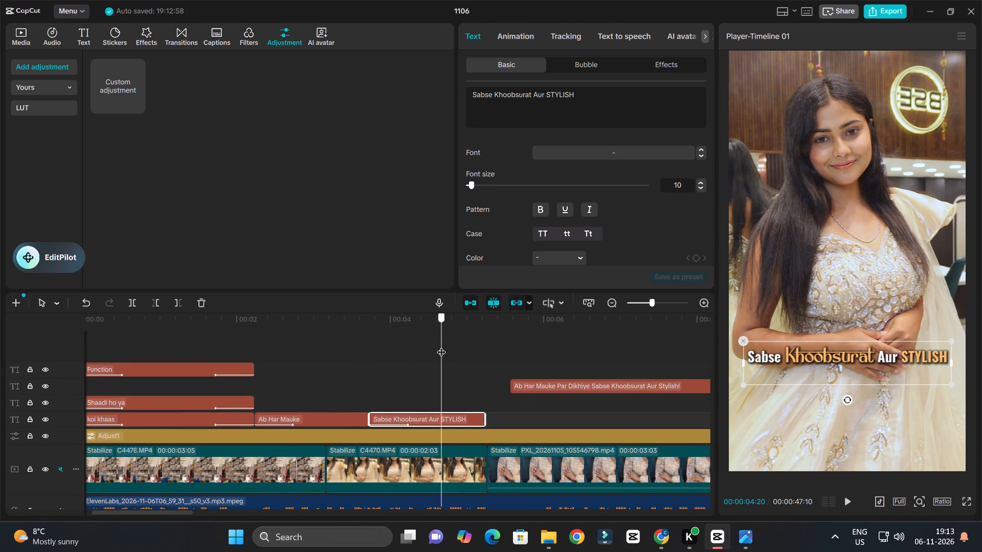
drag(441, 346, 440, 343)
click(533, 99)
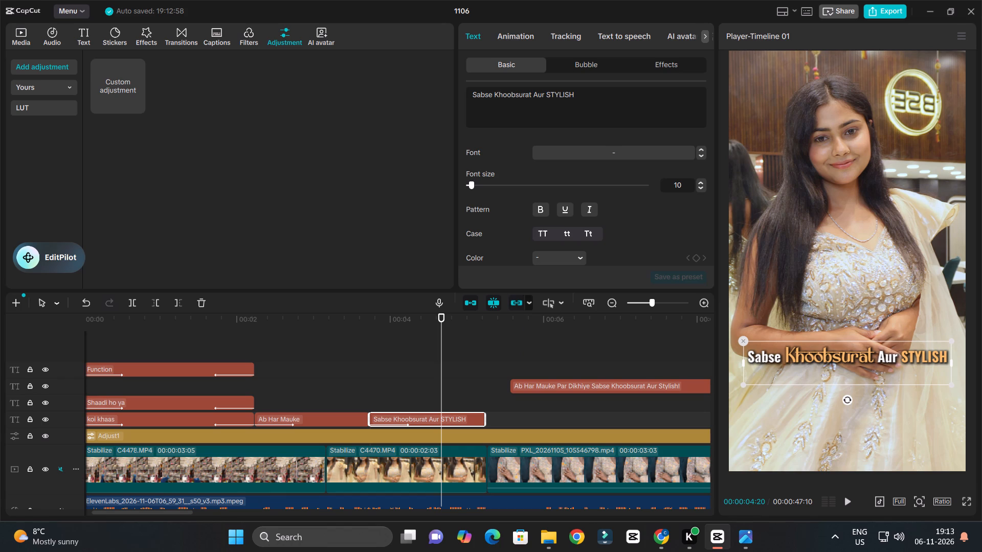
key(Return)
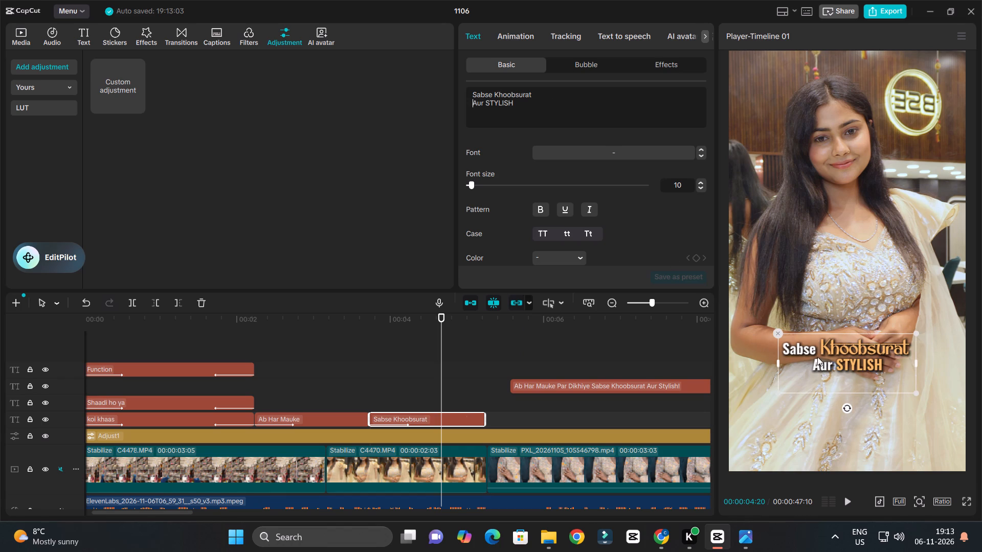
drag(914, 392, 930, 416)
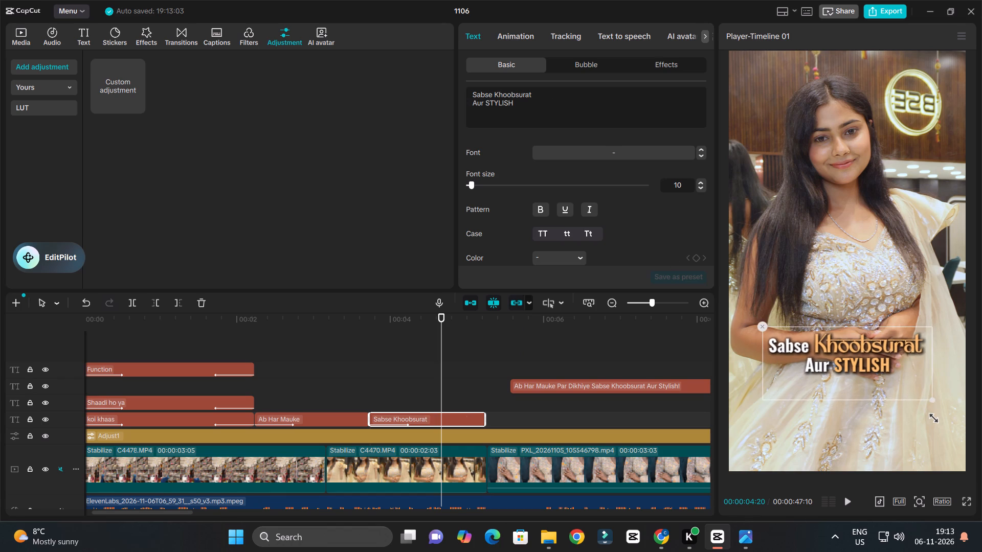
drag(930, 416, 930, 413)
drag(908, 386, 908, 397)
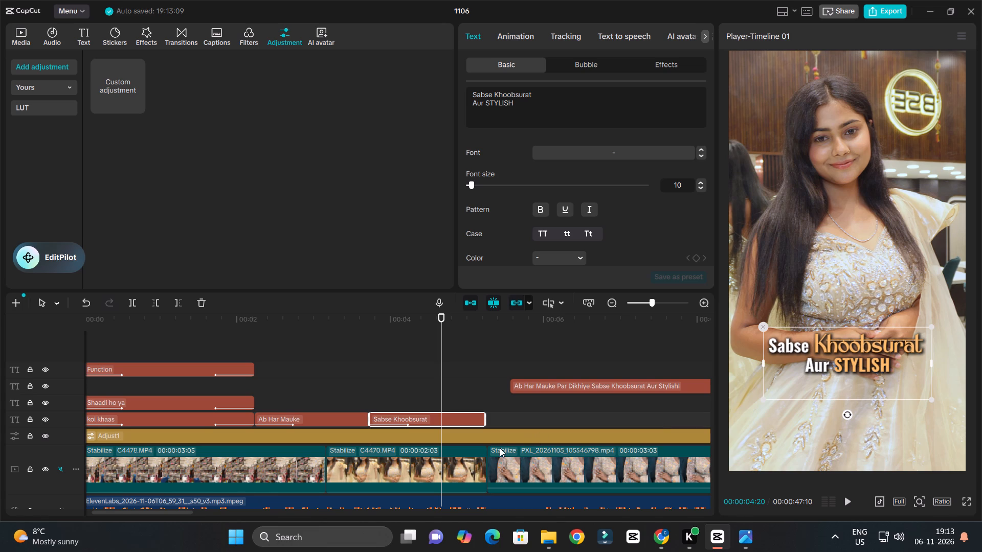
Play the "Sabse Khoobsurat" caption through against the voiceover and extend its end over the next clip to about 5.7 seconds.
click(363, 332)
key(space)
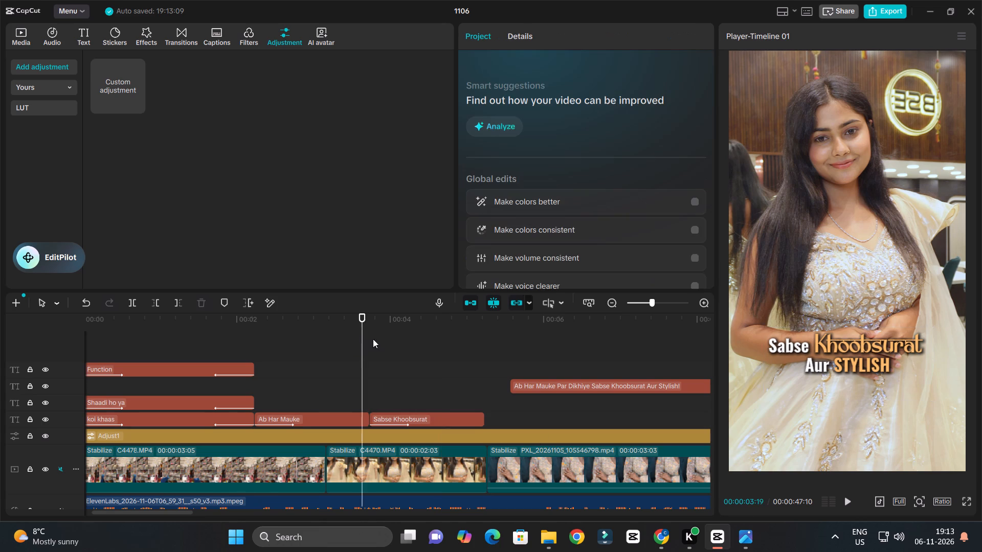
ctrl+scroll(437, 363, up, 4)
ctrl+scroll(437, 363, down, 4)
ctrl+scroll(438, 363, up, 8)
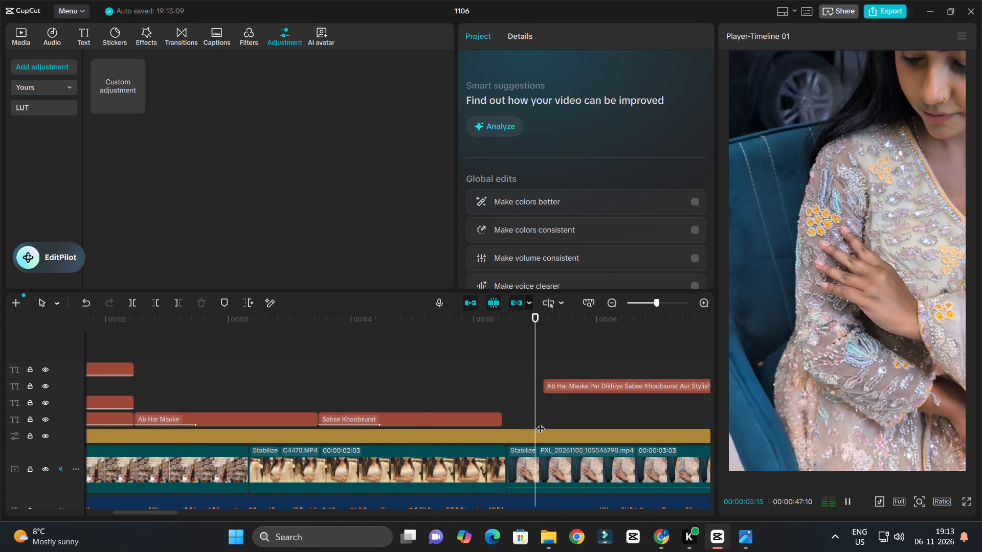
key(space)
drag(499, 421, 533, 428)
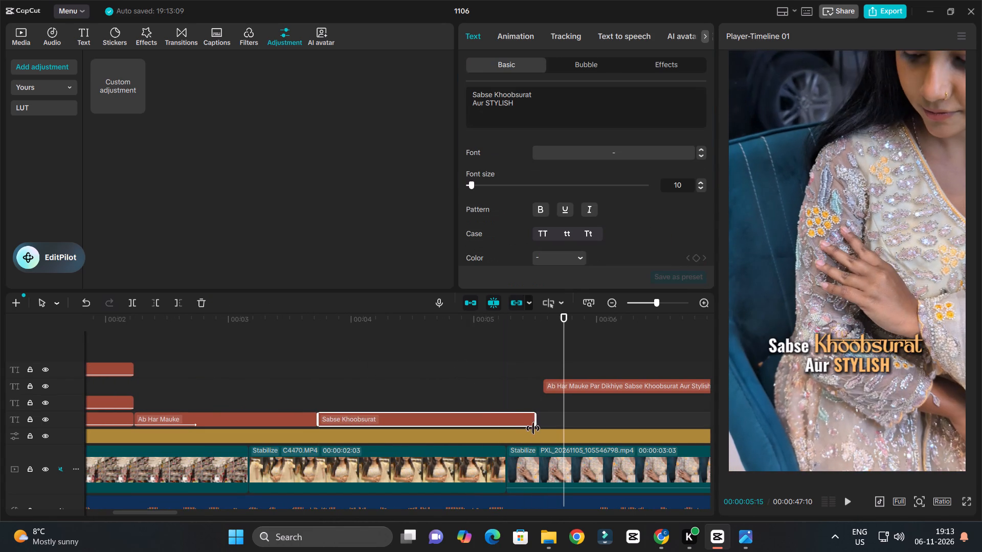
drag(533, 428, 552, 434)
Play back around the end of the "Sabse Khoobsurat" caption and extend it to about 5.8 seconds.
click(496, 324)
key(space)
ctrl+scroll(549, 365, down, 3)
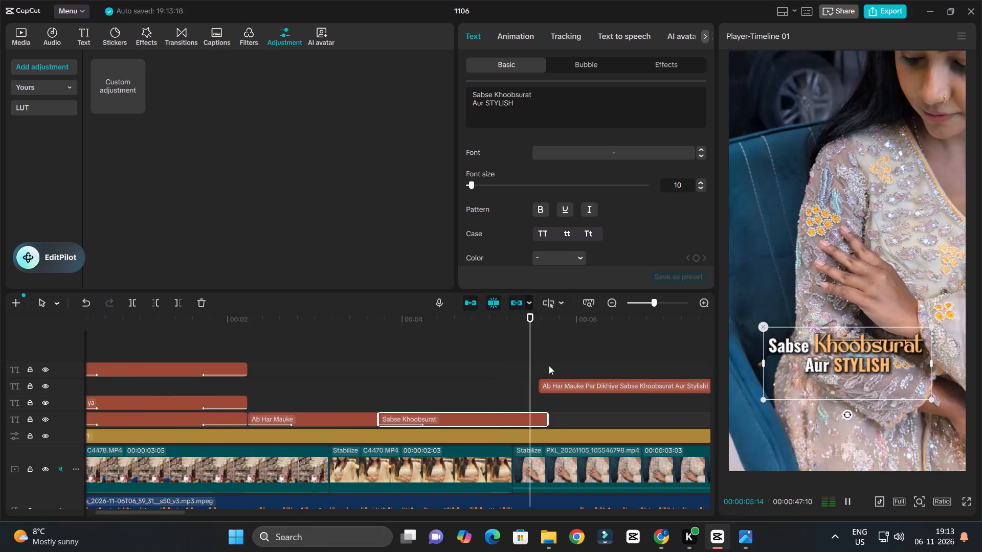
ctrl+scroll(549, 365, down, 5)
key(space)
ctrl+scroll(578, 389, down, 4)
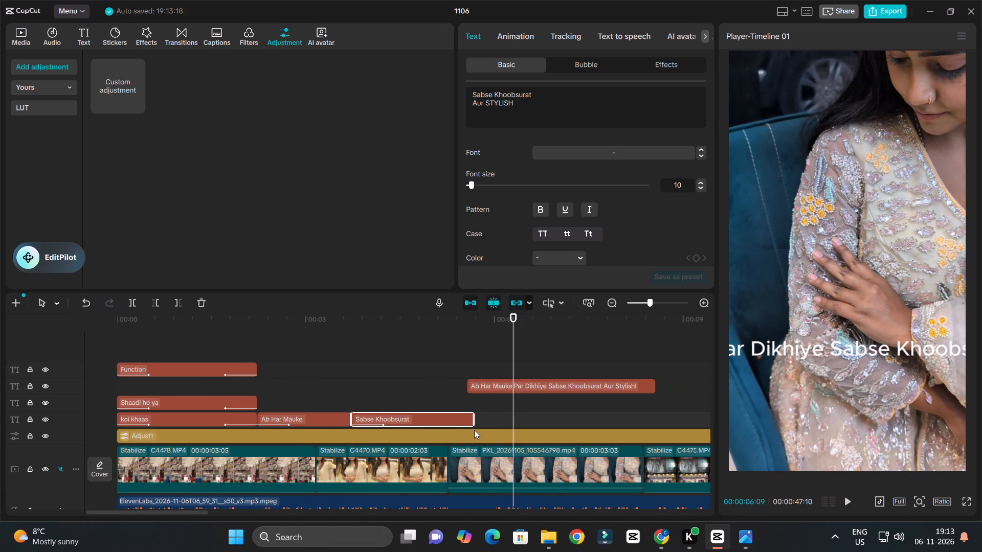
drag(474, 422, 483, 421)
Move the unstyled full-sentence caption to start where the "Sabse Khoobsurat" caption ends, checking the voiceover by playing back around that point.
click(453, 329)
key(space)
ctrl+scroll(482, 350, down, 3)
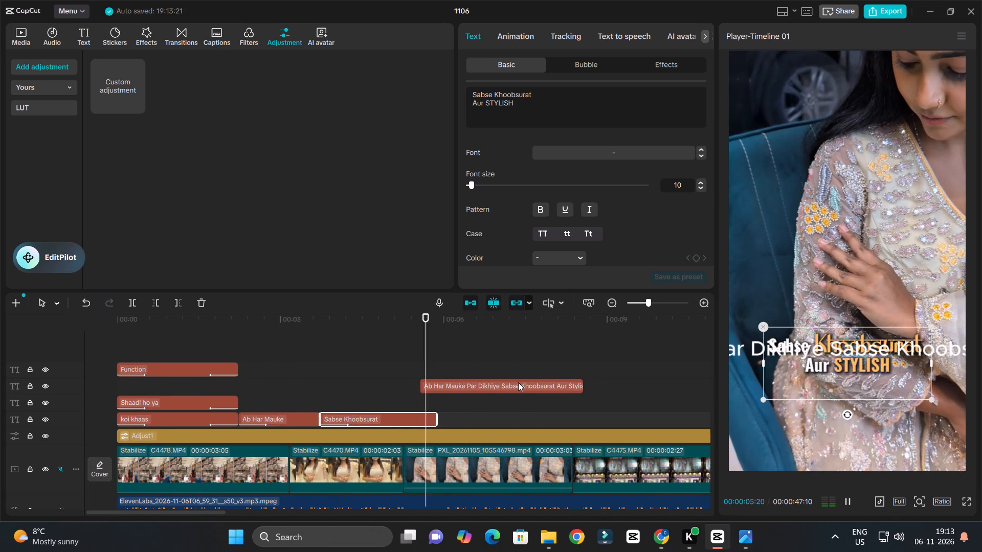
key(space)
drag(483, 384, 501, 387)
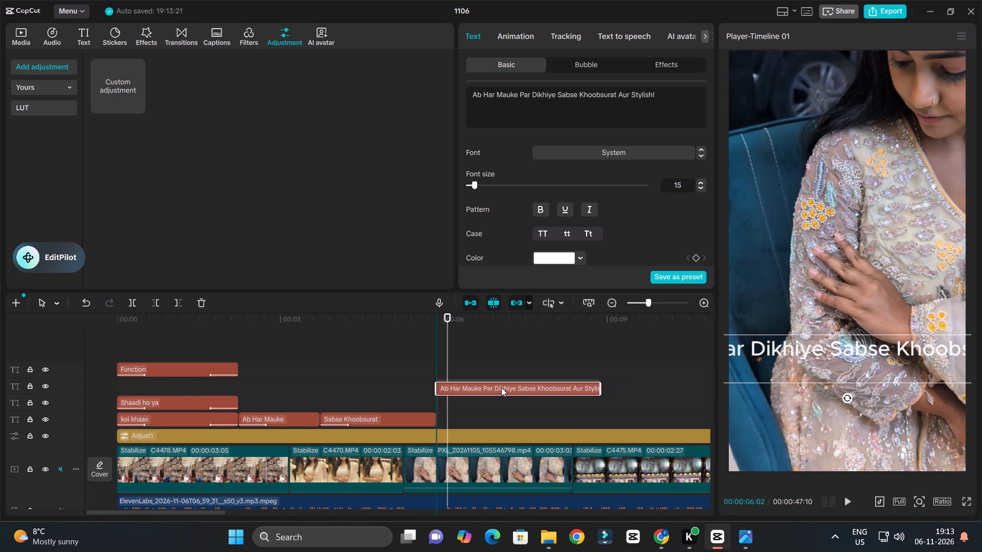
drag(501, 387, 501, 387)
click(430, 325)
key(space)
ctrl+scroll(505, 373, up, 3)
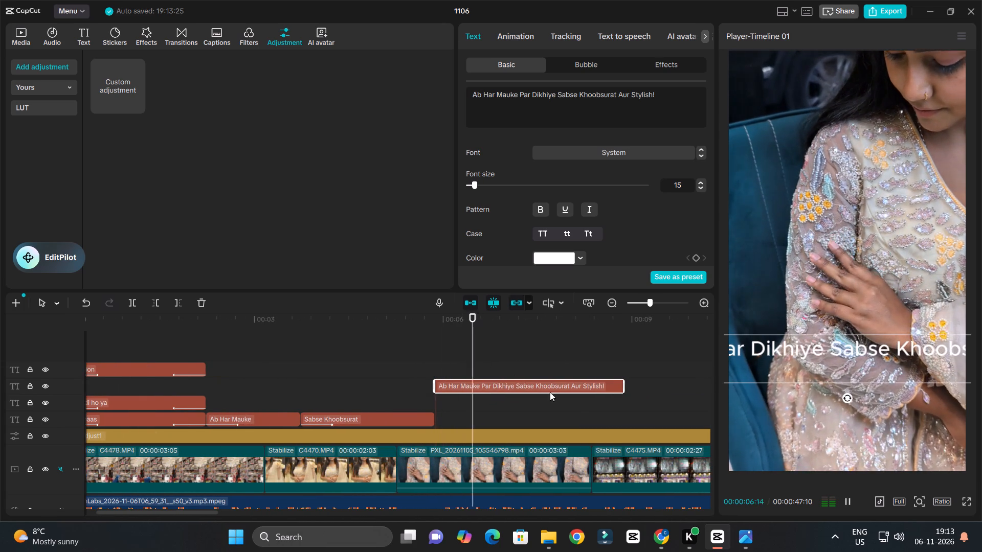
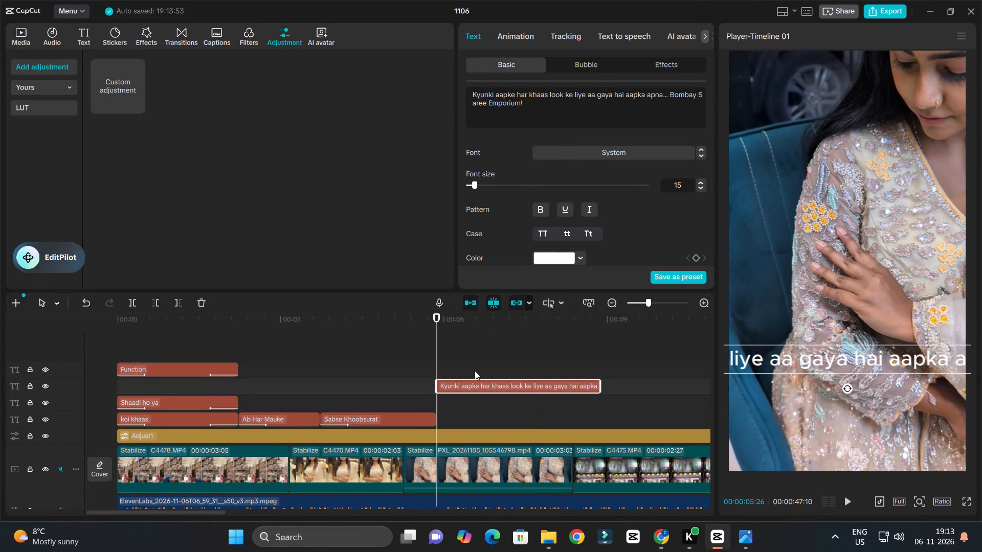
Play past the unstyled full-sentence caption against the voiceover and place a spare copy of it further along, starting at about 9.7 seconds.
key(space)
ctrl+scroll(475, 373, up, 10)
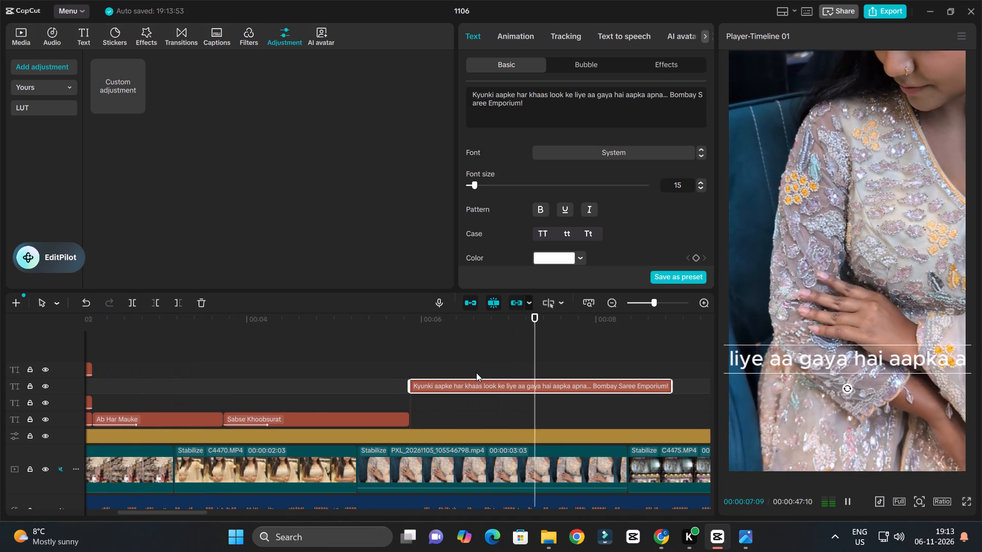
key(space)
ctrl+scroll(476, 373, down, 4)
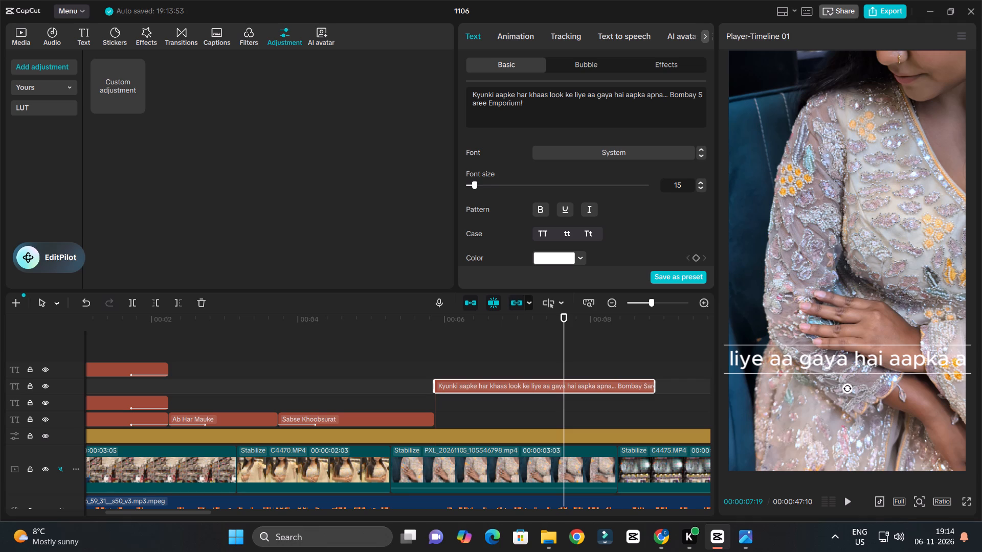
scroll(494, 374, down, 7)
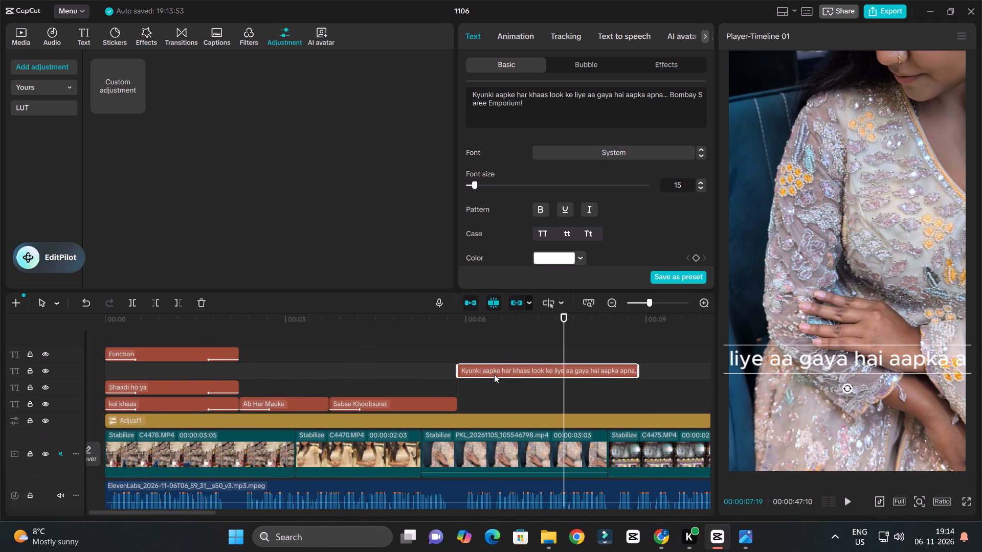
scroll(494, 374, down, 3)
alt+drag(444, 374, 622, 380)
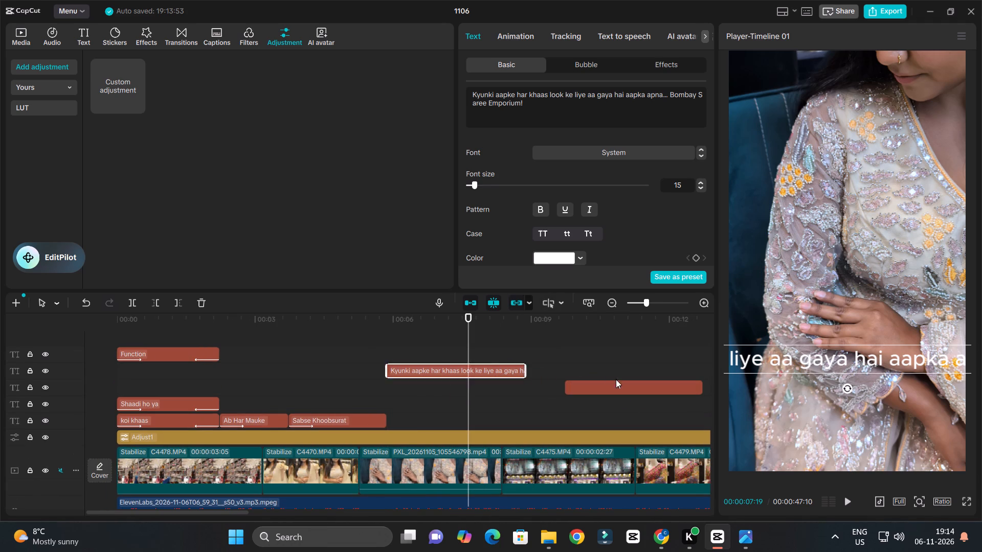
Shorten the first full-sentence caption to "Kyunki Aapke Har Khaas Look Ke Liye Aa Gaya Hai", title-cased and broken before "Ke".
click(496, 367)
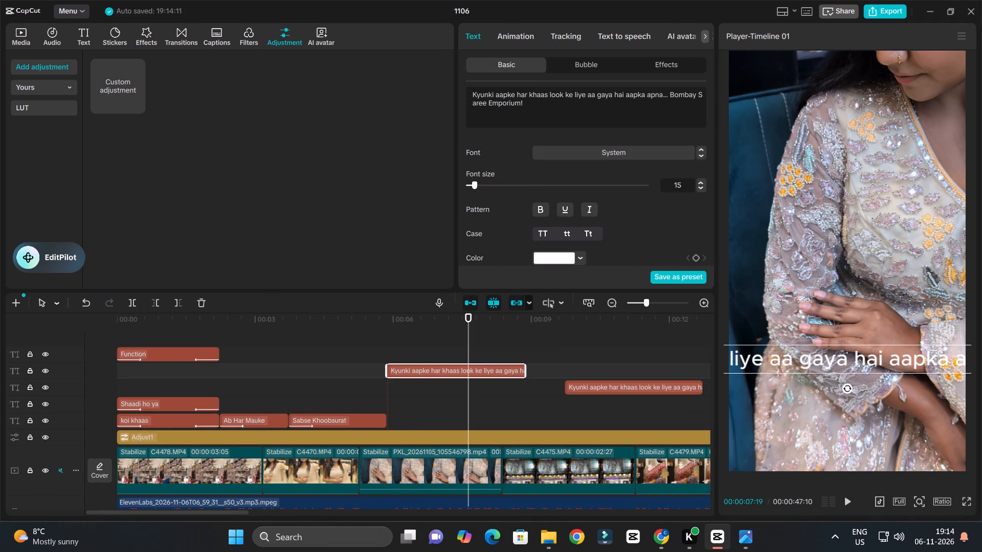
drag(626, 96, 715, 113)
key(BackSpace)
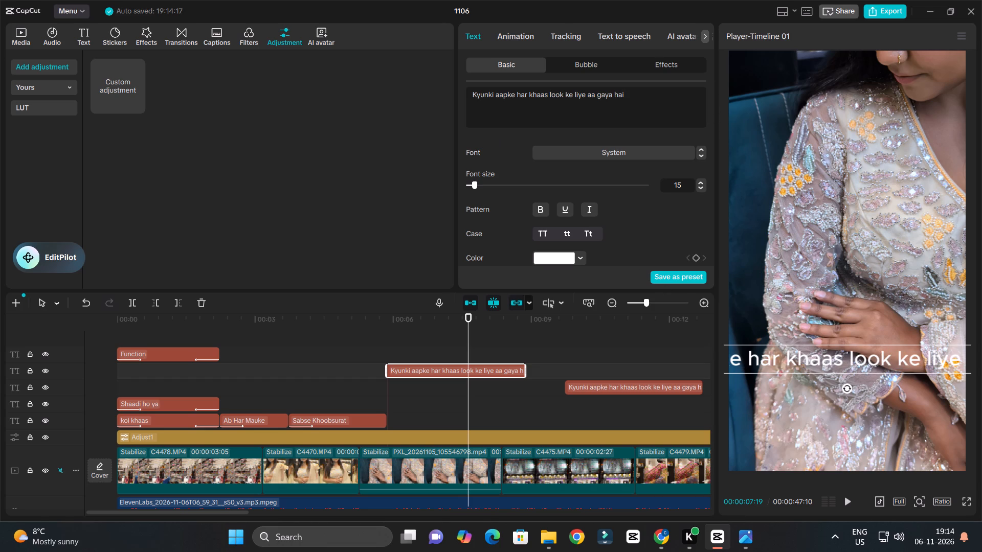
click(565, 93)
key(Return)
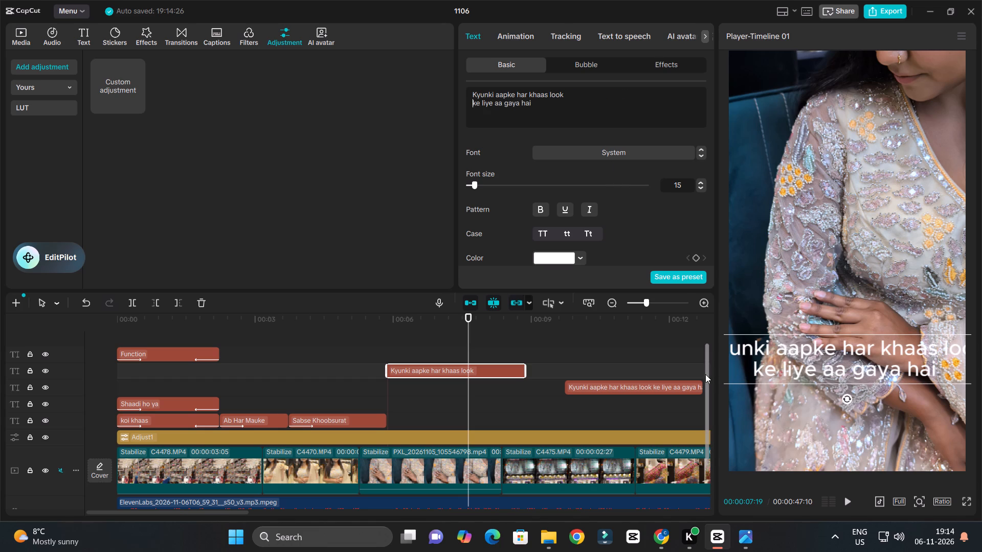
click(589, 237)
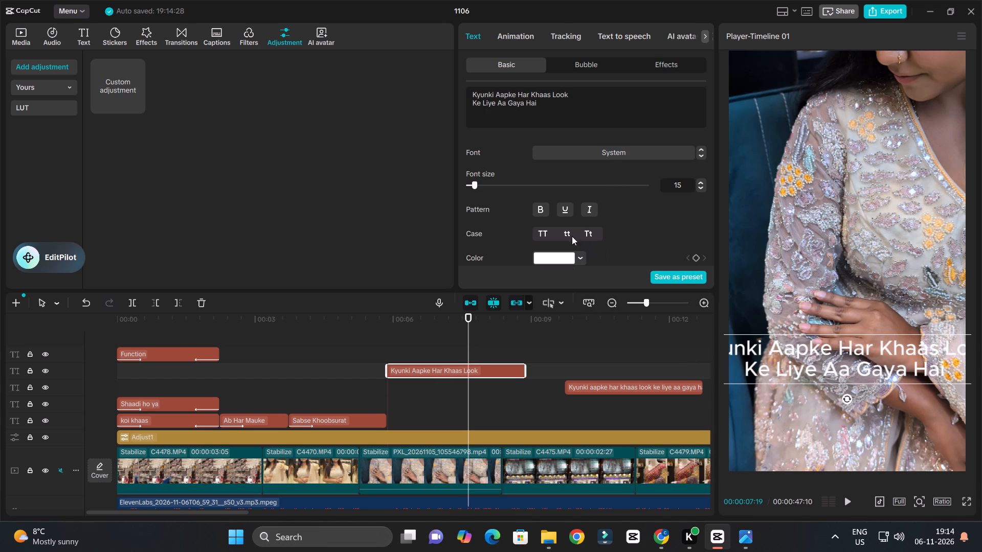
Set the font of the "Kyunki Aapke Har Khaas Look" caption to Oswald-Bold.
click(568, 154)
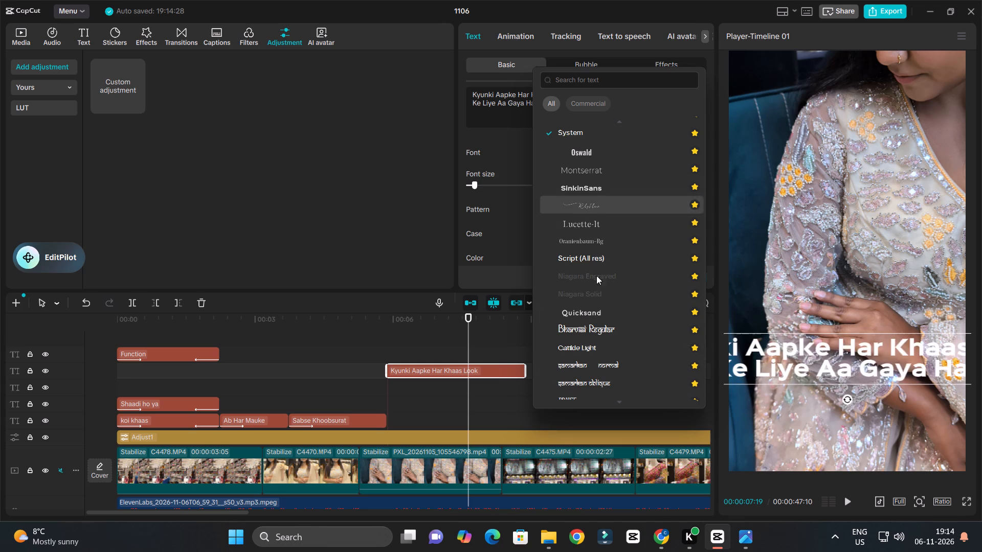
scroll(590, 361, down, 1)
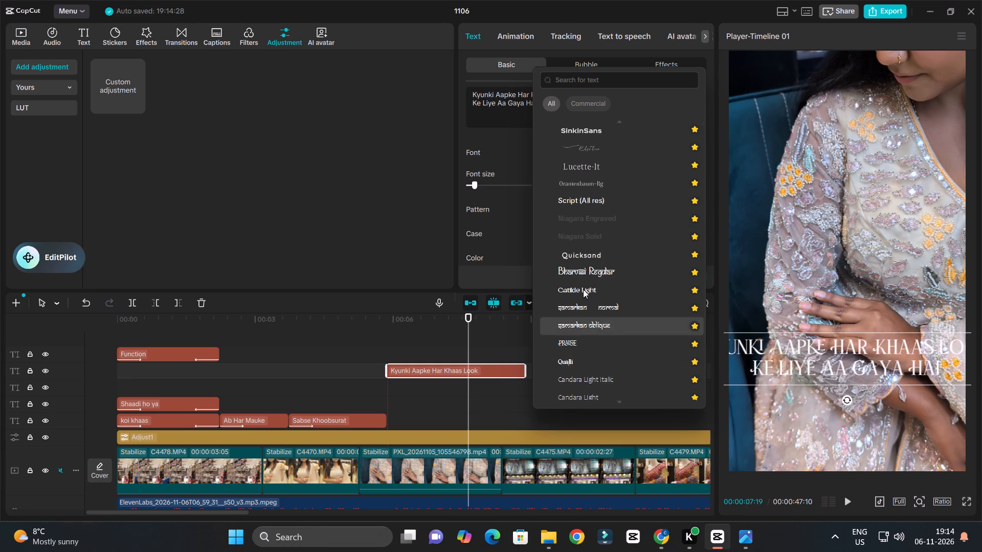
scroll(587, 236, up, 4)
click(588, 239)
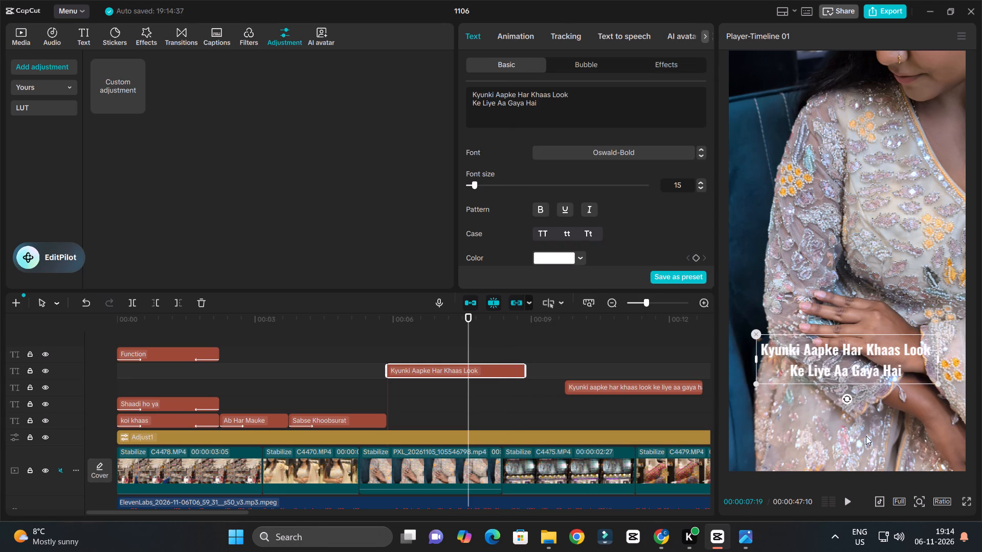
Play back the "Kyunki Aapke" caption and move it down to the track directly above "Sabse Khoobsurat", keeping its timing.
click(381, 332)
key(space)
ctrl+scroll(491, 356, up, 3)
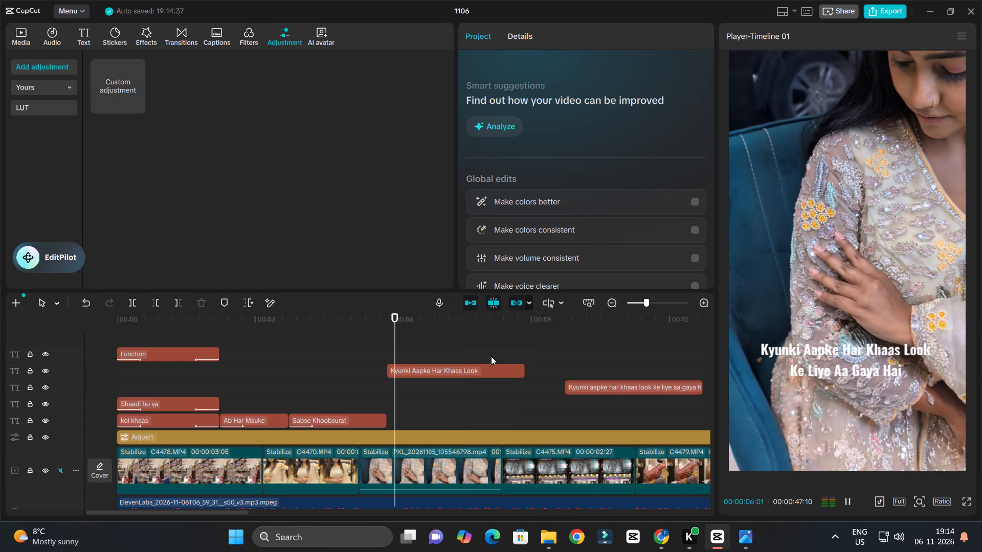
ctrl+scroll(491, 356, up, 1)
ctrl+scroll(497, 359, down, 3)
ctrl+scroll(498, 359, up, 3)
key(space)
click(496, 366)
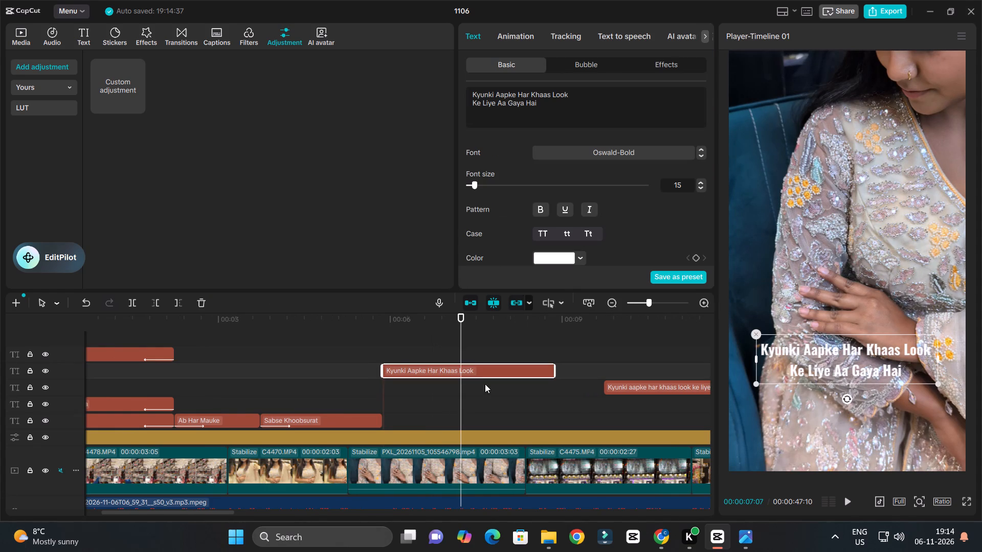
drag(491, 367, 492, 413)
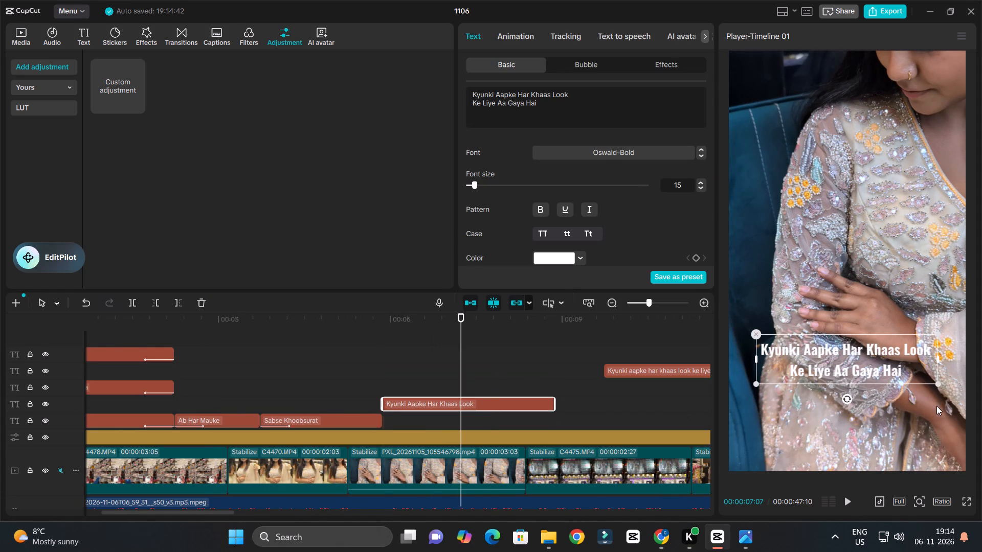
Try the "Kyunki Aapke" caption larger in the preview, then bring it back to marginally smaller than its original size.
drag(939, 382, 960, 397)
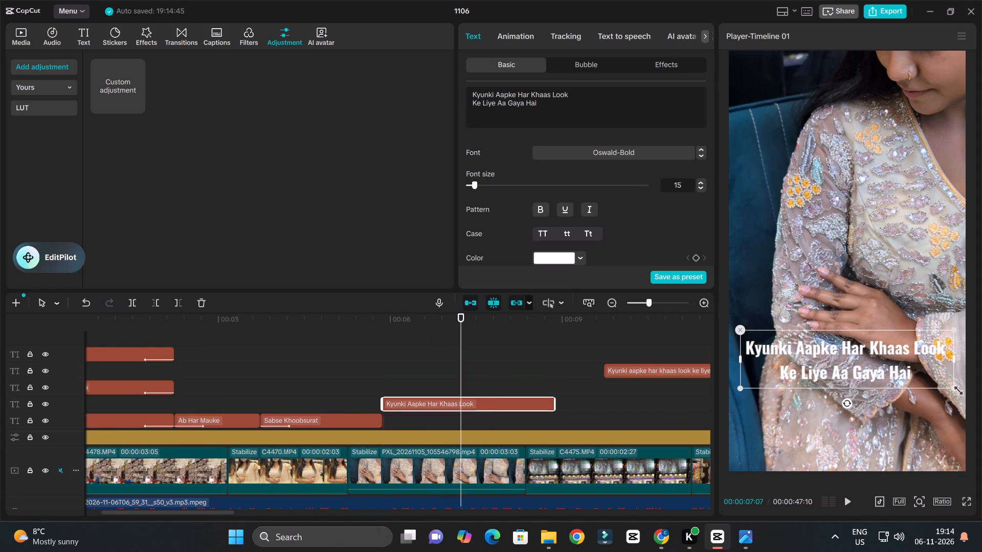
drag(955, 388, 927, 378)
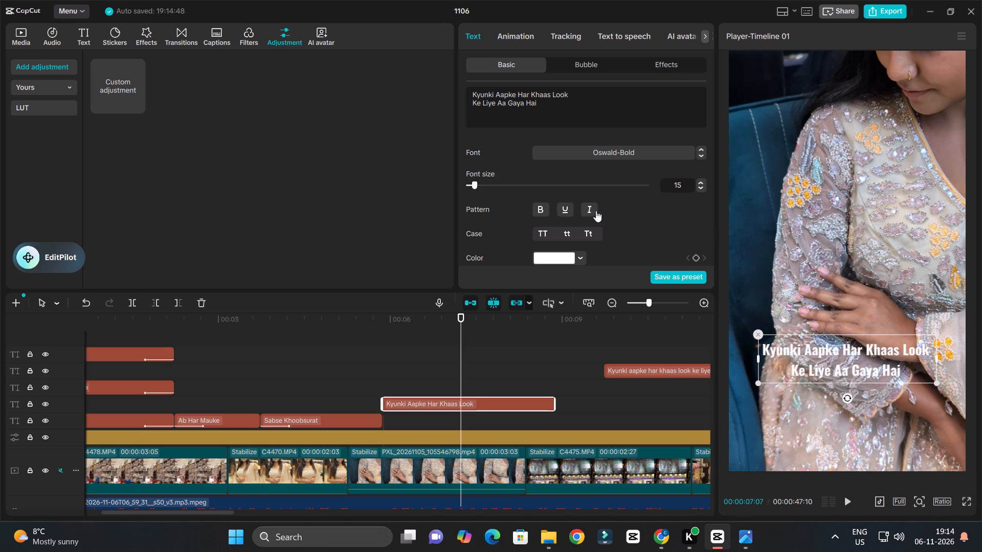
Apply the Type 2 in-animation to the "Kyunki Aapke" caption and play it back.
click(526, 33)
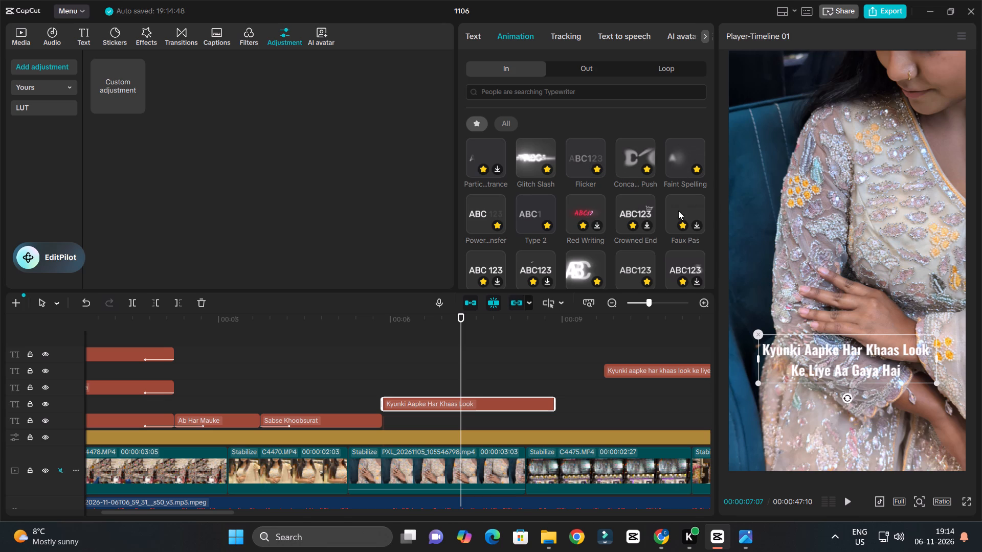
click(531, 213)
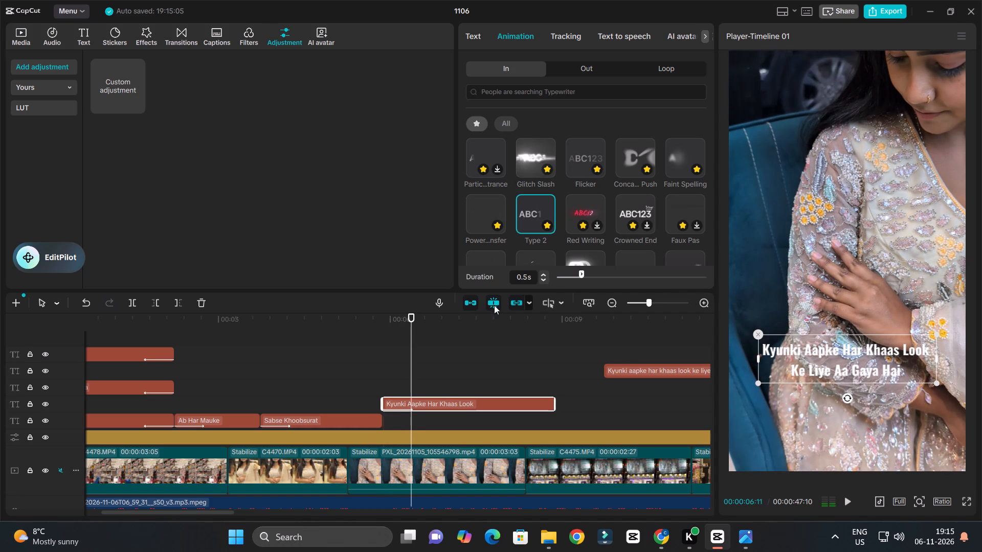
key(space)
ctrl+scroll(510, 374, up, 5)
ctrl+scroll(510, 375, down, 3)
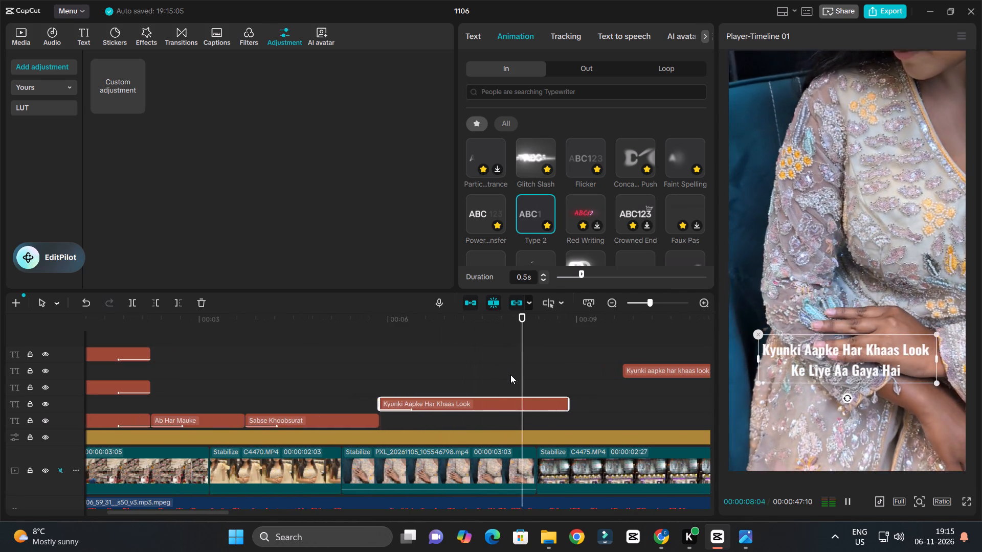
key(space)
Turn on the black shadow for the "Kyunki Aapke" caption.
click(478, 35)
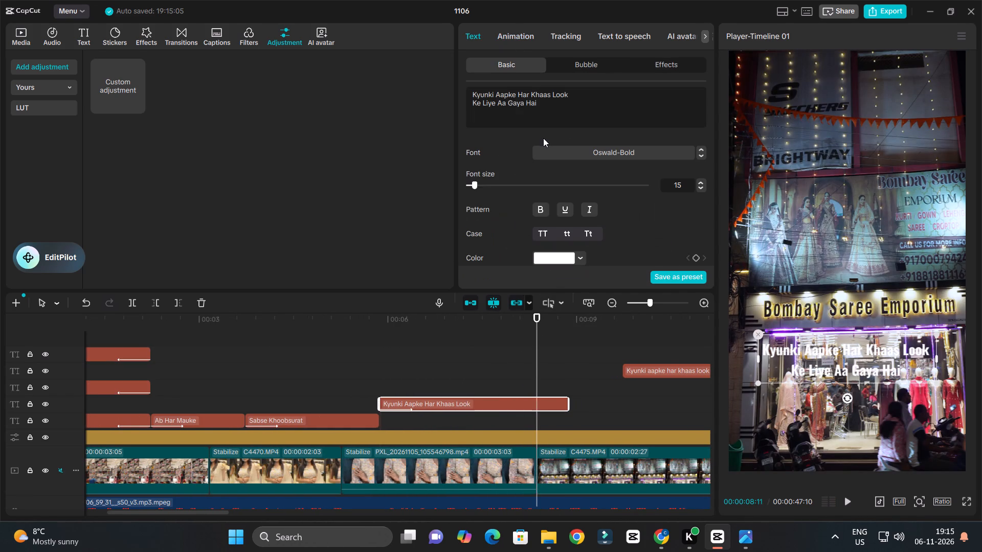
scroll(544, 134, down, 3)
scroll(500, 208, down, 8)
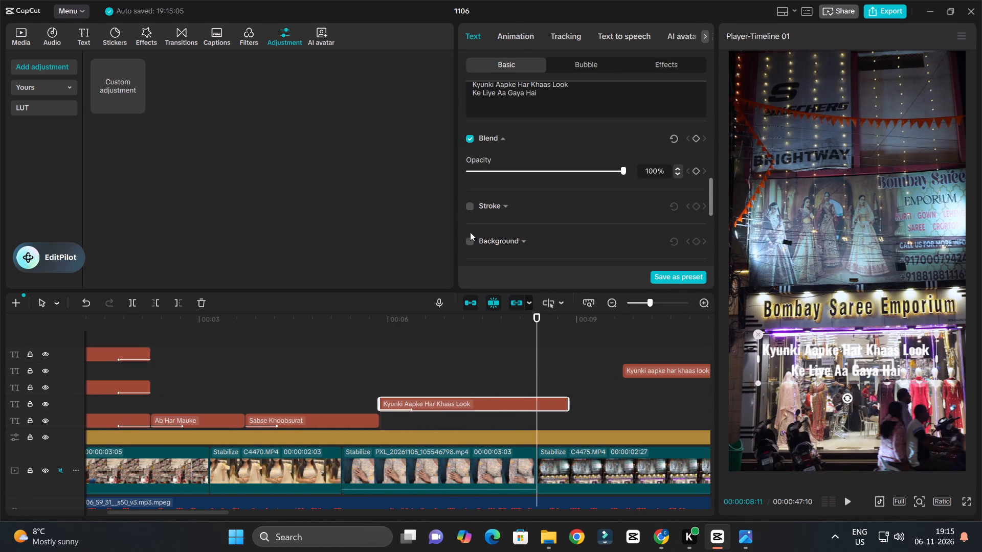
scroll(471, 236, down, 2)
click(472, 200)
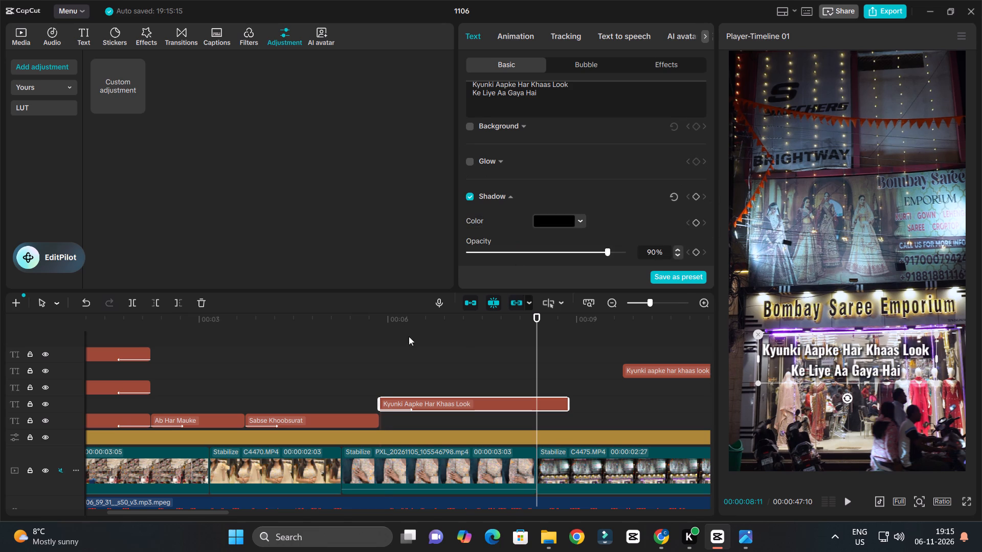
Play the "Kyunki Aapke" caption against the voiceover to examine its timing and look.
click(385, 318)
key(space)
ctrl+scroll(488, 367, up, 6)
ctrl+scroll(502, 373, down, 3)
ctrl+scroll(516, 380, up, 3)
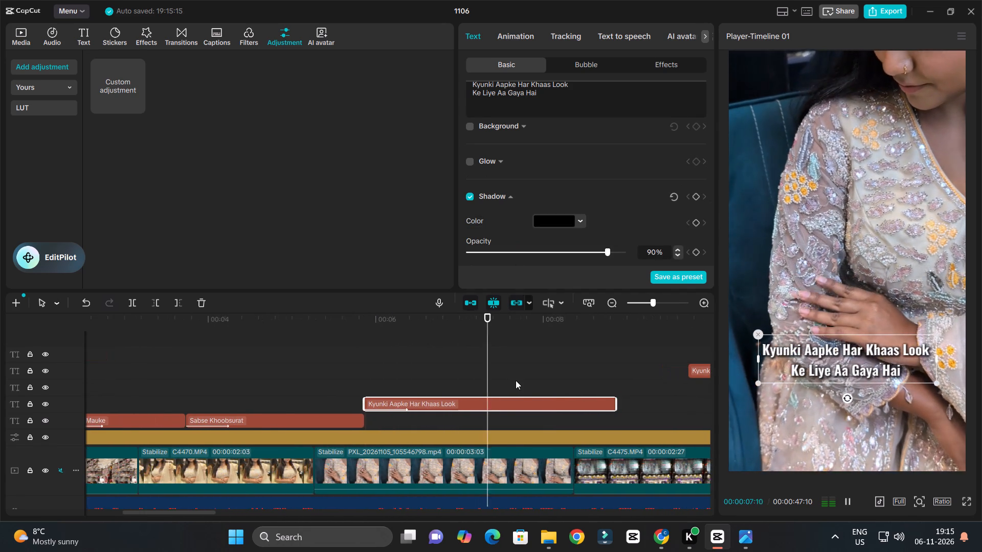
scroll(547, 386, down, 3)
ctrl+scroll(549, 387, up, 3)
key(space)
key(space)
ctrl+scroll(595, 370, down, 4)
key(space)
Replay the "Kyunki Aapke" caption to find where its line ends in the voiceover and trim its end to about 8.5 seconds.
click(397, 327)
key(space)
ctrl+scroll(487, 359, up, 3)
ctrl+scroll(497, 360, down, 2)
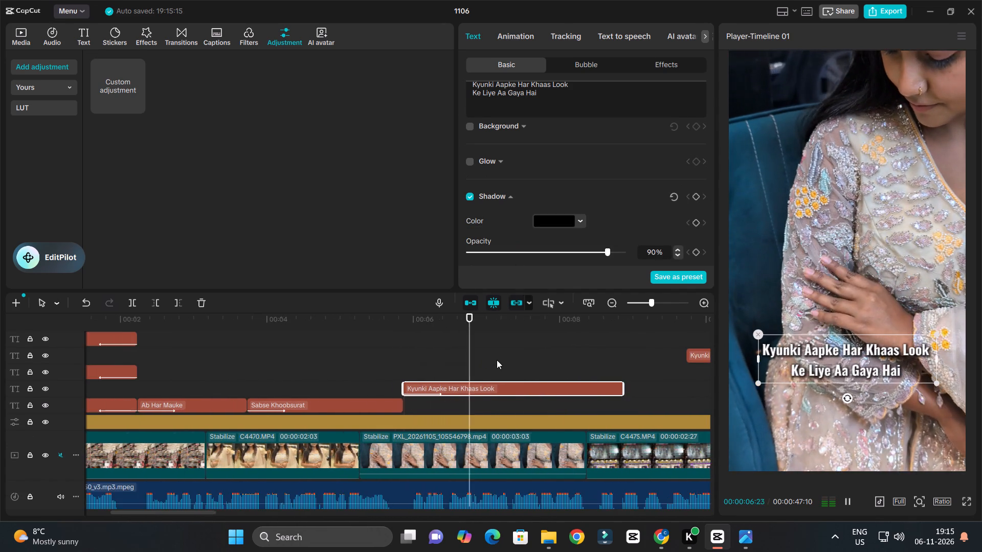
ctrl+scroll(497, 360, down, 4)
ctrl+scroll(549, 378, up, 3)
ctrl+scroll(551, 377, down, 3)
key(space)
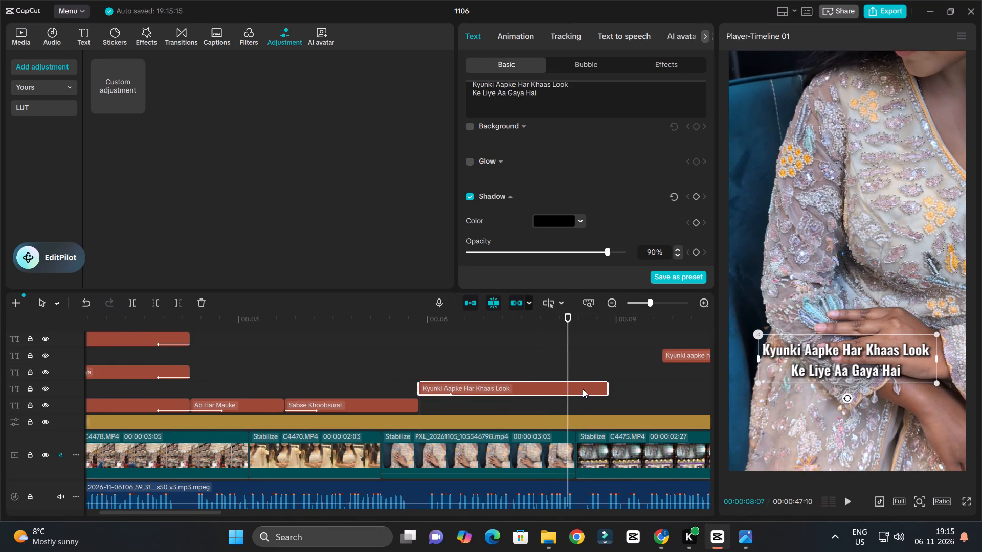
key(space)
key(space)
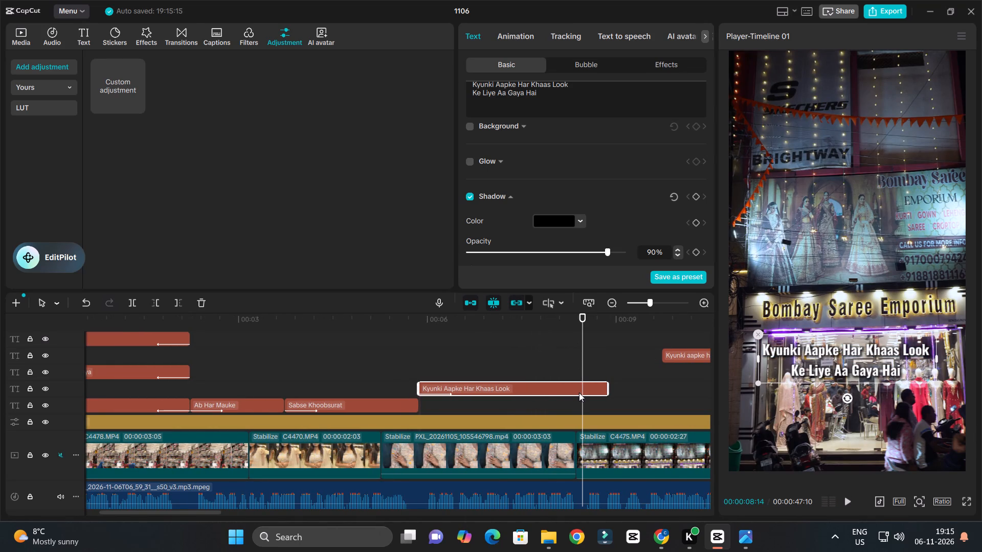
click(580, 394)
key(w)
key(space)
ctrl+scroll(582, 389, down, 4)
key(space)
Play the reel from the start to about 9.7 seconds, checking the styled captions against the voiceover.
drag(288, 314, 94, 338)
key(space)
ctrl+scroll(370, 374, up, 3)
ctrl+scroll(370, 374, down, 3)
ctrl+scroll(370, 374, up, 3)
ctrl+scroll(370, 374, down, 1)
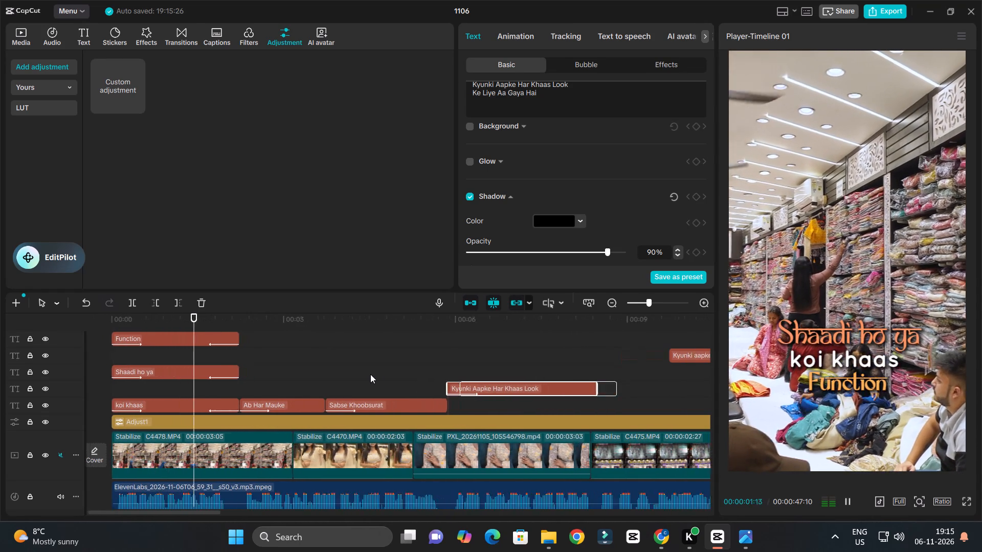
ctrl+scroll(370, 374, down, 2)
ctrl+scroll(370, 374, up, 3)
ctrl+scroll(372, 374, down, 3)
ctrl+scroll(372, 374, up, 3)
ctrl+scroll(372, 374, down, 3)
ctrl+scroll(372, 374, up, 3)
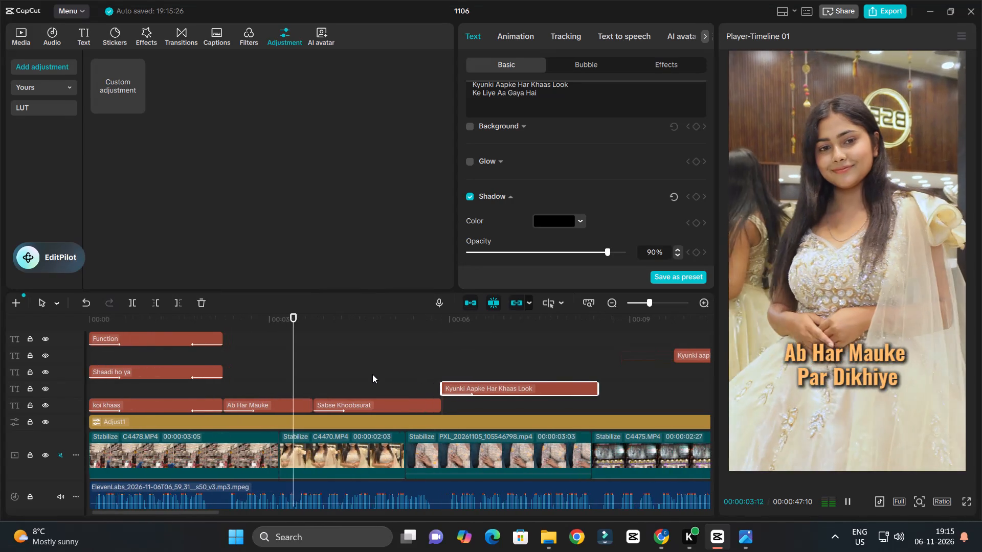
ctrl+scroll(372, 374, down, 3)
ctrl+scroll(372, 374, up, 3)
ctrl+scroll(372, 374, down, 3)
ctrl+scroll(374, 374, up, 3)
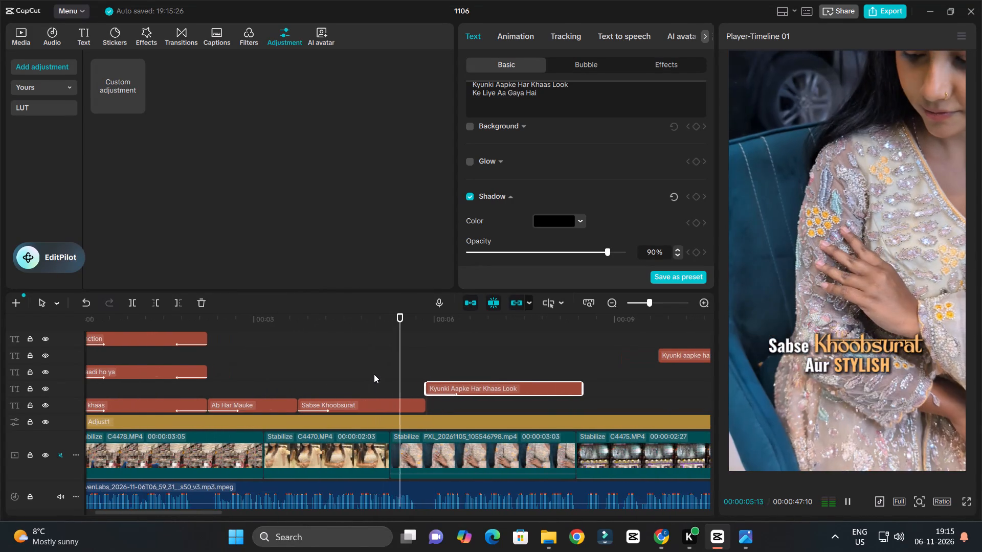
scroll(374, 374, down, 3)
ctrl+scroll(375, 374, up, 3)
ctrl+scroll(381, 373, down, 3)
ctrl+scroll(414, 379, up, 3)
ctrl+scroll(426, 380, down, 3)
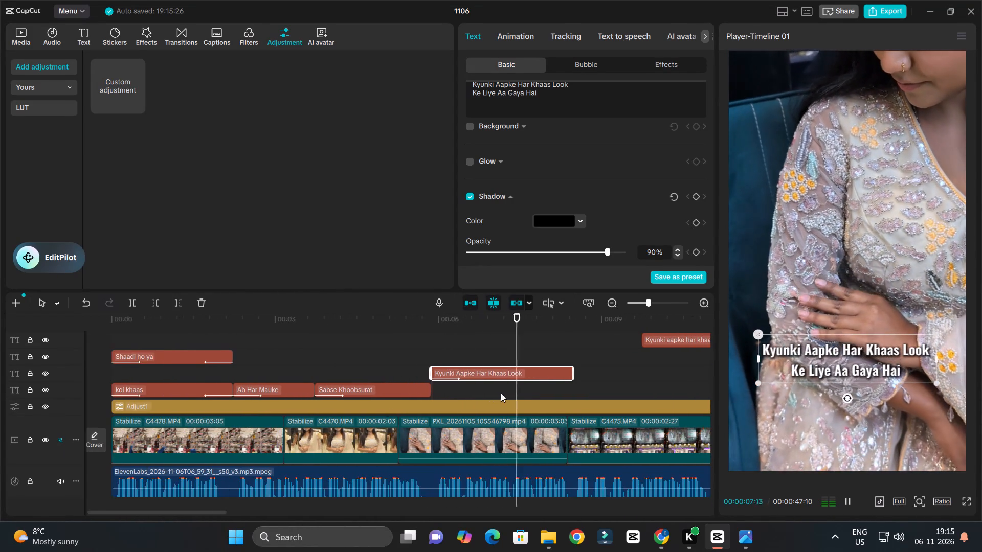
ctrl+scroll(519, 394, up, 3)
ctrl+scroll(606, 374, down, 9)
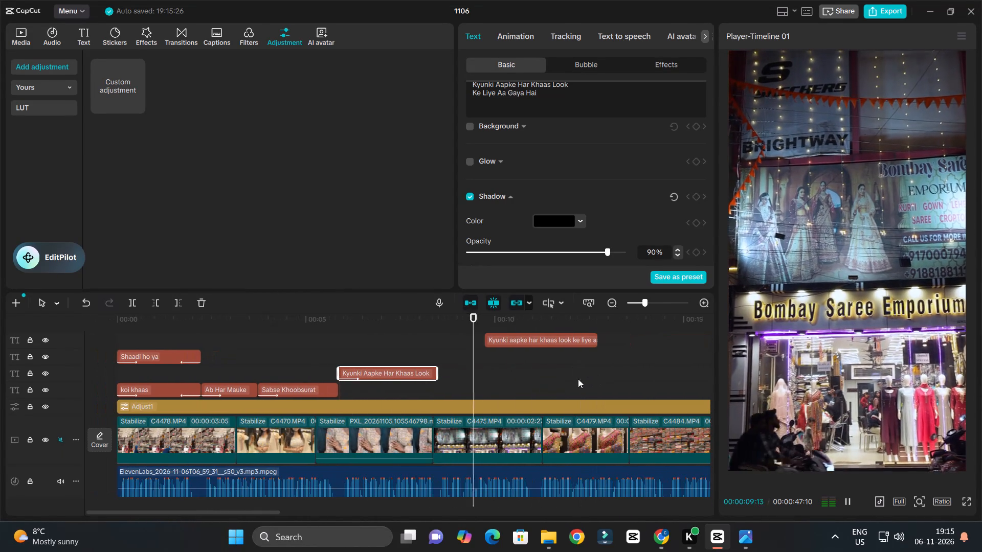
key(space)
Duplicate the styled "Kyunki Aapke" caption on its own track, placing the copy directly after the original.
ctrl+scroll(494, 366, up, 3)
alt+drag(388, 371, 492, 377)
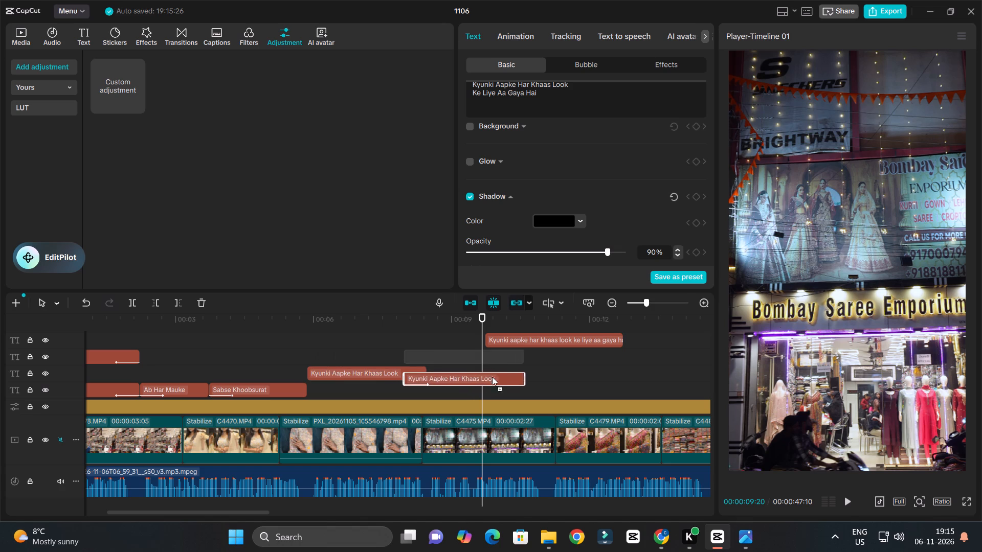
alt+drag(492, 377, 509, 373)
click(509, 373)
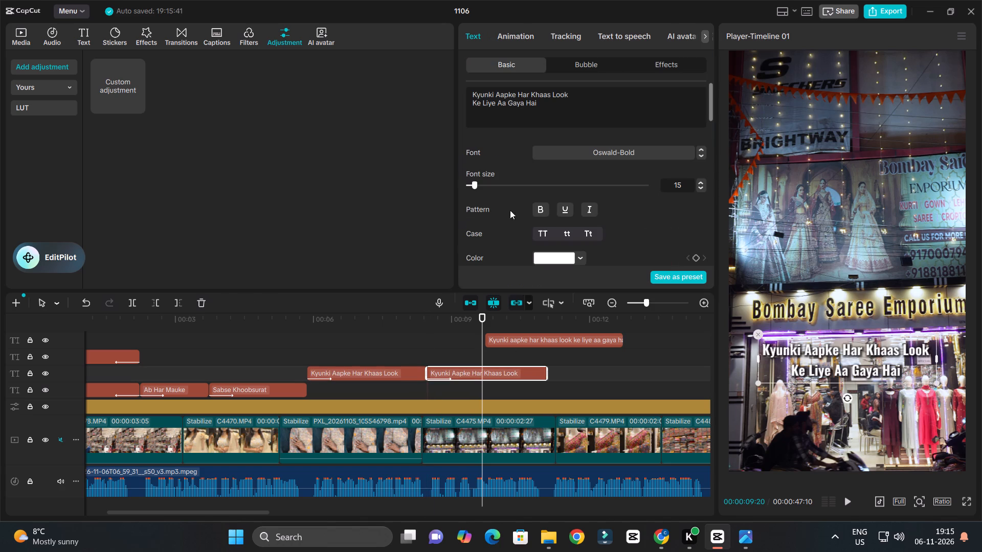
Replace the duplicated caption's text with the copied script line and cut it down to "aapka apna... Bombay Saree Emporium!".
click(555, 126)
key(ctrl+a)
key(ctrl+v)
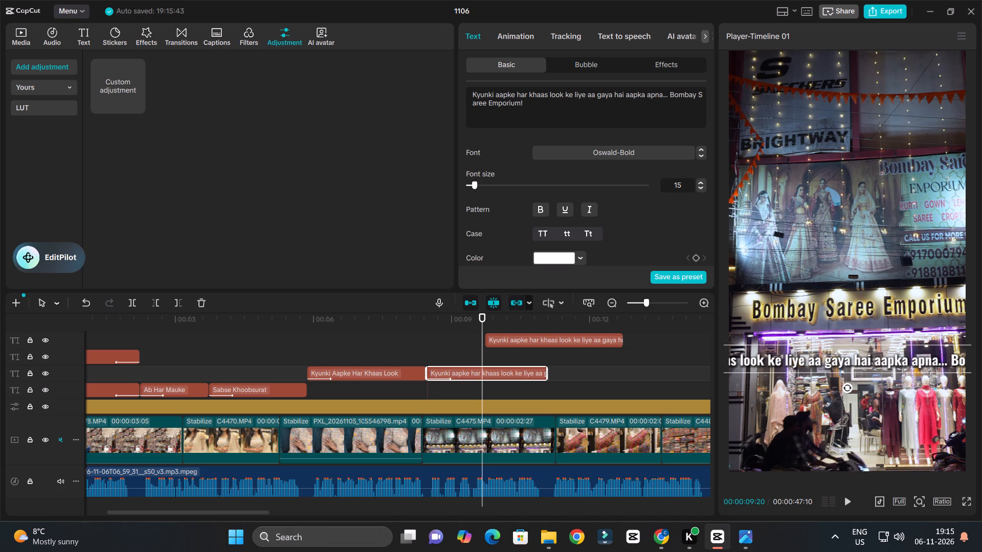
drag(624, 95, 539, 82)
key(BackSpace)
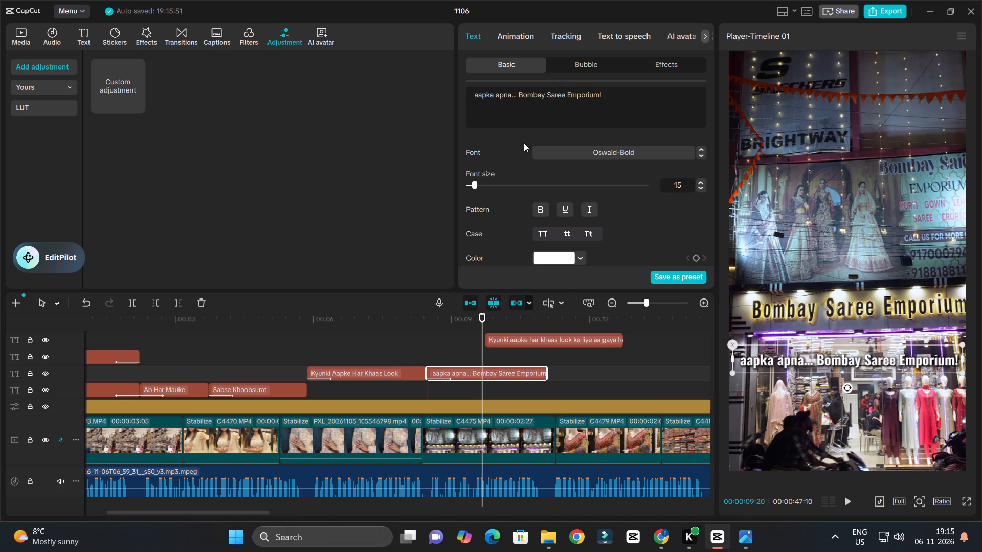
click(474, 94)
key(BackSpace)
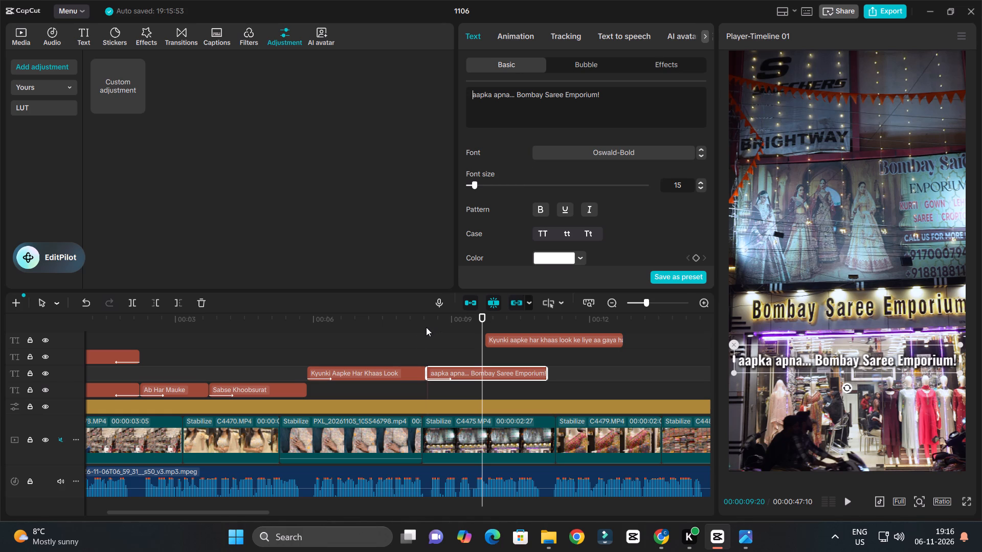
Listen to the duplicate caption's voiceover, shorten its text to "aapka apna..." and apply title case.
drag(426, 328, 402, 335)
key(space)
ctrl+scroll(450, 352, up, 3)
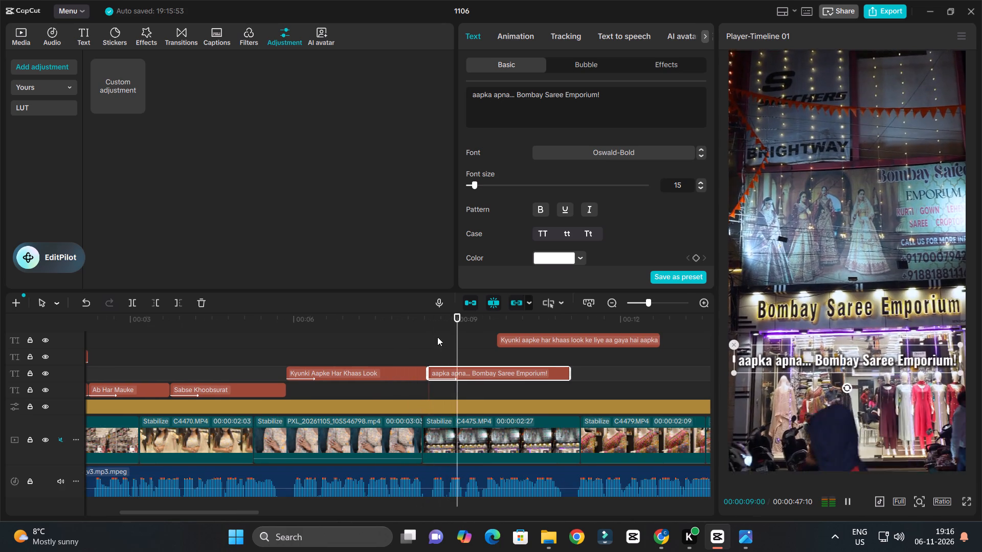
key(space)
key(space)
key(space)
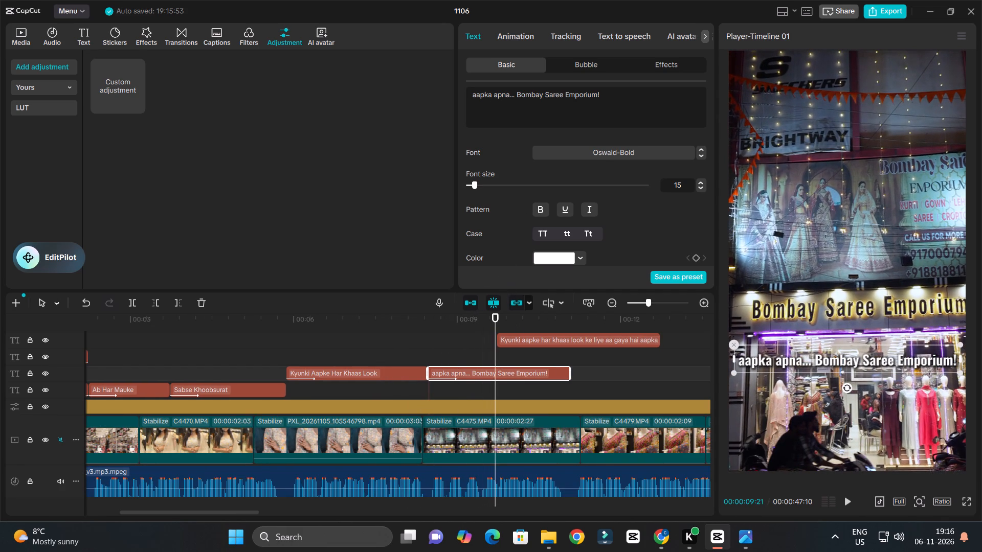
drag(514, 95, 616, 111)
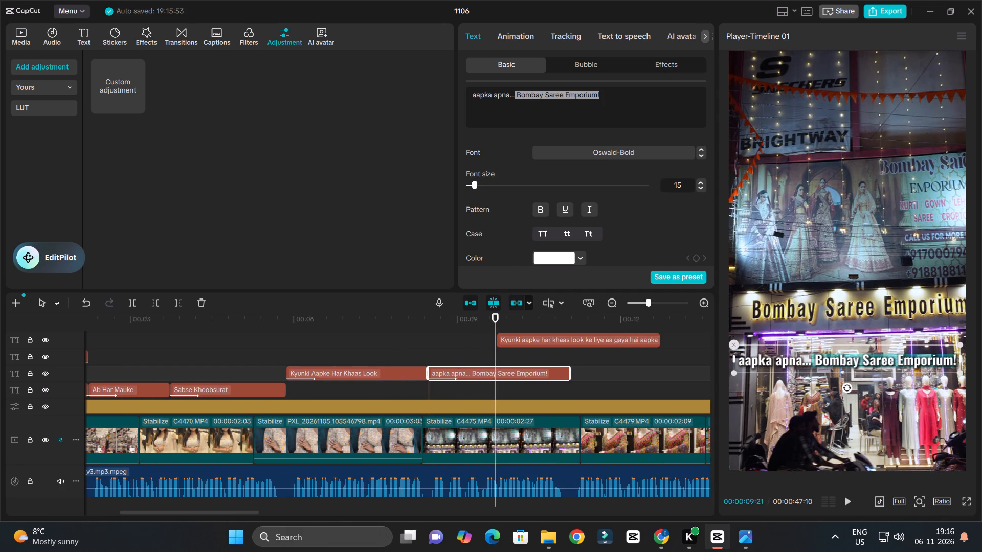
key(BackSpace)
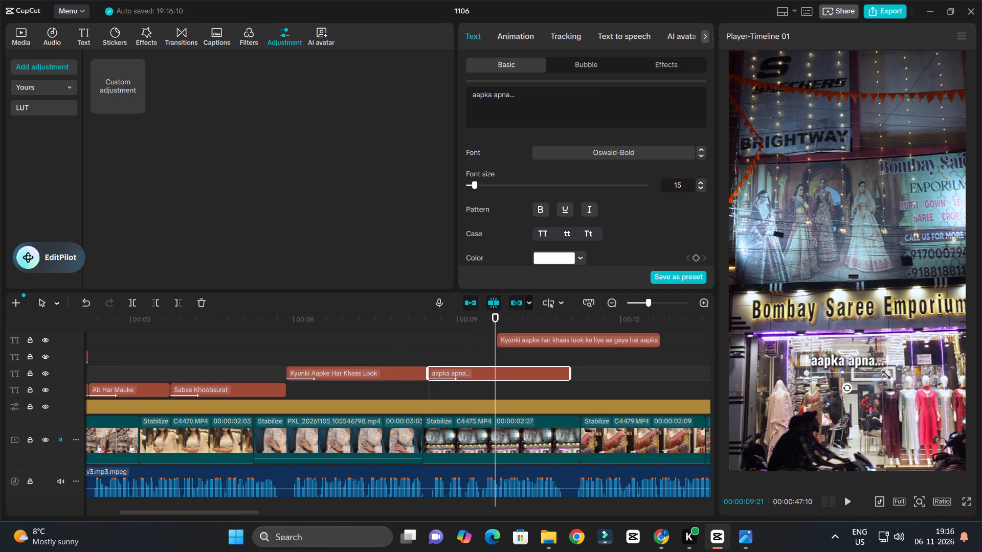
drag(885, 374, 898, 388)
click(587, 230)
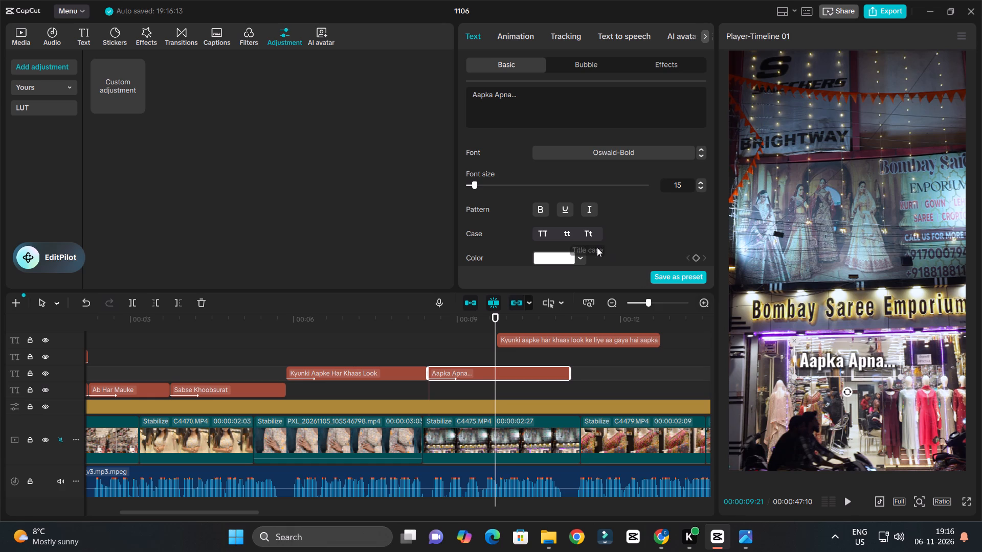
Find where "Aapka Apna..." ends in the voiceover and trim the caption's end to 00:00:09:16.
drag(431, 324, 421, 321)
key(space)
ctrl+scroll(565, 386, up, 4)
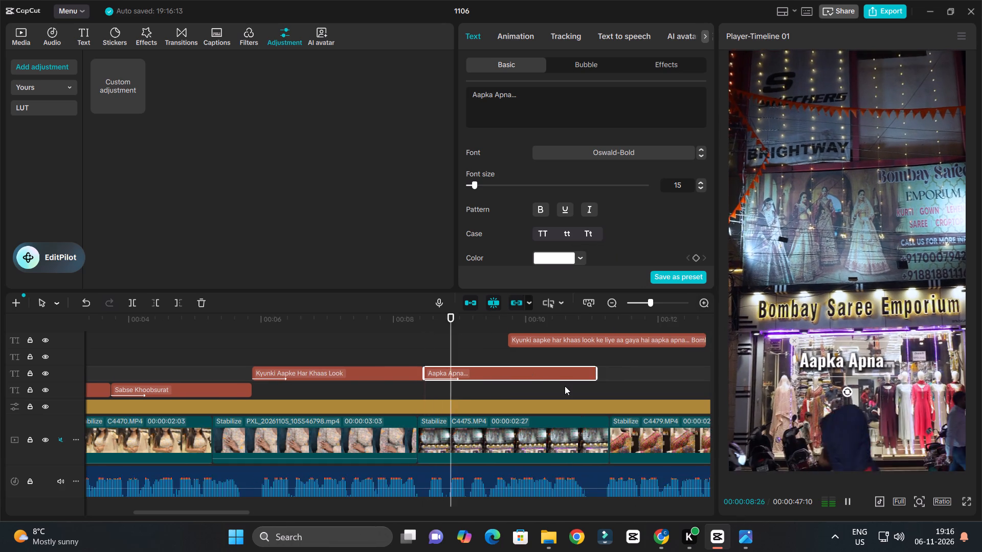
ctrl+scroll(565, 386, up, 3)
key(space)
key(space)
key(space)
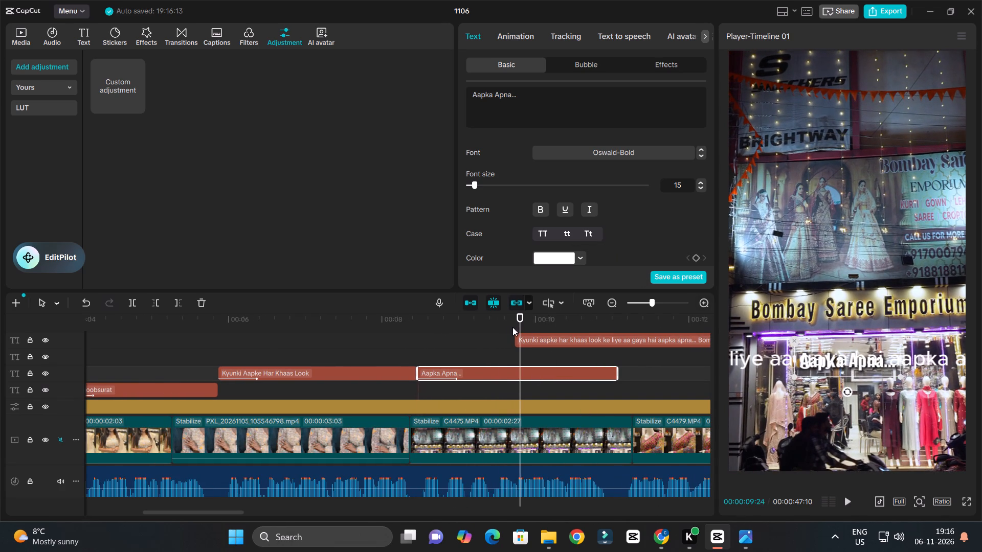
drag(503, 326, 500, 335)
click(508, 371)
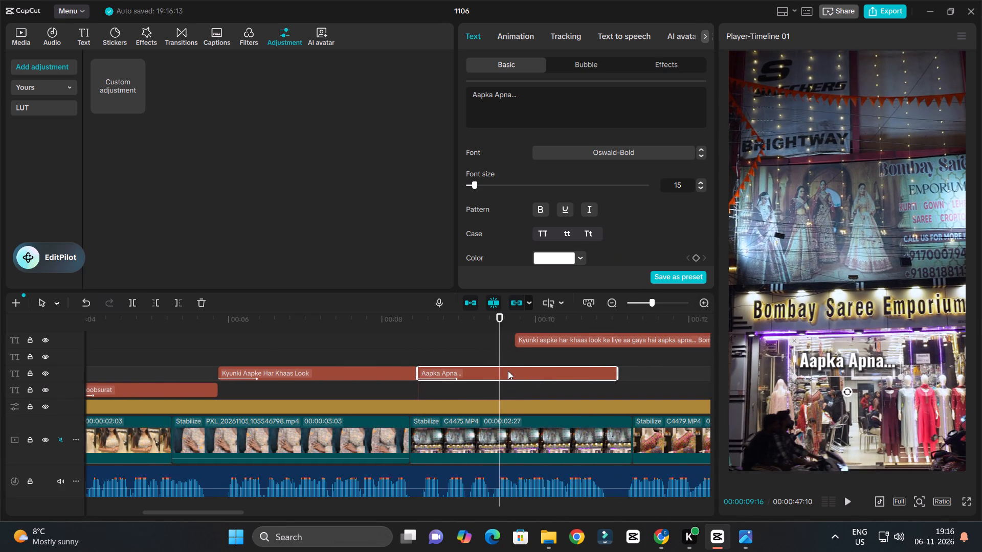
key(w)
Replay the trimmed "Aapka Apna..." caption to check its timing against the voiceover.
click(461, 375)
drag(448, 320, 433, 316)
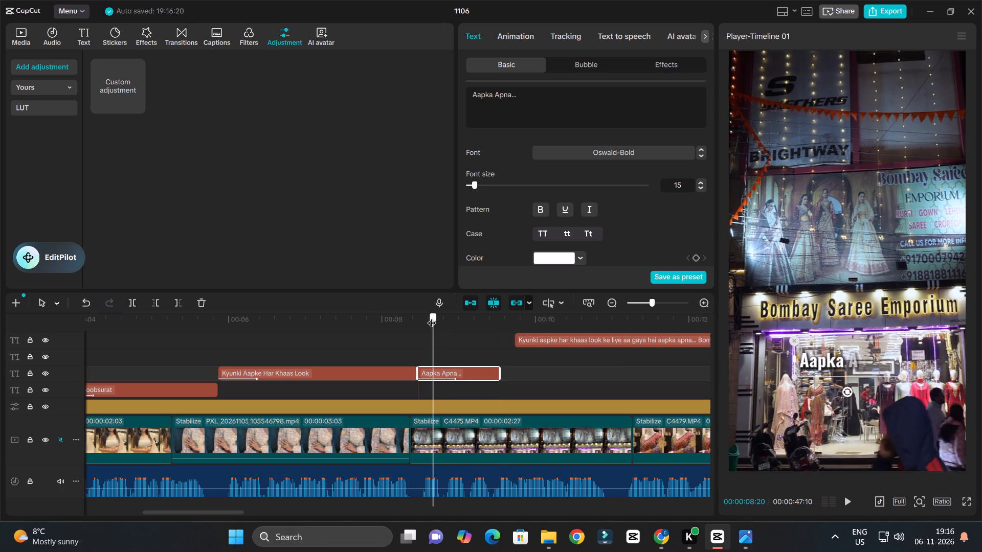
key(space)
ctrl+scroll(571, 400, up, 3)
key(space)
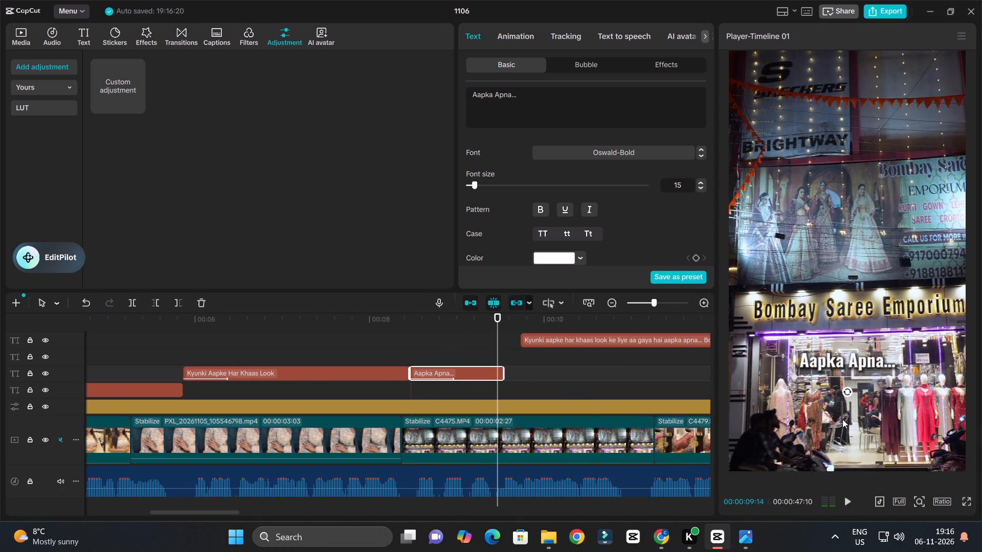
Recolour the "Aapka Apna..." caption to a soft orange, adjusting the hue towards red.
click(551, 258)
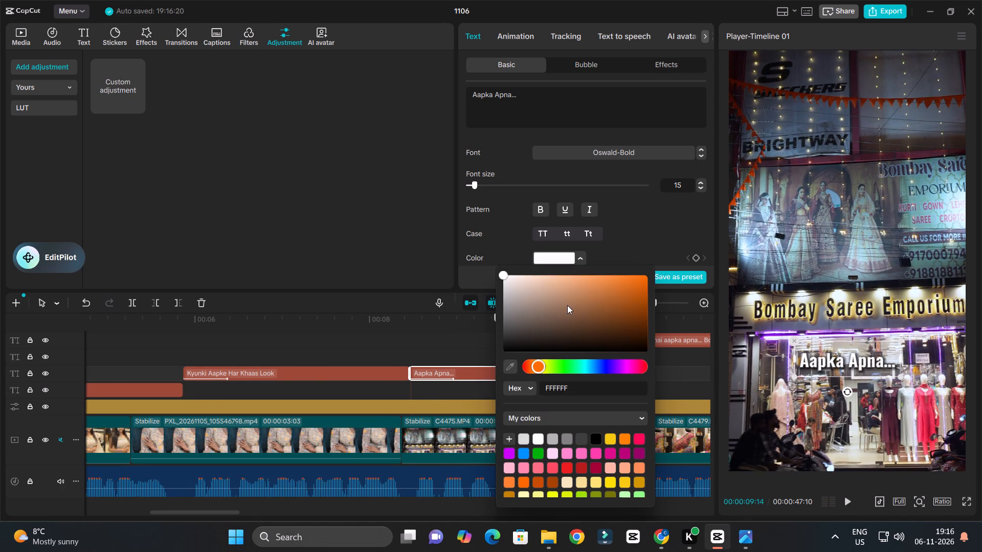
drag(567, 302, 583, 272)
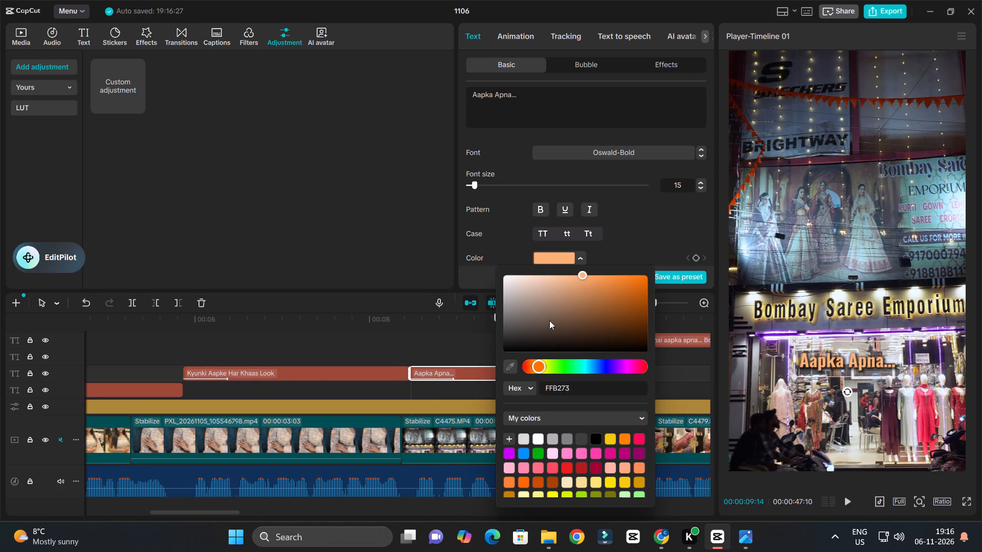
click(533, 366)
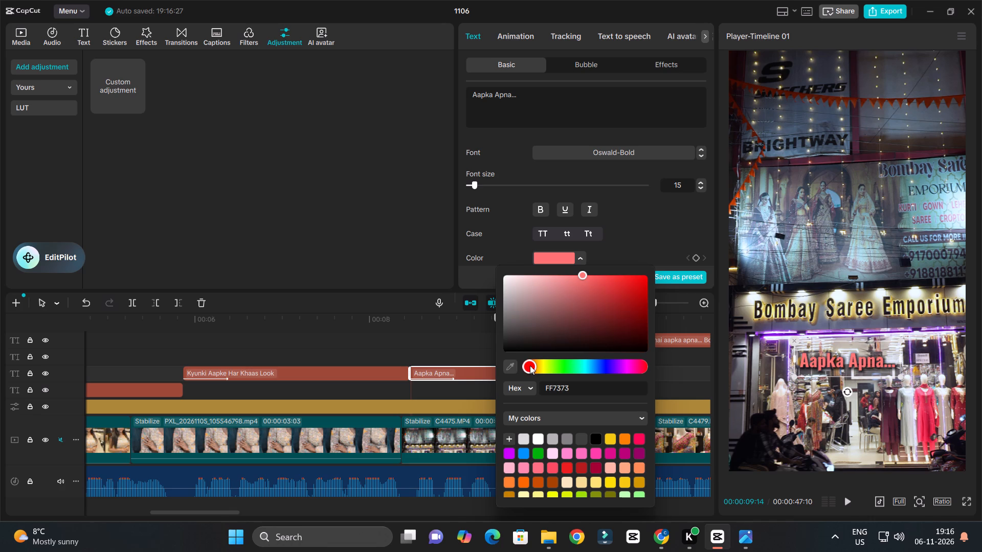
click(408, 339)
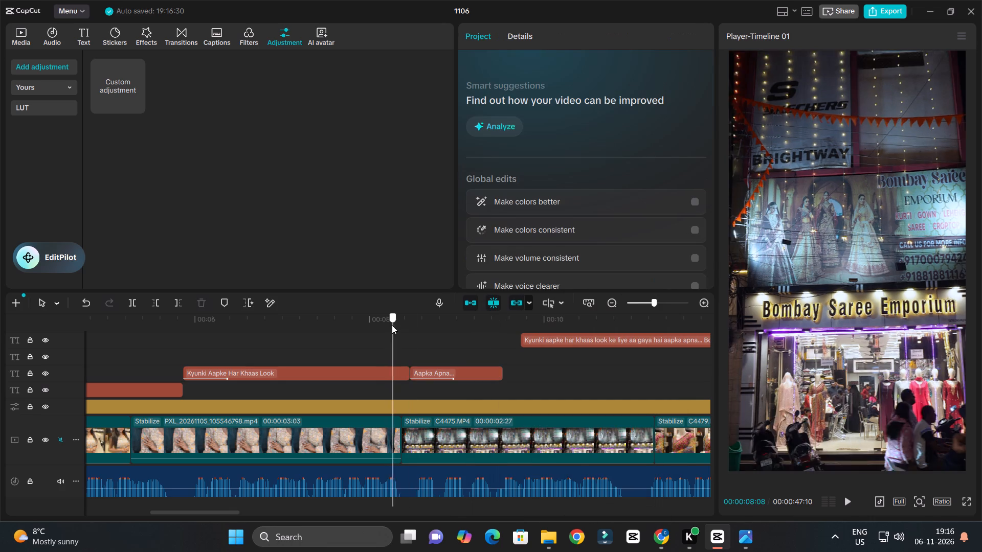
Play the section around the "Aapka Apna..." caption to examine its colour over the storefront footage.
click(392, 325)
key(space)
ctrl+scroll(453, 352, down, 3)
ctrl+scroll(456, 351, up, 3)
ctrl+scroll(457, 351, down, 3)
ctrl+scroll(485, 366, up, 3)
key(space)
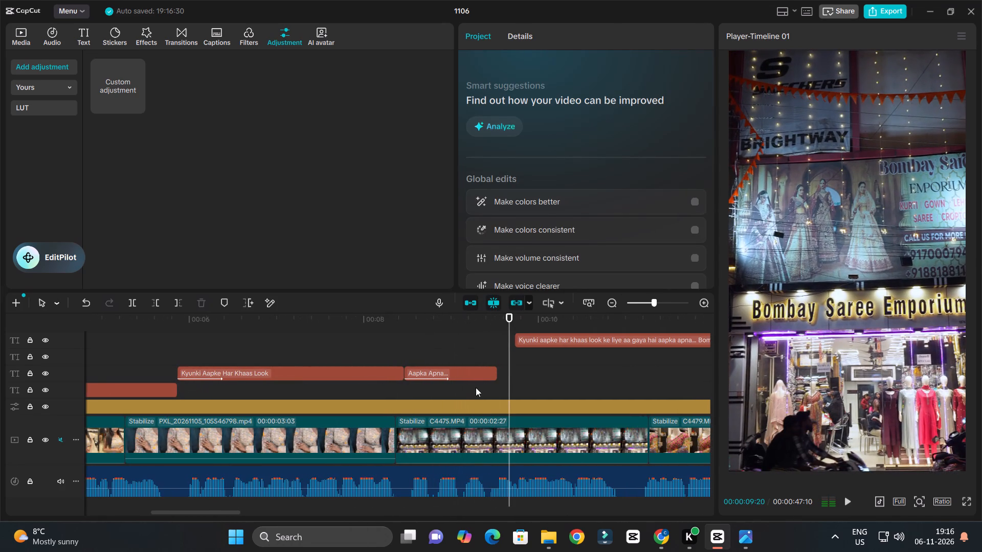
Set the "Aapka Apna..." caption's colour to the pale peach tint FFE3D6.
click(443, 325)
click(443, 369)
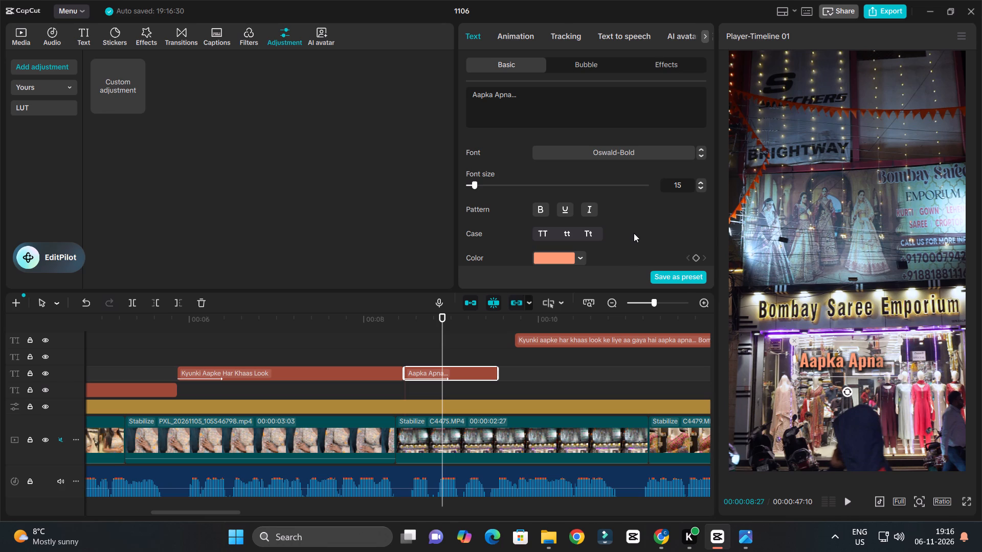
scroll(634, 233, down, 1)
click(560, 205)
drag(556, 225, 526, 213)
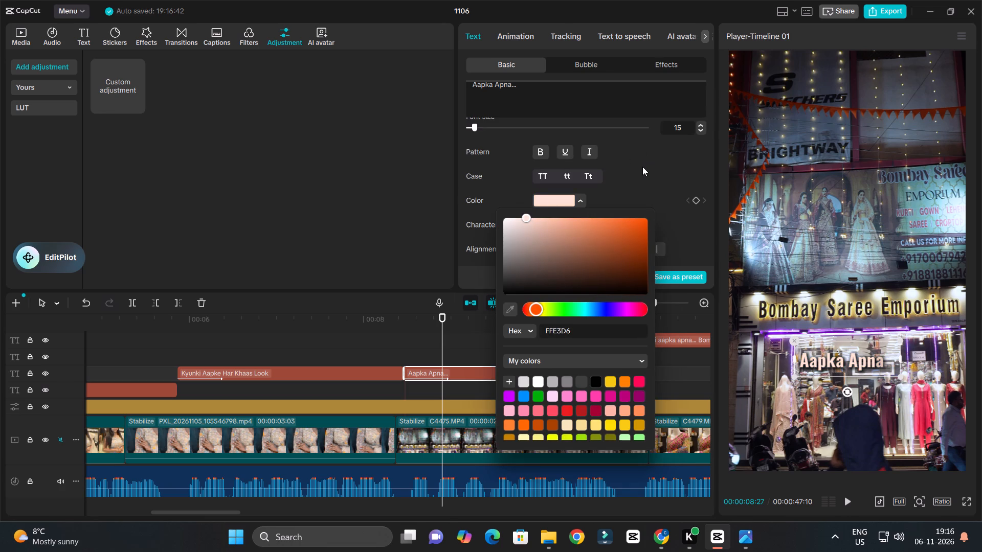
click(642, 167)
Set the blurriness of the "Aapka Apna..." caption's shadow to 42%.
scroll(642, 167, down, 9)
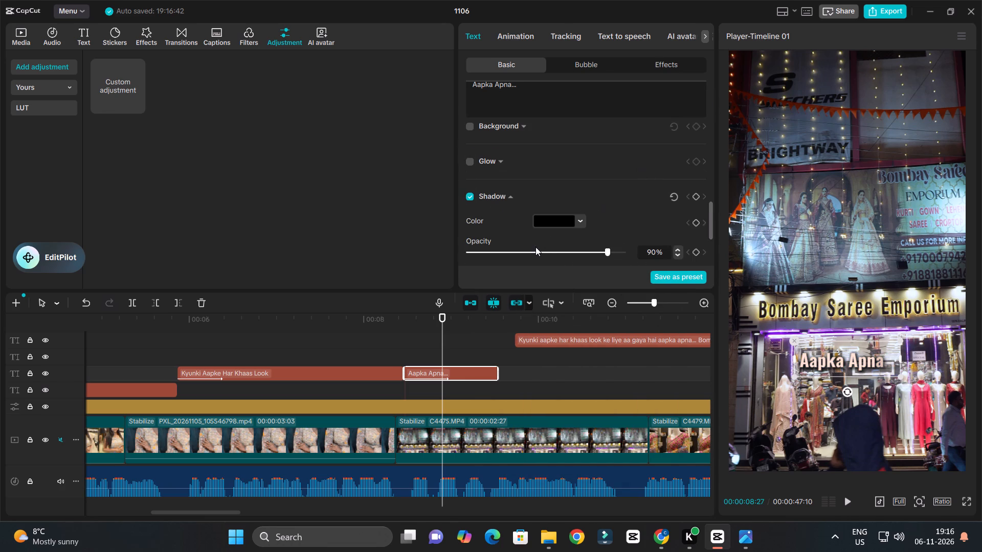
scroll(535, 247, down, 2)
drag(493, 165, 542, 185)
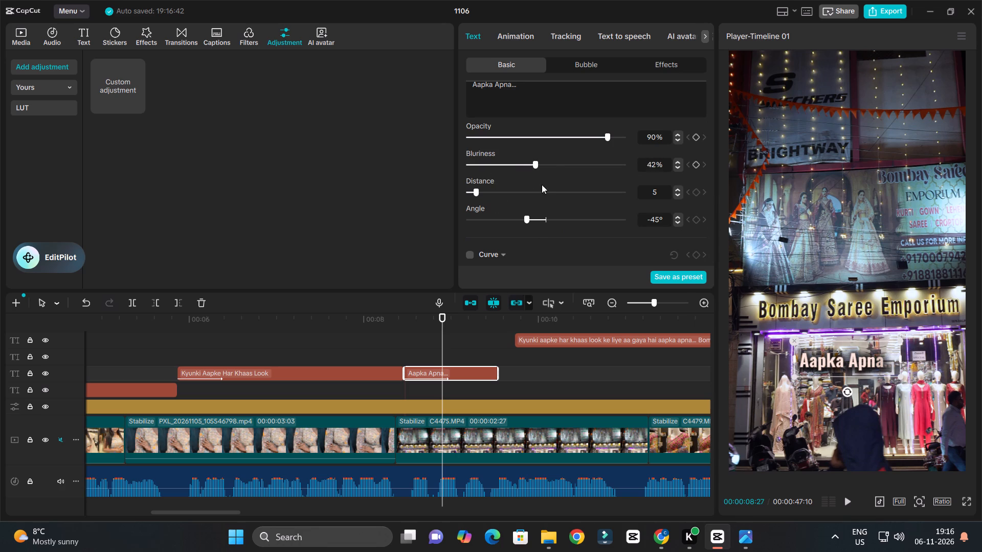
drag(542, 185, 548, 195)
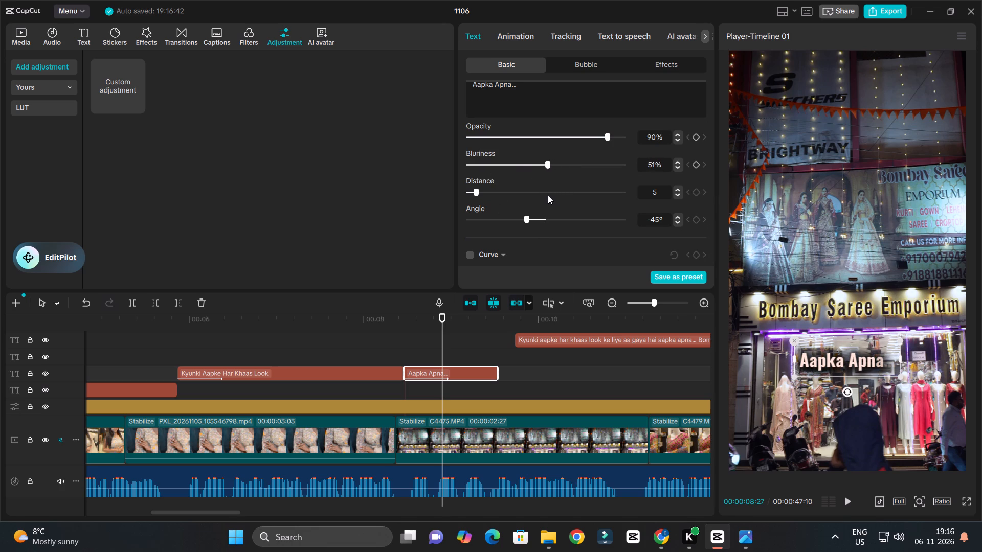
drag(548, 195, 534, 202)
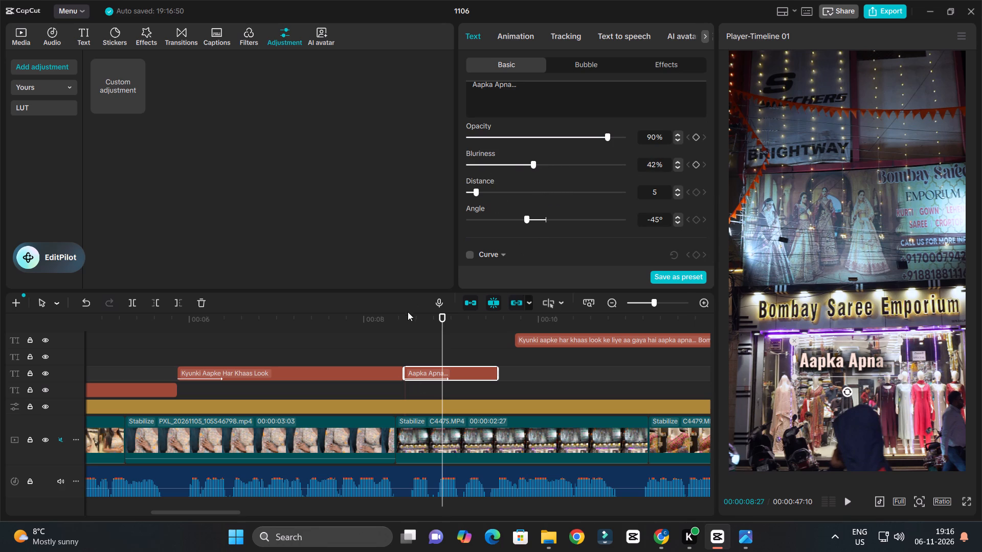
Play from just before the "Aapka Apna..." caption to about 11 seconds, checking its look and the following voiceover line.
drag(396, 316, 390, 318)
key(space)
ctrl+scroll(467, 371, up, 4)
ctrl+scroll(467, 371, down, 4)
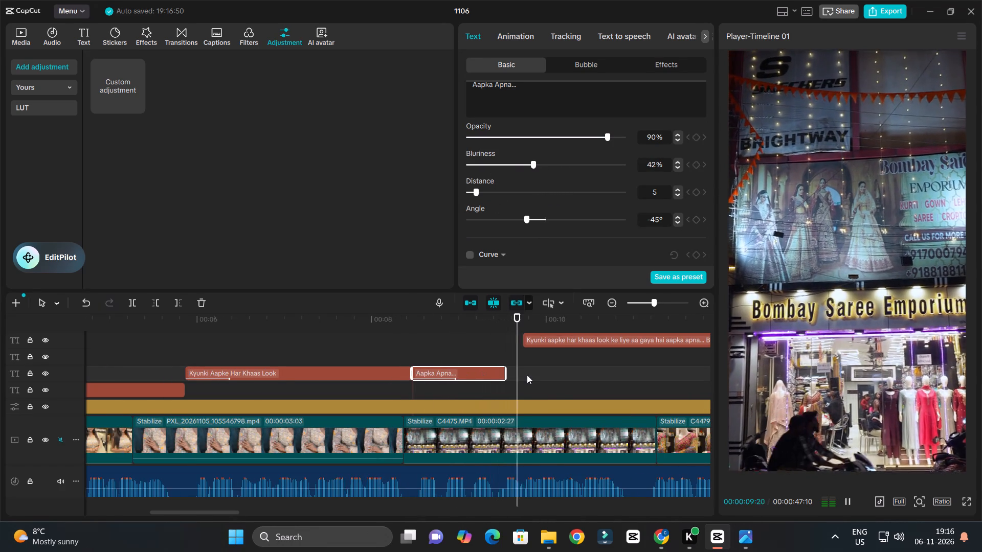
key(space)
ctrl+scroll(527, 375, down, 13)
key(space)
ctrl+scroll(598, 384, down, 2)
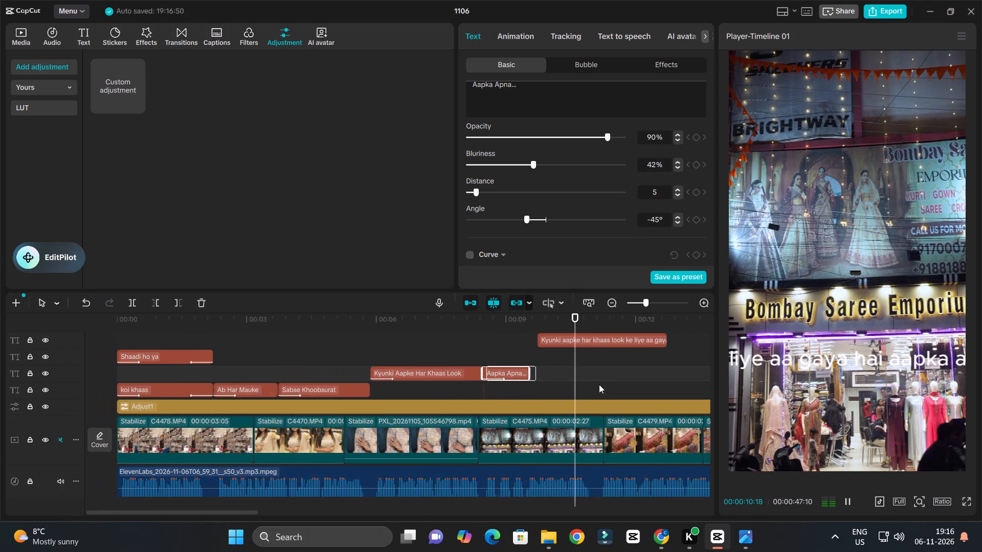
ctrl+scroll(599, 384, down, 6)
key(space)
Cut the unstyled "Kyunki aapke har khaas look..." caption's text down to "Bombay Saree Emporium", without the exclamation mark.
scroll(537, 371, up, 3)
click(445, 388)
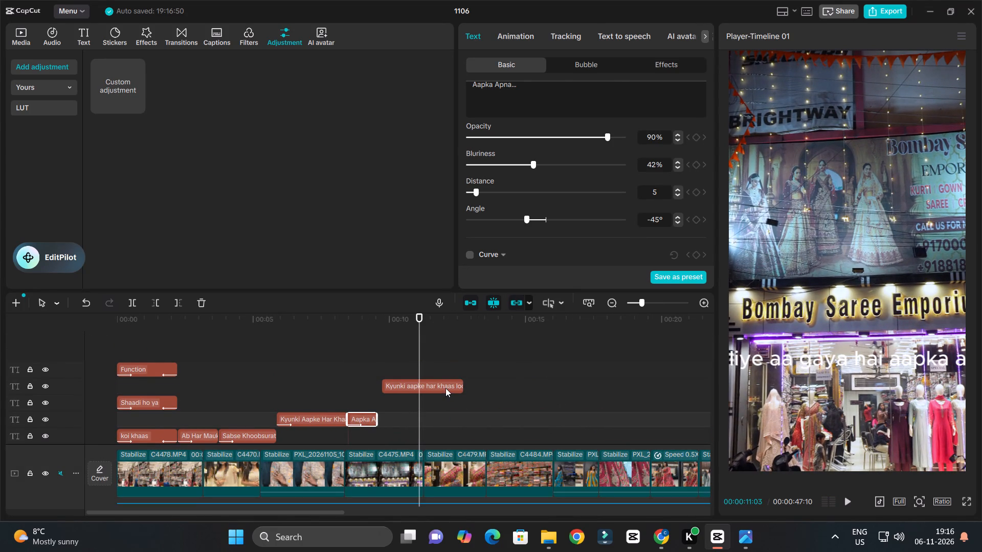
scroll(620, 98, up, 3)
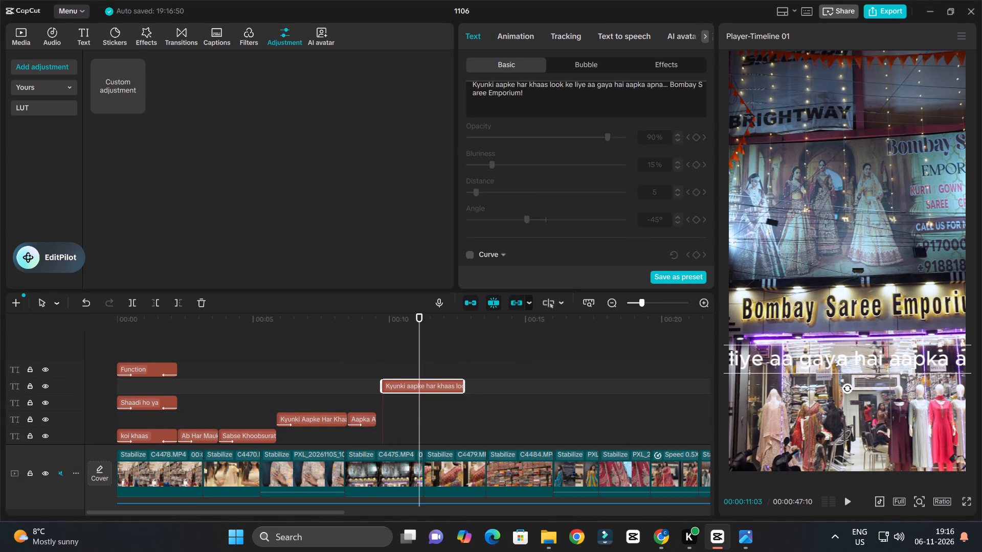
drag(669, 86, 461, 79)
key(BackSpace)
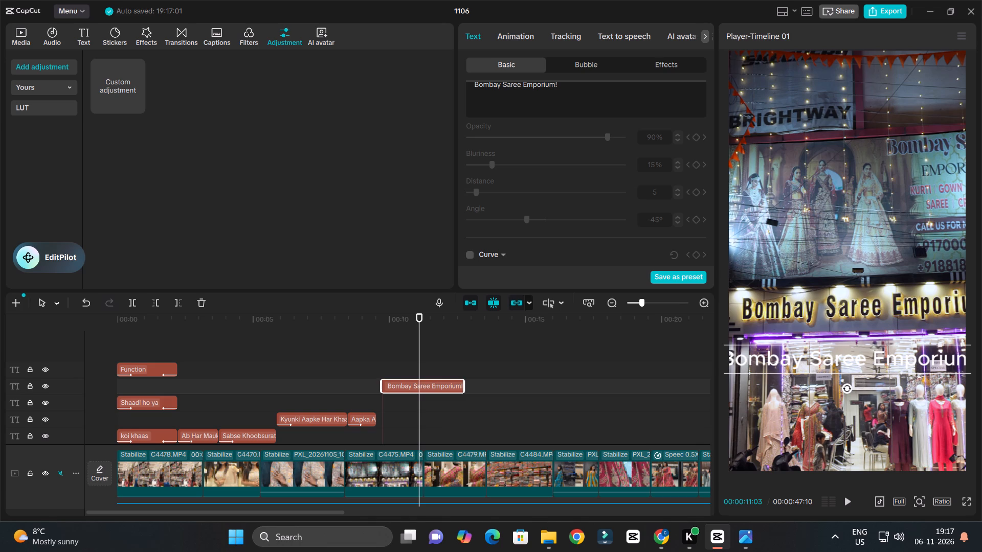
key(BackSpace)
key(Right)
key(BackSpace)
key(BackSpace)
key(BackSpace)
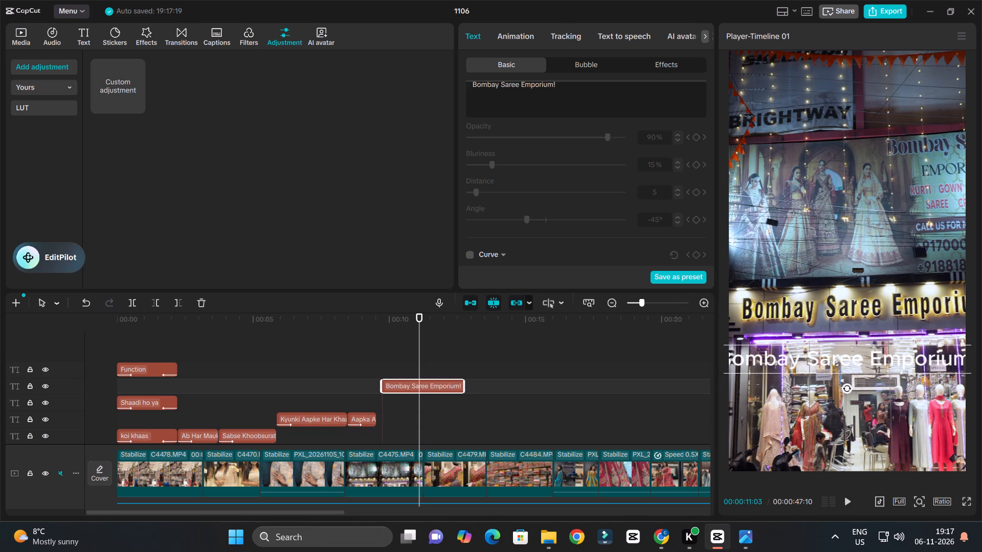
click(569, 87)
key(BackSpace)
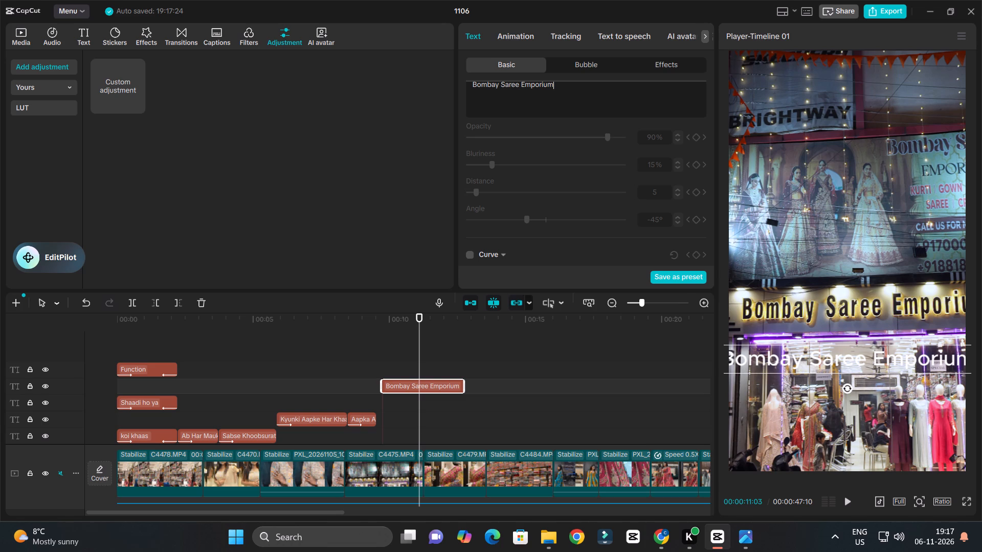
Play the "Bombay Saree Emporium" caption from its start to check its timing against the voiceover.
click(382, 323)
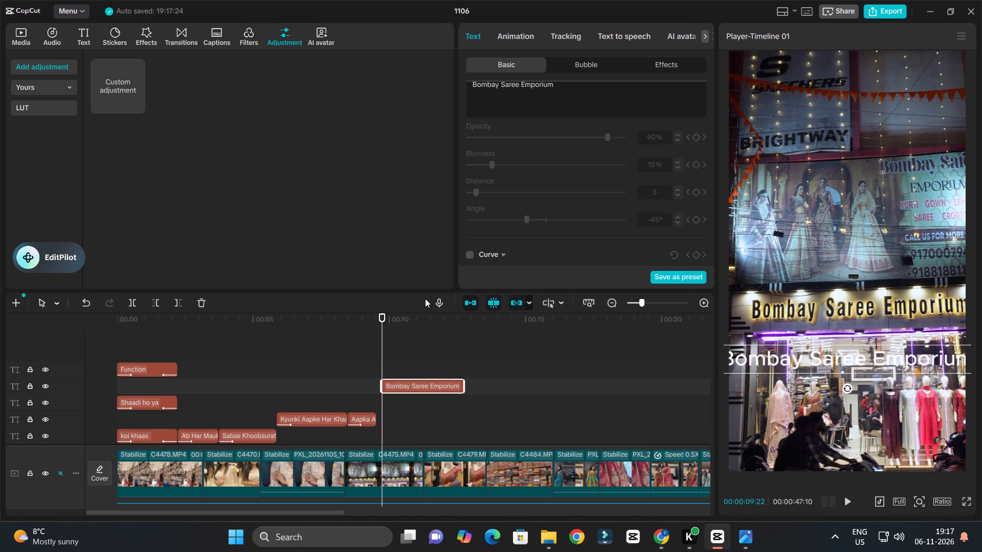
key(space)
ctrl+scroll(436, 364, up, 8)
key(space)
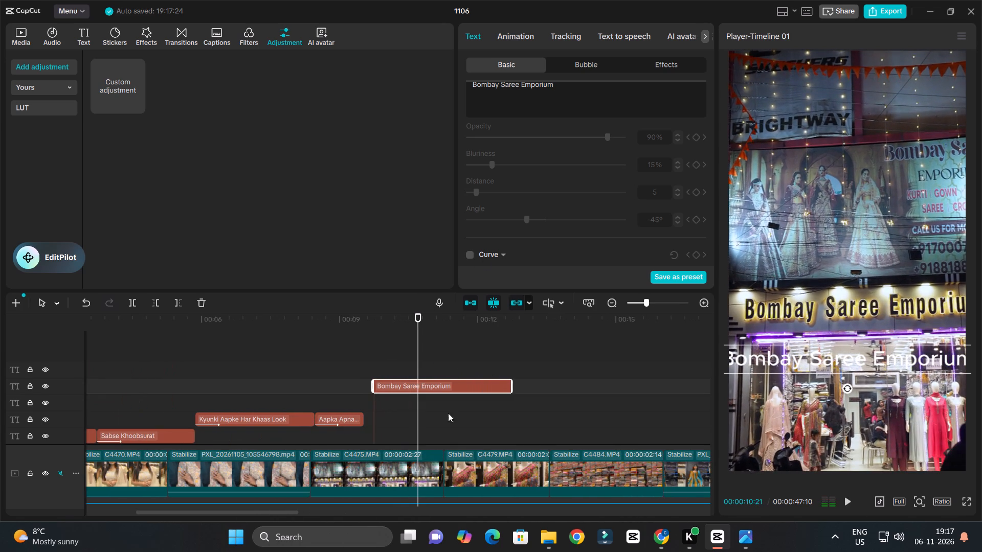
Duplicate the "Bombay Saree Emporium" caption twice, stacking the copies at the same time on the two tracks directly below.
key(space)
key(space)
click(435, 392)
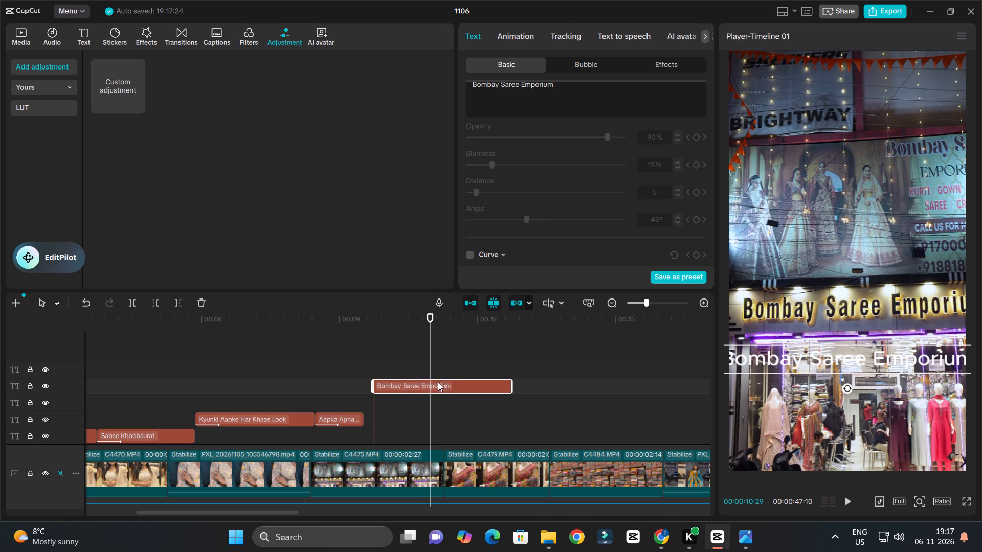
alt+drag(439, 385, 441, 403)
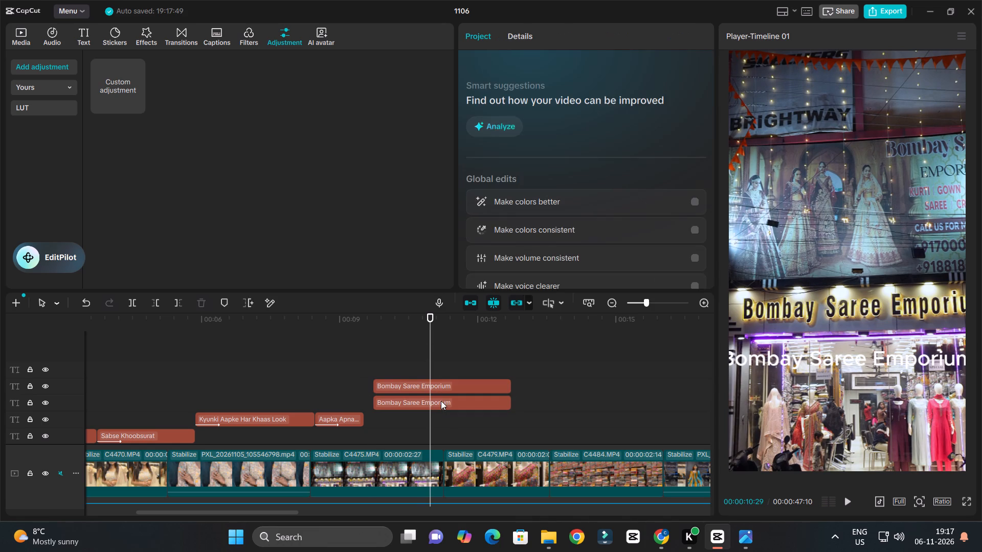
alt+drag(441, 400, 439, 422)
Cut the lowest "Bombay Saree Emporium" copy's text down to "Bombay Saree".
click(441, 416)
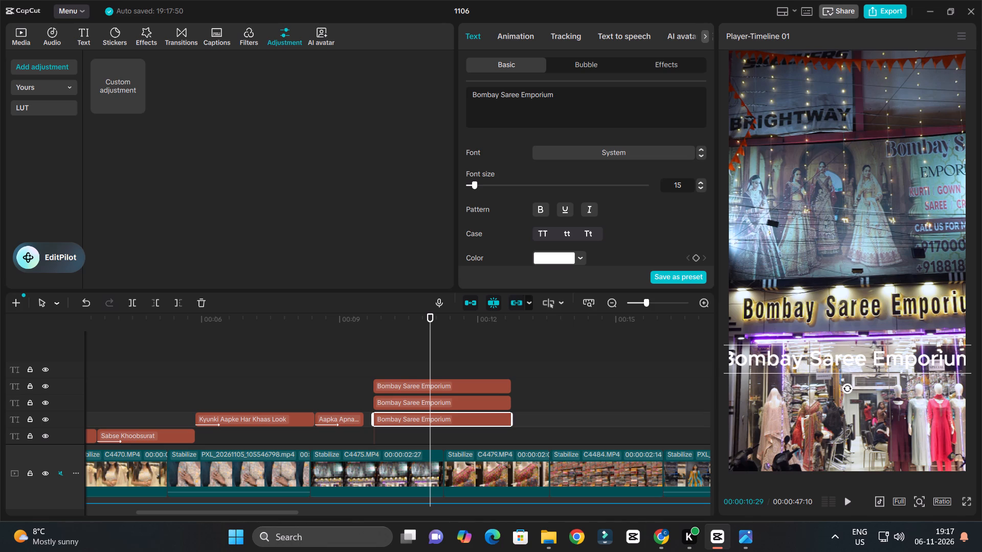
drag(520, 97, 585, 94)
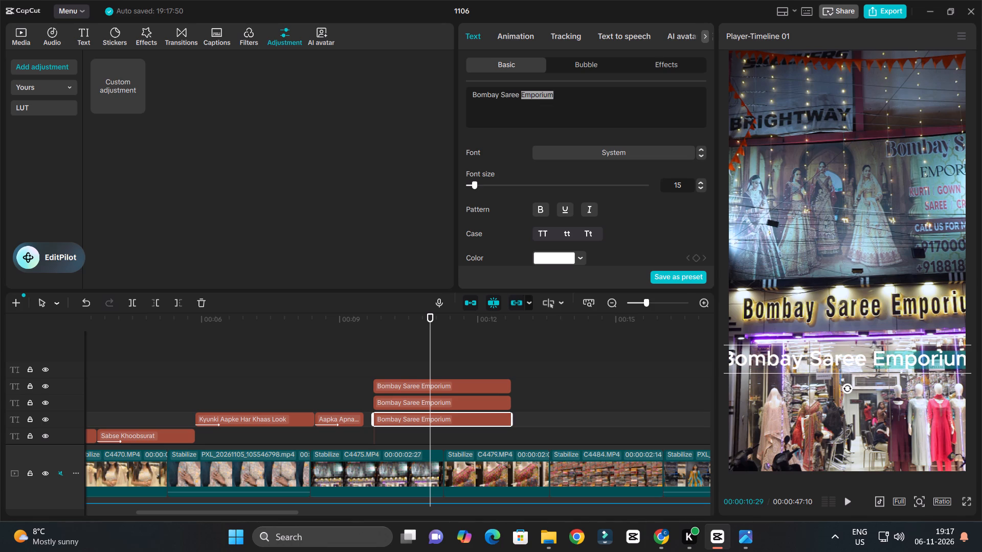
key(BackSpace)
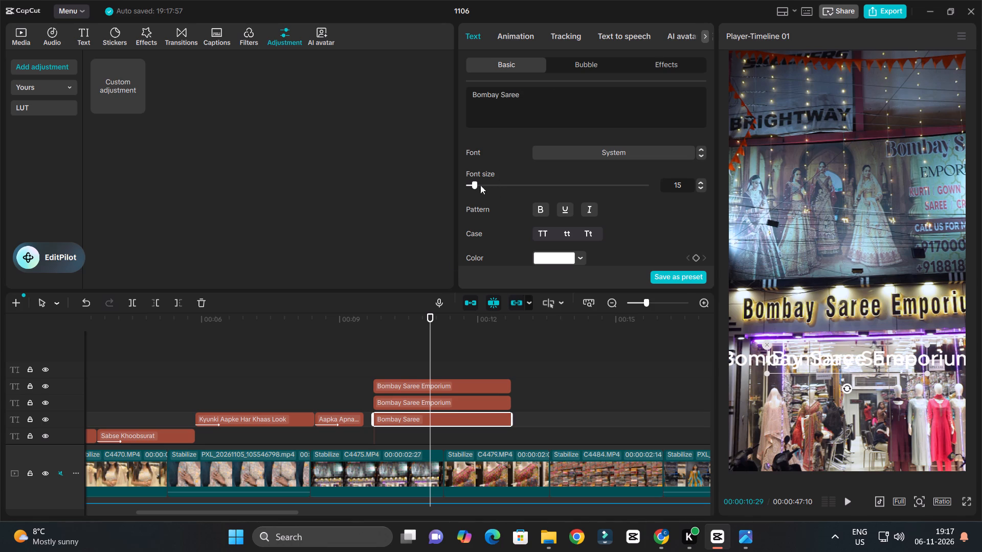
Cut the middle "Bombay Saree Emporium" copy's text down to "Emporium" and place it just below the other text in the frame.
click(373, 319)
key(space)
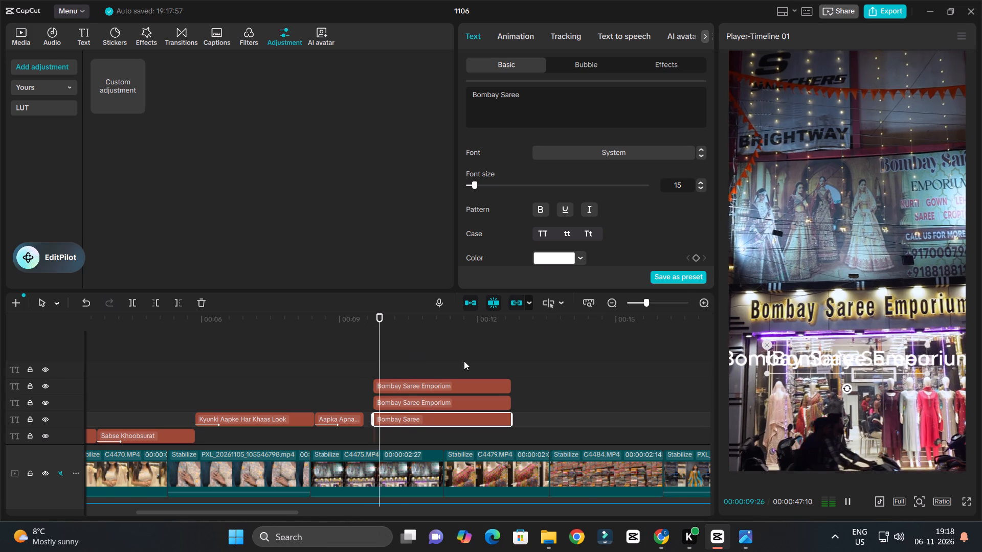
ctrl+scroll(464, 361, up, 4)
key(space)
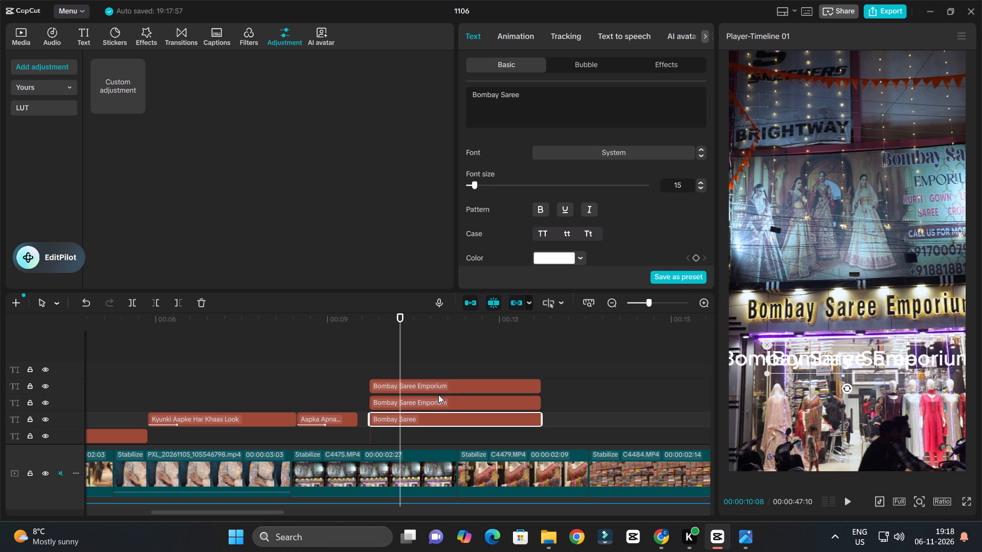
click(420, 391)
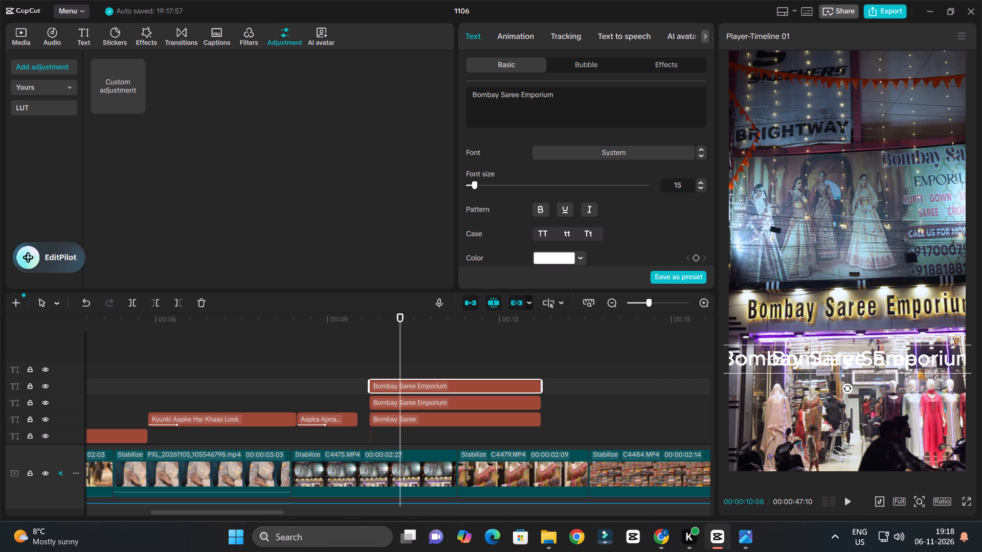
click(378, 419)
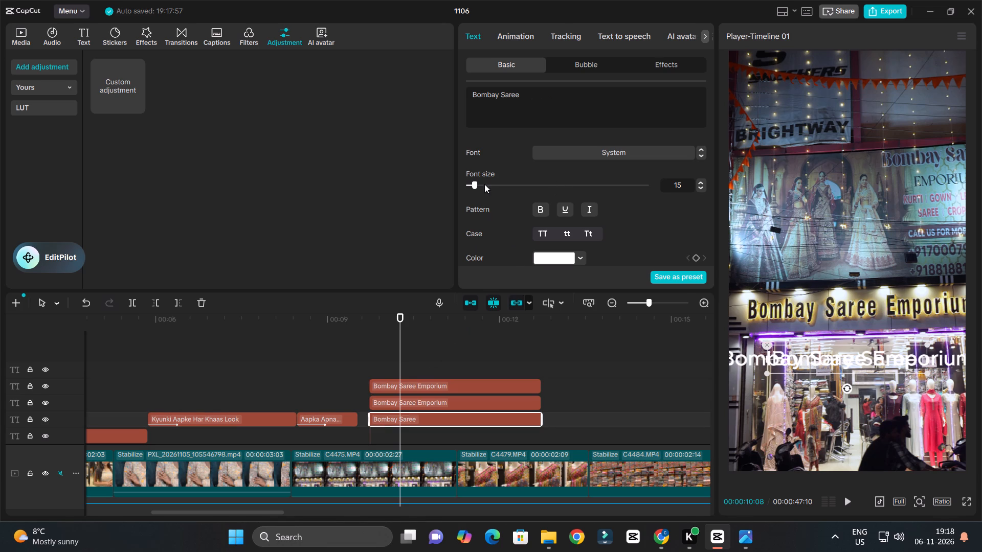
click(413, 401)
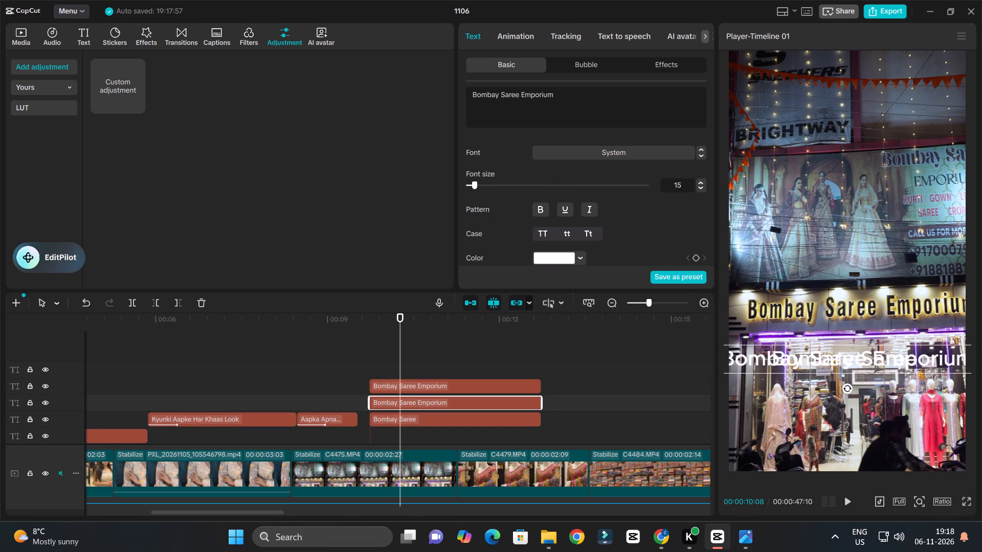
drag(518, 94, 420, 91)
key(BackSpace)
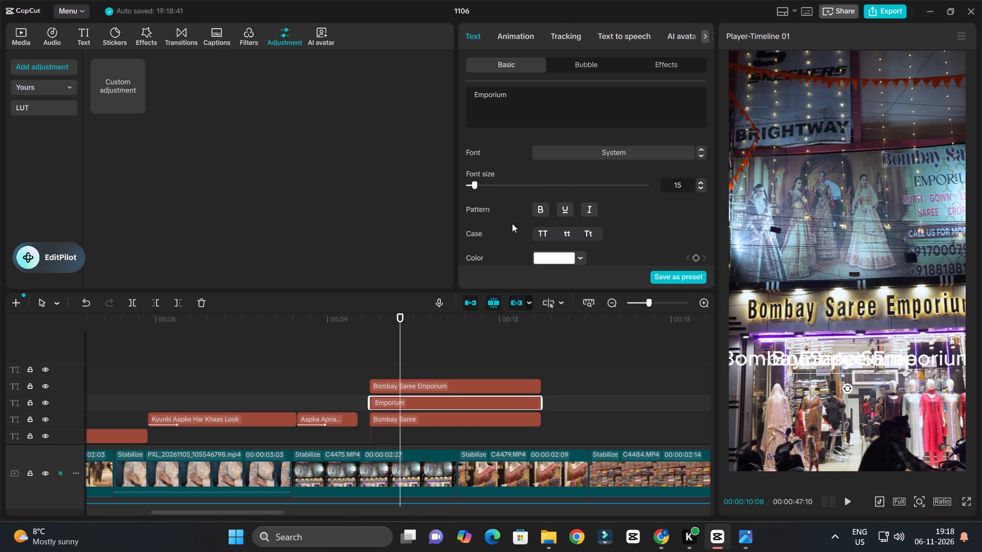
drag(880, 370, 876, 403)
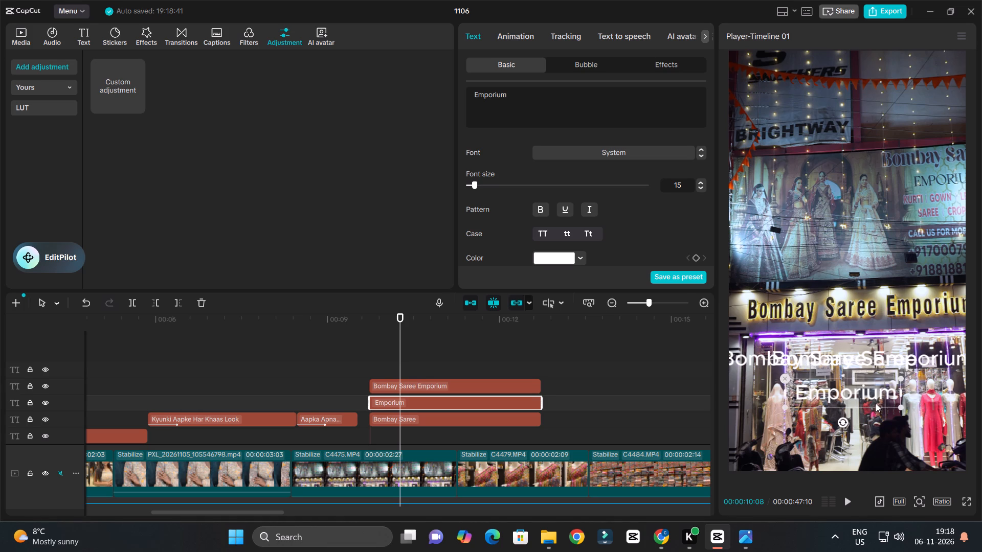
drag(876, 403, 879, 401)
Move the full "Bombay Saree Emporium" caption along the timeline to start with clip C4484.MP4, one track higher.
click(880, 354)
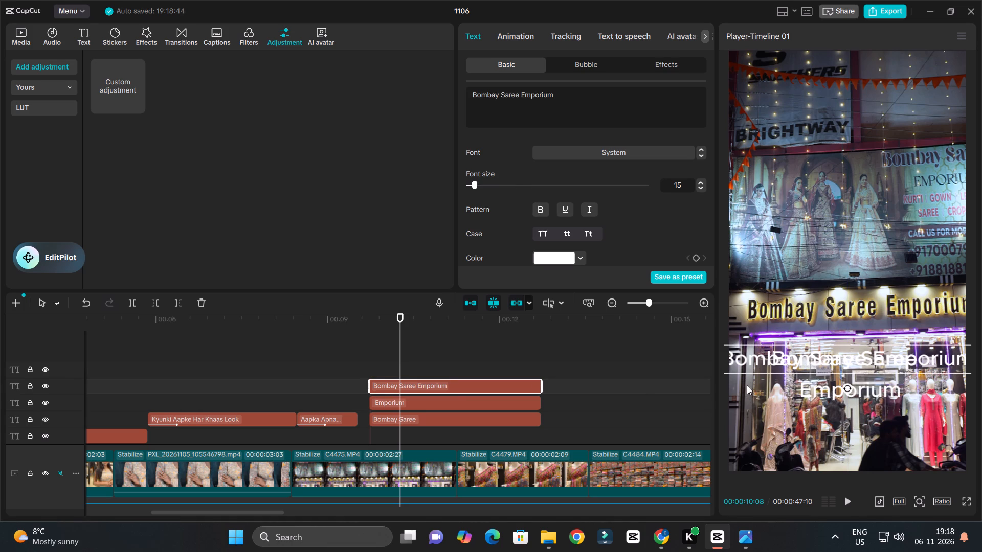
drag(446, 380, 663, 374)
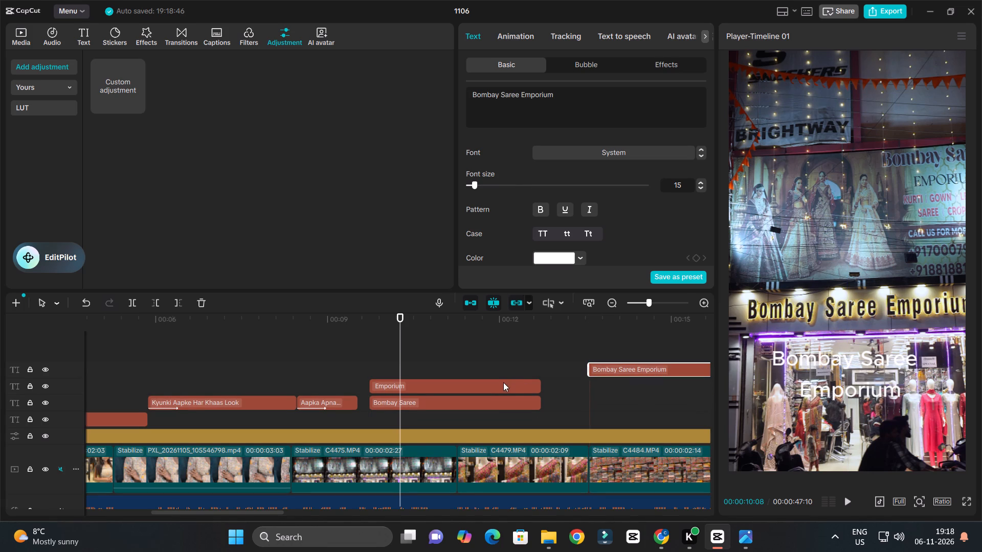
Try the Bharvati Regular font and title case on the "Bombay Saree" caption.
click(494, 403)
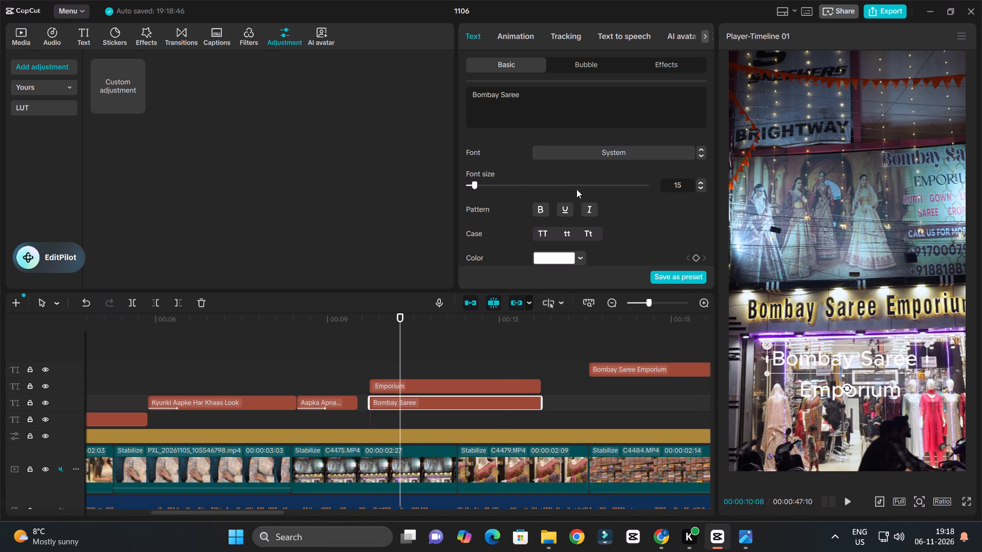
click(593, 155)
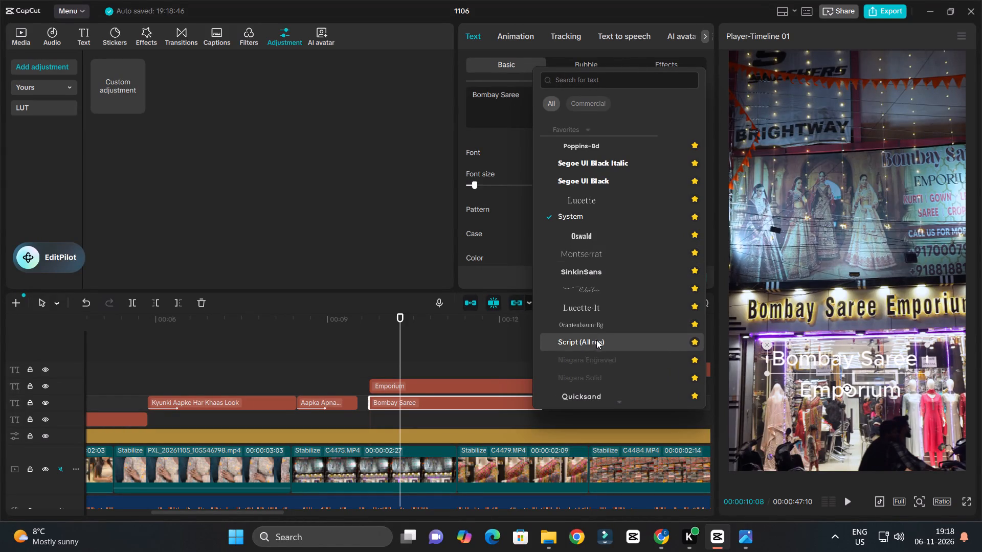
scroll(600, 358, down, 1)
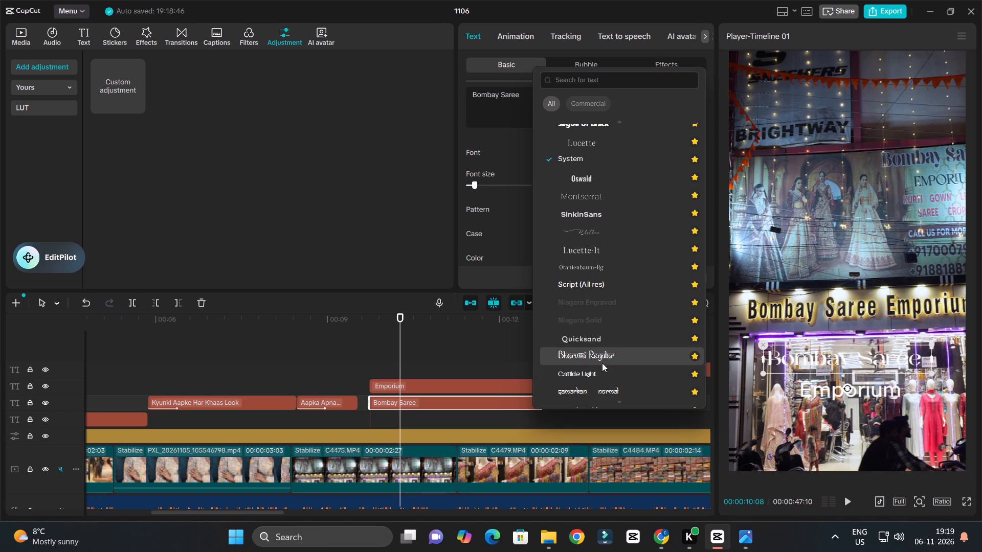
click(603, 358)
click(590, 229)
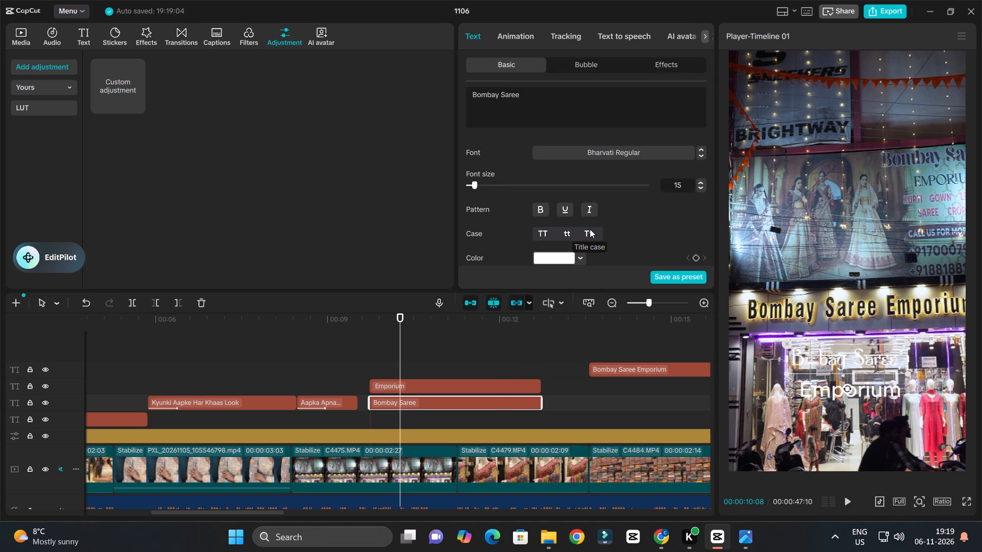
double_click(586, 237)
Set the "Bombay Saree" caption's font to Qualli.
click(597, 158)
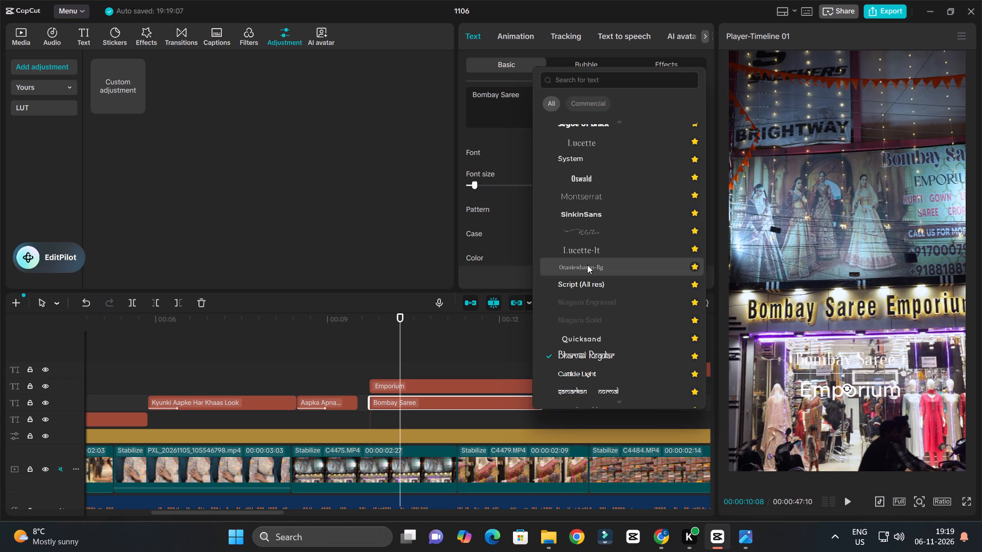
scroll(597, 268, down, 1)
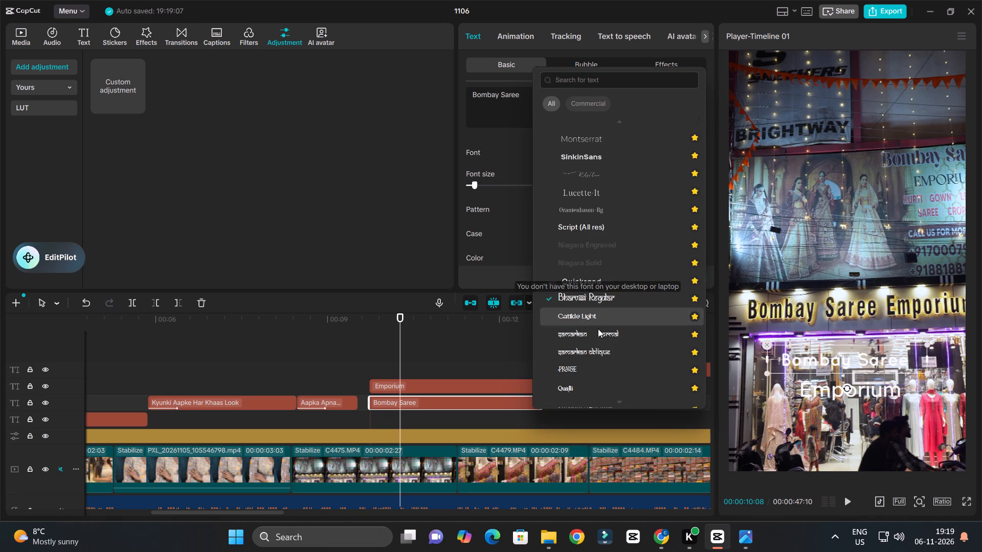
scroll(598, 329, down, 2)
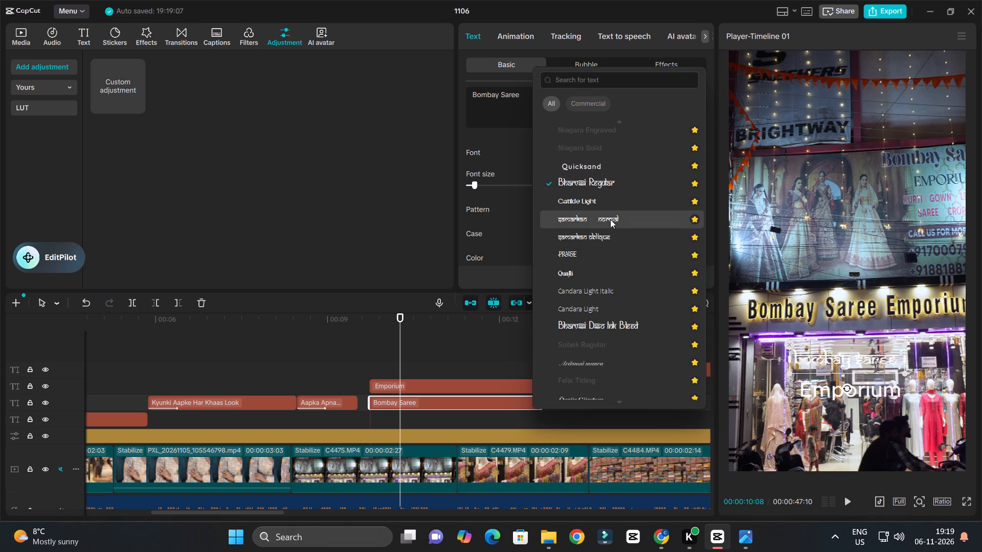
click(599, 281)
Enlarge the "Bombay Saree" caption and move it up over the Brightway sign, centred near the top of the video frame.
drag(919, 373, 932, 380)
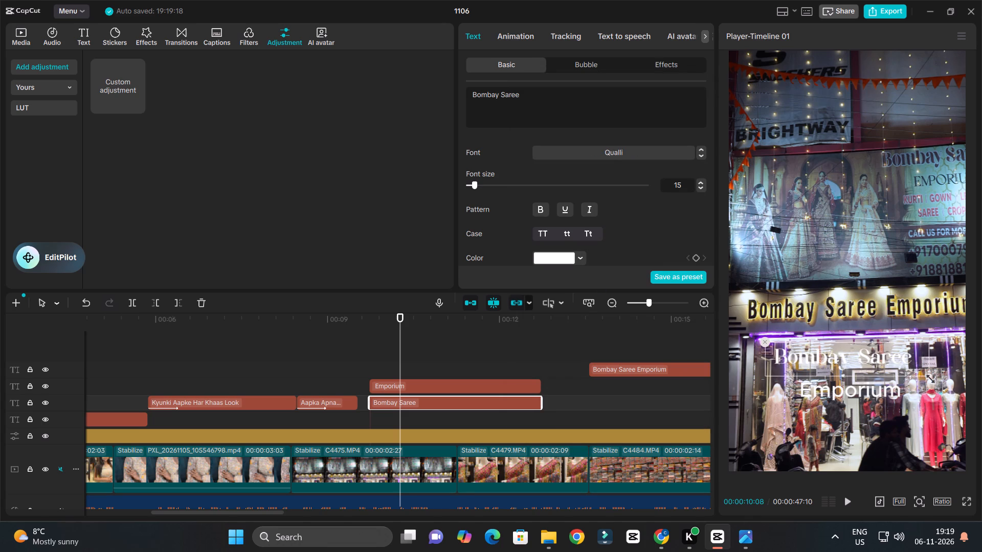
drag(932, 380, 942, 390)
drag(917, 375, 923, 135)
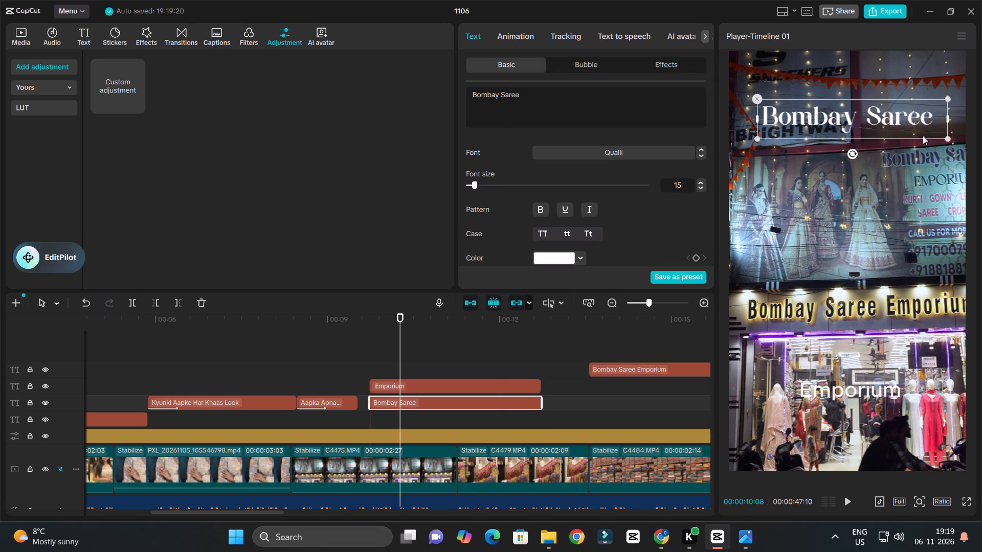
drag(923, 135, 916, 142)
Move the "Emporium" caption up in the video frame, centred just below "Bombay Saree".
click(845, 392)
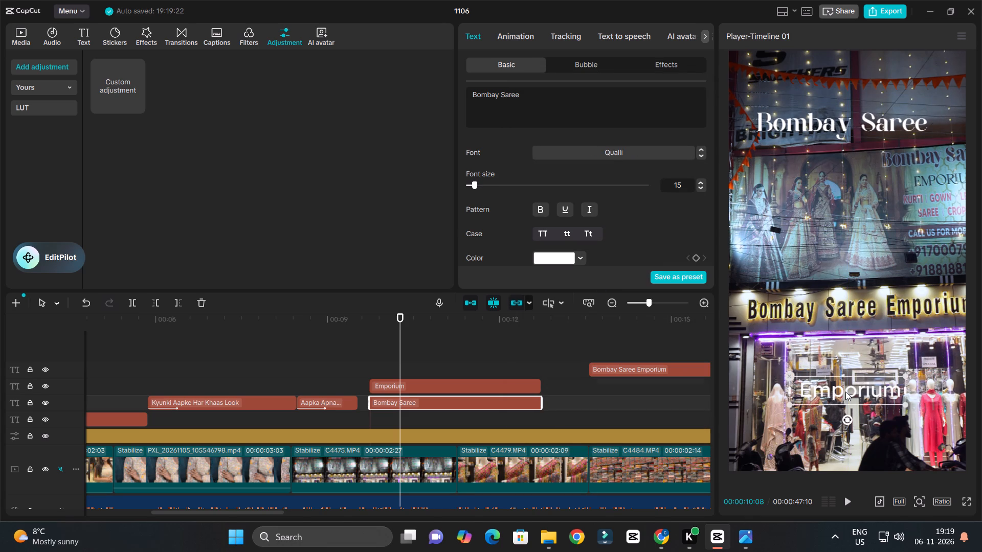
drag(857, 395, 858, 163)
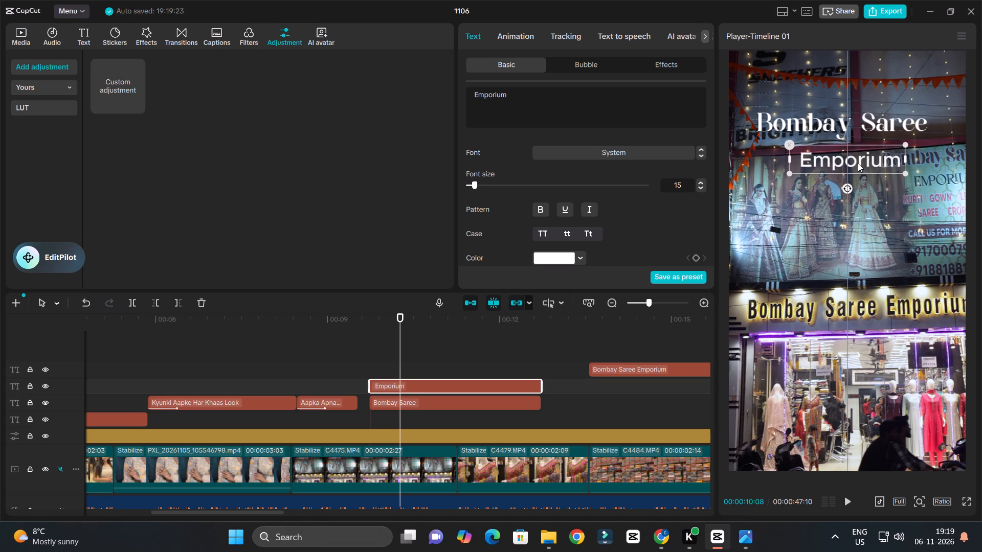
drag(858, 163, 858, 160)
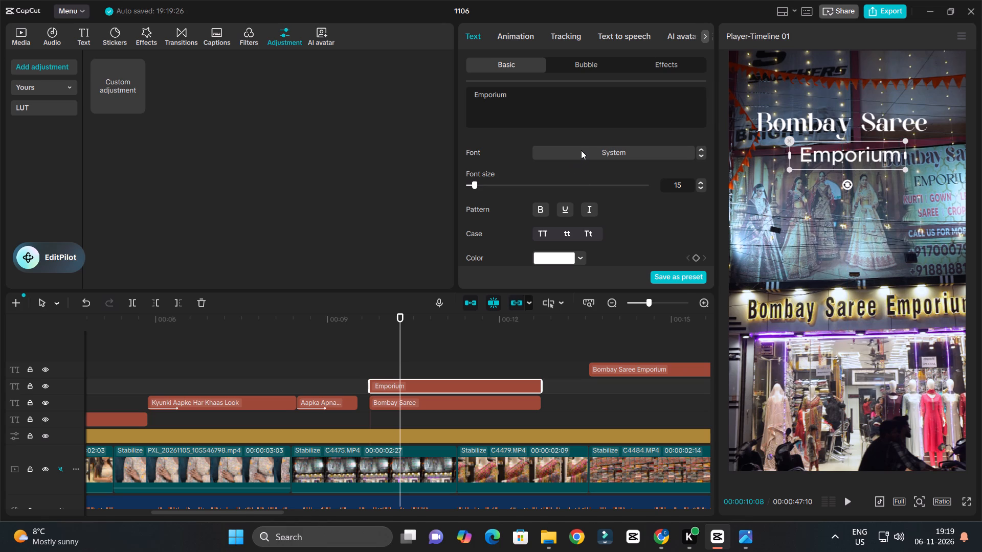
Set the "Emporium" caption's font to Catilde Light and scale it down to about half the width of "Bombay Saree".
click(581, 150)
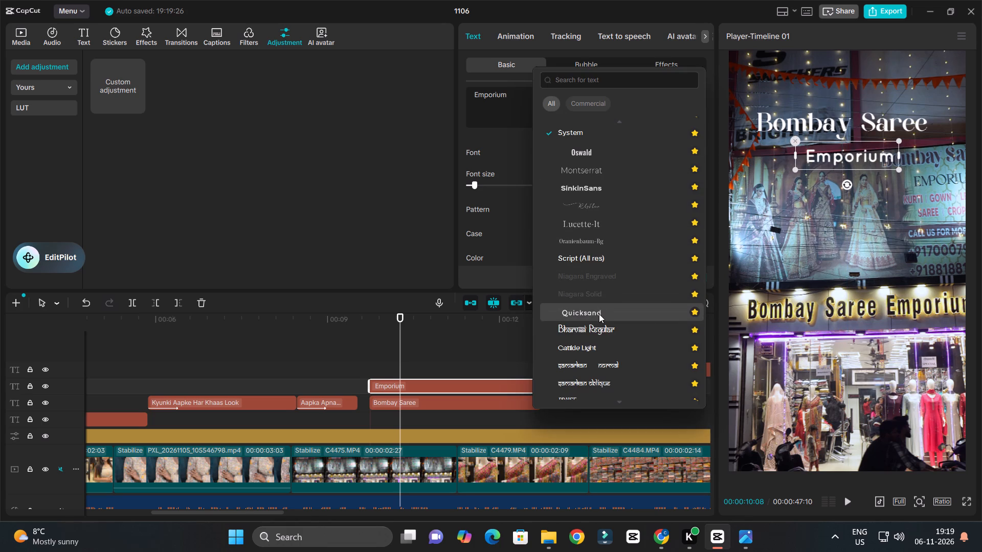
click(588, 348)
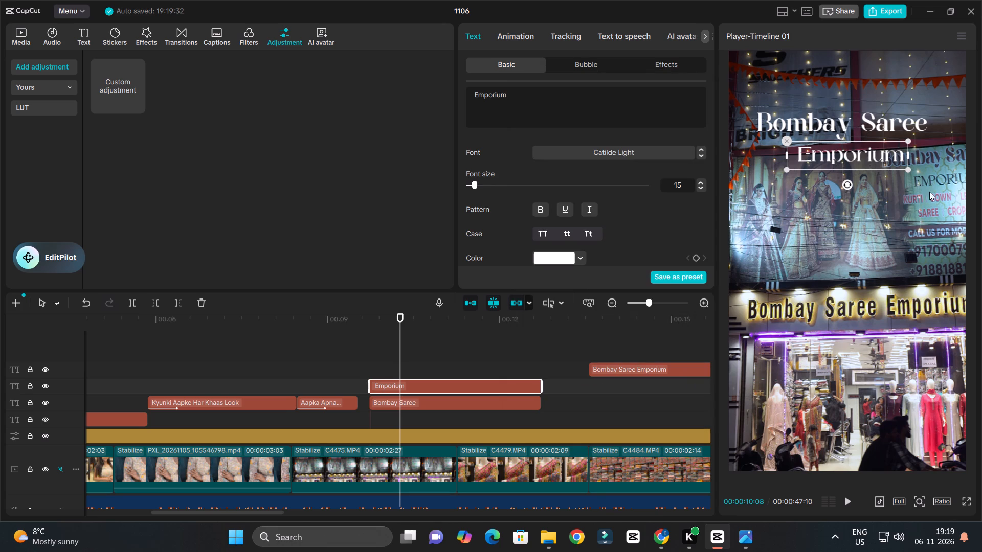
drag(907, 171, 888, 158)
Change the "Bombay Saree" caption to uppercase and scale it down slightly.
click(877, 128)
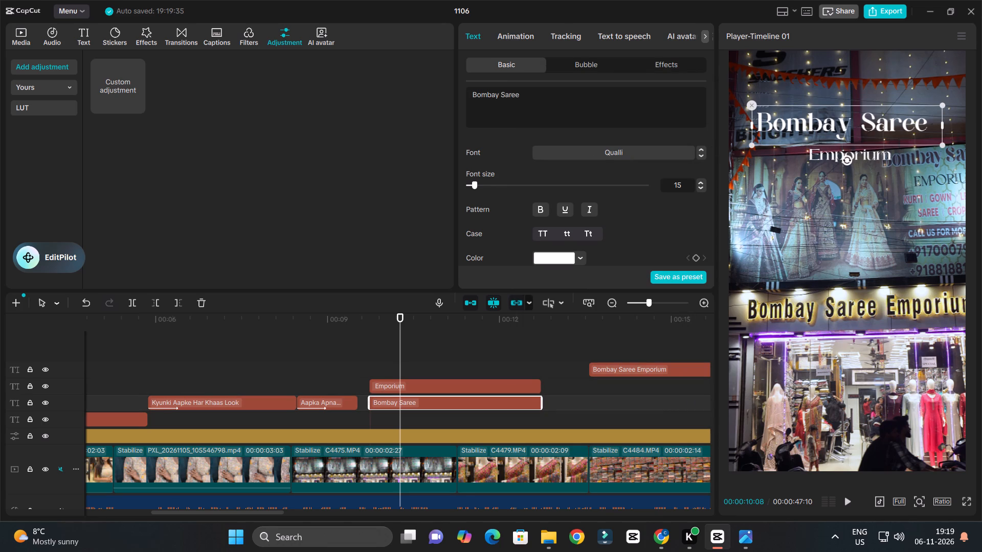
drag(535, 97, 455, 89)
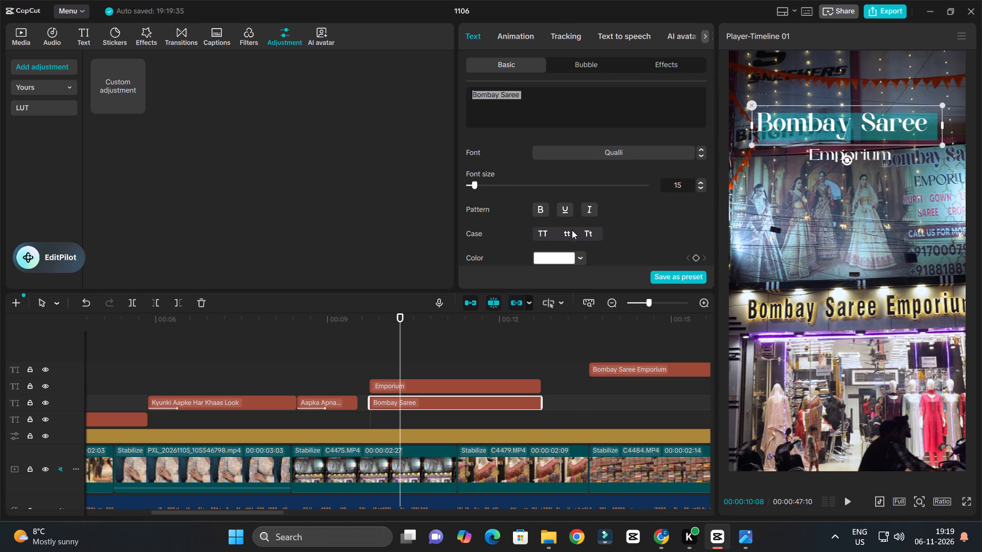
click(585, 233)
click(541, 231)
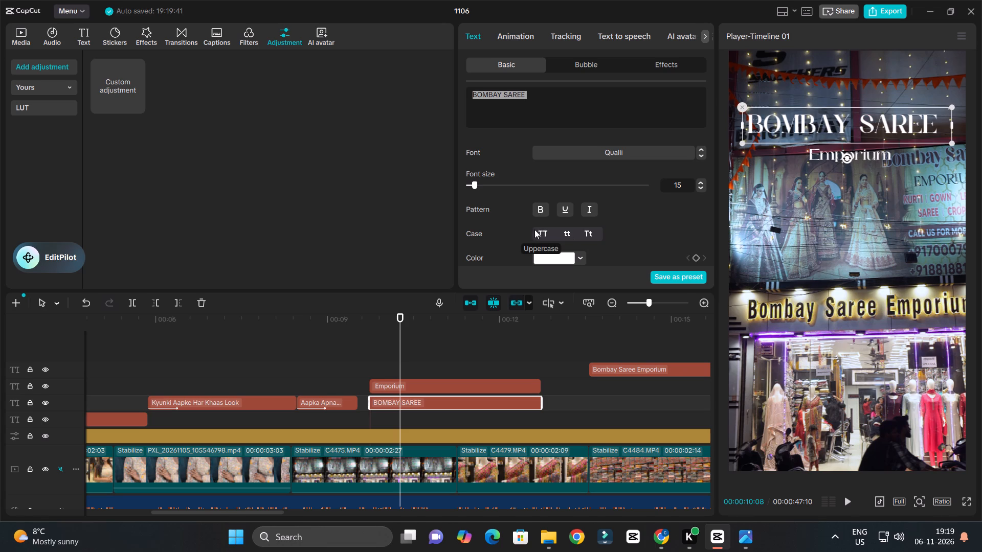
drag(952, 144, 934, 135)
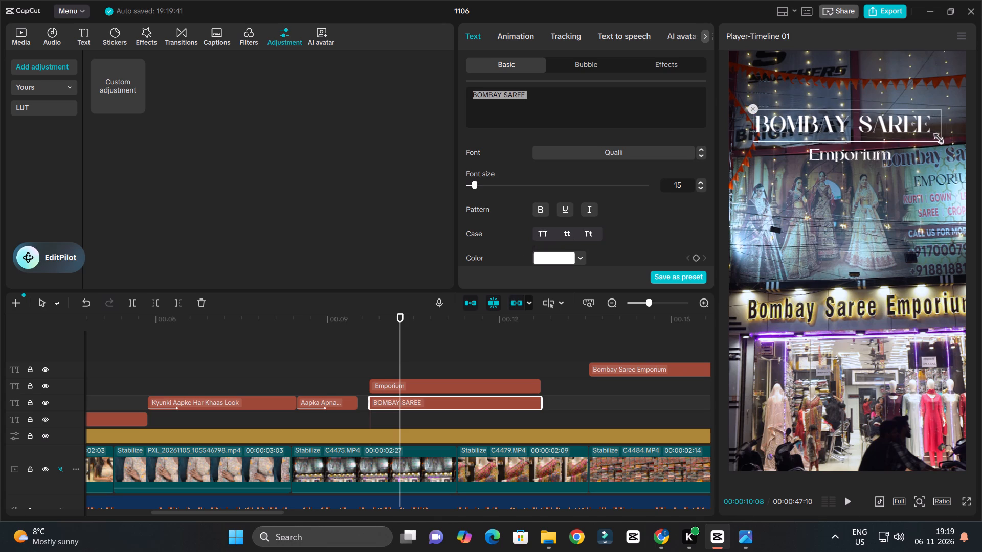
drag(934, 135, 929, 135)
Nudge the "Emporium" caption up to sit closer beneath "BOMBAY SAREE".
click(867, 153)
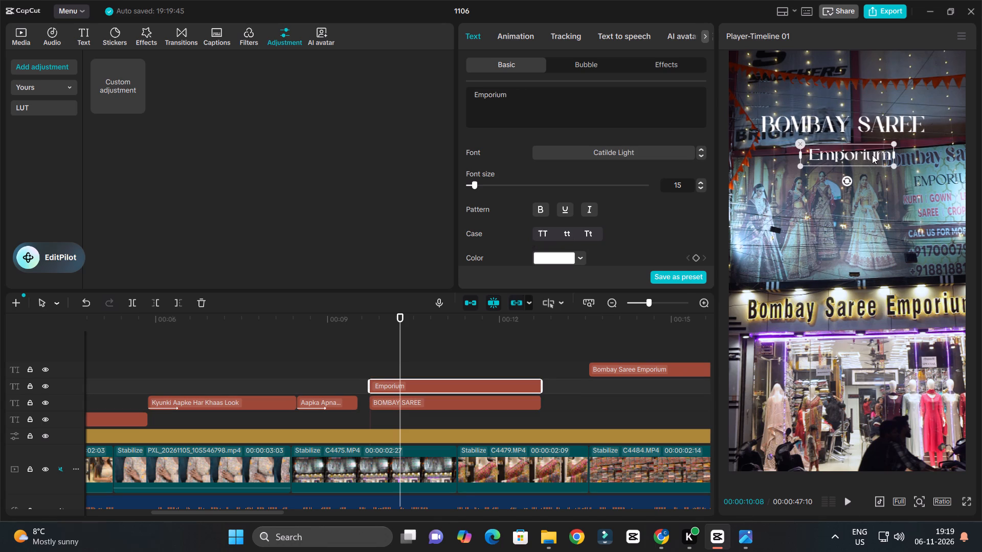
drag(872, 155, 872, 149)
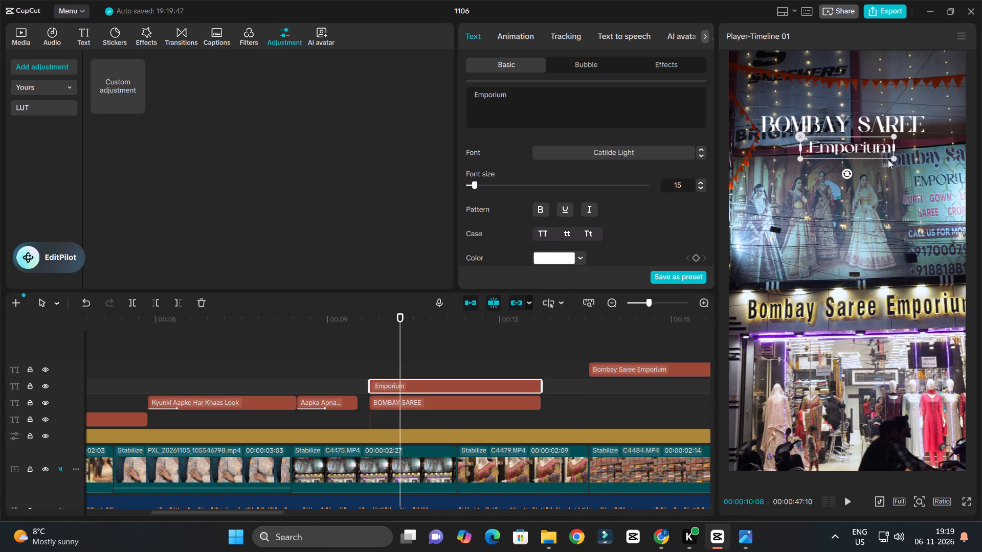
Scale the "Emporium" caption down slightly beneath "BOMBAY SAREE".
drag(893, 159, 887, 155)
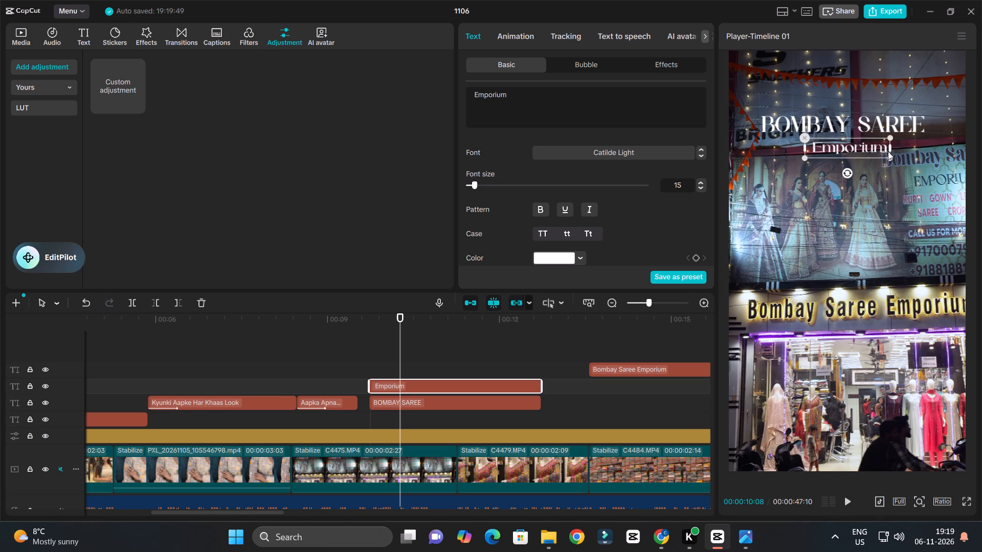
Set the "BOMBAY SAREE" caption's colour to orange FF824A and turn on its shadow.
click(894, 124)
click(562, 257)
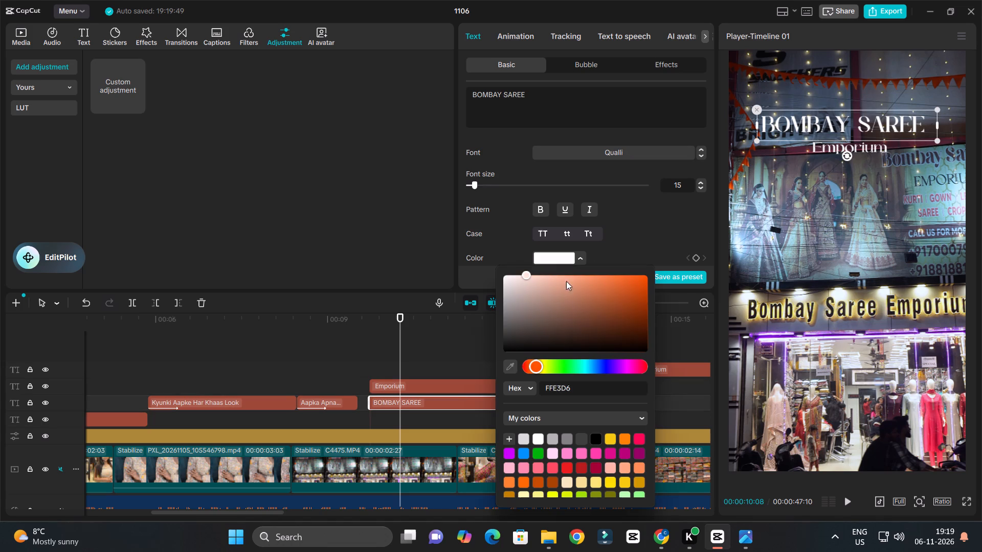
drag(568, 307, 606, 256)
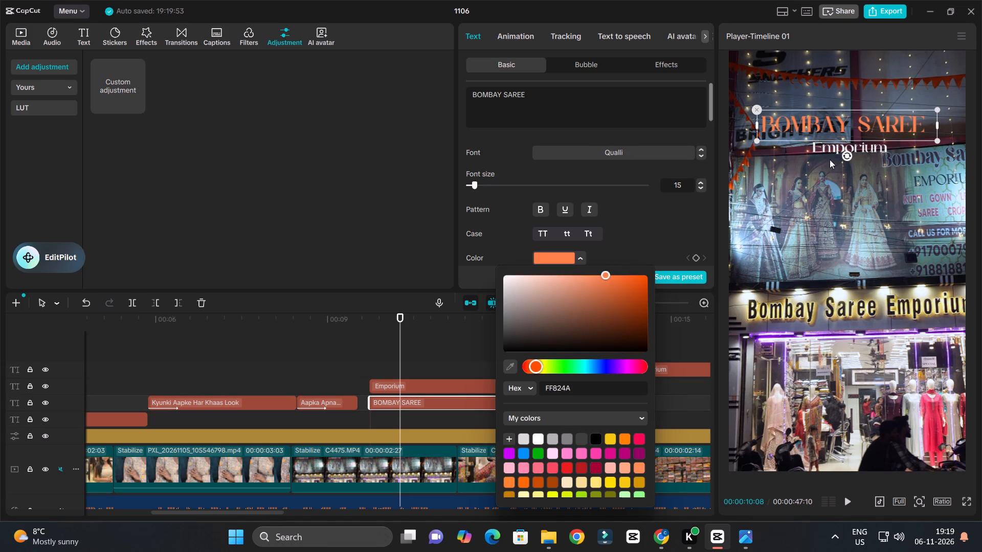
scroll(643, 229, down, 10)
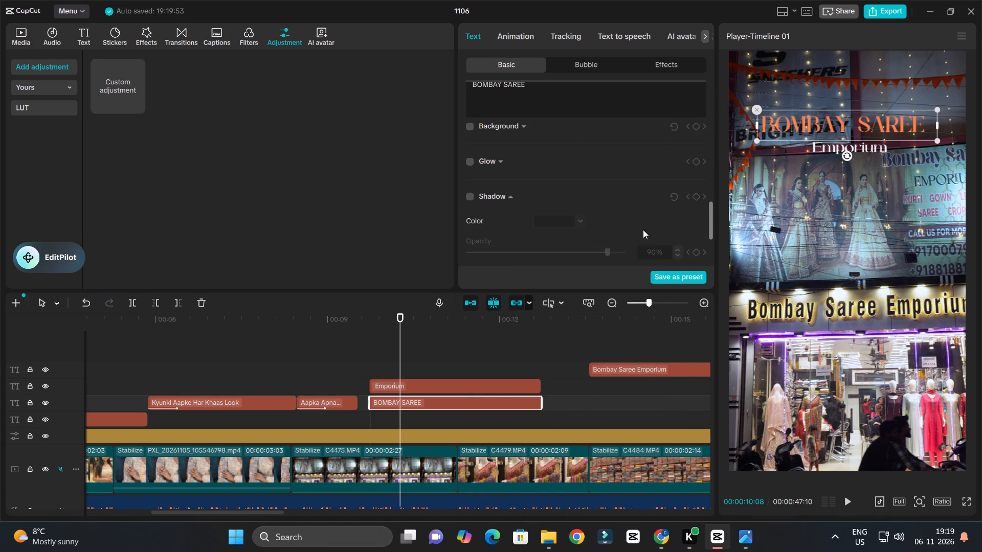
click(470, 198)
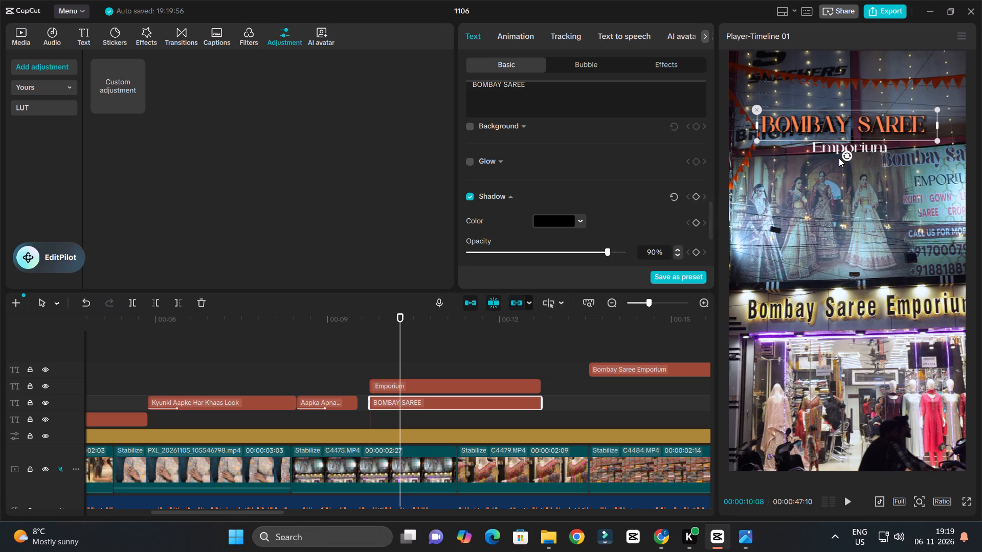
Turn on the shadow for the "Emporium" caption and set the shadow's blurriness to 31%.
click(824, 148)
click(471, 194)
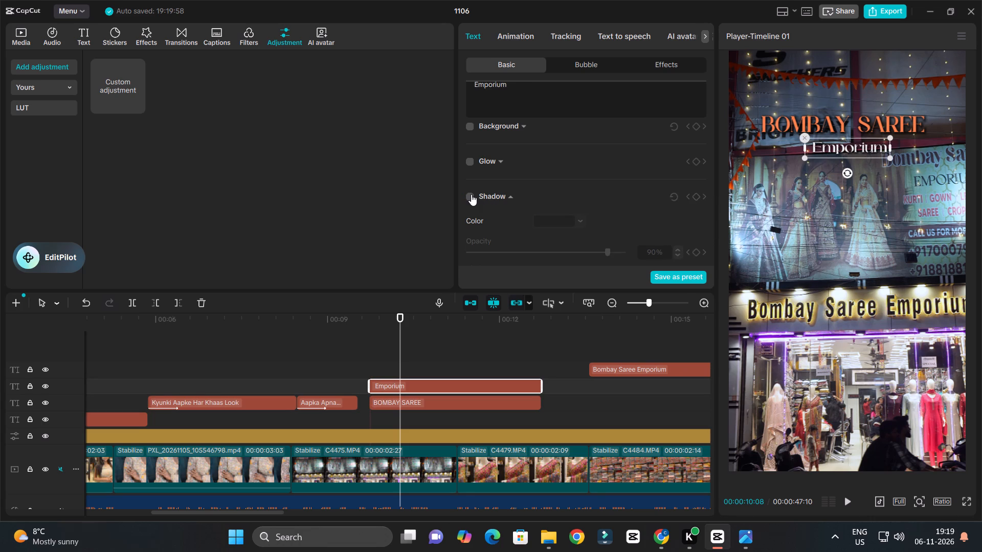
scroll(578, 234, down, 2)
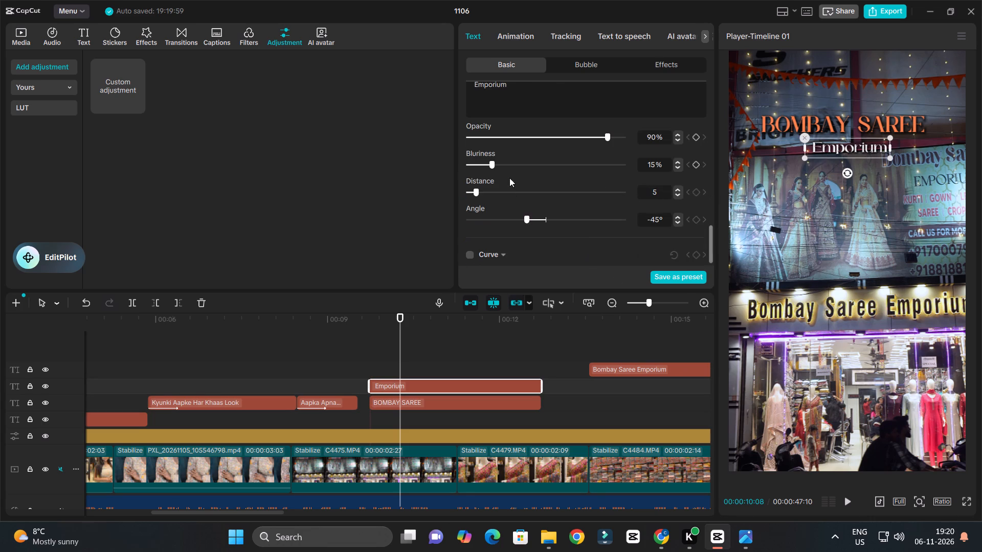
drag(496, 168, 517, 173)
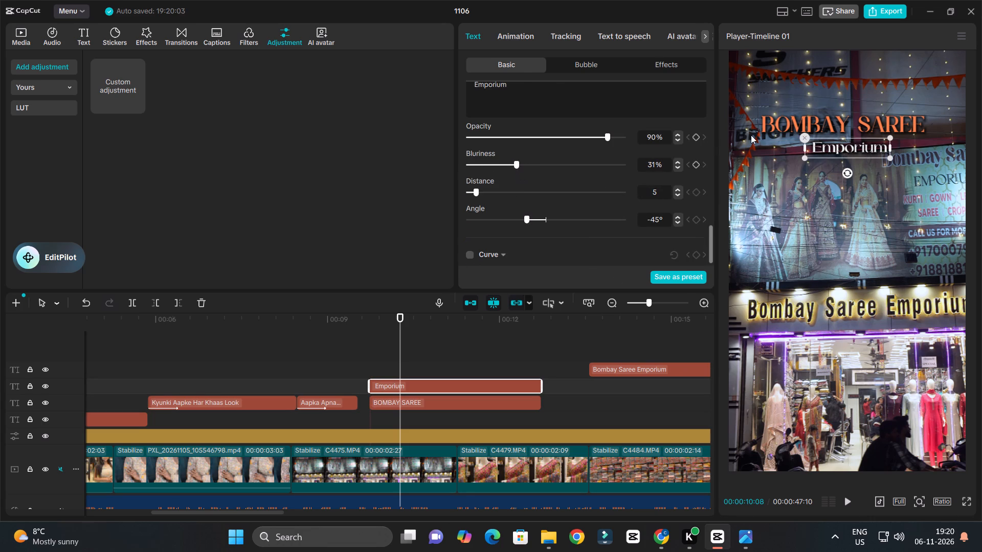
Check the title's timing against the voiceover and shift both title captions earlier to start right where the "Aapka Apna..." caption ends.
click(774, 129)
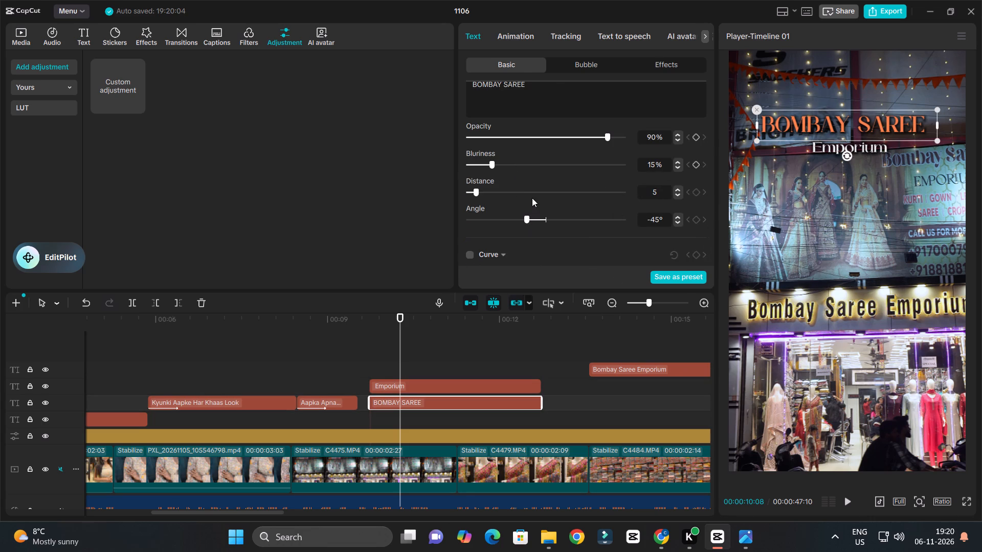
scroll(532, 198, up, 15)
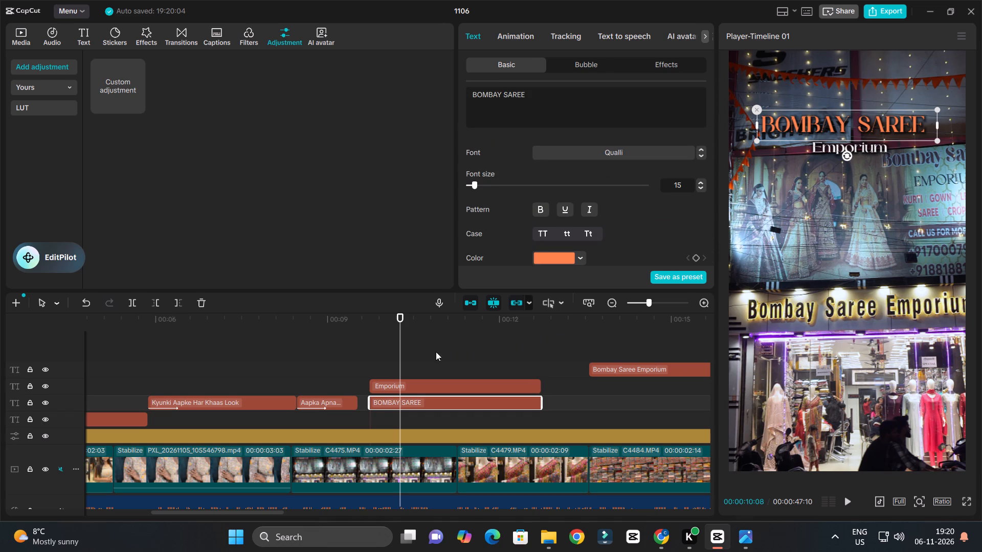
drag(371, 320, 359, 323)
key(space)
ctrl+scroll(447, 373, up, 4)
ctrl+scroll(447, 372, down, 3)
ctrl+scroll(455, 367, up, 3)
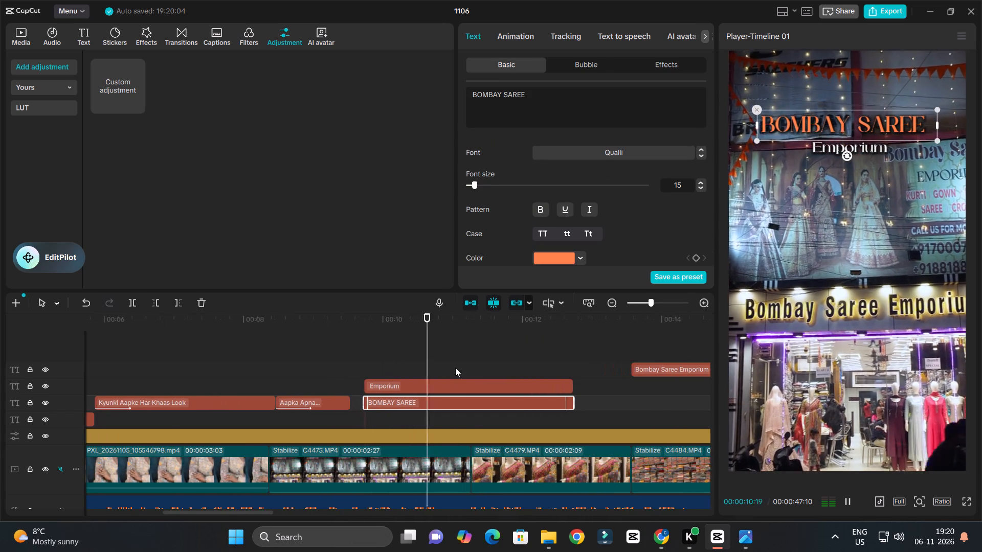
key(space)
drag(327, 323, 317, 323)
key(space)
ctrl+scroll(422, 343, up, 4)
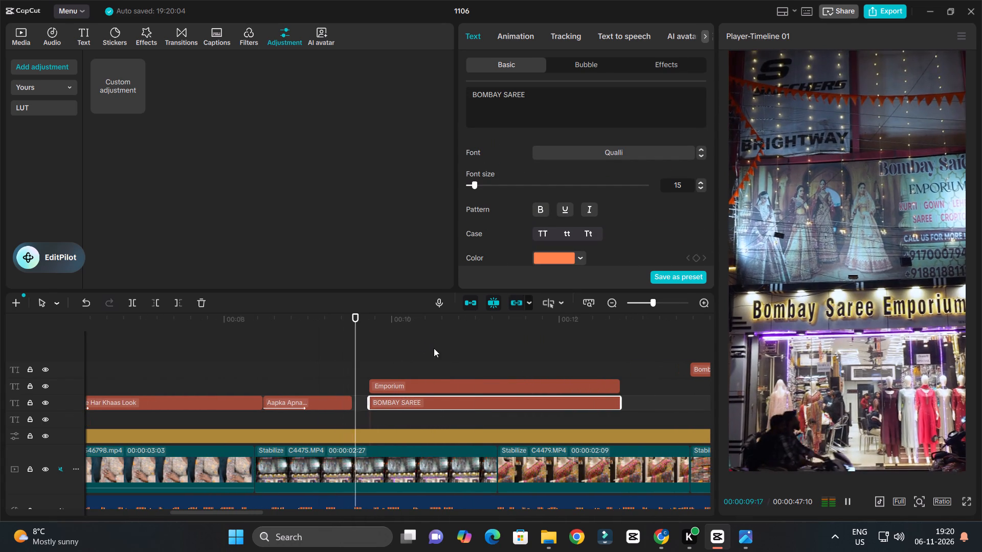
key(space)
drag(425, 350, 476, 410)
drag(473, 390, 458, 389)
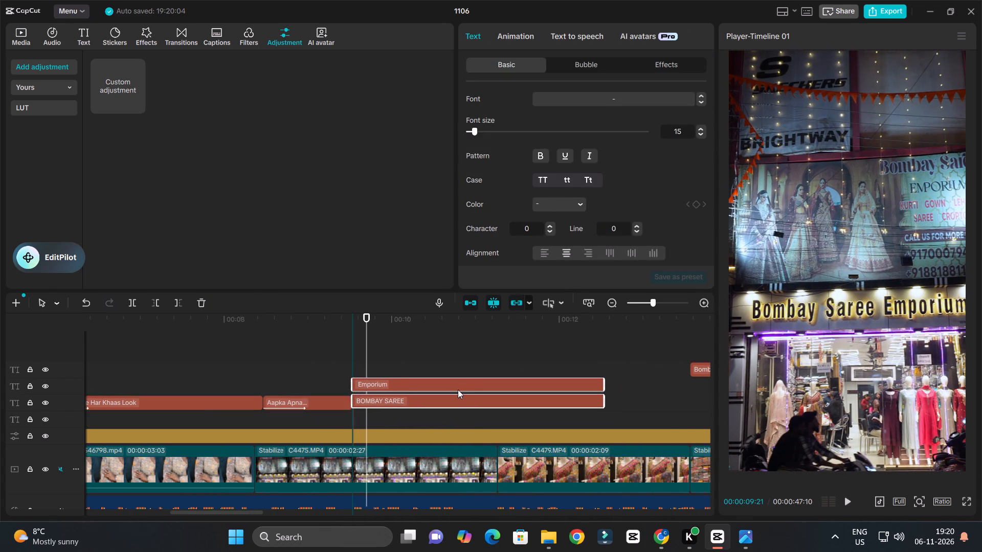
drag(458, 389, 458, 390)
Play back the retimed title and nudge only the "Emporium" caption up, closer beneath "BOMBAY SAREE" and still centred.
click(342, 326)
key(space)
ctrl+scroll(510, 360, up, 3)
key(space)
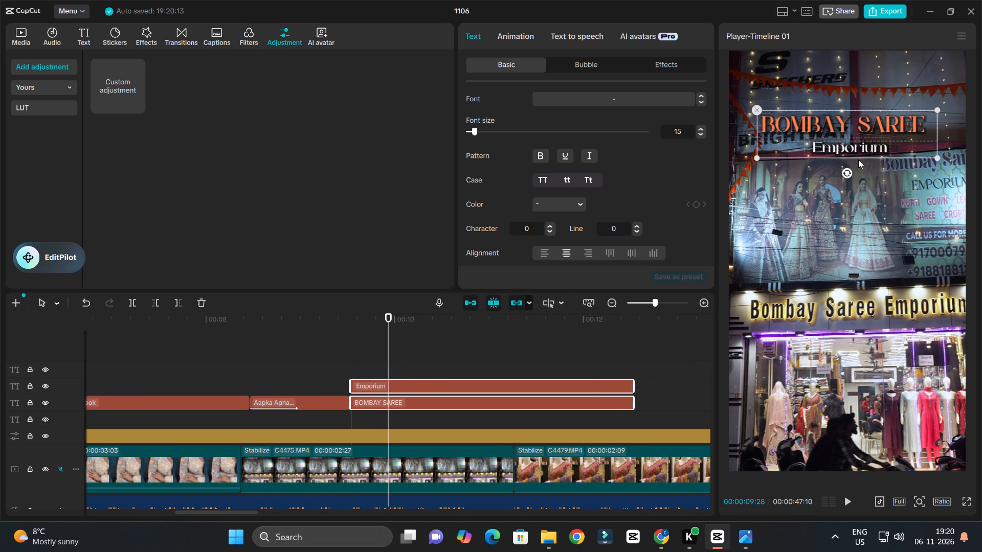
click(853, 154)
click(501, 400)
click(496, 387)
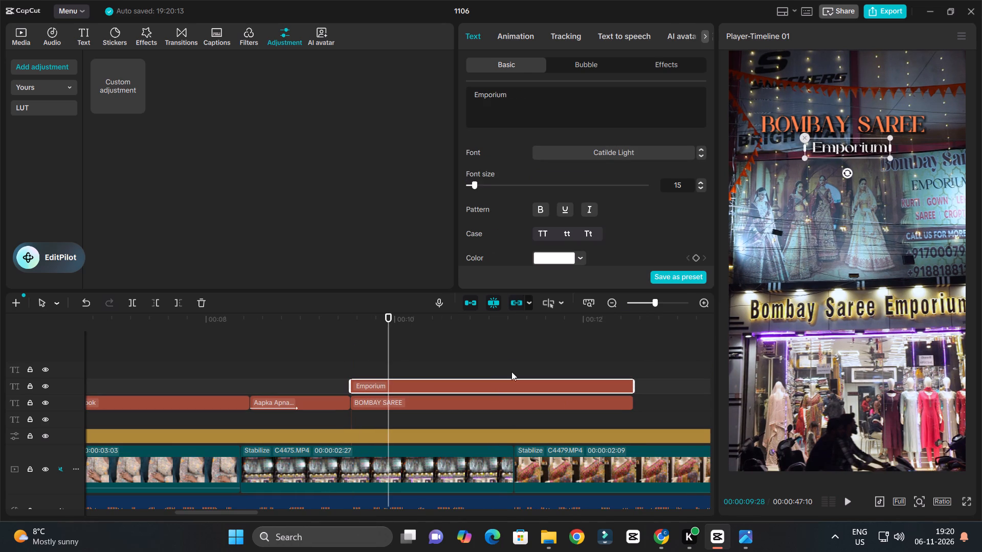
drag(837, 148, 838, 145)
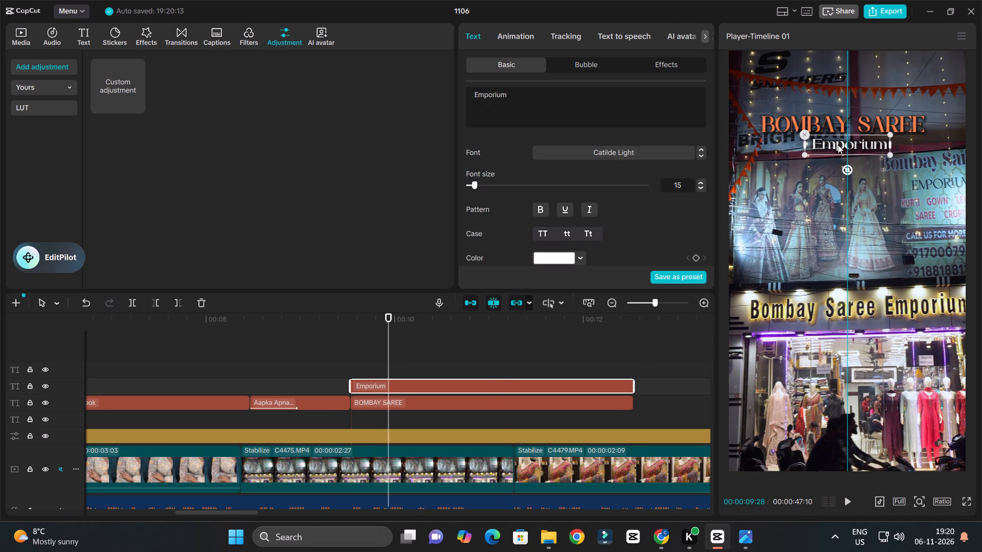
drag(838, 145, 838, 142)
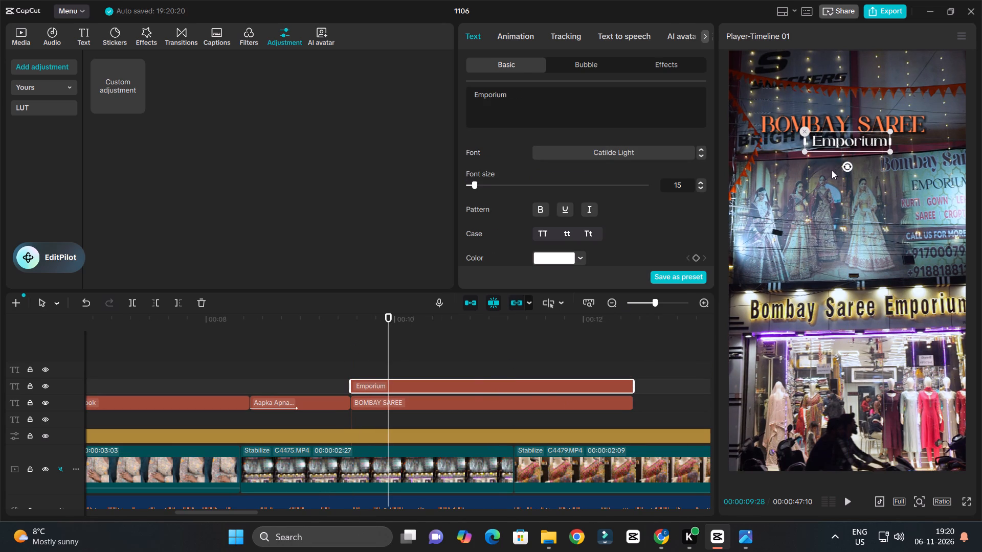
Move the "BOMBAY SAREE" and "Emporium" captions together to the end of the timeline, ending with the last video clip.
drag(482, 363, 522, 422)
ctrl+scroll(518, 386, down, 10)
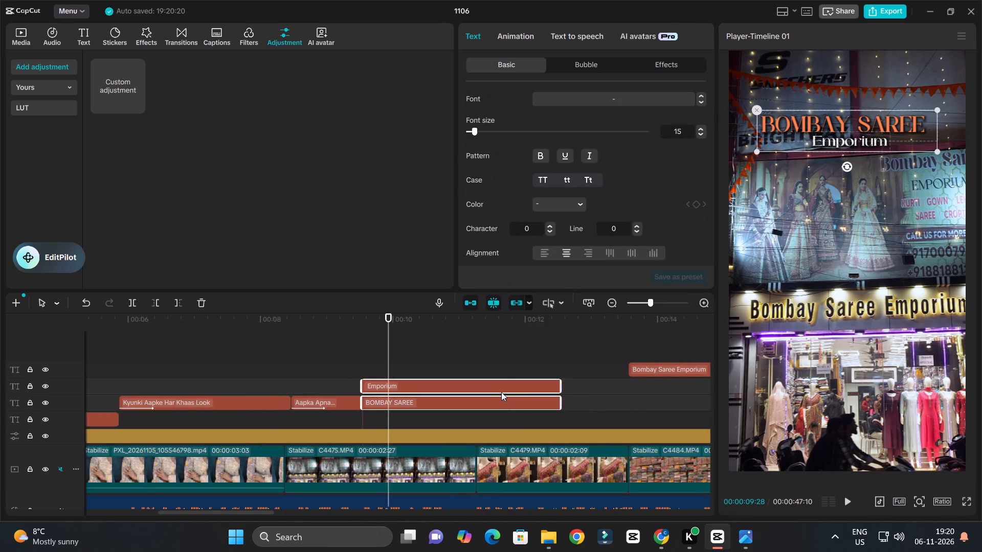
ctrl+scroll(501, 392, down, 20)
drag(313, 390, 593, 417)
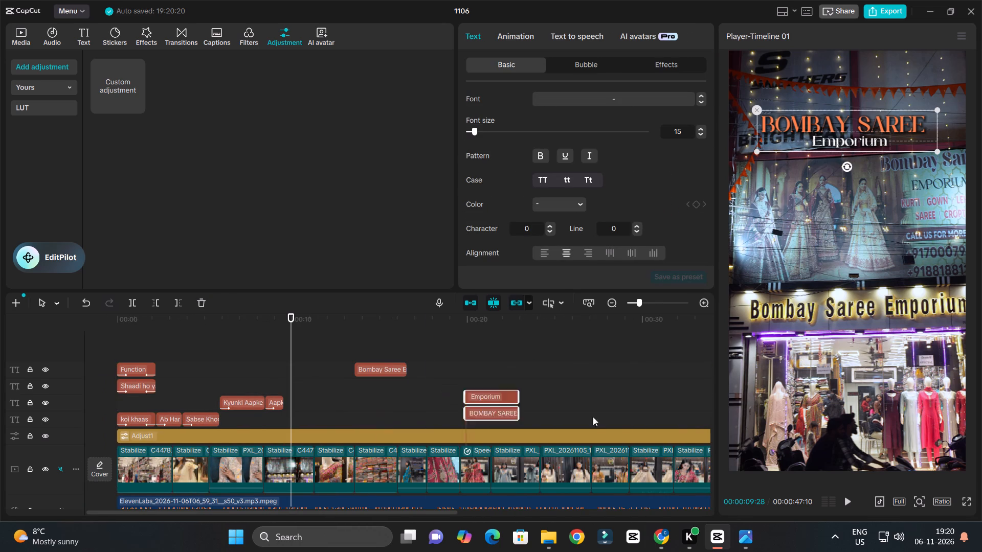
drag(593, 417, 562, 392)
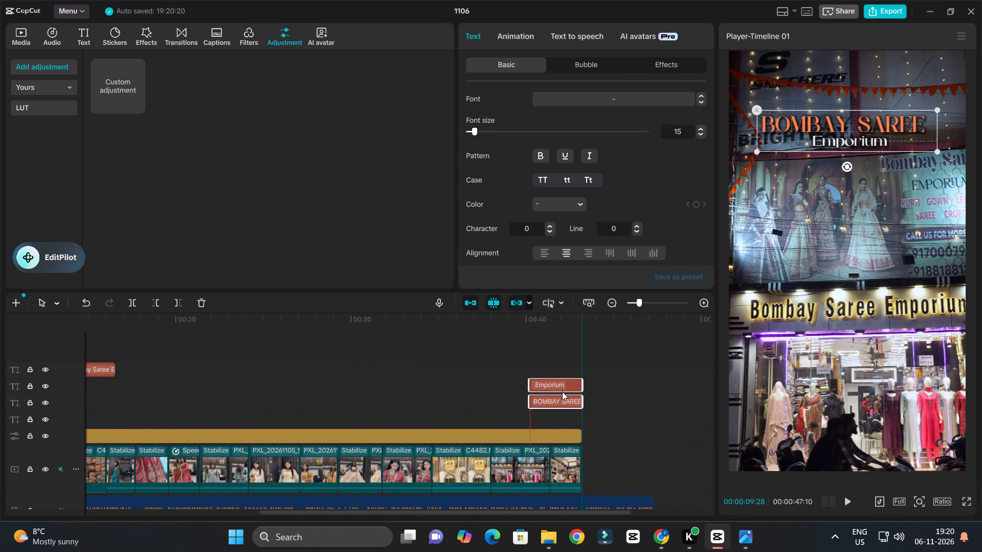
drag(562, 392, 563, 392)
Listen to the voiceover after the "Aapka Apna..." caption, place a copy of that caption near the start of clip C4479.MP4, and play it back.
drag(423, 319, 340, 365)
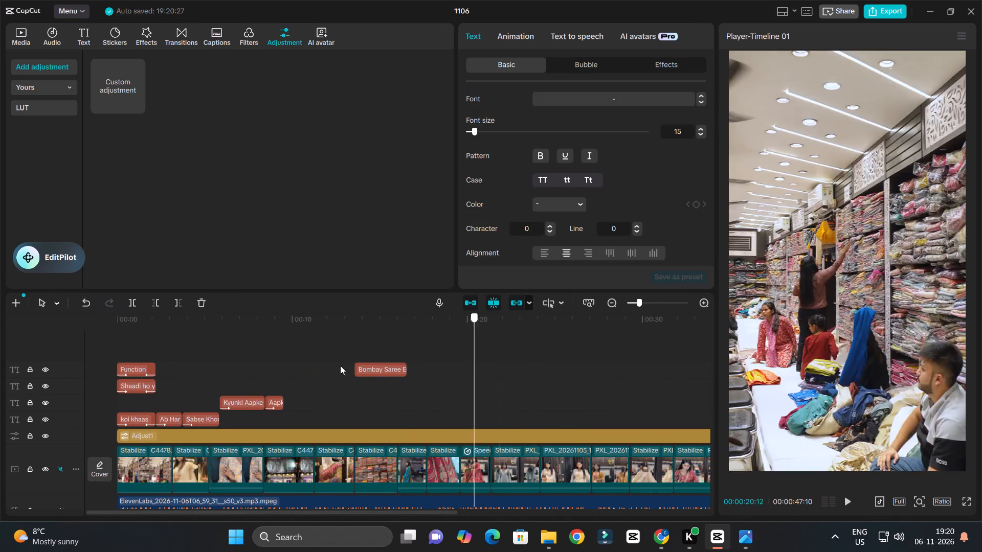
drag(340, 365, 274, 372)
key(space)
ctrl+scroll(324, 383, up, 12)
key(space)
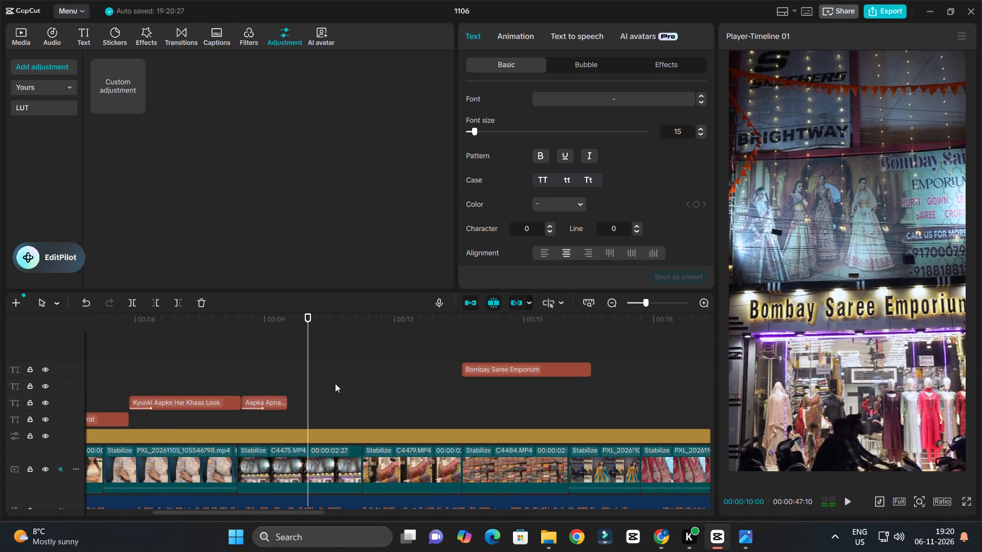
key(space)
ctrl+scroll(370, 389, up, 5)
ctrl+scroll(372, 388, down, 1)
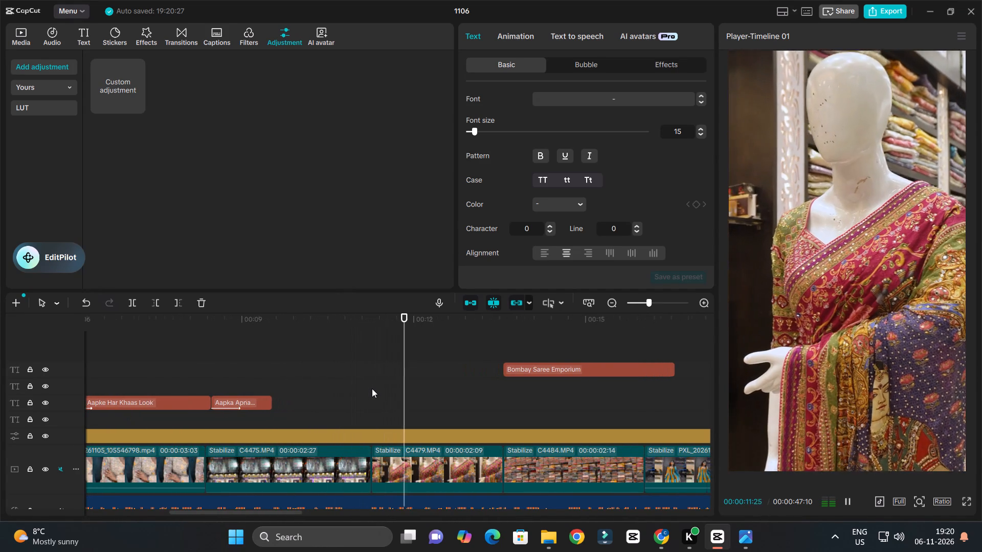
ctrl+scroll(372, 388, down, 7)
key(space)
alt+drag(299, 403, 398, 403)
click(388, 325)
key(space)
ctrl+scroll(433, 363, up, 6)
key(space)
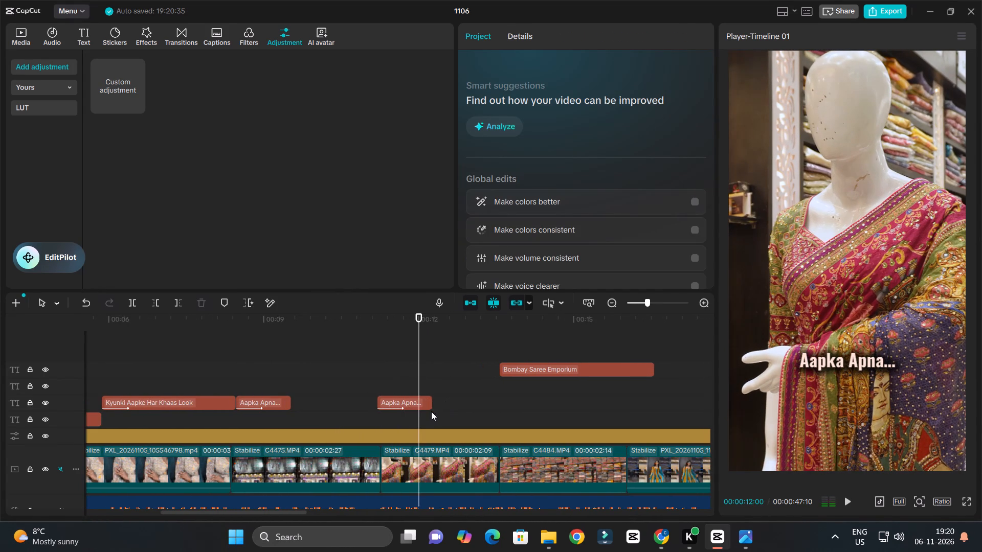
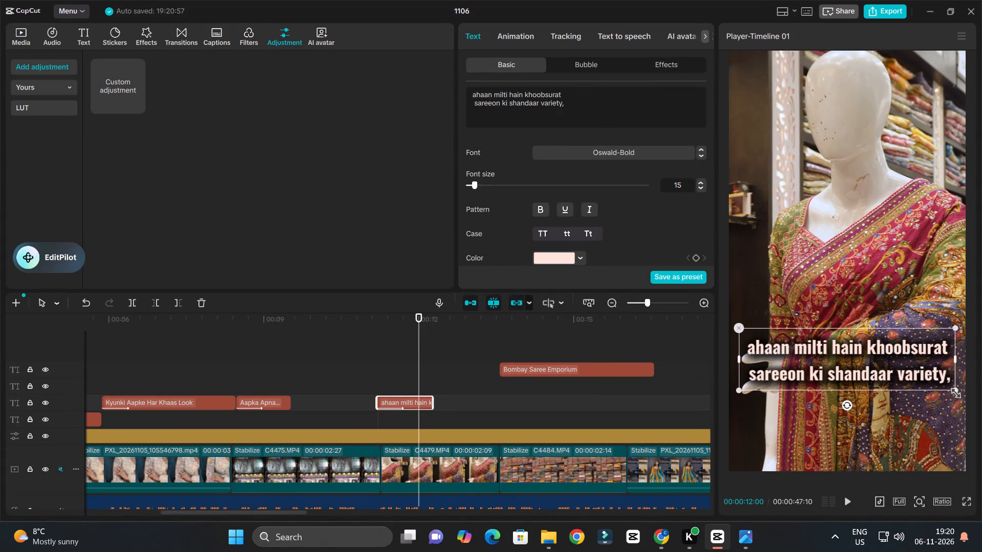
Scale down the "ahaan milti hain khoobsurat..." caption in the preview, set it to title case, and move it slightly lower.
drag(953, 391, 912, 375)
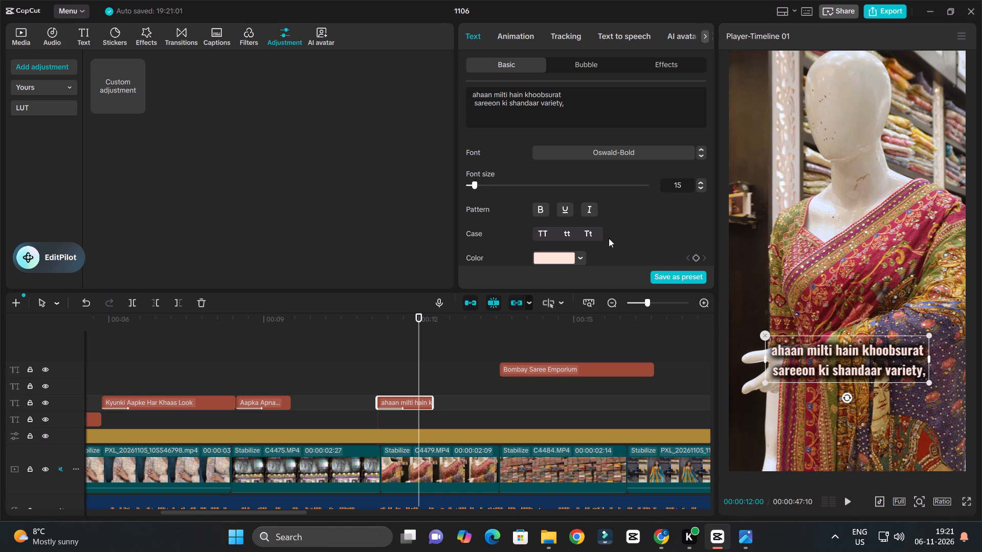
click(596, 236)
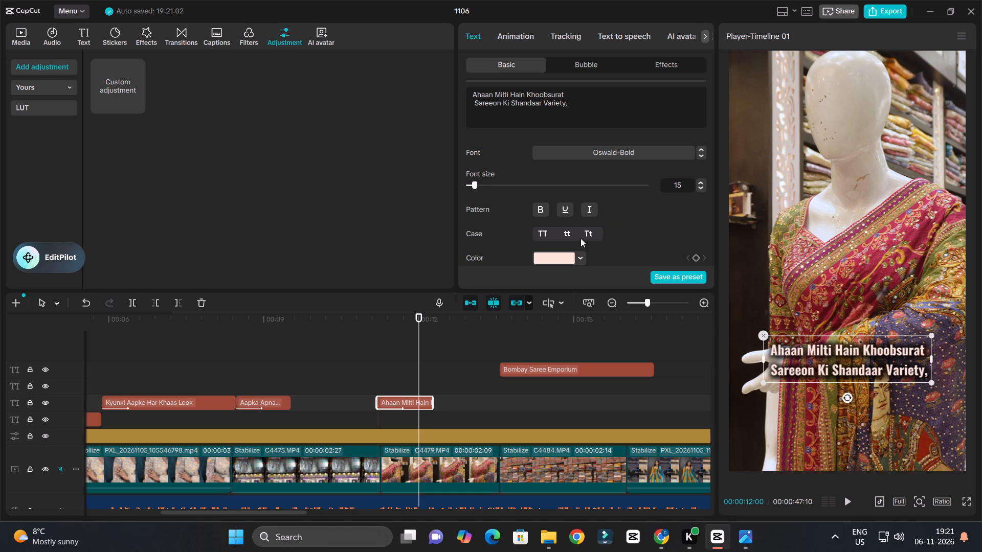
click(609, 150)
click(597, 154)
drag(851, 367, 853, 378)
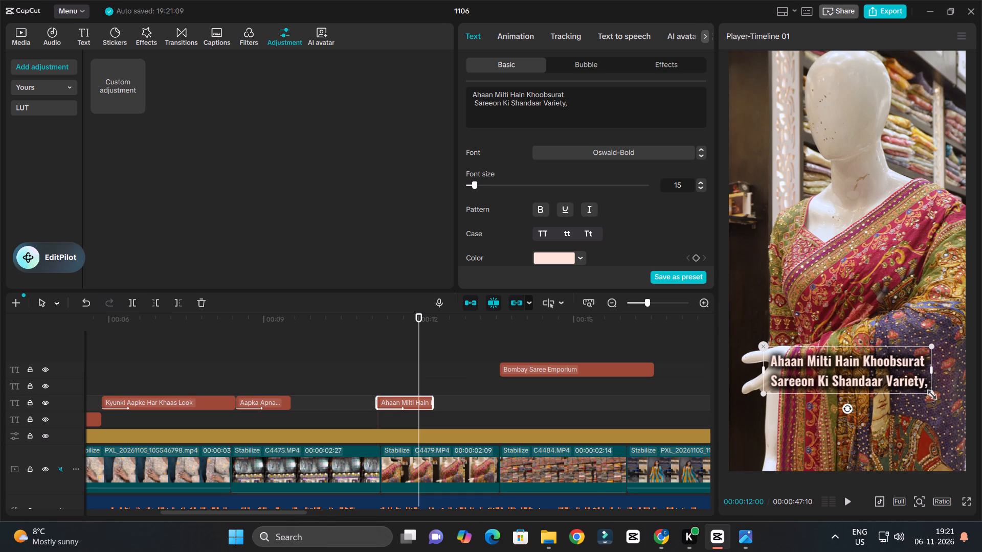
drag(929, 393, 941, 399)
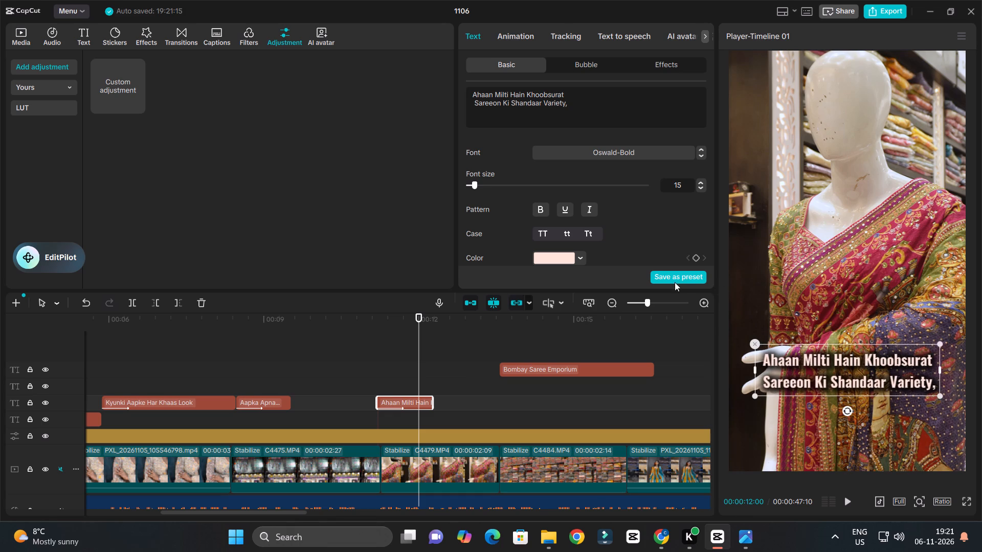
Correct the caption to "Yahaan Milti Hain Khoobsurat / Sareeon Ki Shandaar Variety,", removing the second line's leading space and reapplying title case.
click(473, 103)
key(BackSpace)
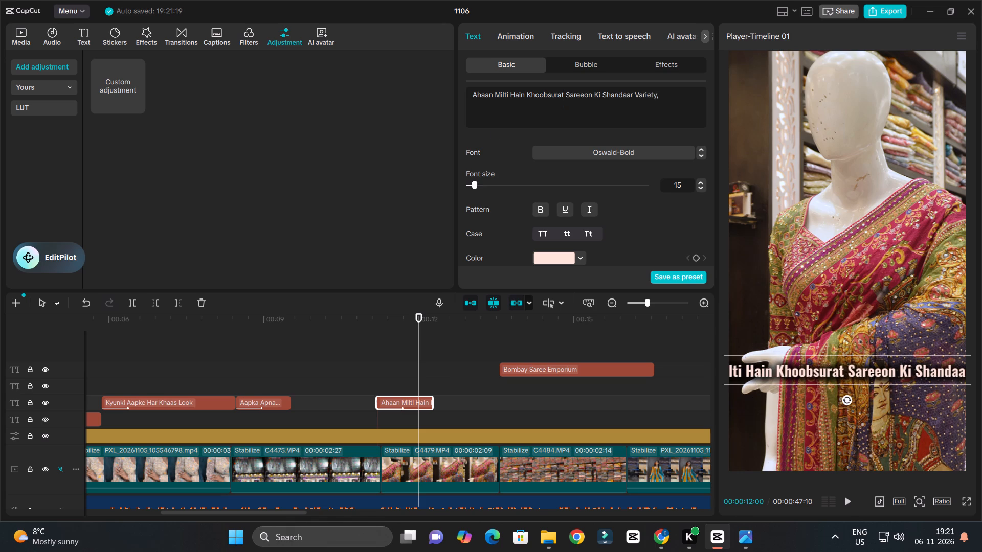
key(Return)
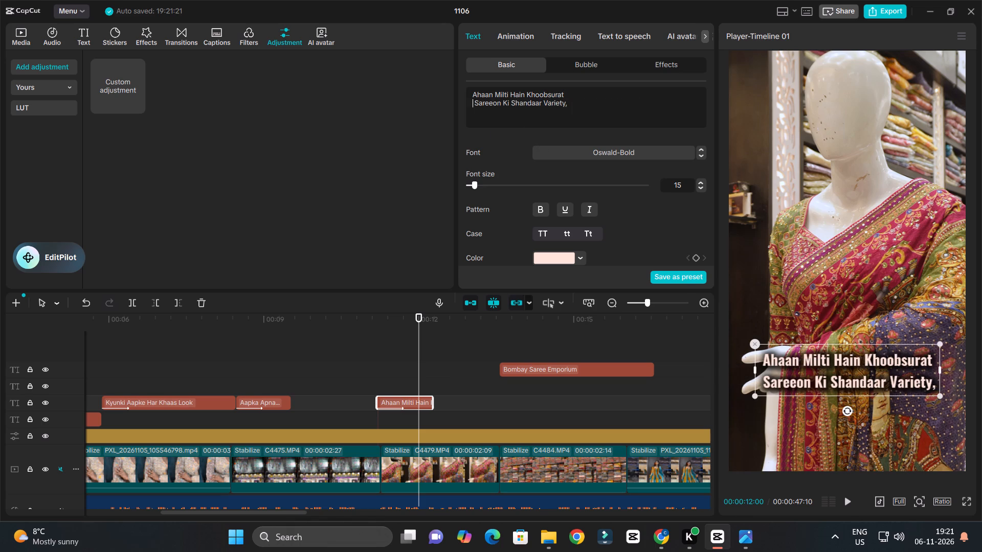
click(476, 104)
key(BackSpace)
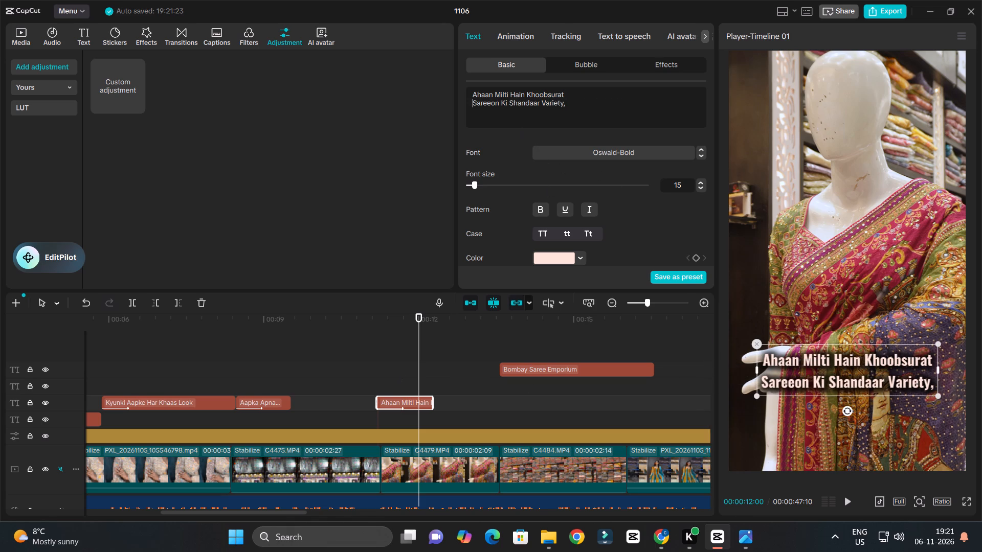
click(574, 94)
click(473, 96)
key(y)
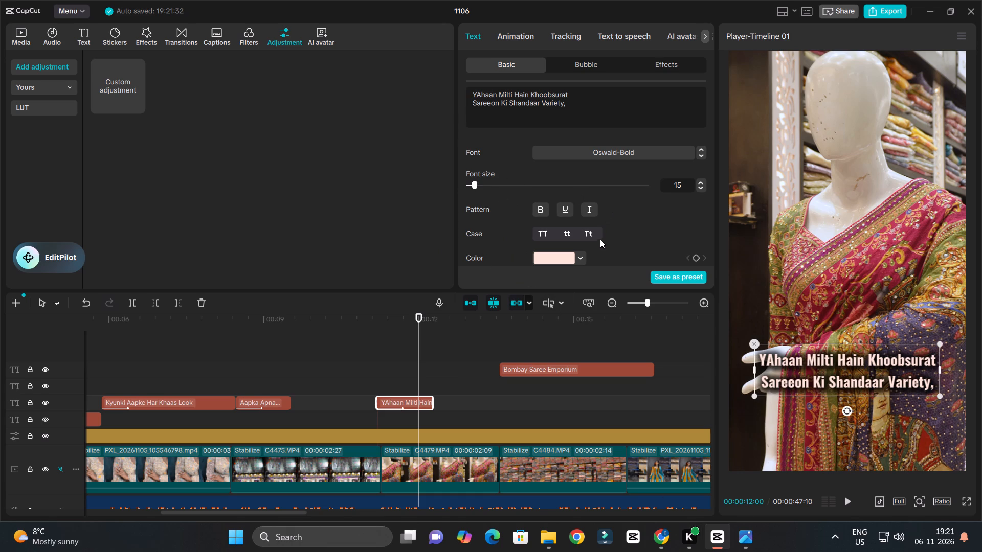
click(595, 235)
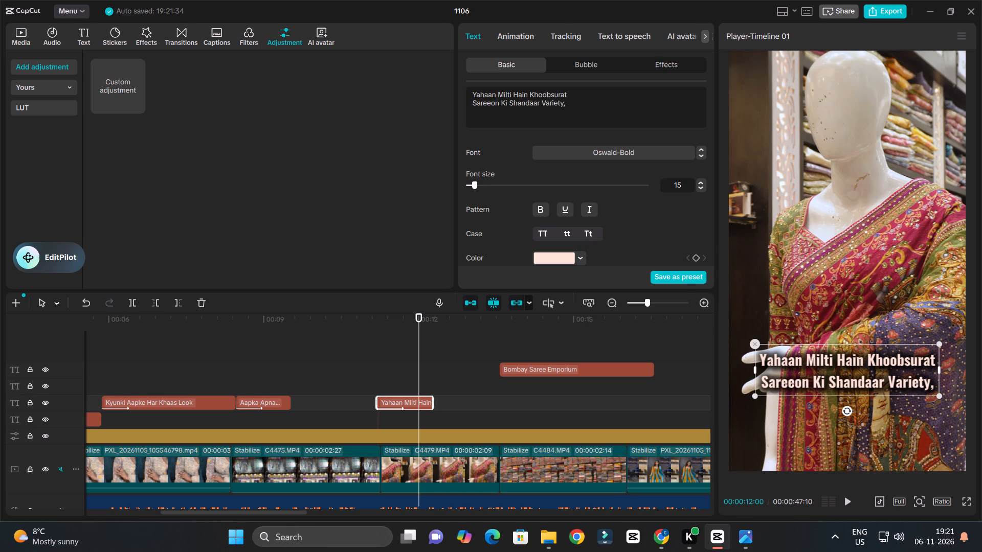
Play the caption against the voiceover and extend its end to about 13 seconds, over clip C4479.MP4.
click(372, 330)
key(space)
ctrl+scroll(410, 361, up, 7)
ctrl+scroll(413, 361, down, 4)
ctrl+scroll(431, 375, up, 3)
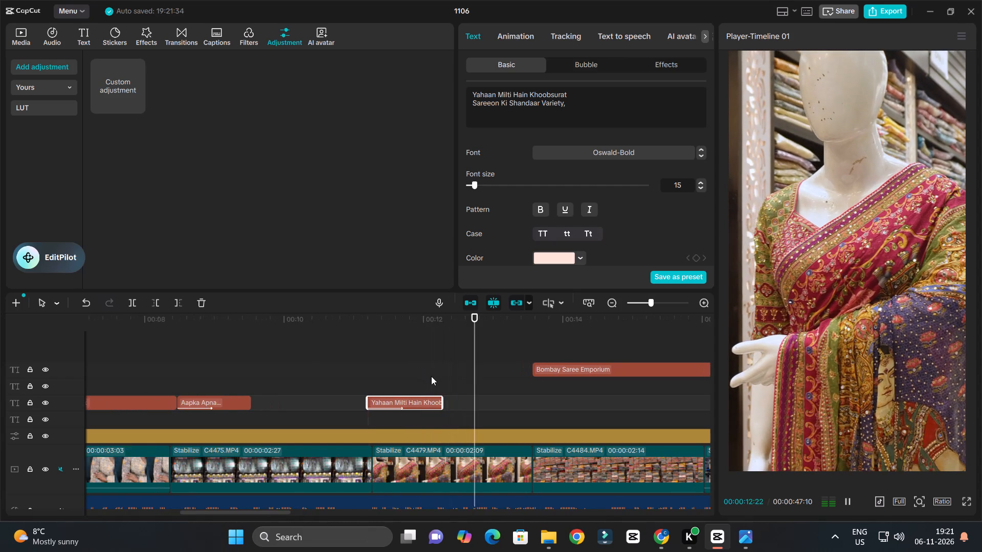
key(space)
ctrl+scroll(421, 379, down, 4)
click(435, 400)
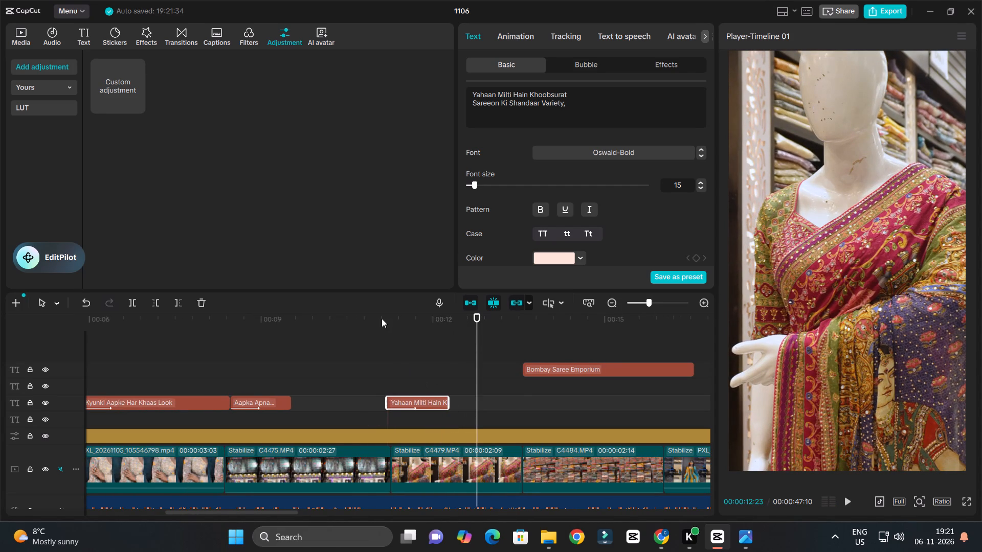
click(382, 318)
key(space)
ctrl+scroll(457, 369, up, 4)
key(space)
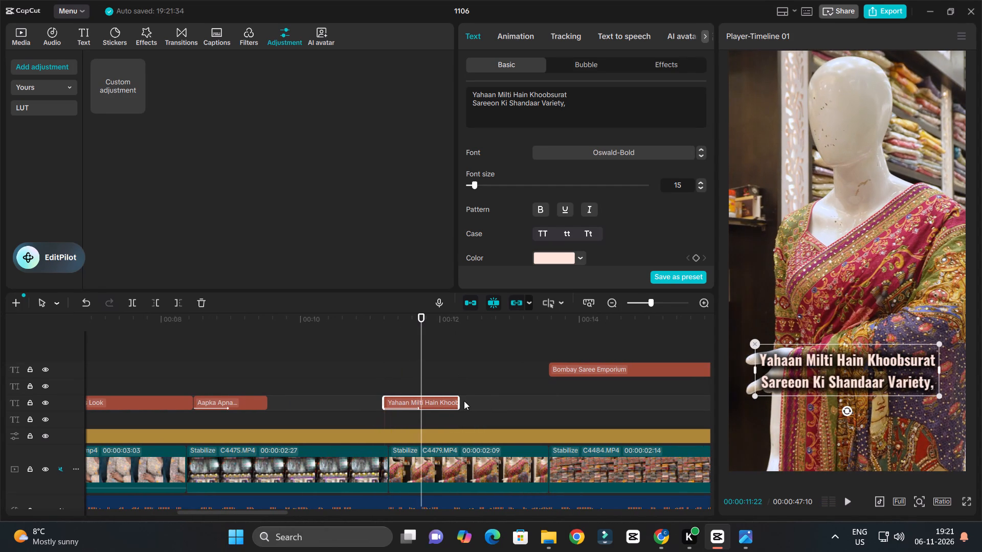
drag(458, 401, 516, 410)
Play back the extended "Yahaan Milti Hain Khoobsurat" caption and check its timing against the voiceover.
key(space)
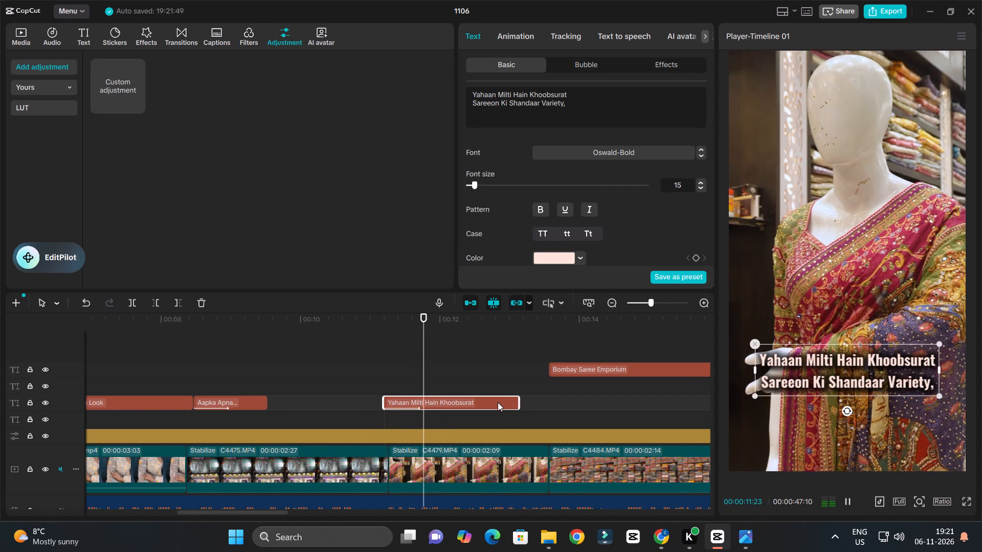
ctrl+scroll(497, 402, up, 7)
key(space)
ctrl+scroll(497, 402, down, 7)
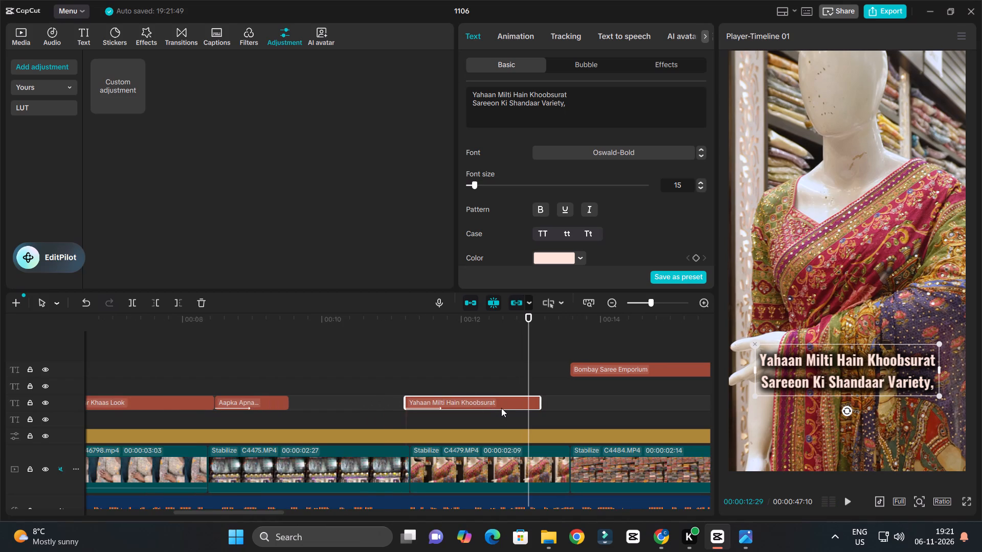
ctrl+scroll(503, 408, up, 3)
ctrl+scroll(504, 408, down, 3)
click(403, 334)
key(space)
ctrl+scroll(510, 351, up, 4)
key(space)
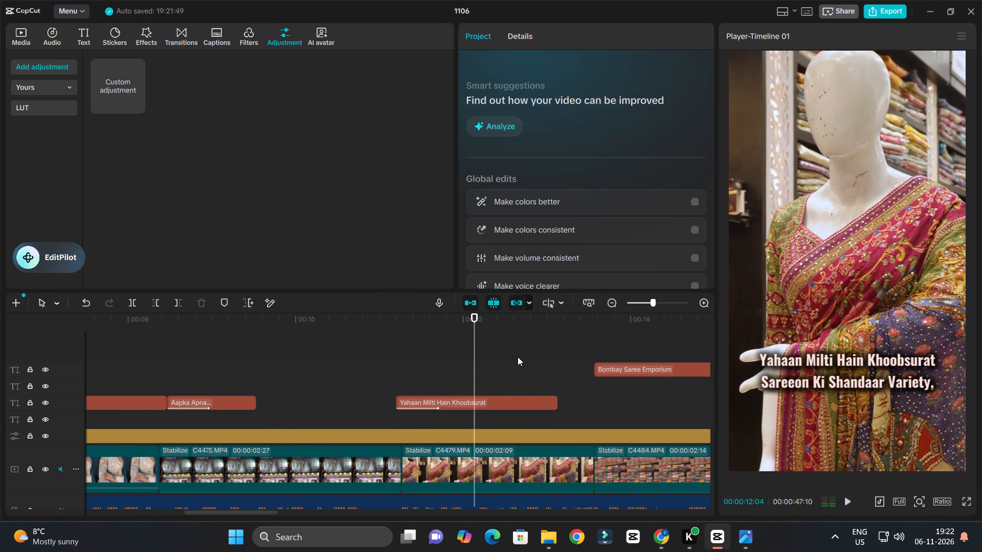
key(space)
key(space)
Change the "Yahaan Milti Hain Khoobsurat" caption's font to Quicksand and set its font size to 12.
click(476, 401)
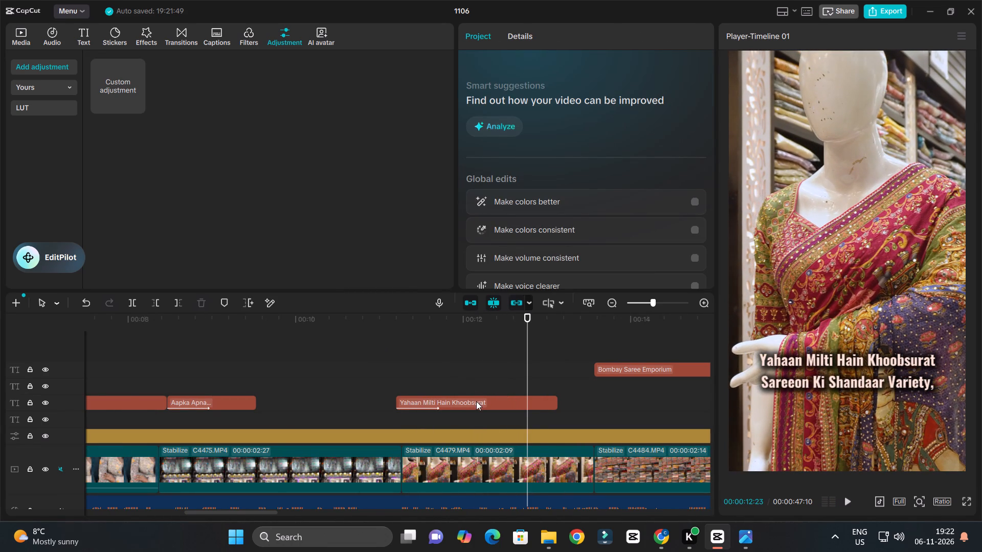
click(609, 156)
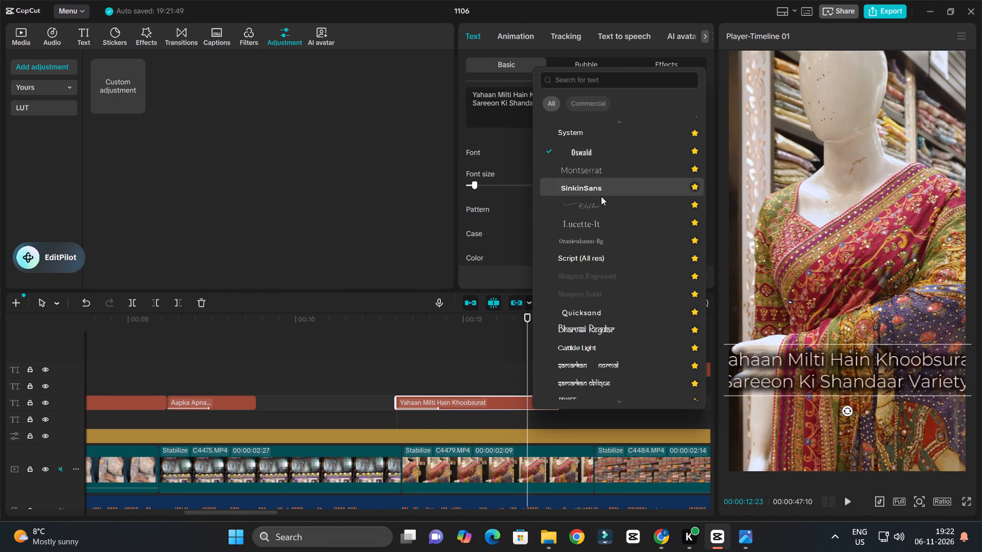
scroll(595, 196, up, 3)
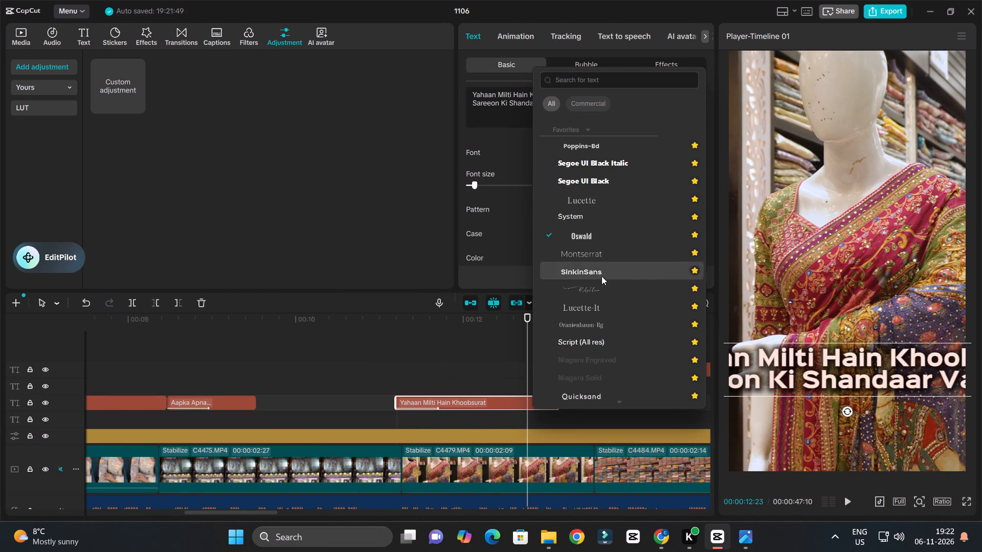
click(567, 392)
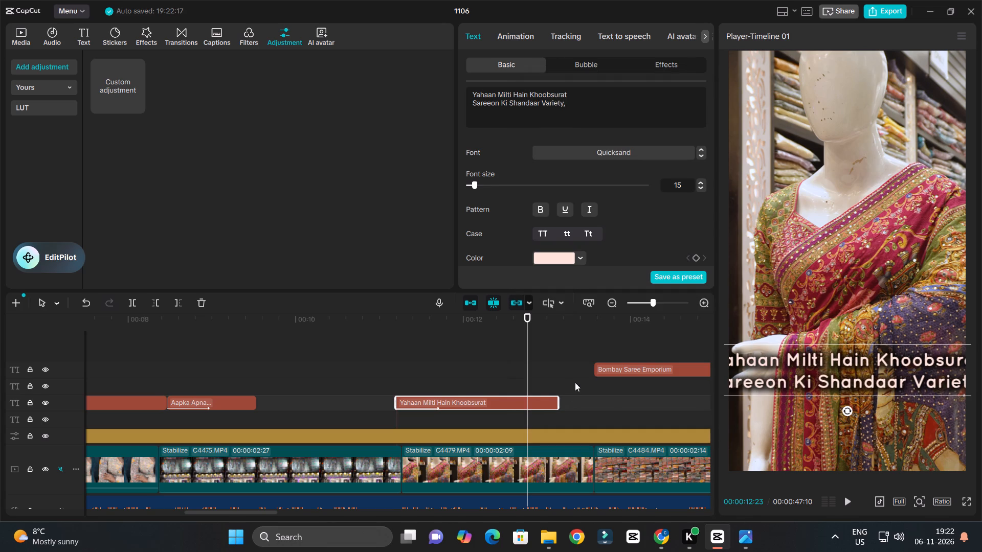
drag(473, 184, 470, 190)
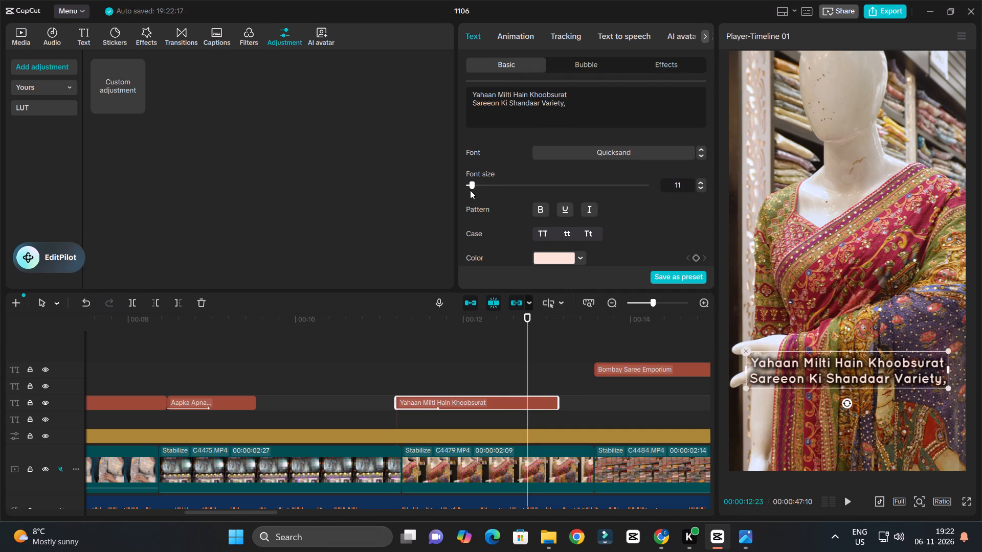
drag(470, 190, 471, 191)
Play back the restyled caption with the voiceover and change its first word to "Jahaan".
click(393, 329)
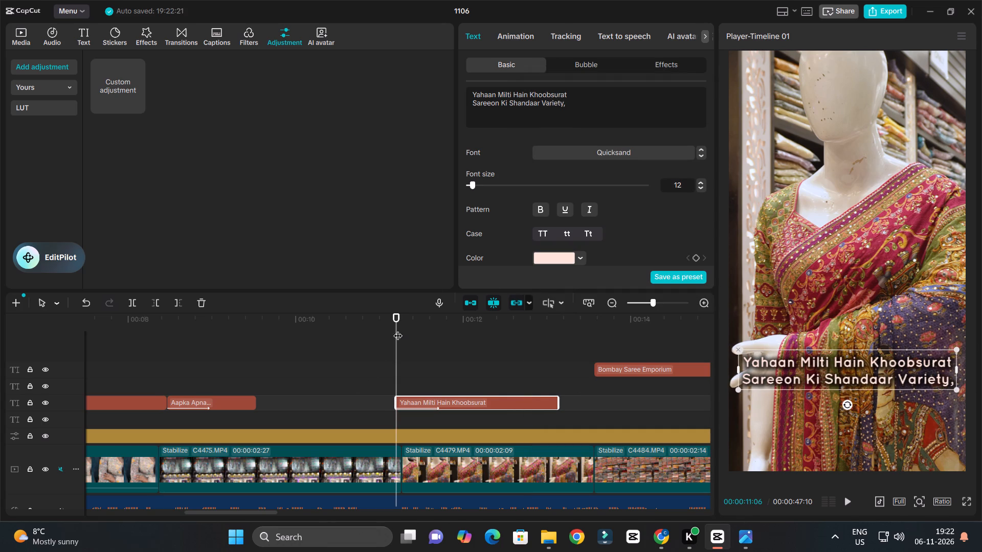
key(space)
ctrl+scroll(465, 367, up, 3)
ctrl+scroll(466, 367, down, 4)
ctrl+scroll(466, 369, up, 4)
key(space)
click(449, 408)
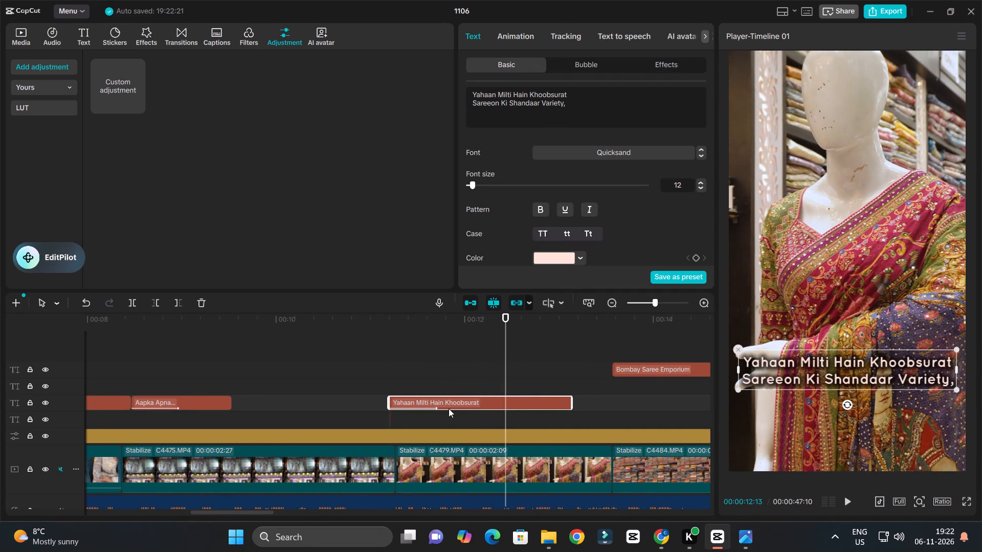
click(476, 94)
key(BackSpace)
key(j)
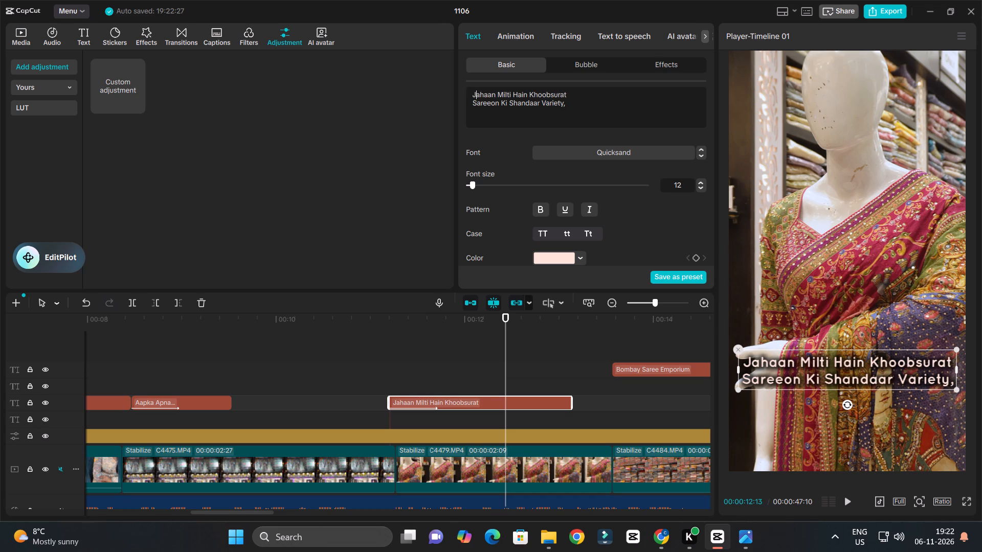
Play back the "Jahaan Milti Hain Khoobsurat" caption and check which words the voiceover speaks during it.
click(381, 319)
key(space)
ctrl+scroll(429, 346, down, 5)
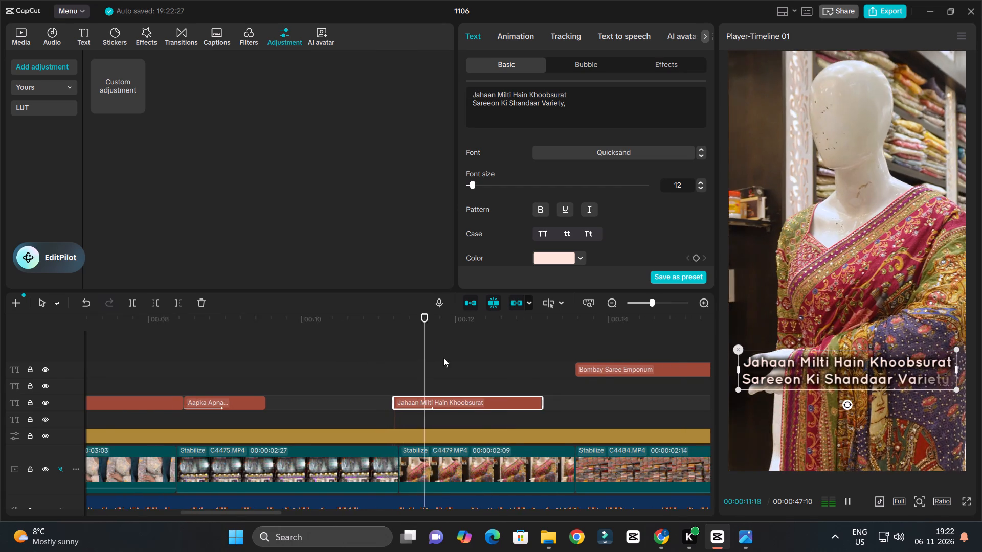
ctrl+scroll(459, 364, up, 4)
ctrl+scroll(460, 364, down, 4)
key(space)
key(space)
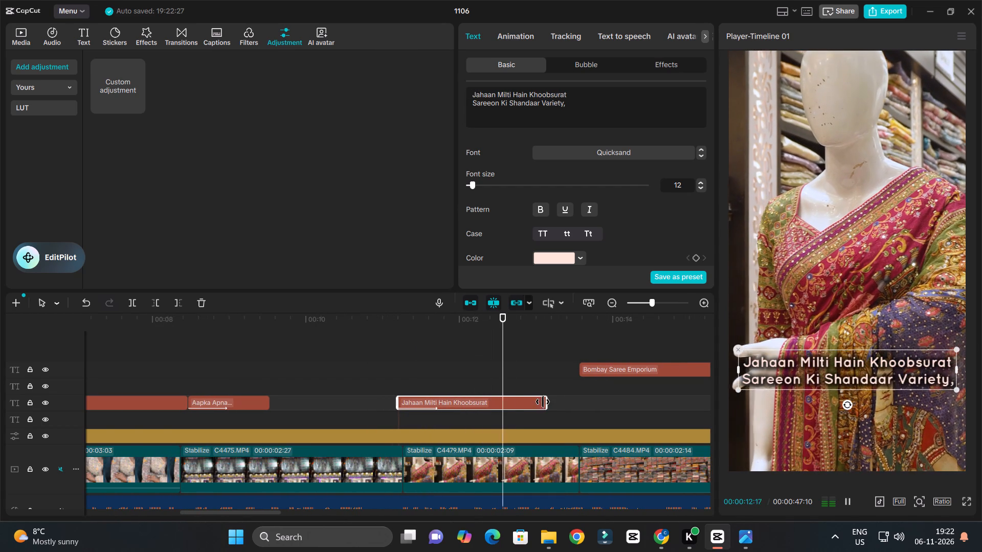
key(space)
key(space)
key(space)
ctrl+scroll(536, 397, down, 4)
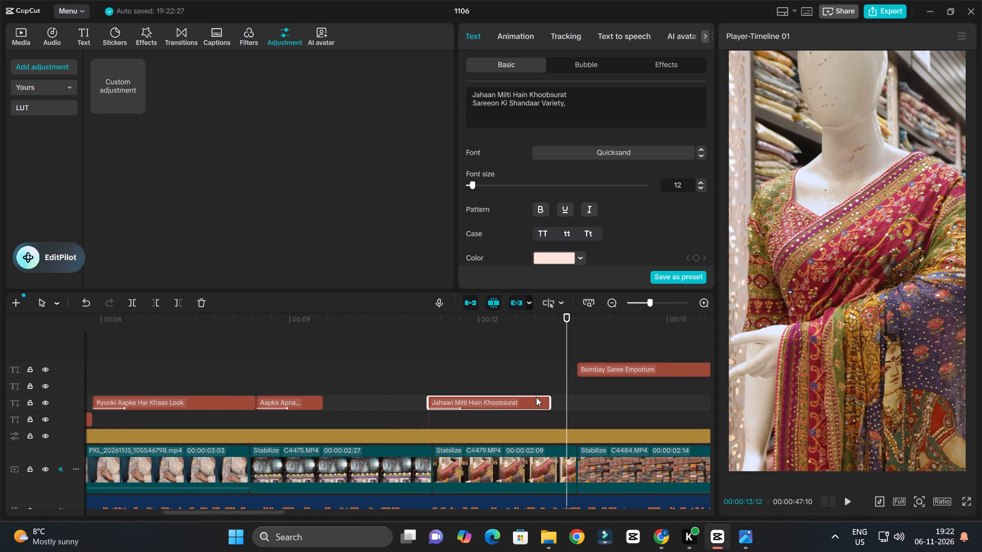
Cut the caption's text down to "Jahaan Milti Hain".
click(521, 402)
drag(529, 94, 591, 117)
key(BackSpace)
Listen for the spoken "Jahaan Milti Hain" and shorten that caption to end at about 12 seconds.
click(430, 321)
key(space)
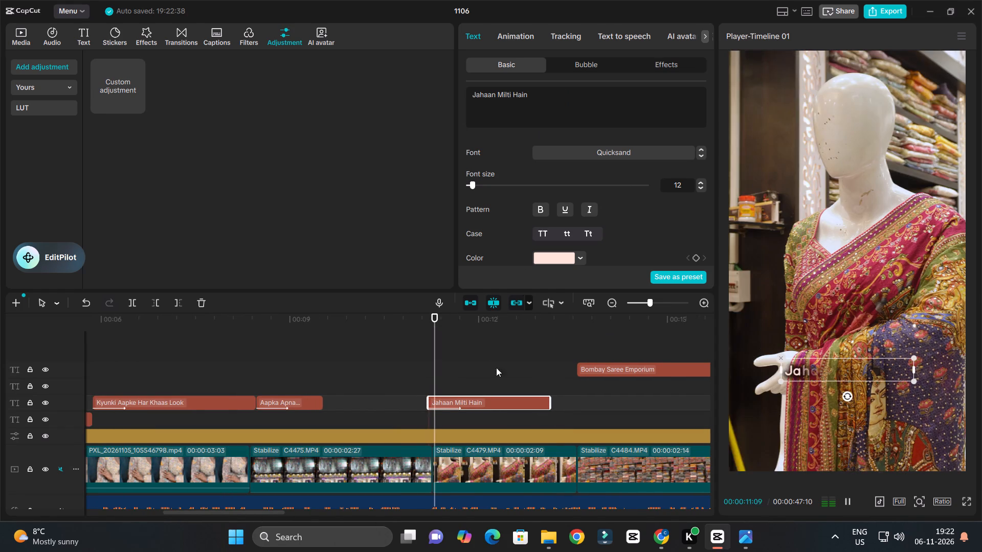
ctrl+scroll(509, 380, up, 3)
key(space)
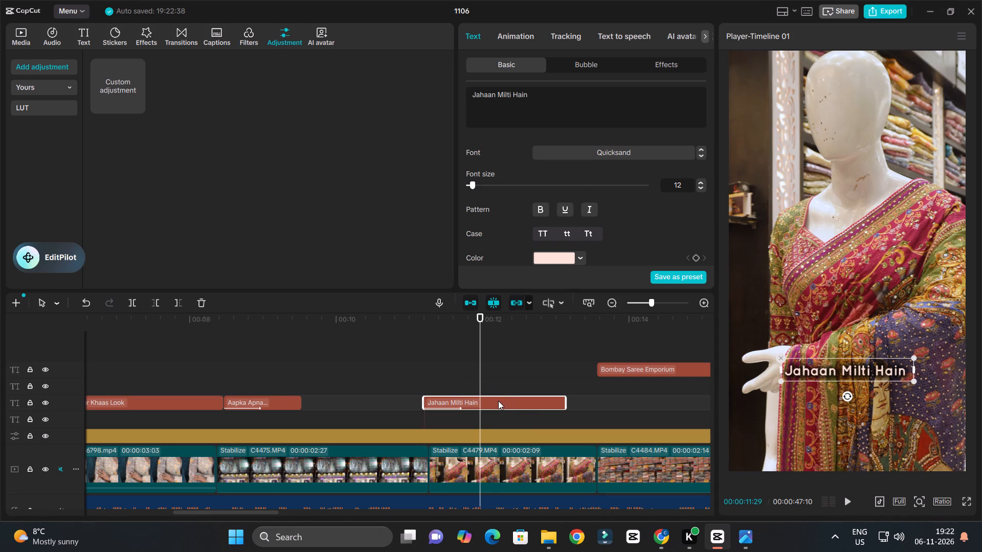
key(space)
key(space)
drag(563, 403, 492, 400)
Duplicate the "Jahaan Milti Hain" caption directly after it and change the copy's text to "khoobsurat sareeon ki".
alt+drag(466, 403, 544, 406)
drag(540, 404, 532, 405)
click(532, 405)
drag(553, 97, 455, 88)
key(ctrl+v)
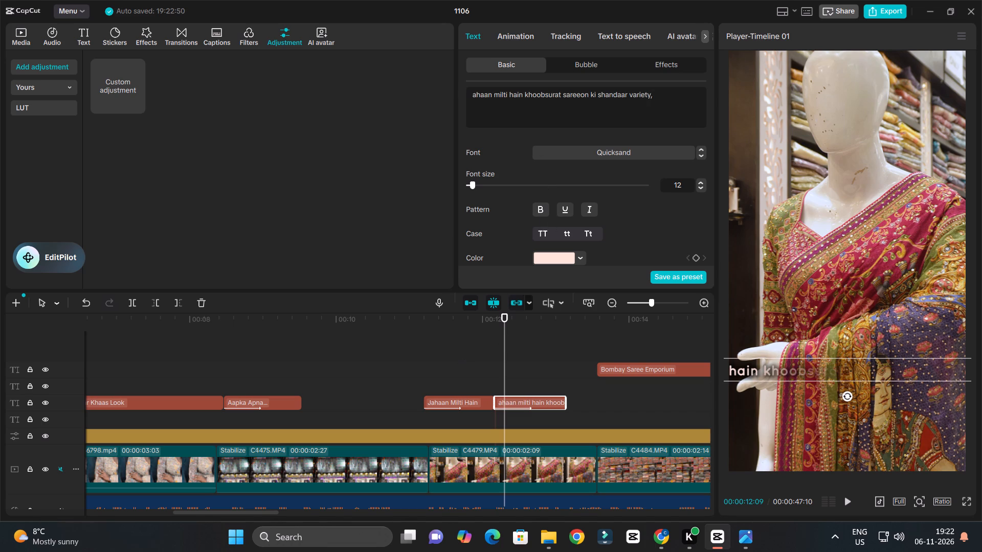
drag(525, 89, 475, 89)
drag(526, 95, 525, 95)
drag(525, 95, 451, 92)
key(BackSpace)
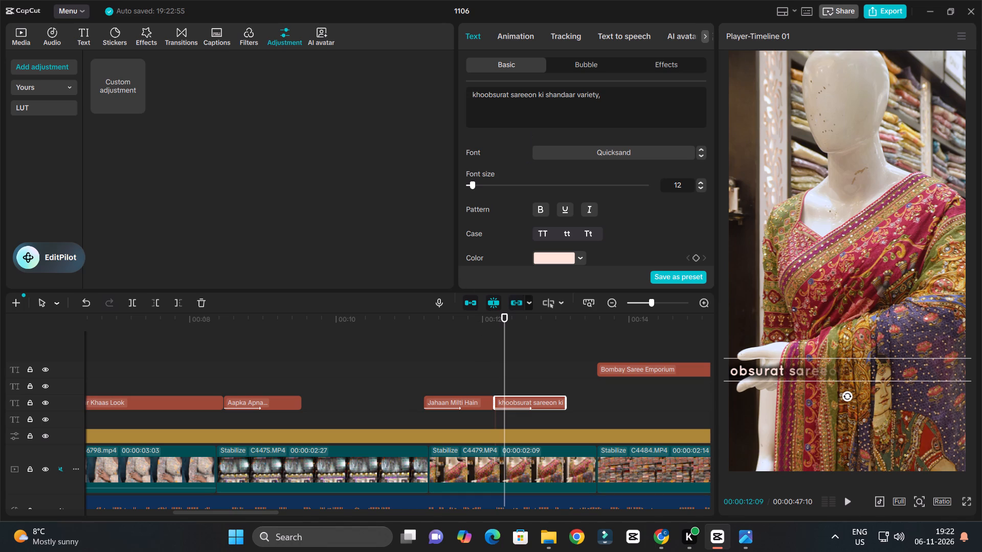
drag(546, 97, 648, 99)
key(BackSpace)
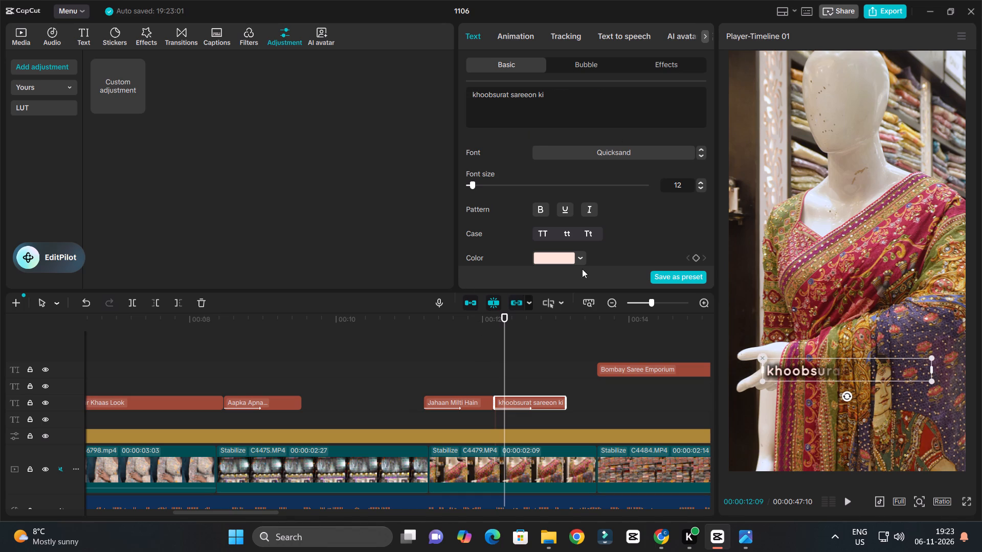
Play the "khoobsurat sareeon ki" caption against the voiceover and extend its end to about 13.4 seconds.
drag(503, 319, 497, 318)
key(space)
ctrl+scroll(549, 361, up, 4)
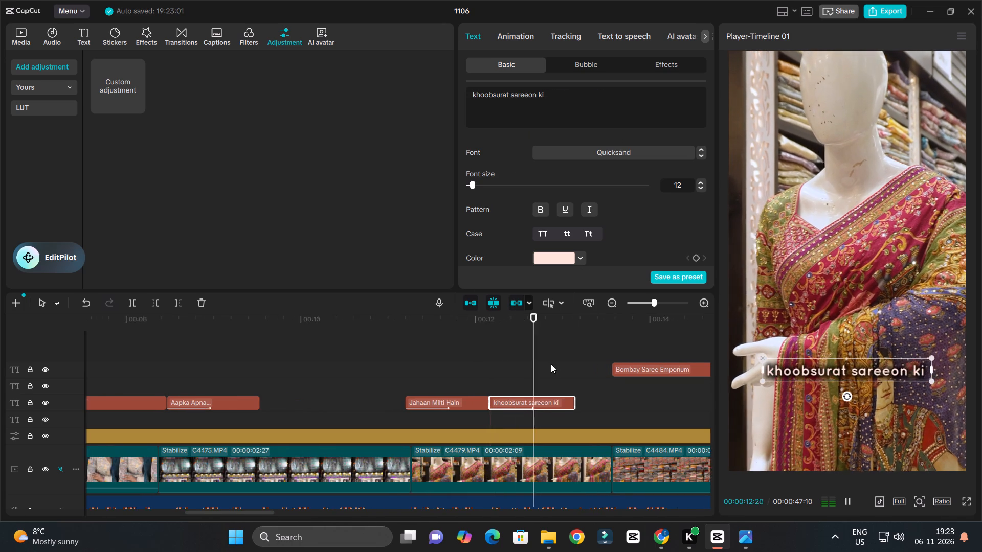
ctrl+scroll(551, 364, up, 2)
key(space)
drag(578, 404, 608, 405)
key(space)
ctrl+scroll(591, 396, down, 4)
key(space)
click(607, 403)
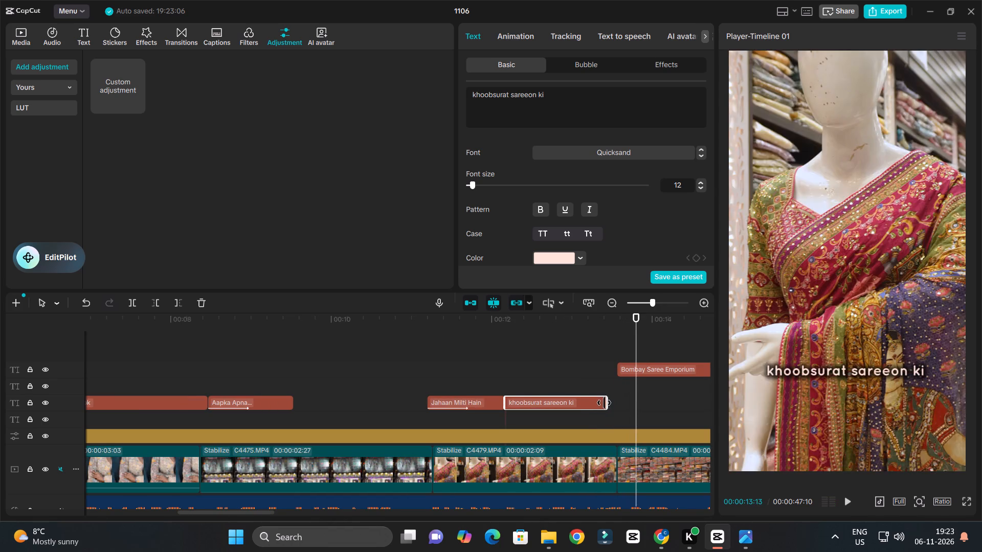
click(581, 404)
drag(537, 321, 519, 322)
key(space)
ctrl+scroll(572, 352, up, 4)
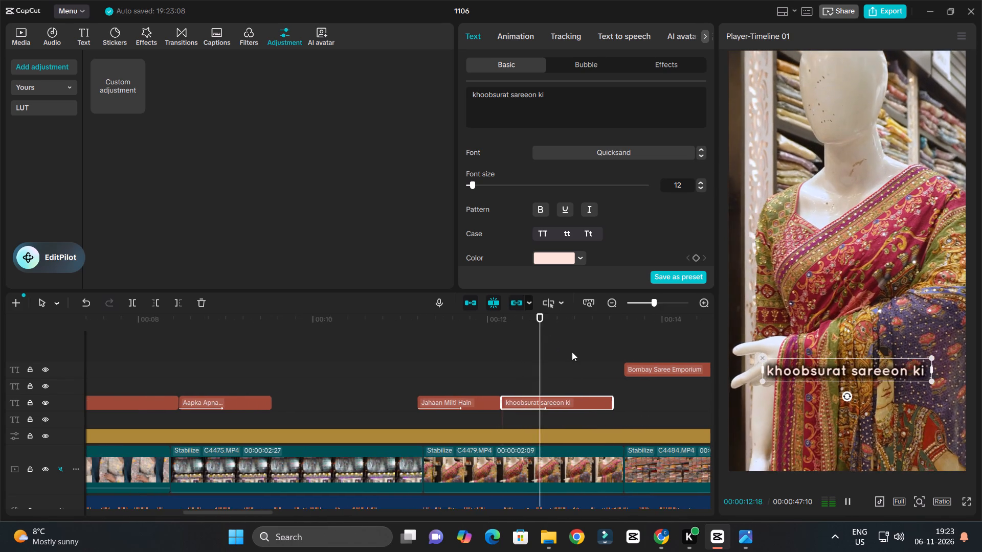
key(space)
Set the words "khoobsurat sareeon" in the caption to the Qualli font and title case.
click(588, 406)
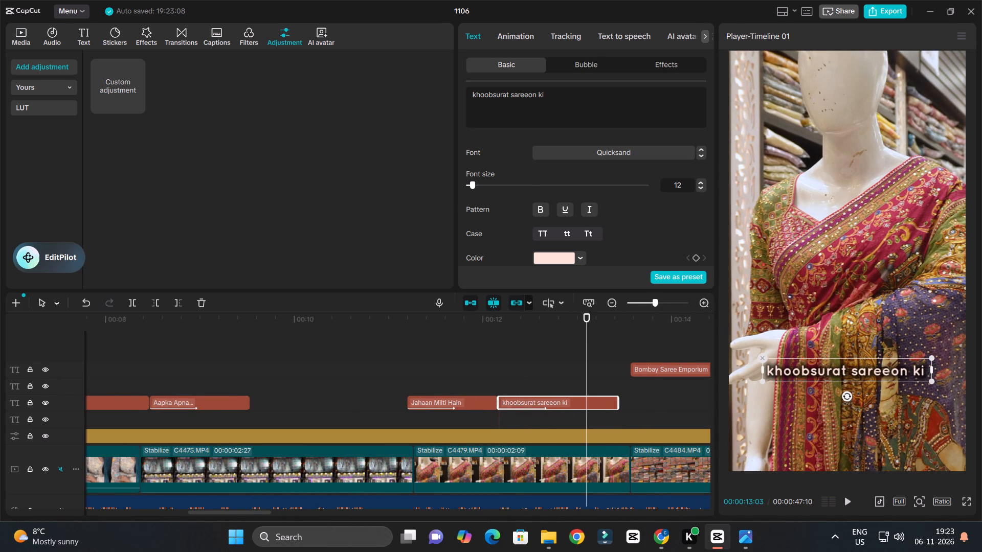
drag(535, 96, 466, 93)
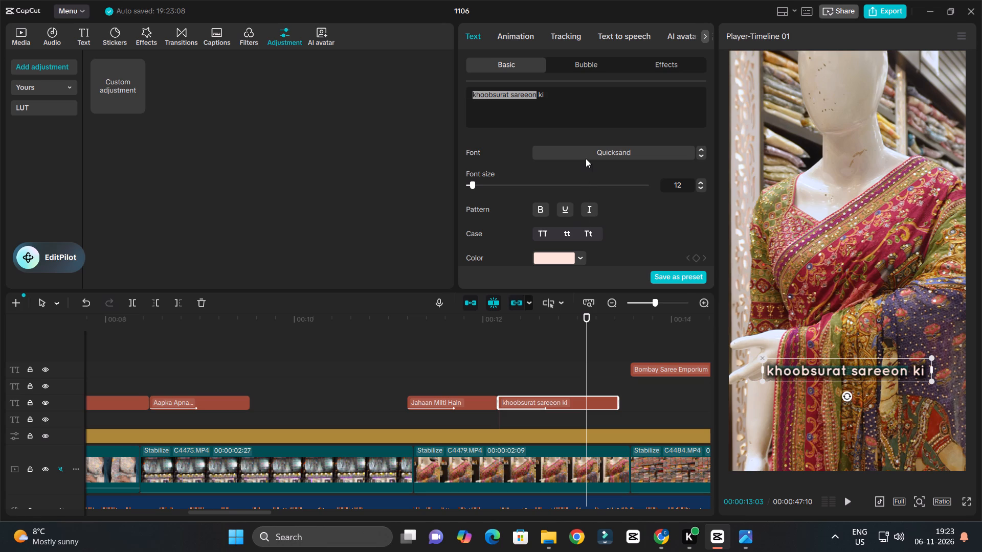
click(586, 154)
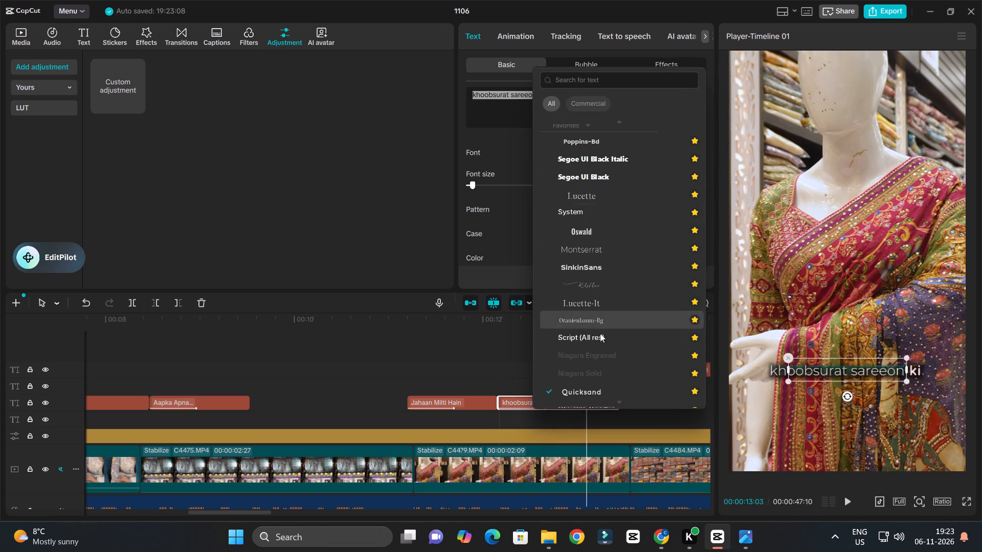
scroll(603, 341, down, 2)
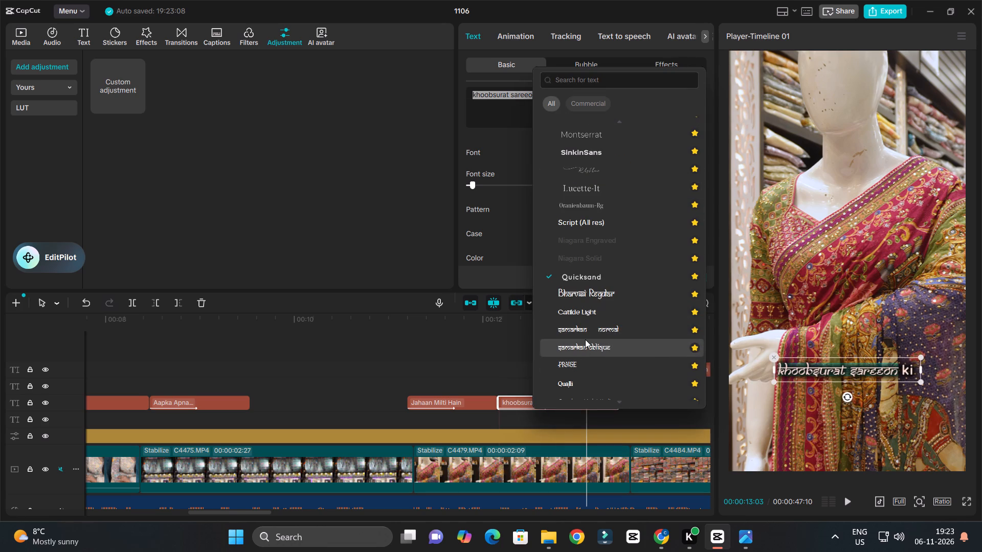
click(572, 383)
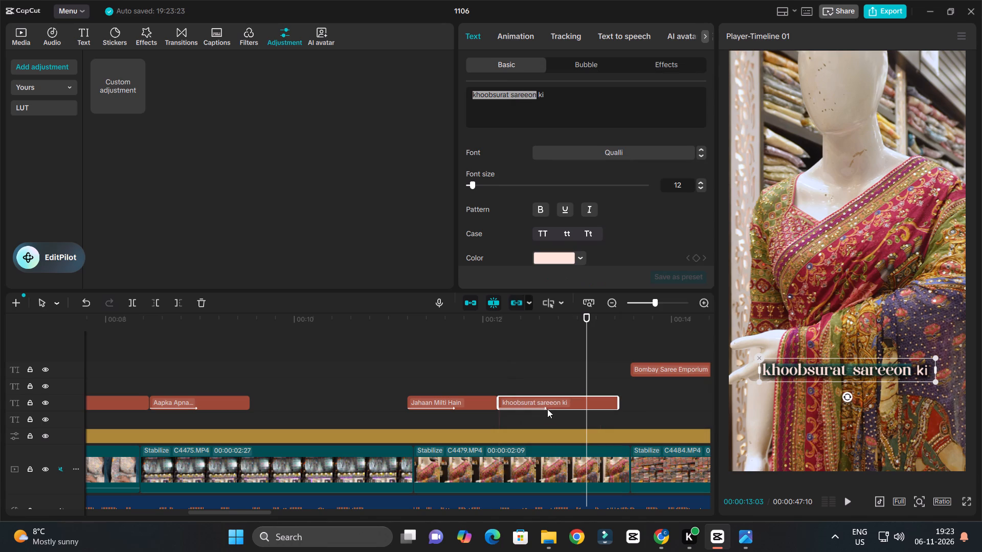
click(584, 232)
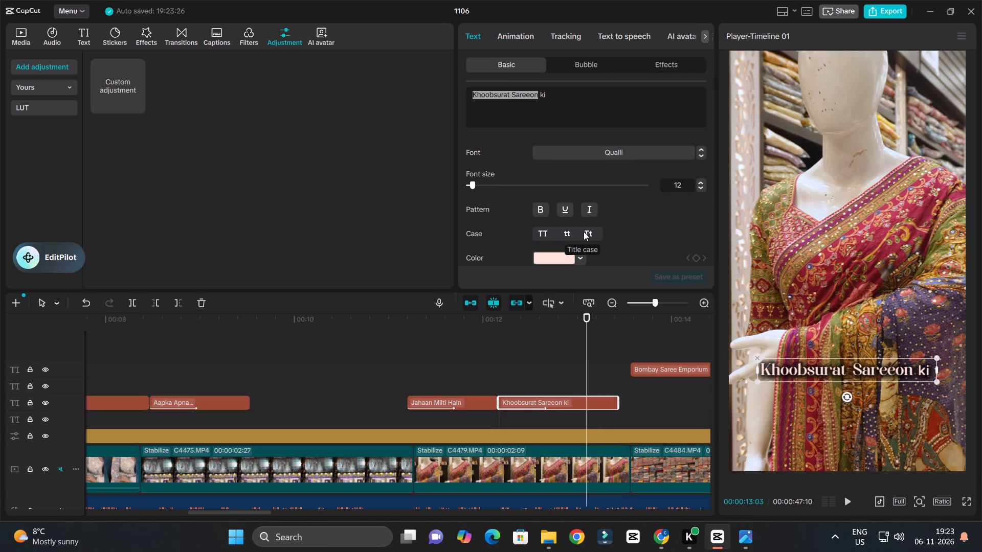
Play back the restyled caption and change its last word, "ki", to title case.
click(522, 366)
key(space)
ctrl+scroll(541, 366, down, 4)
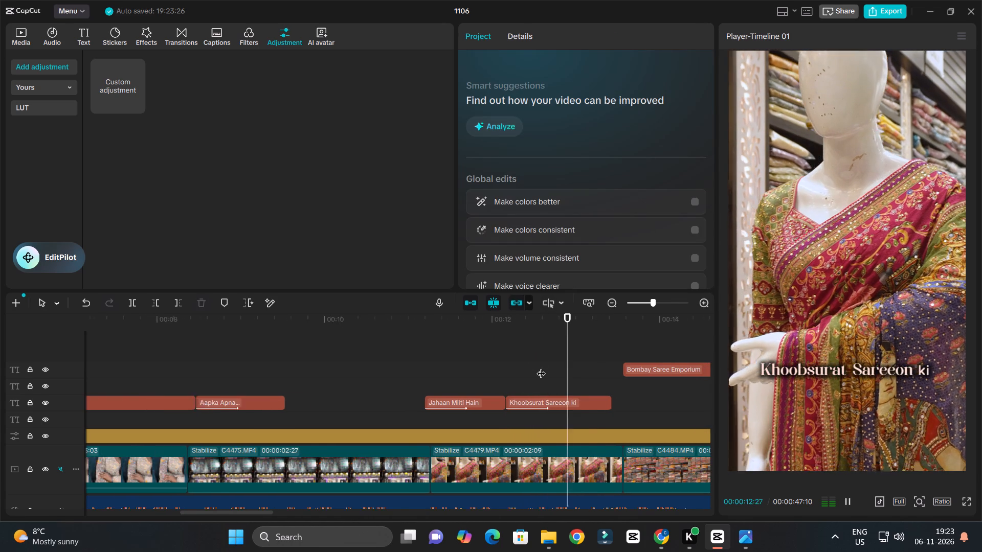
ctrl+scroll(541, 367, down, 1)
ctrl+scroll(597, 399, up, 5)
key(space)
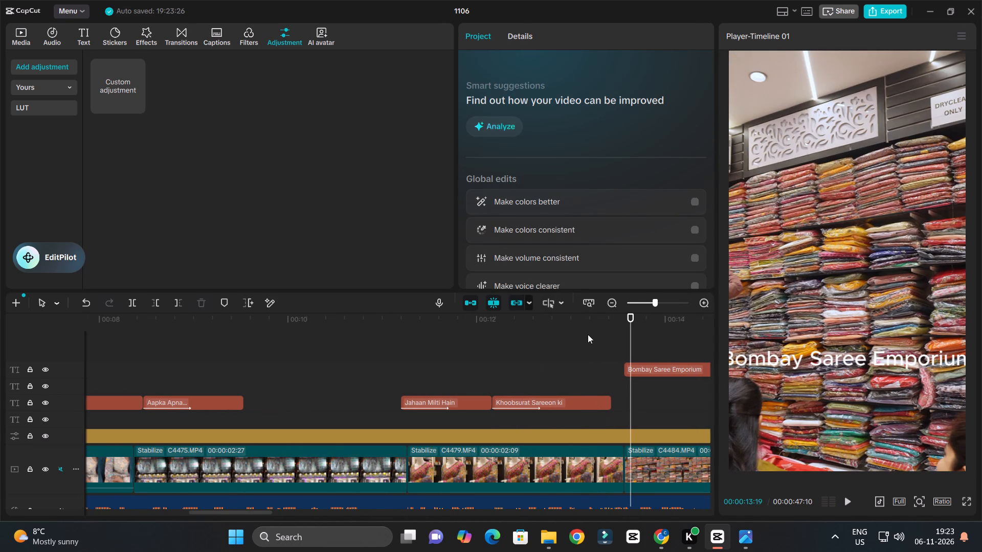
click(581, 326)
click(590, 399)
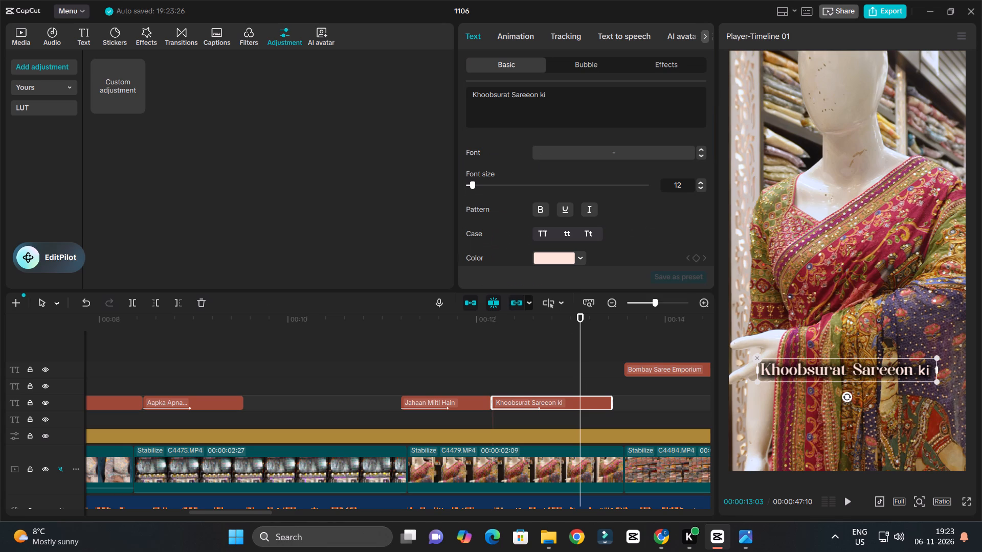
drag(540, 98, 566, 104)
click(583, 232)
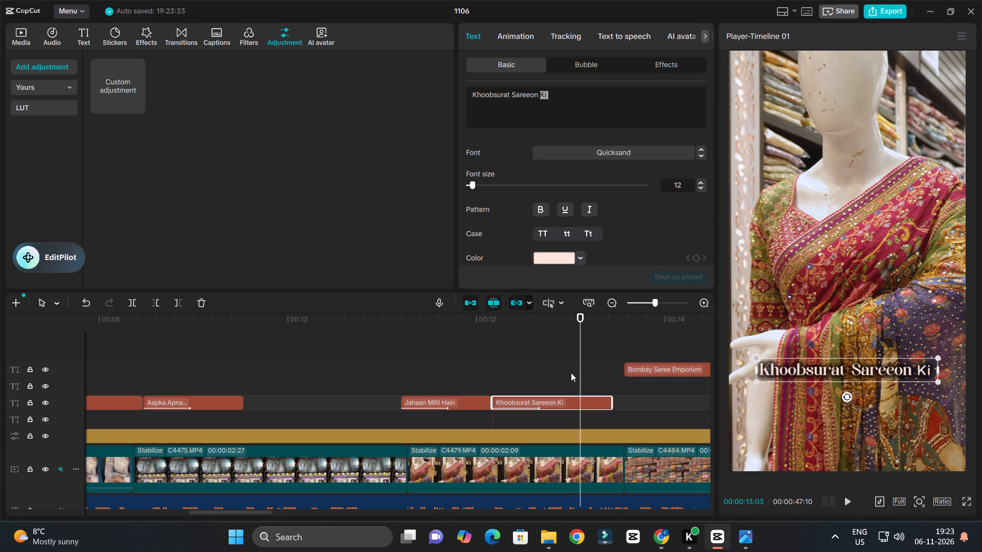
Play back the "Khoobsurat Sareeon Ki" caption and extend its end to the start of the C4484.MP4 clip.
click(571, 373)
key(space)
ctrl+scroll(587, 366, down, 5)
ctrl+scroll(592, 378, up, 4)
key(space)
ctrl+scroll(598, 387, down, 4)
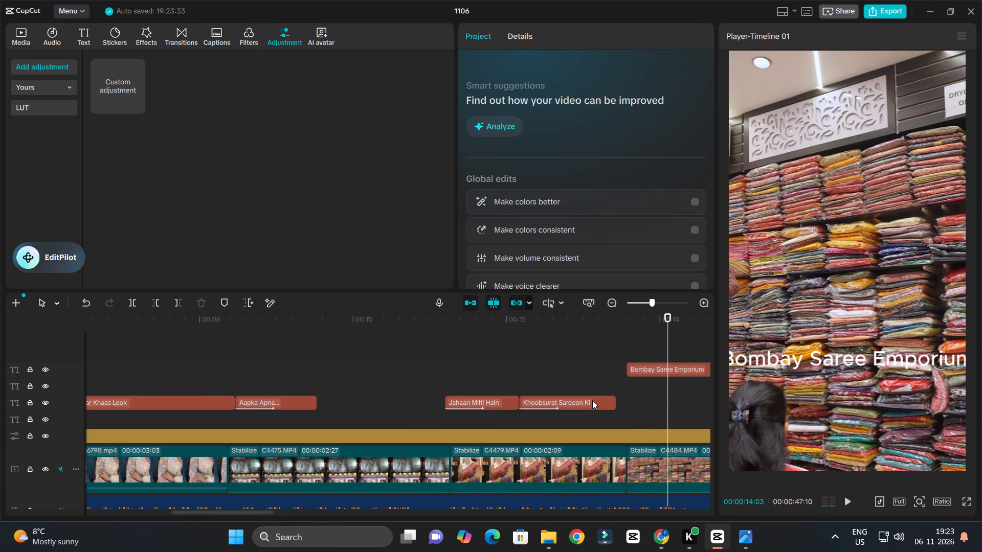
click(608, 404)
drag(615, 403, 624, 404)
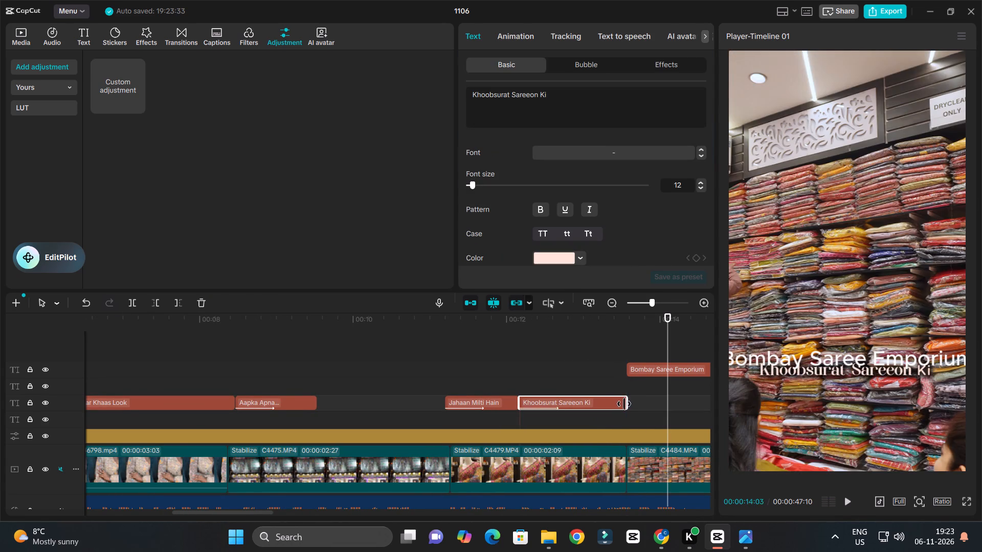
Listen to the following voiceover and duplicate the "Khoobsurat Sareeon Ki" caption directly after it, starting with the C4484.MP4 clip.
key(space)
ctrl+scroll(608, 386, down, 9)
key(space)
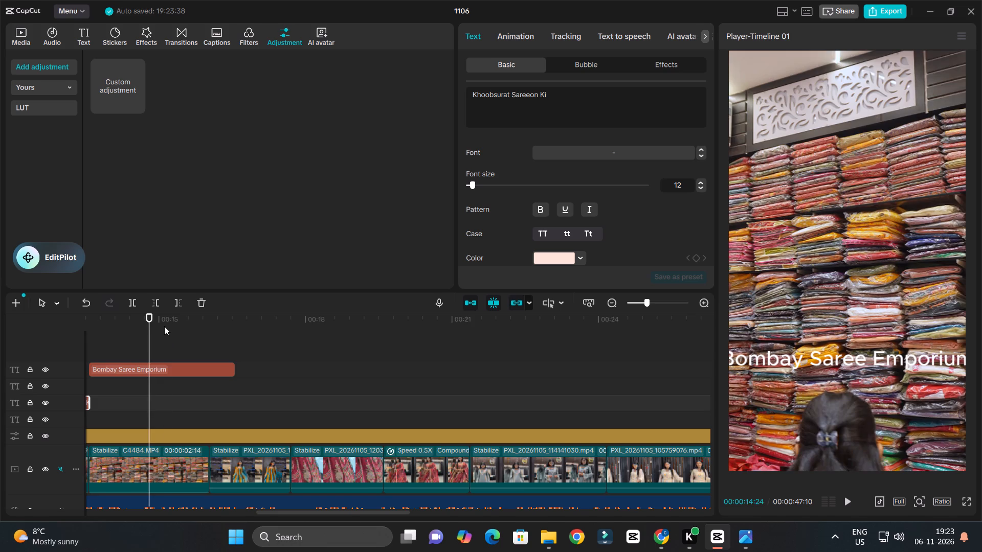
drag(164, 326, 197, 364)
alt+drag(197, 402, 271, 404)
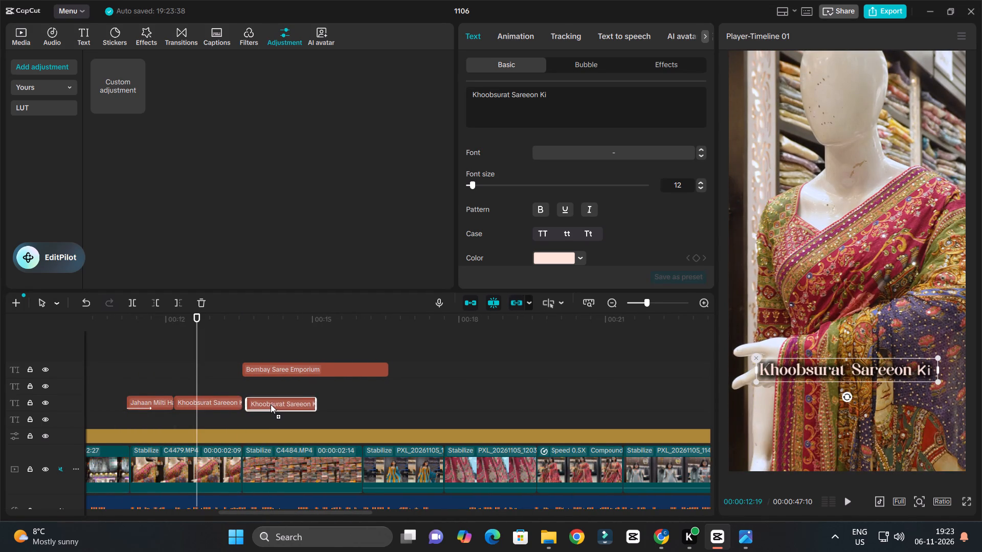
alt+drag(271, 404, 265, 403)
Play through the duplicated caption and move the overlapping "Bombay Saree Emporium" title to start at about 17.7 seconds.
ctrl+scroll(263, 405, up, 3)
key(space)
ctrl+scroll(314, 402, up, 5)
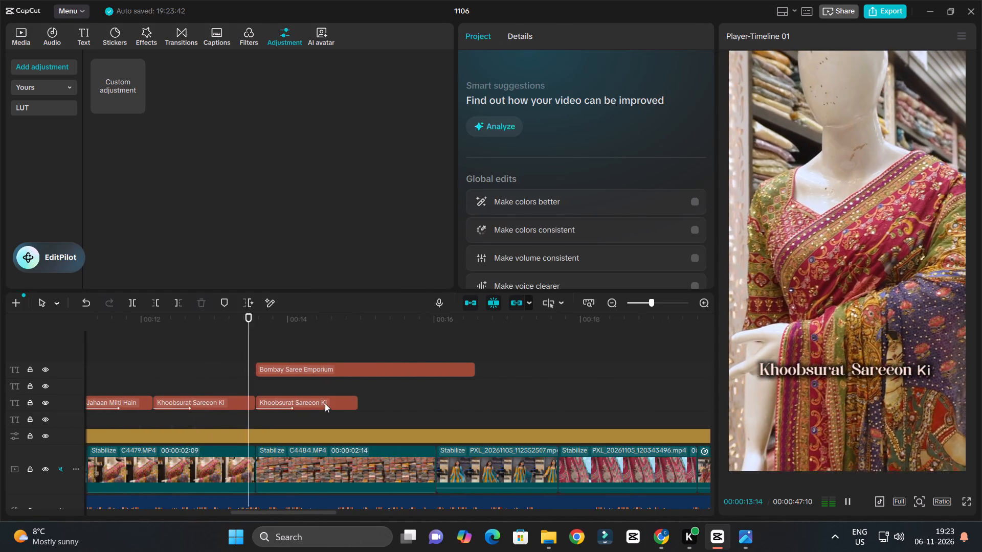
ctrl+scroll(328, 405, down, 3)
key(space)
drag(324, 362, 405, 374)
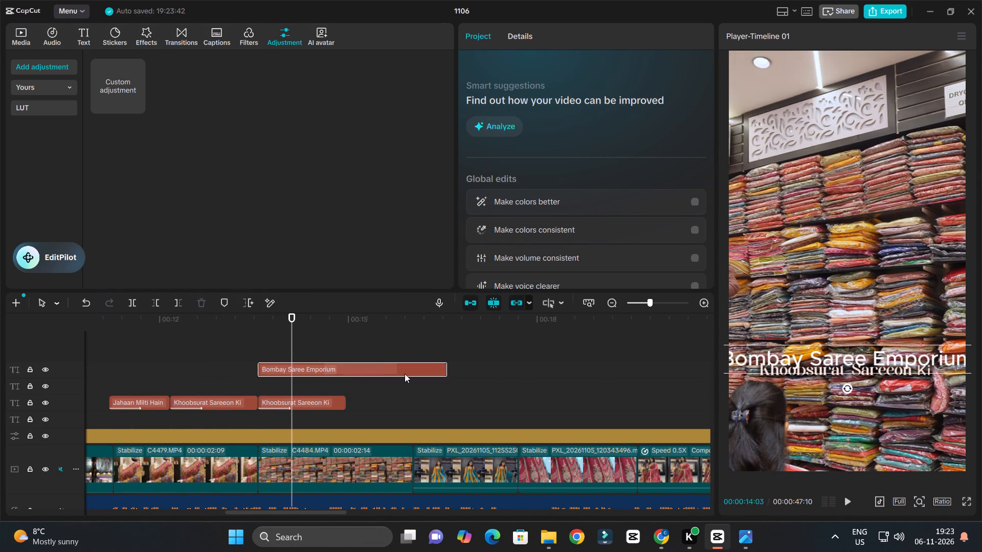
drag(405, 374, 413, 370)
drag(374, 367, 631, 363)
Change the duplicated caption's text to "Shandaar Variety" in title case.
click(295, 418)
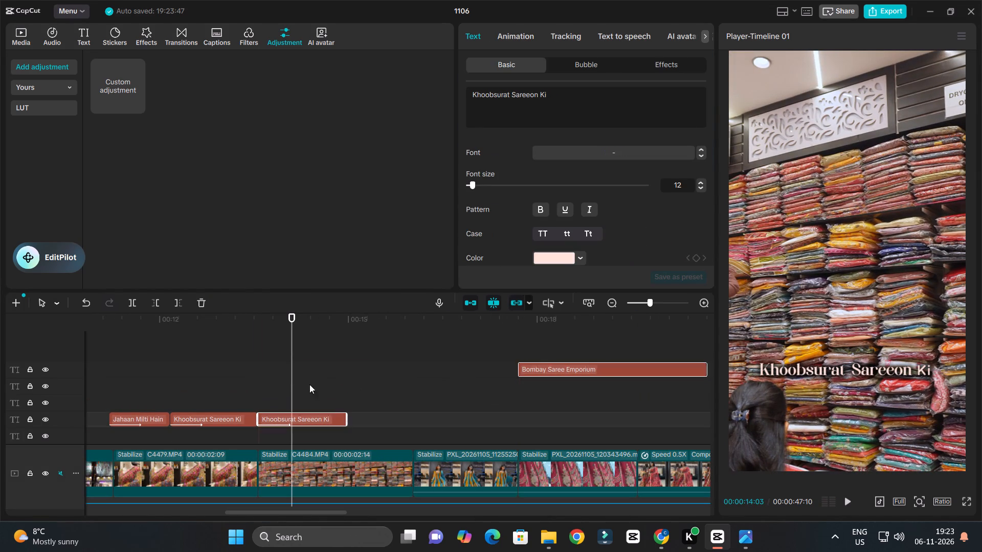
drag(554, 96, 455, 90)
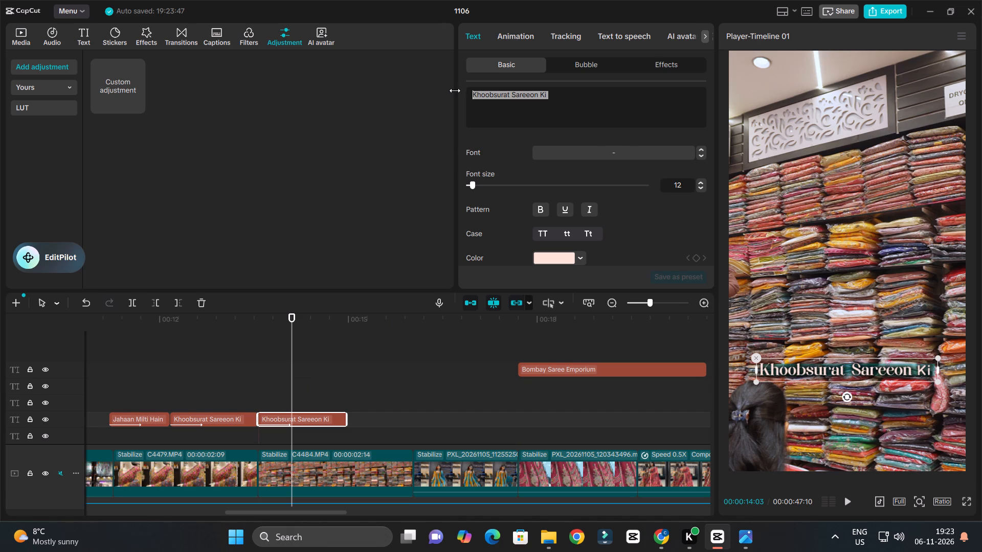
key(ctrl+v)
drag(596, 96, 566, 94)
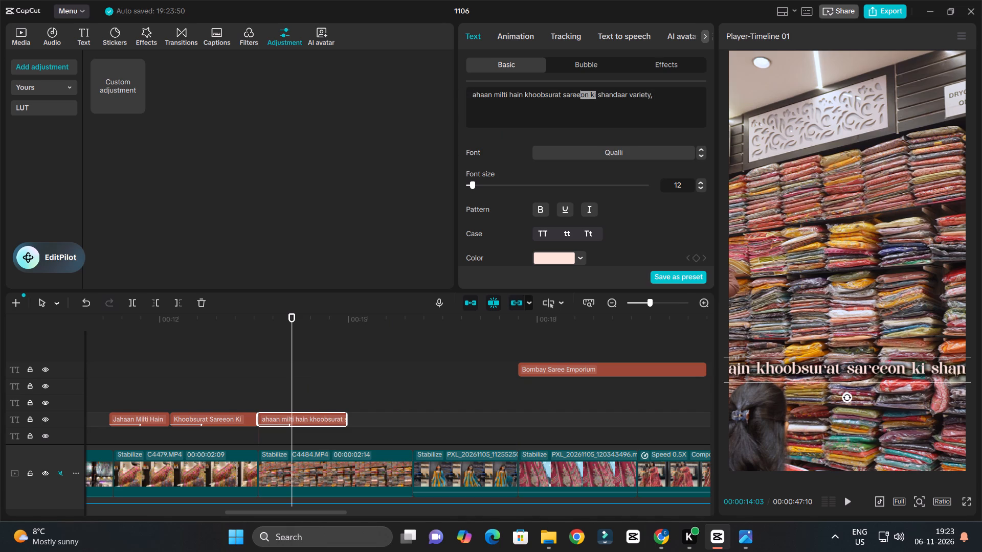
drag(566, 94, 368, 74)
key(BackSpace)
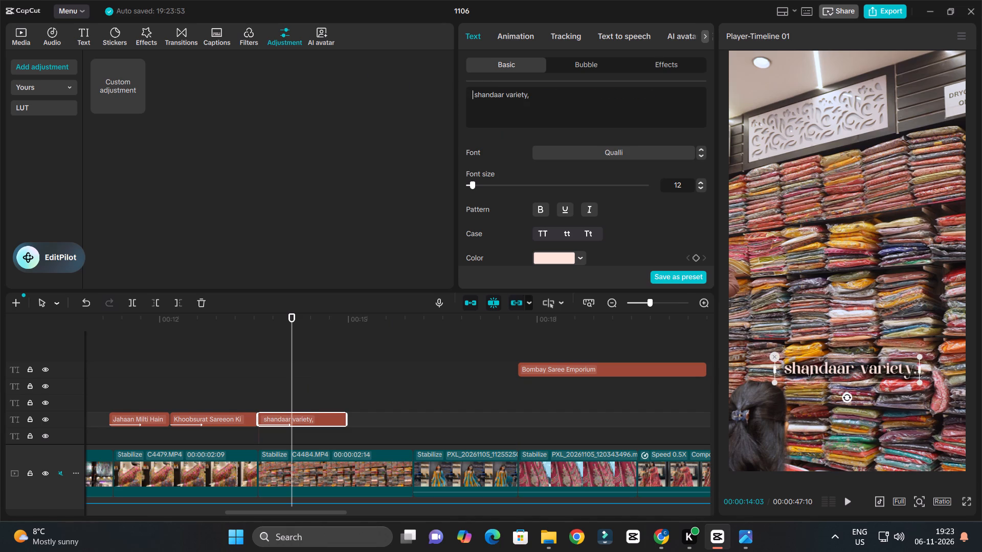
click(534, 97)
key(BackSpace)
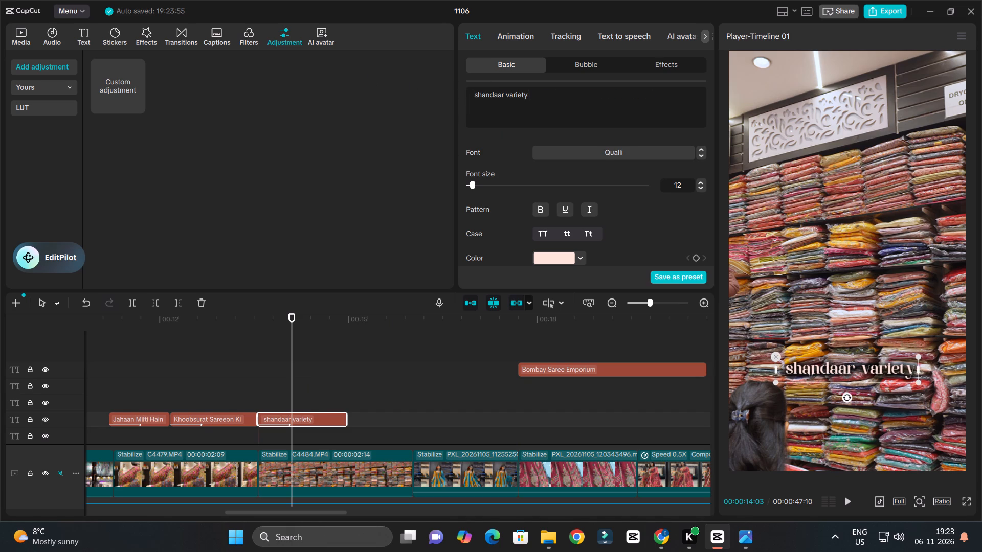
click(474, 94)
key(BackSpace)
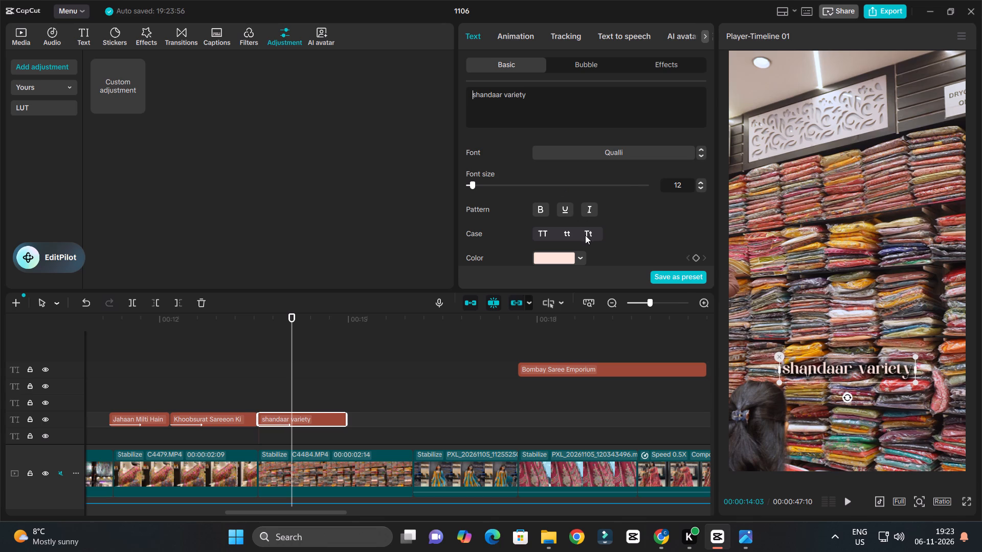
click(585, 235)
Style the "Shandaar Variety" caption in the Qualli font, enlarge it slightly and make its text white.
click(628, 153)
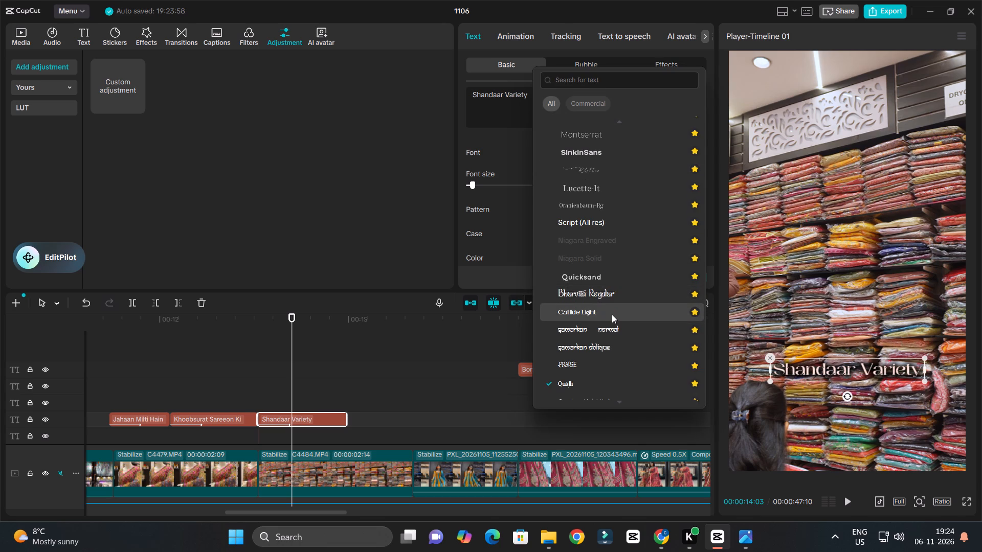
click(599, 382)
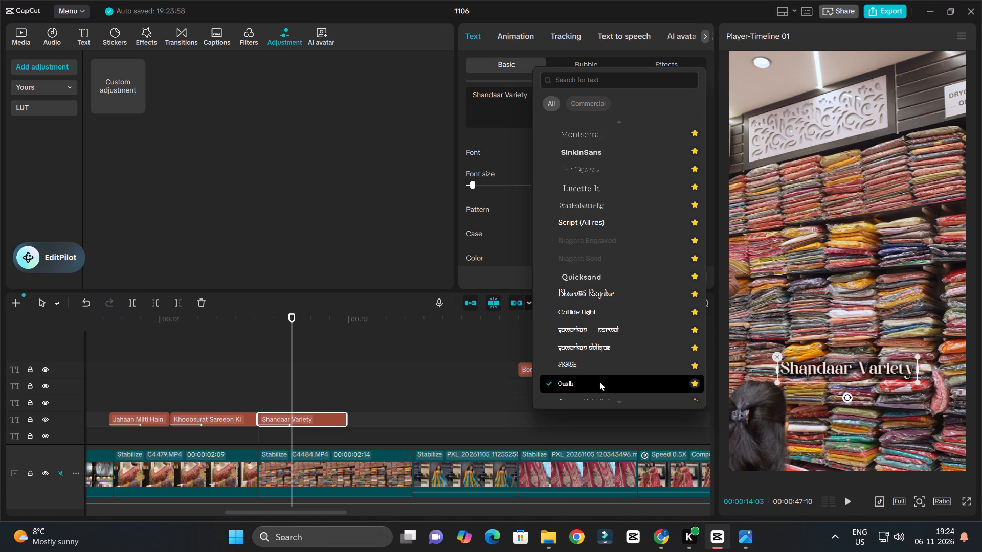
drag(919, 382, 928, 388)
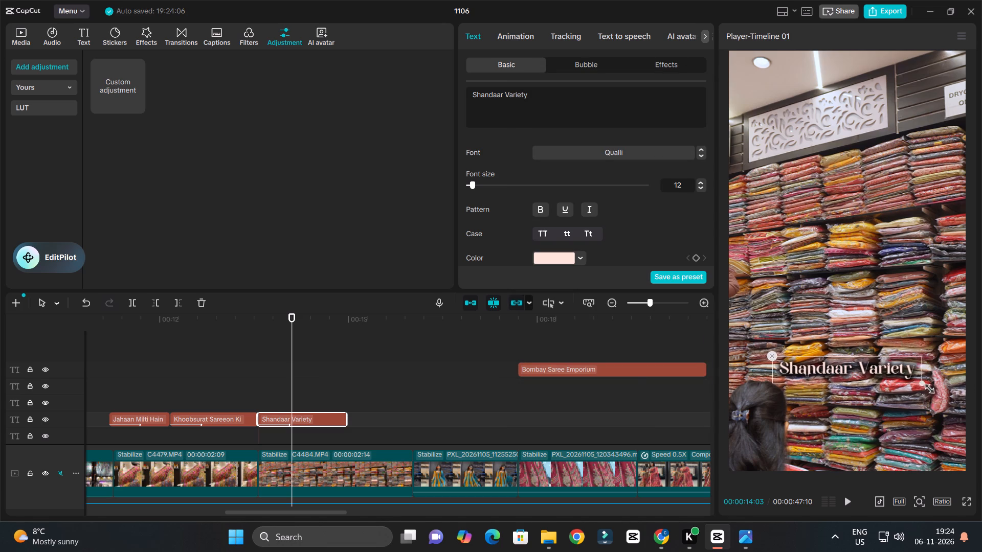
drag(928, 388, 934, 395)
click(545, 264)
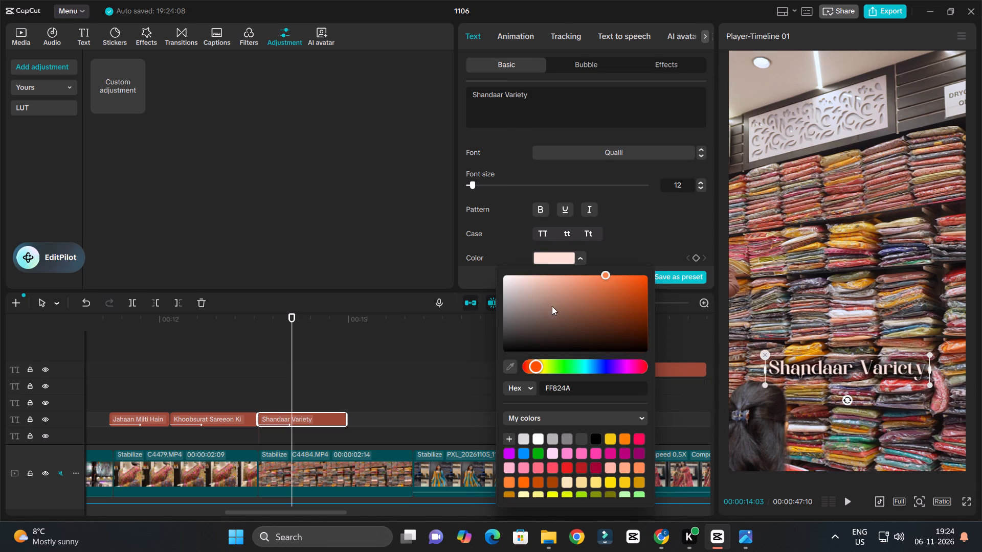
drag(552, 306, 480, 248)
click(307, 388)
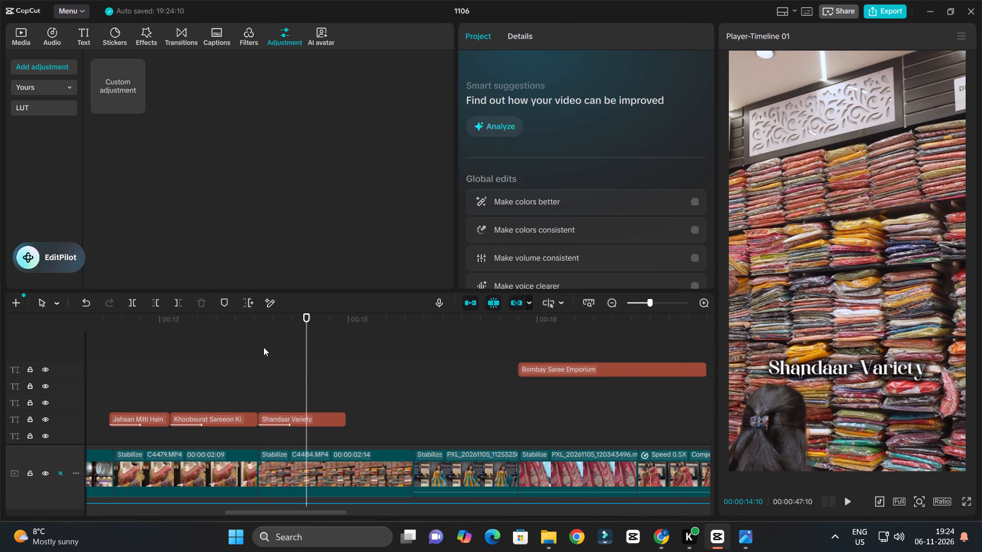
Replay the "Shandaar Variety" caption against the voiceover and trim its end to 00:00:14:23.
click(251, 330)
key(space)
ctrl+scroll(329, 362, up, 3)
ctrl+scroll(329, 362, down, 4)
ctrl+scroll(360, 369, up, 4)
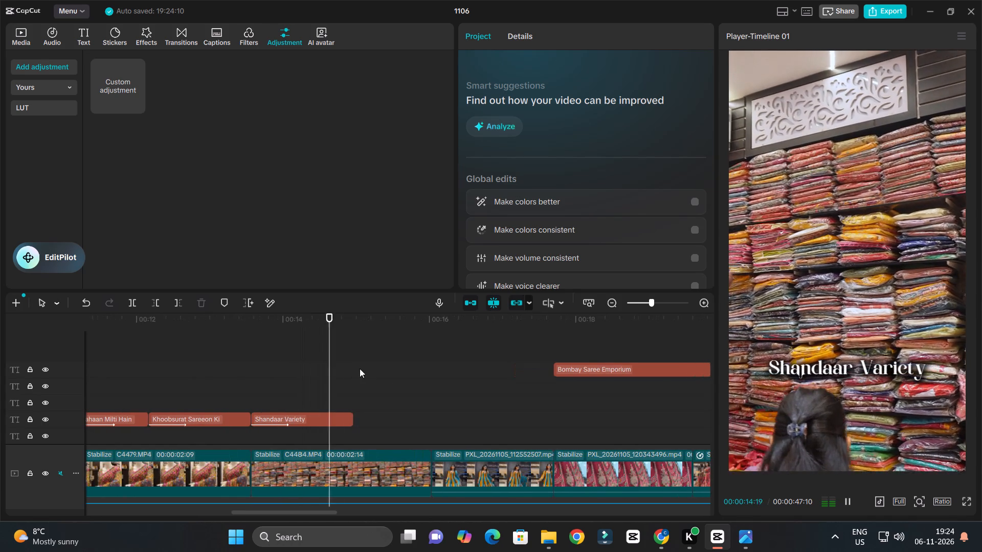
key(space)
drag(317, 328, 311, 328)
key(space)
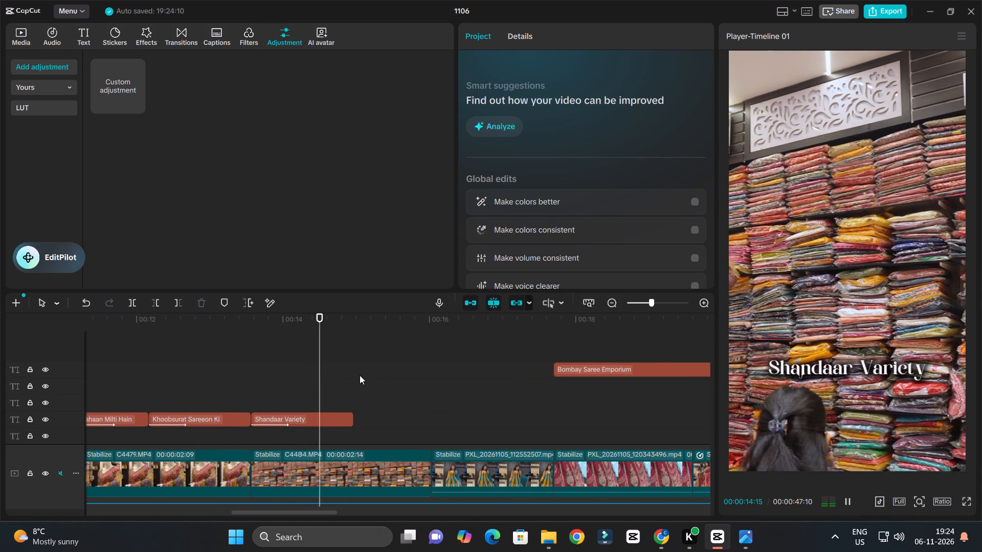
ctrl+scroll(360, 376, up, 3)
key(space)
drag(348, 345, 340, 359)
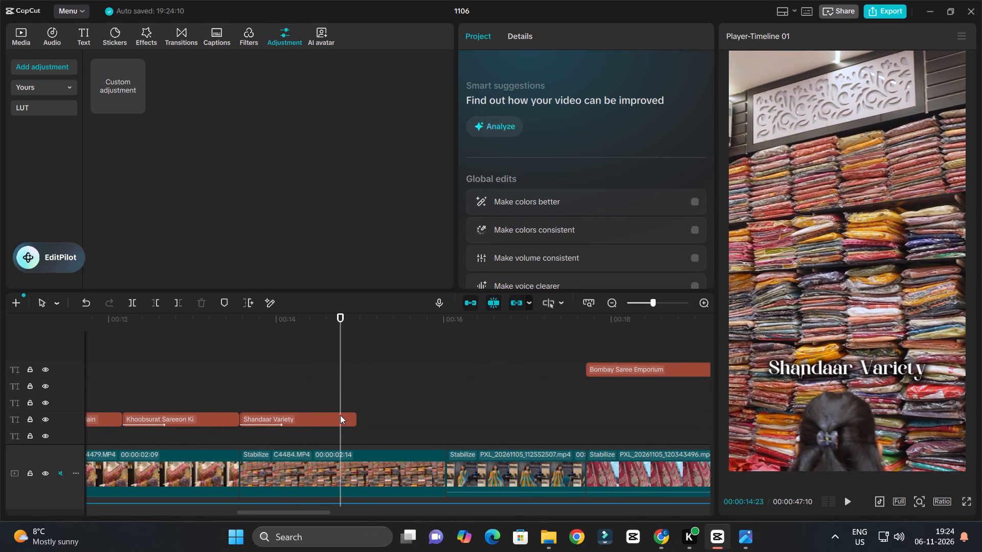
click(340, 416)
key(w)
Listen to the following voiceover and duplicate the "Shandaar Variety" caption just after it, ending the copy with the C4484.MP4 clip.
key(space)
ctrl+scroll(405, 416, down, 5)
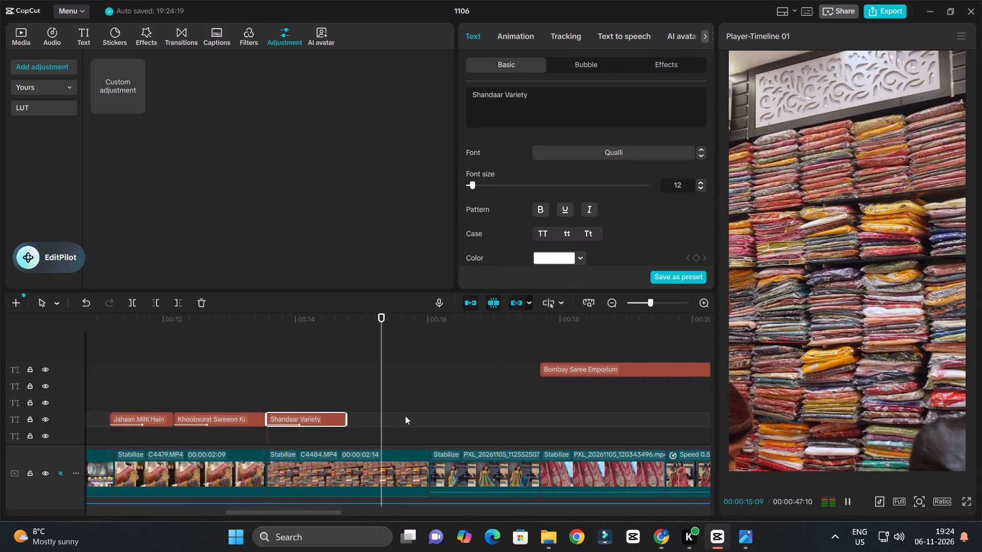
ctrl+scroll(405, 416, down, 2)
key(space)
alt+drag(320, 417, 397, 420)
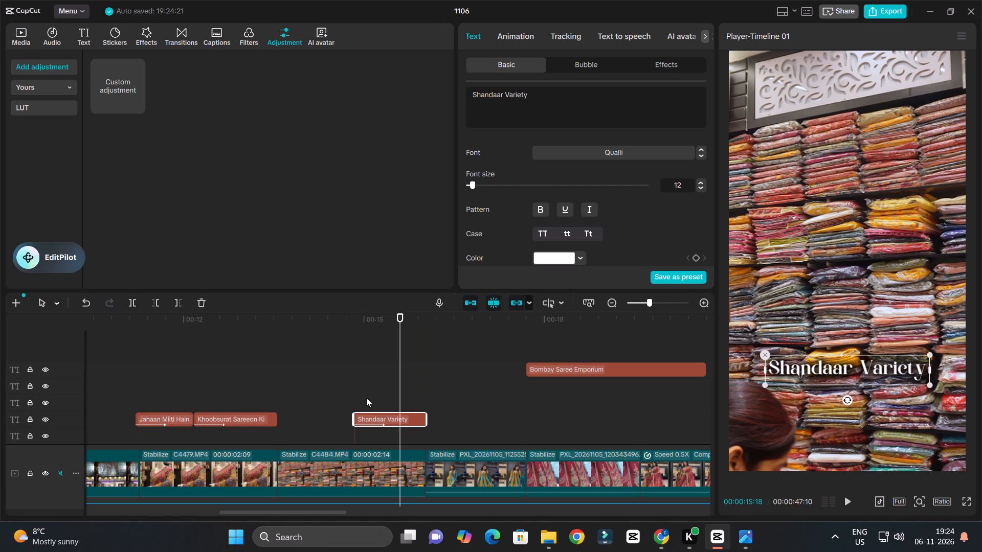
key(ctrl+z)
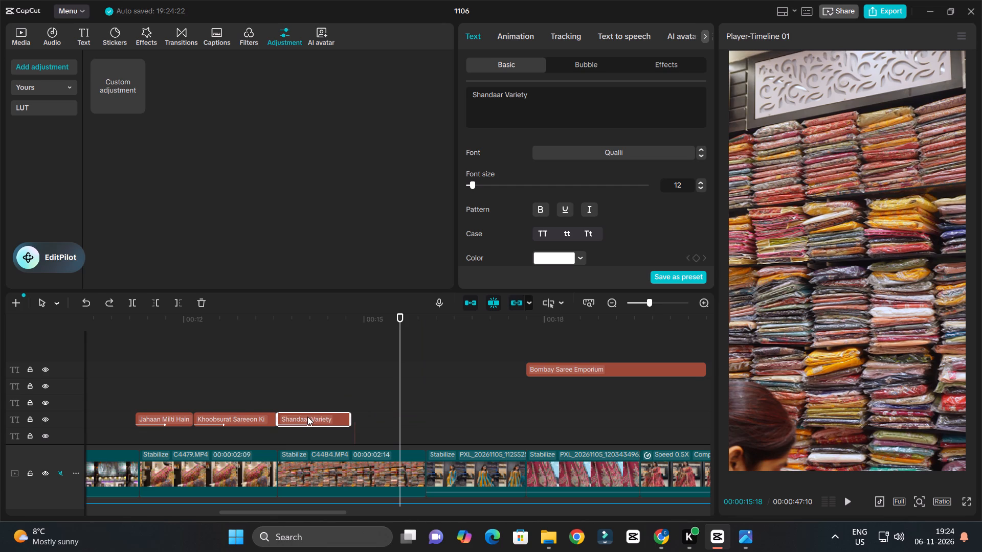
alt+drag(304, 416, 383, 423)
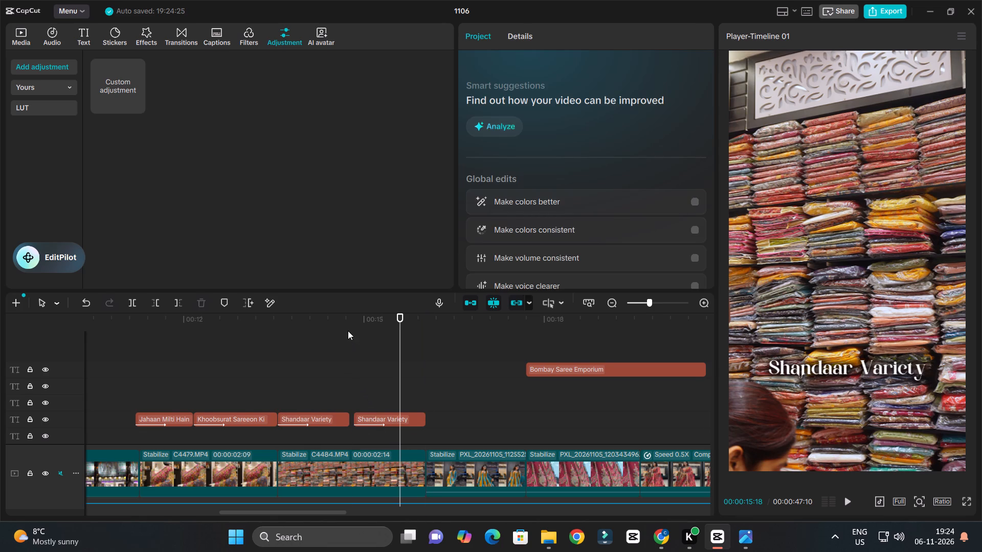
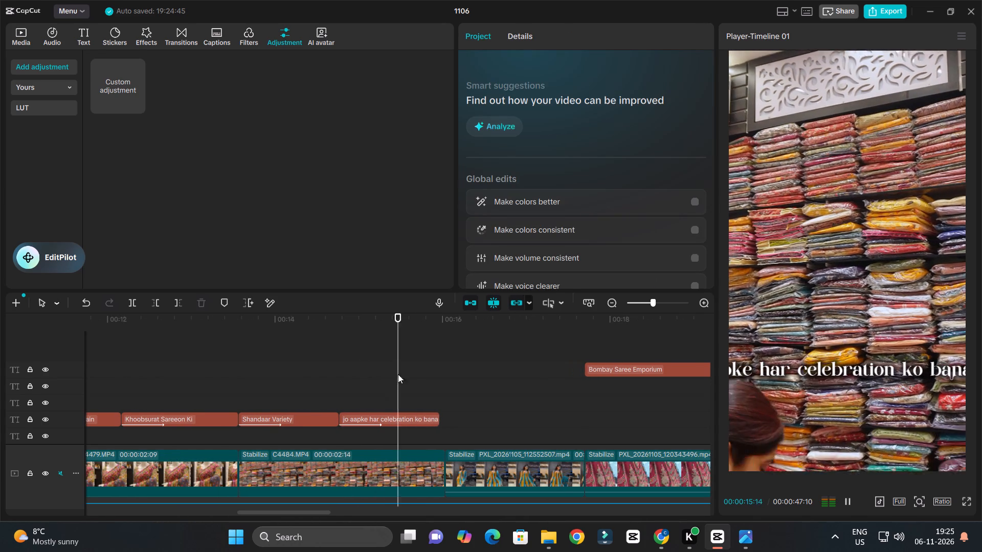
Break the "jo aapke har celebration ko bana dein" caption into two lines after "celebration" and replay it with the voiceover.
key(space)
key(space)
key(space)
click(388, 421)
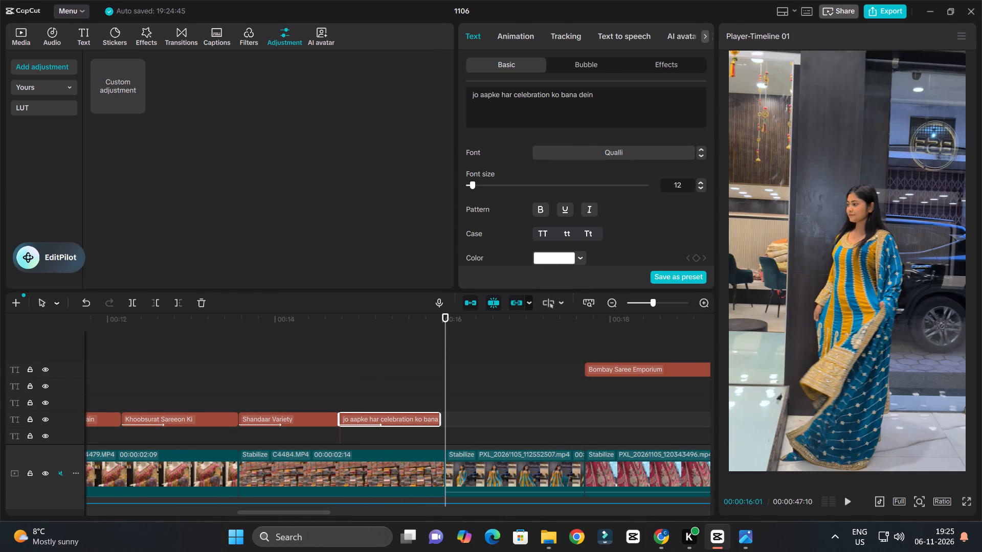
click(550, 94)
key(Return)
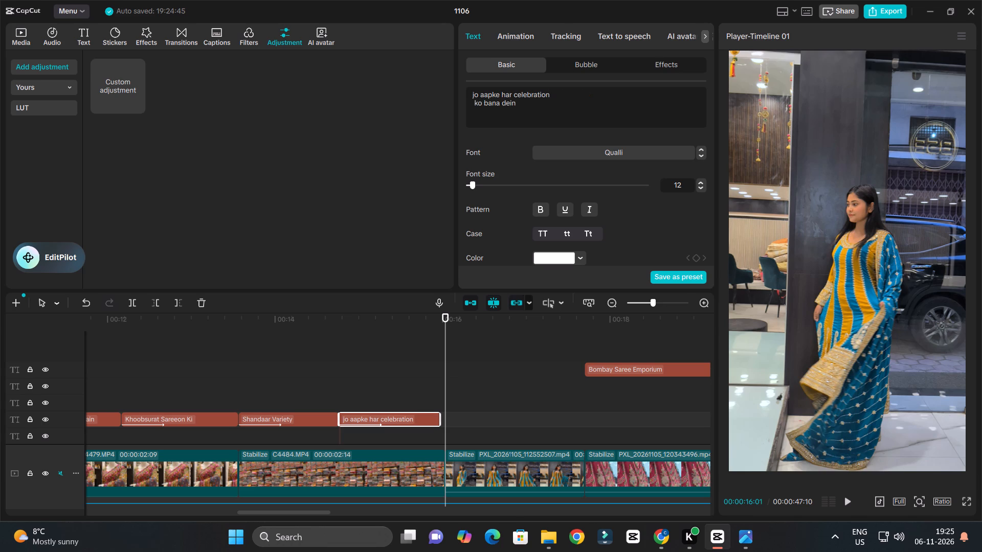
click(339, 332)
key(space)
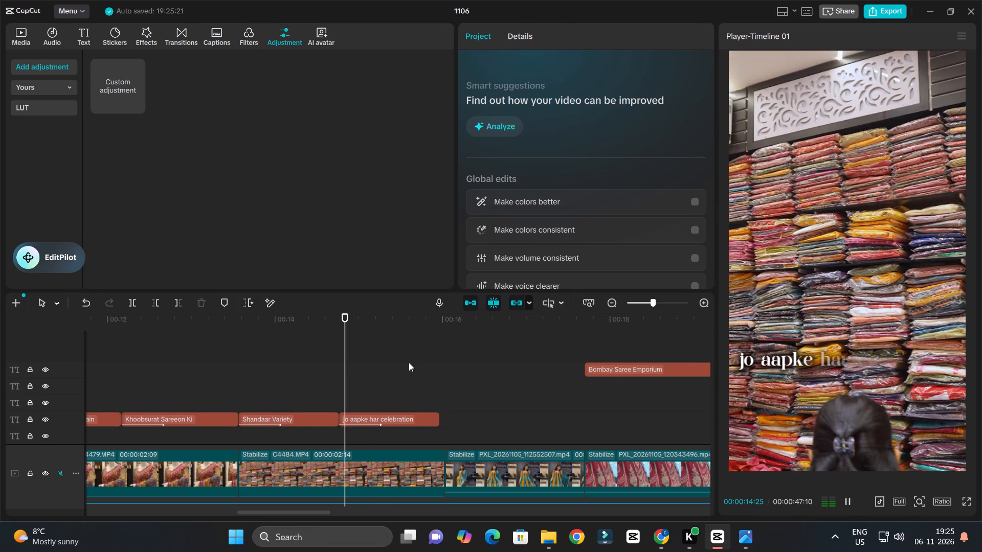
ctrl+scroll(409, 362, up, 3)
key(space)
key(space)
key(space)
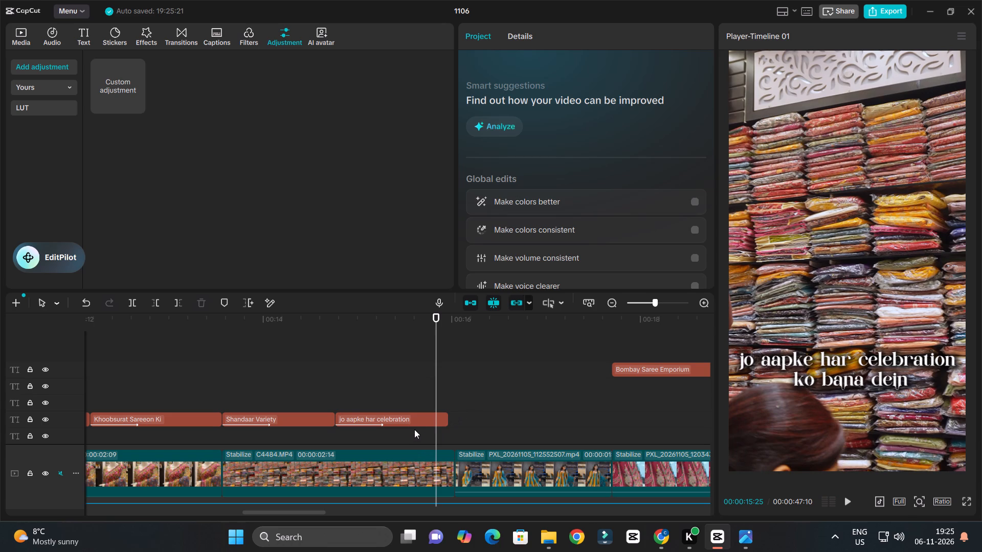
Set the whole two-line caption in the Quicksand font and title case.
click(414, 420)
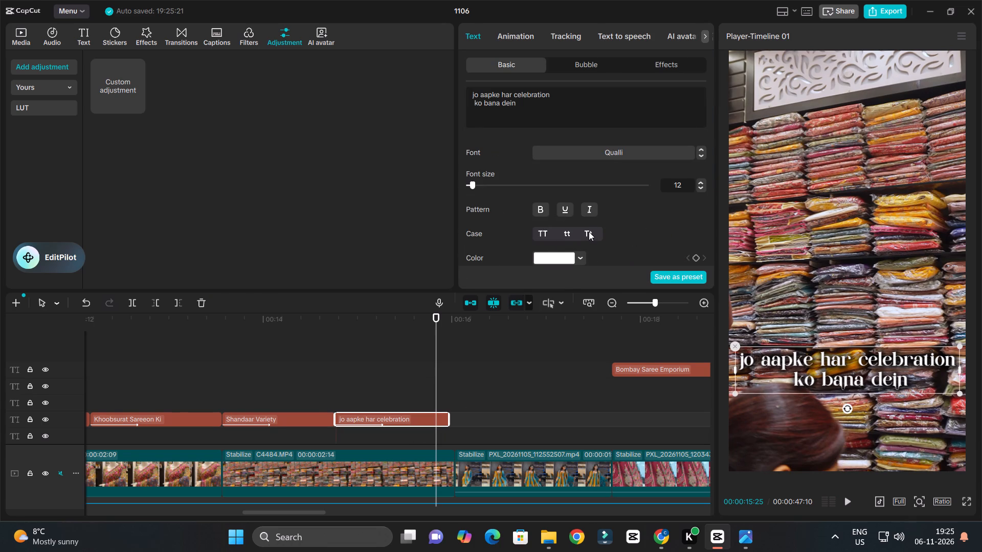
click(615, 154)
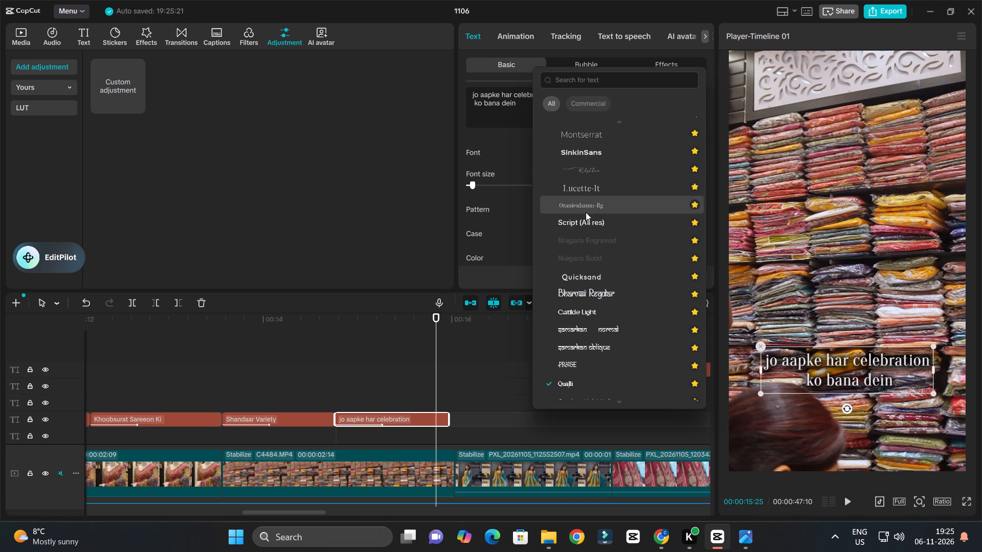
click(587, 279)
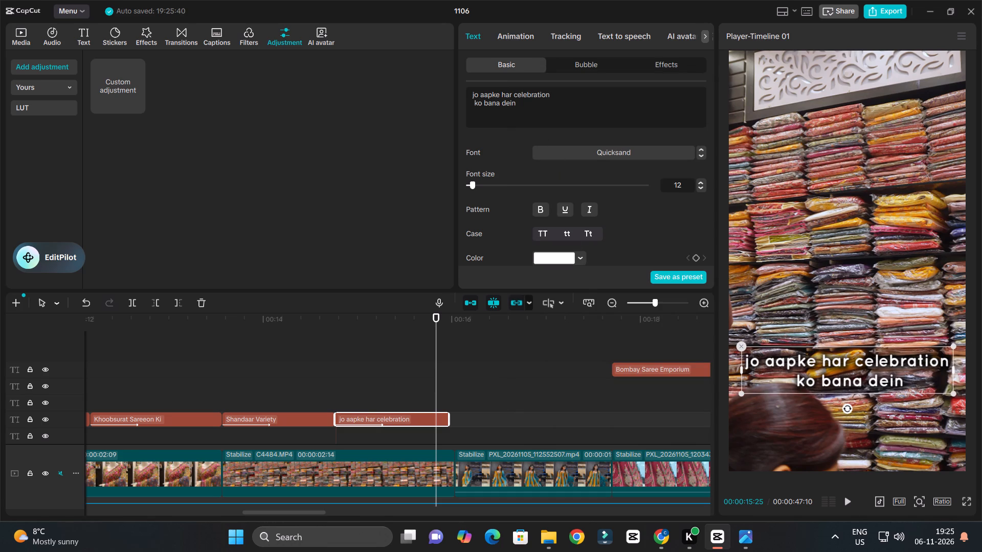
click(588, 234)
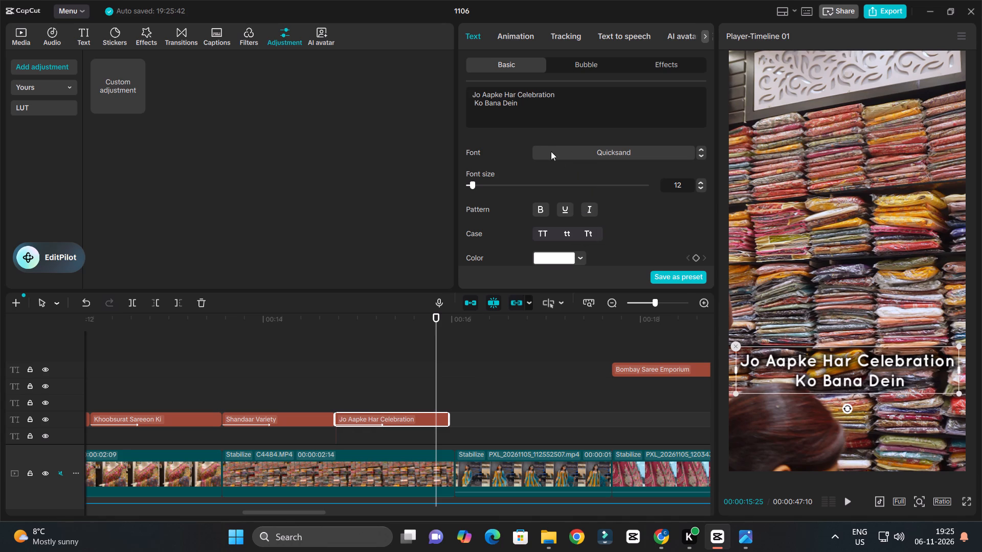
Set only the word "Celebration" in the Qualli font and colour it orange.
drag(517, 93, 576, 95)
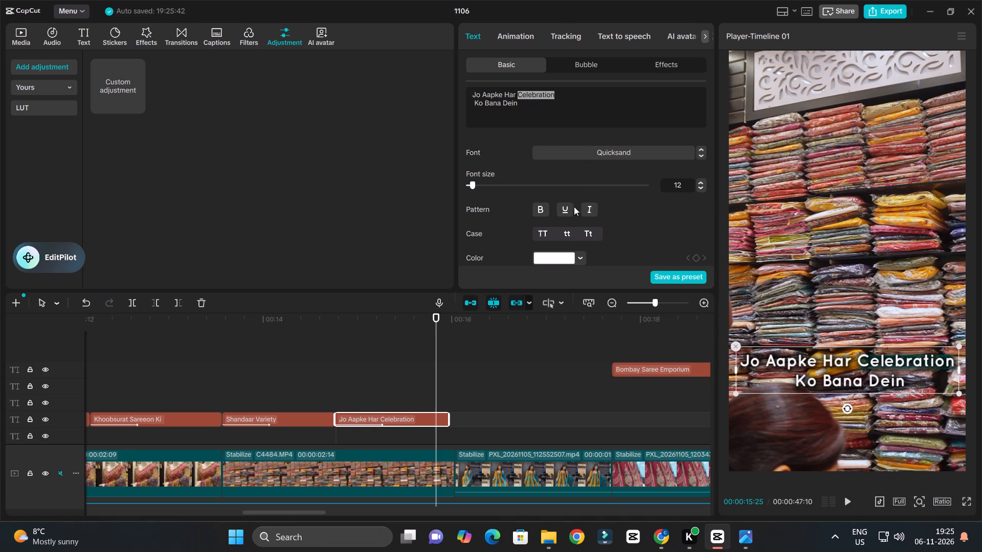
click(594, 154)
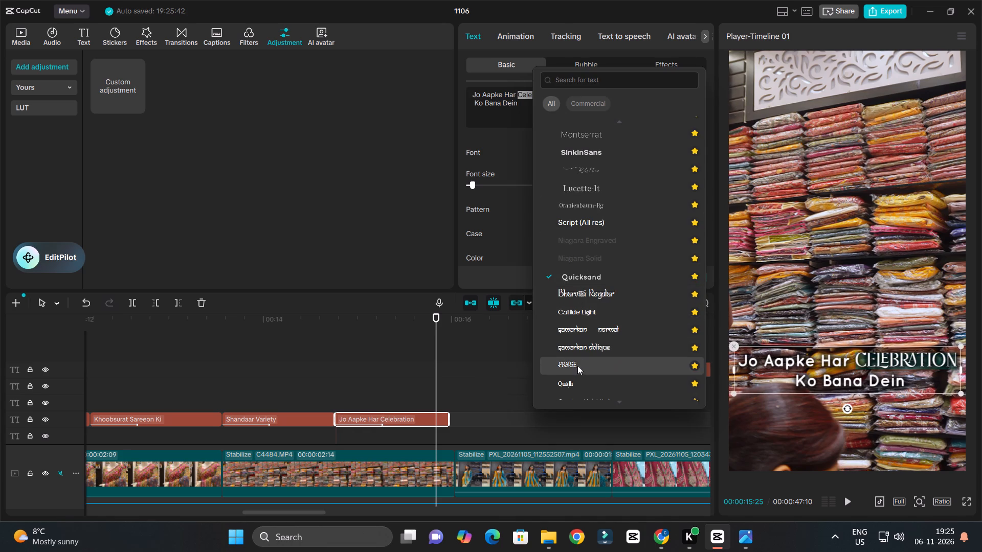
scroll(580, 350, down, 1)
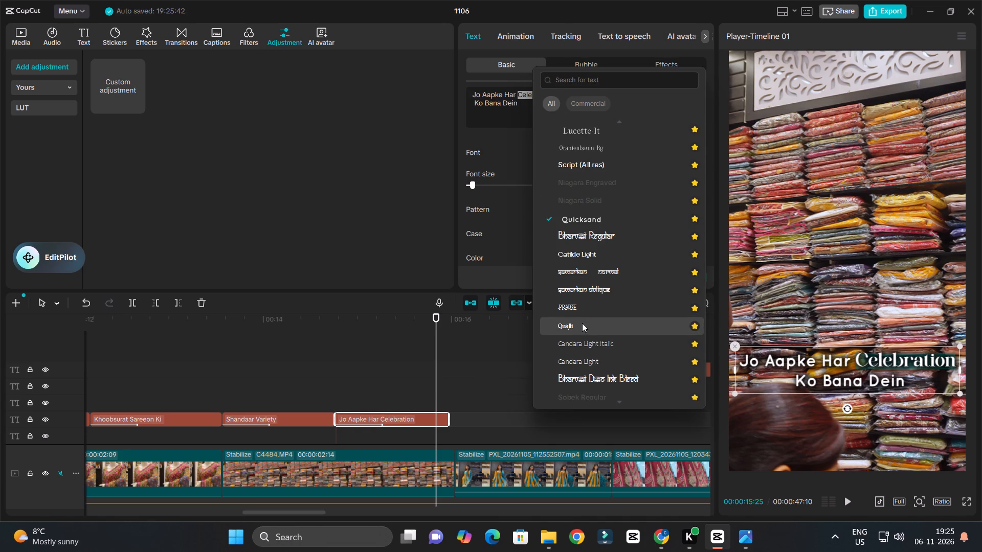
click(582, 323)
click(550, 259)
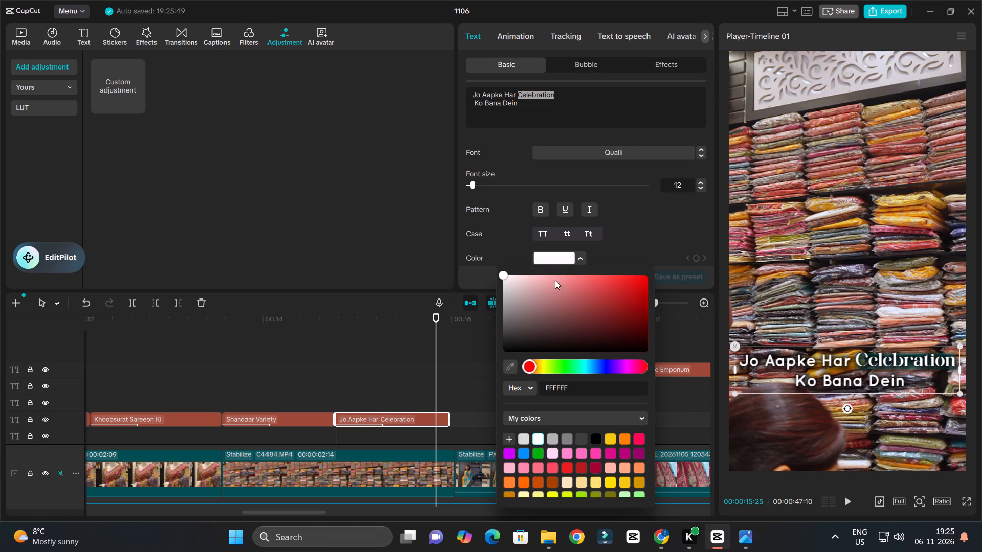
click(641, 239)
click(577, 83)
click(566, 101)
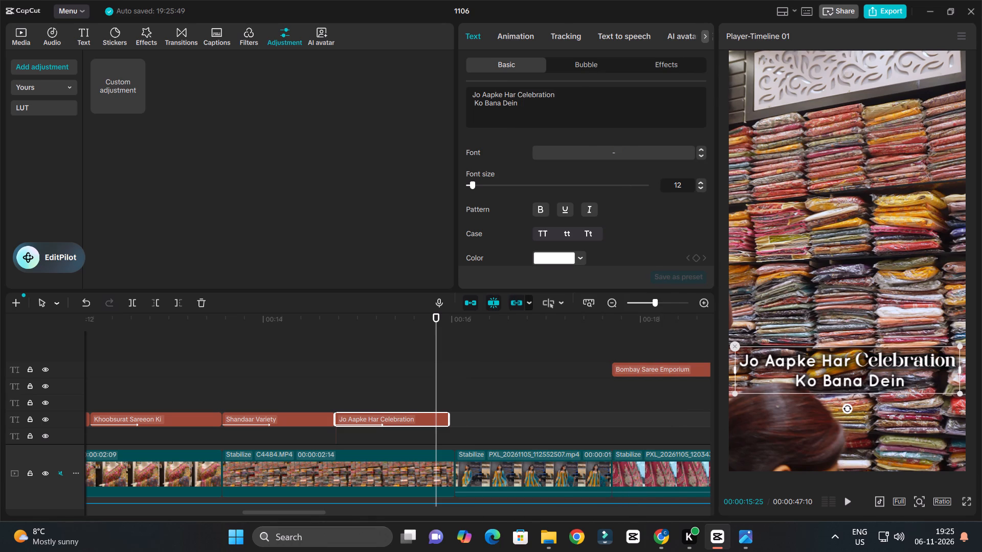
drag(517, 93, 567, 95)
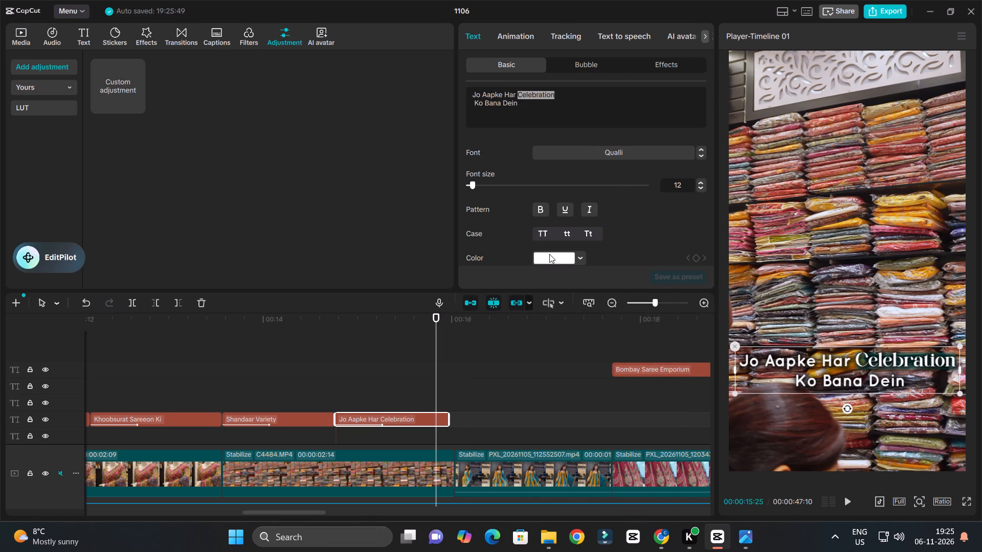
click(547, 259)
drag(531, 369, 541, 365)
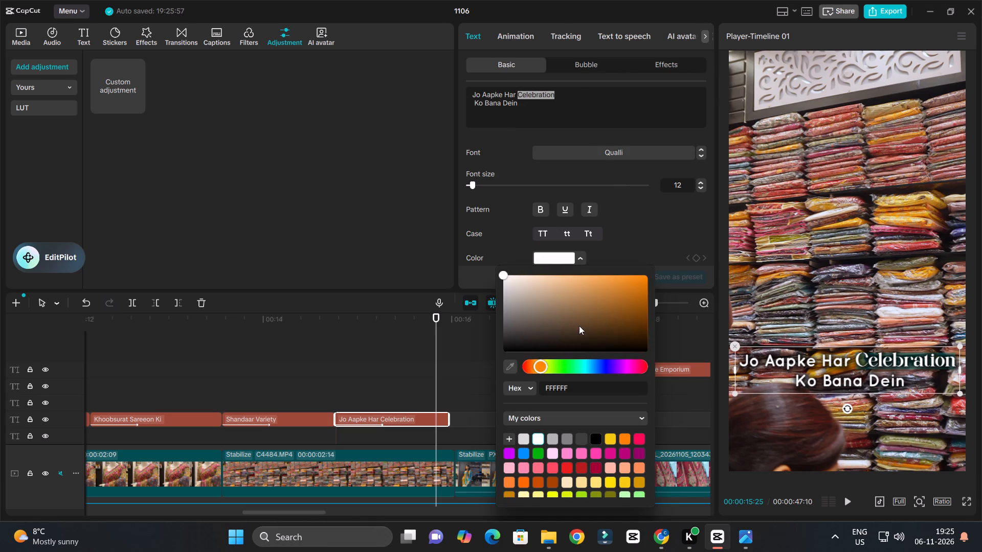
drag(584, 311, 615, 234)
click(431, 388)
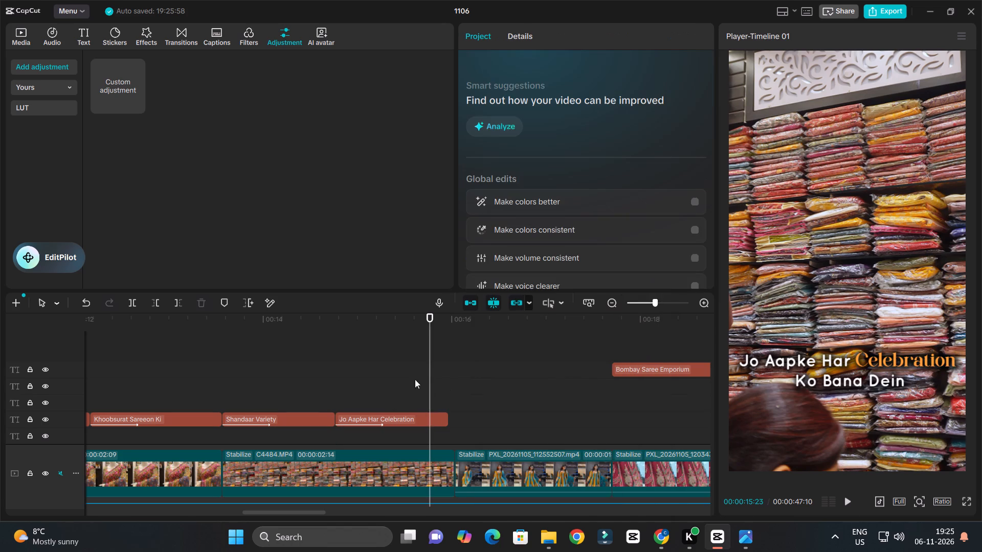
Extend the "Jo Aapke Har Celebration" caption's end to about 00:00:16:22, over the PXL_20261105_112552507.mp4 clip, checking it against the voiceover.
drag(344, 323, 337, 321)
key(space)
ctrl+scroll(396, 355, down, 3)
ctrl+scroll(427, 382, up, 4)
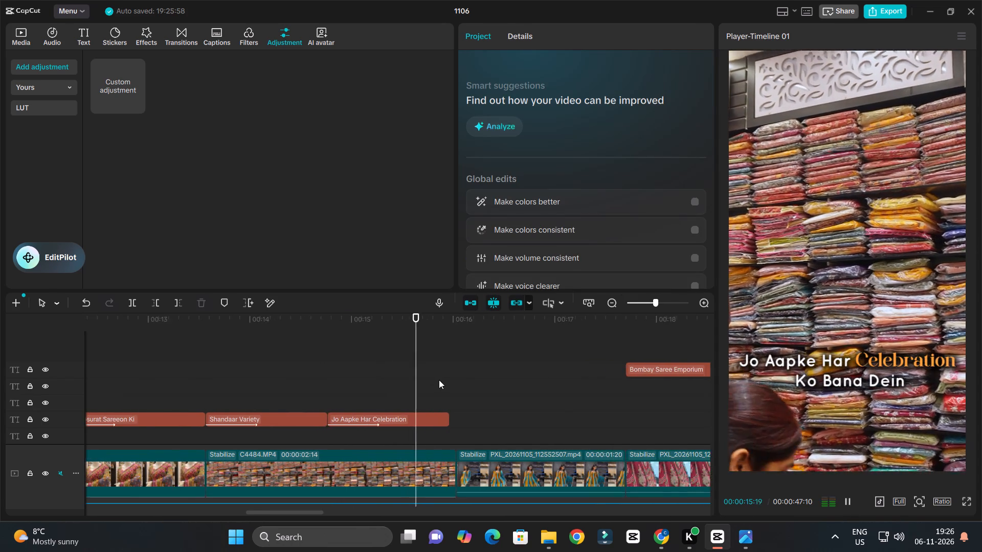
ctrl+scroll(439, 380, up, 2)
key(space)
click(444, 420)
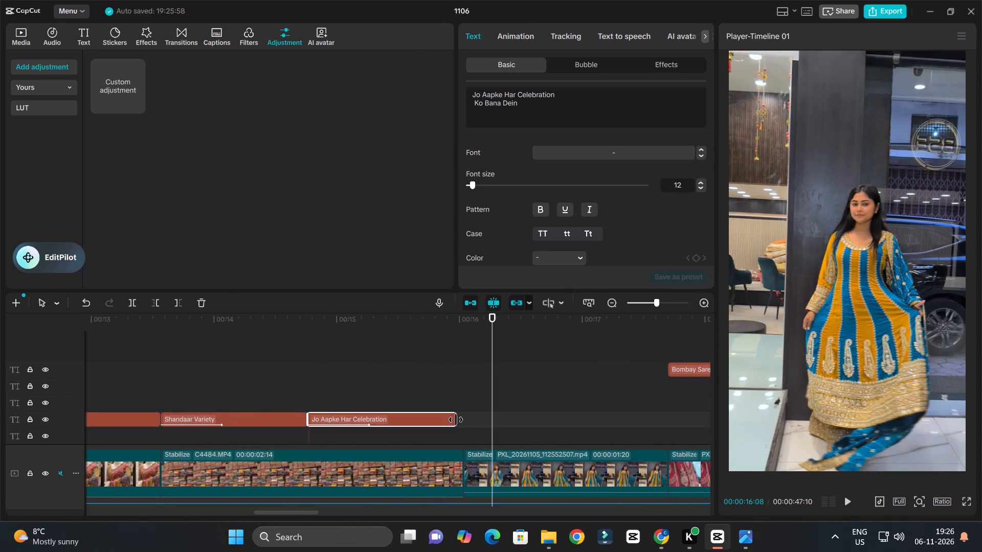
drag(455, 420, 526, 424)
key(space)
ctrl+scroll(546, 422, up, 3)
key(space)
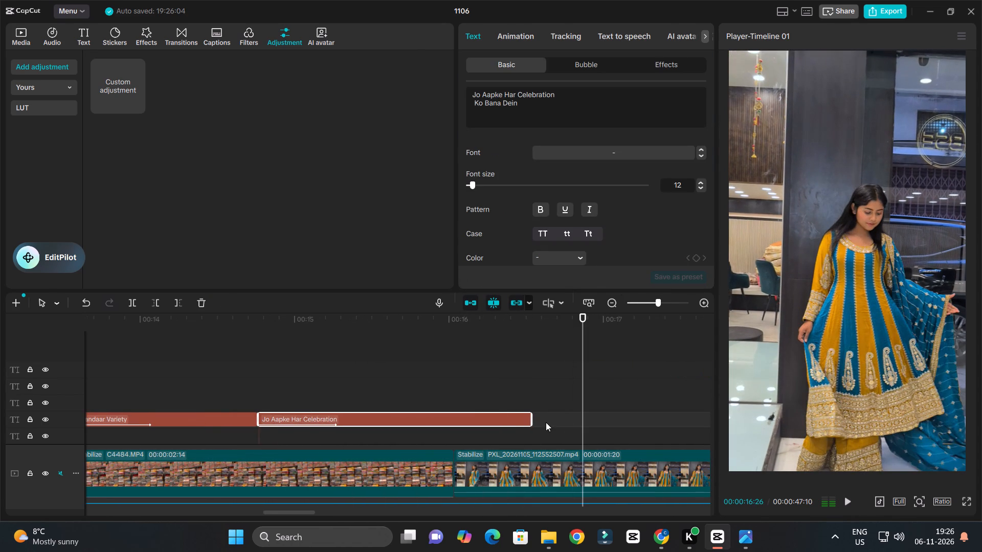
ctrl+scroll(546, 422, down, 2)
drag(538, 418, 561, 418)
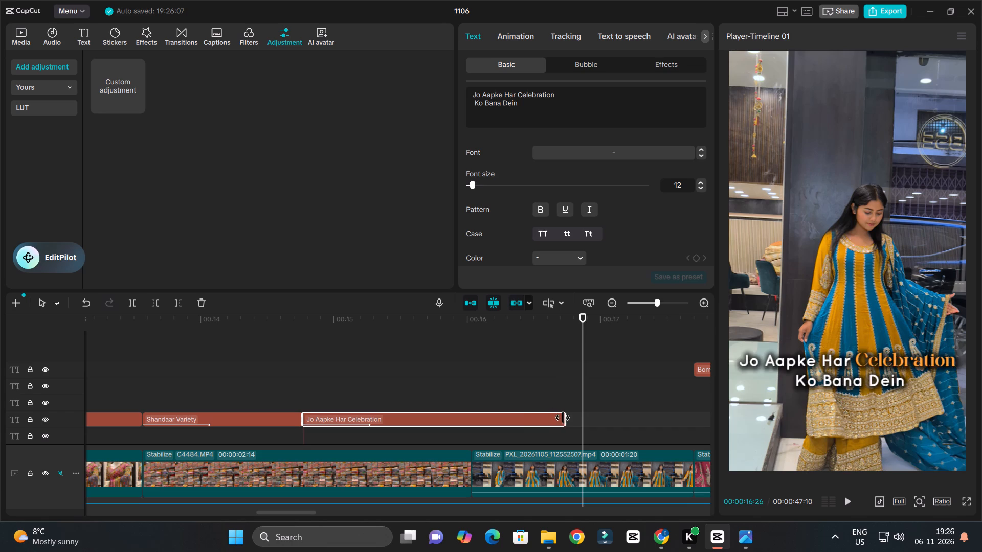
click(441, 329)
key(space)
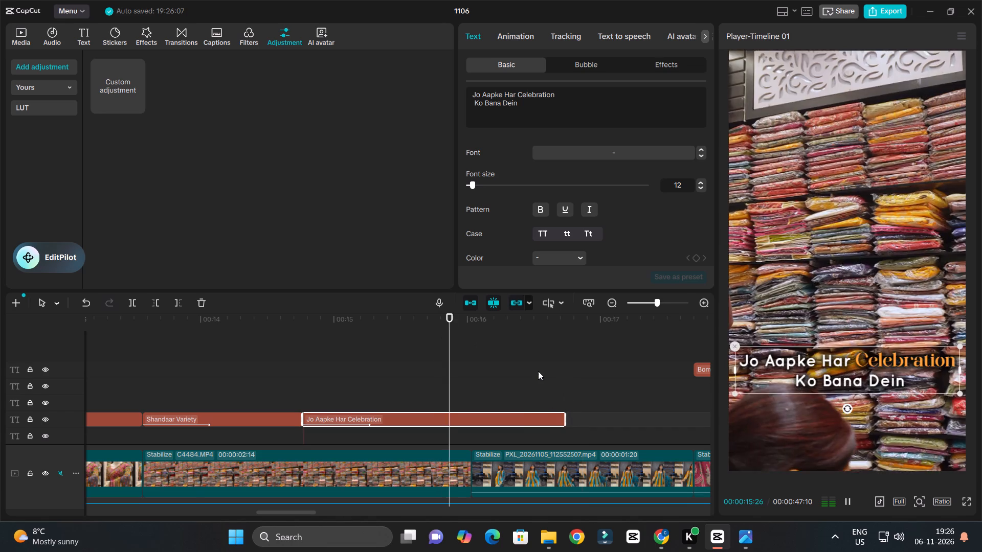
ctrl+scroll(538, 371, down, 5)
ctrl+scroll(539, 377, up, 4)
key(space)
Listen to the following voiceover and duplicate the "Jo Aapke Har Celebration" caption directly after the original on the same track.
ctrl+scroll(541, 378, down, 12)
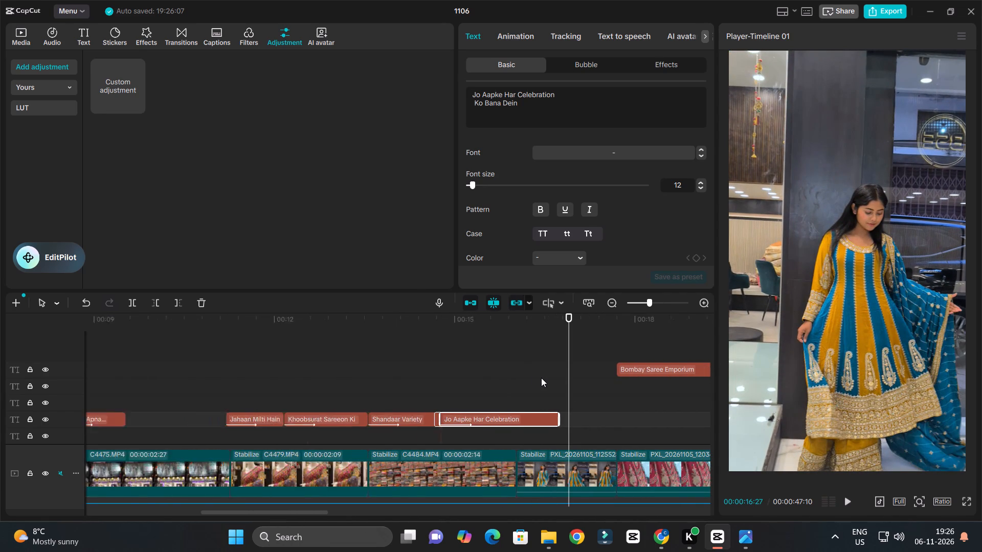
ctrl+scroll(541, 378, down, 12)
ctrl+scroll(596, 432, down, 5)
ctrl+scroll(564, 420, up, 5)
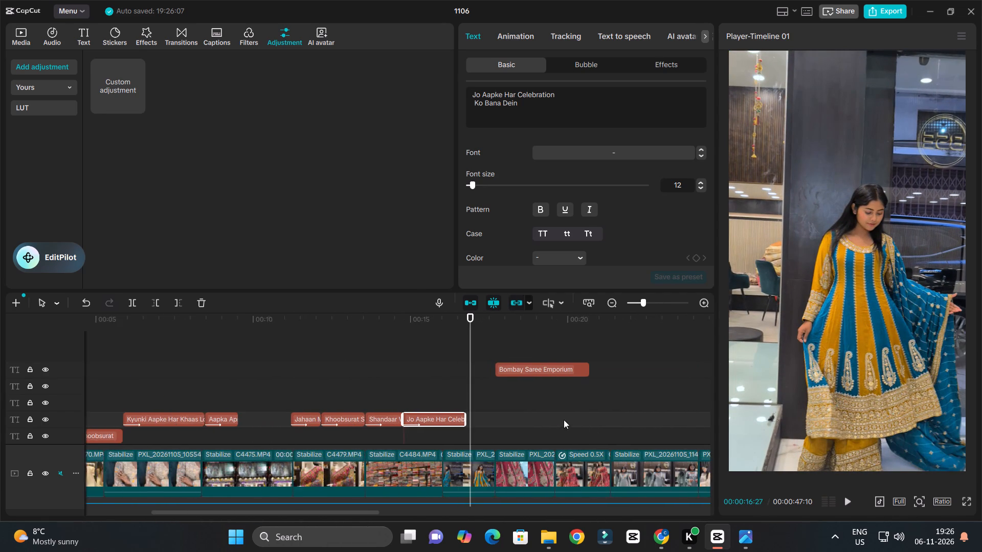
ctrl+scroll(564, 420, up, 3)
key(space)
ctrl+scroll(592, 427, up, 9)
key(space)
alt+drag(384, 416, 509, 425)
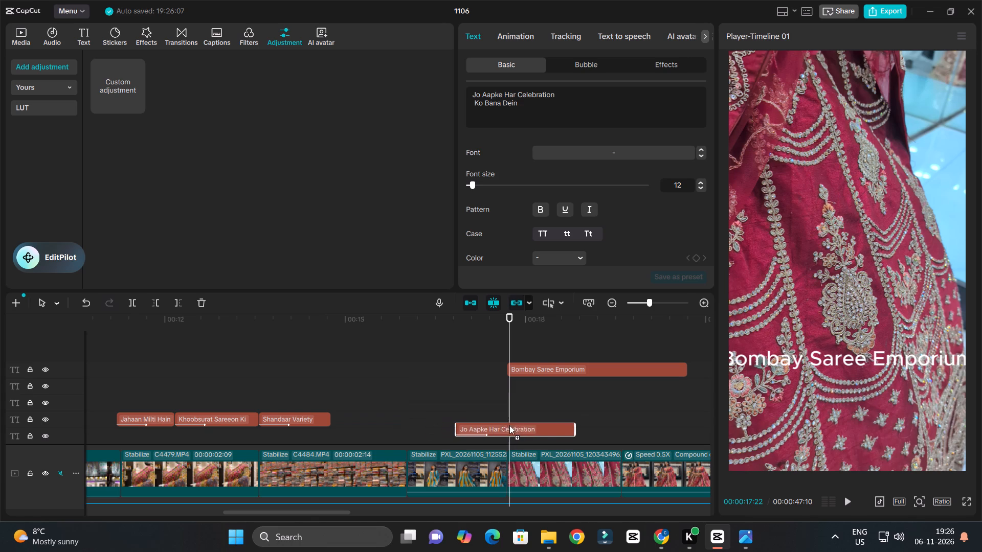
alt+drag(509, 425, 500, 419)
ctrl+scroll(502, 418, up, 3)
drag(486, 403, 489, 421)
Listen to the voiceover across the original caption's end and the start of its duplicate.
click(394, 327)
key(space)
ctrl+scroll(438, 344, down, 4)
ctrl+scroll(442, 355, up, 3)
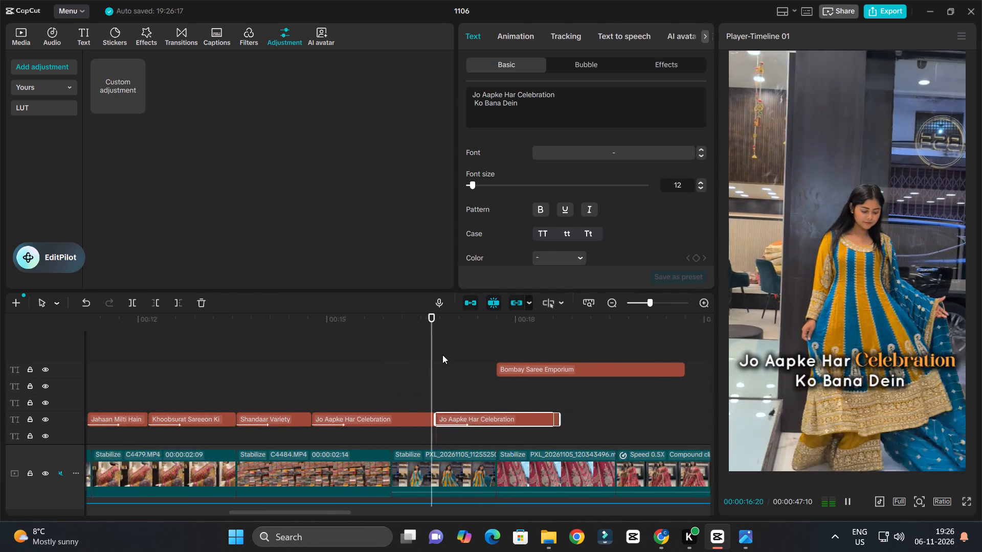
ctrl+scroll(442, 355, down, 4)
ctrl+scroll(466, 364, up, 4)
key(space)
ctrl+scroll(472, 370, down, 4)
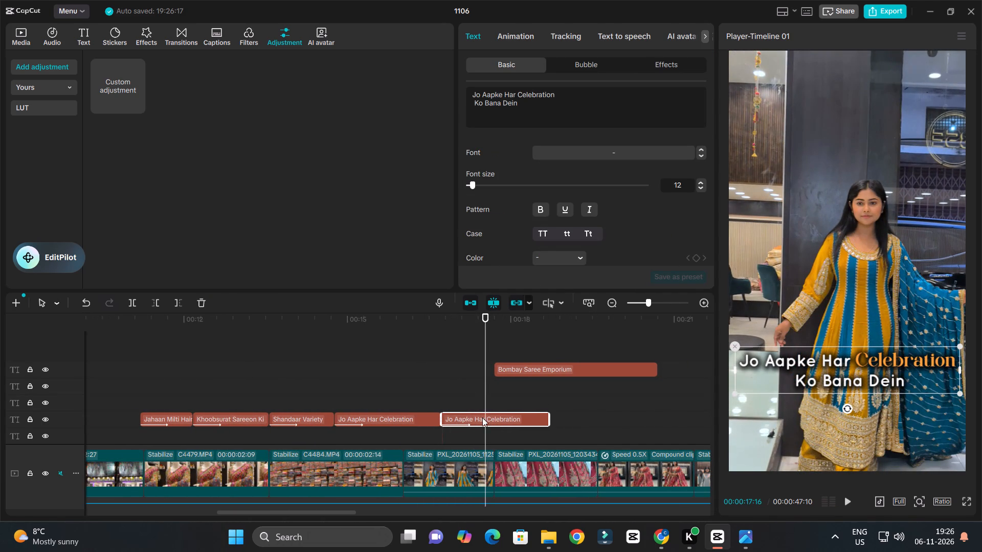
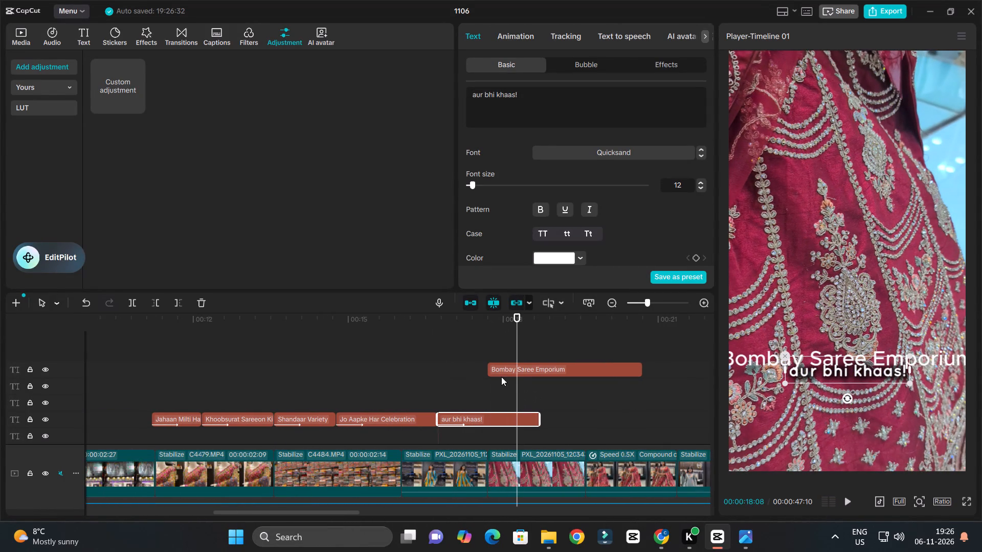
Remove the exclamation mark from the "aur bhi khaas!" caption text.
drag(508, 320, 509, 329)
click(525, 102)
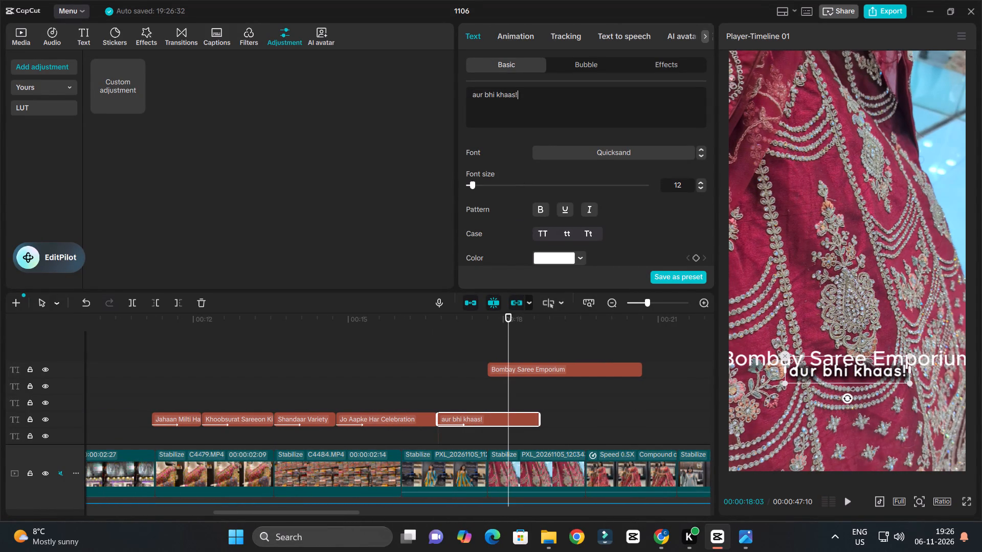
key(BackSpace)
Trim the end of the "aur bhi khaas" caption to about 00:00:17:27 by the voiceover, and listen on past the cut.
drag(454, 317, 438, 323)
key(space)
ctrl+scroll(474, 362, down, 3)
ctrl+scroll(475, 370, up, 3)
key(space)
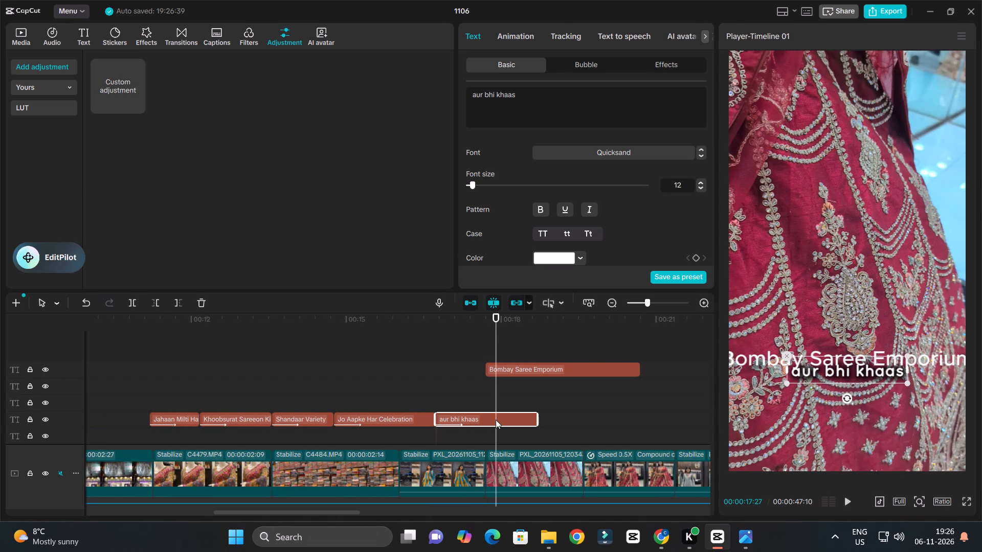
click(496, 420)
key(w)
key(space)
ctrl+scroll(510, 417, down, 4)
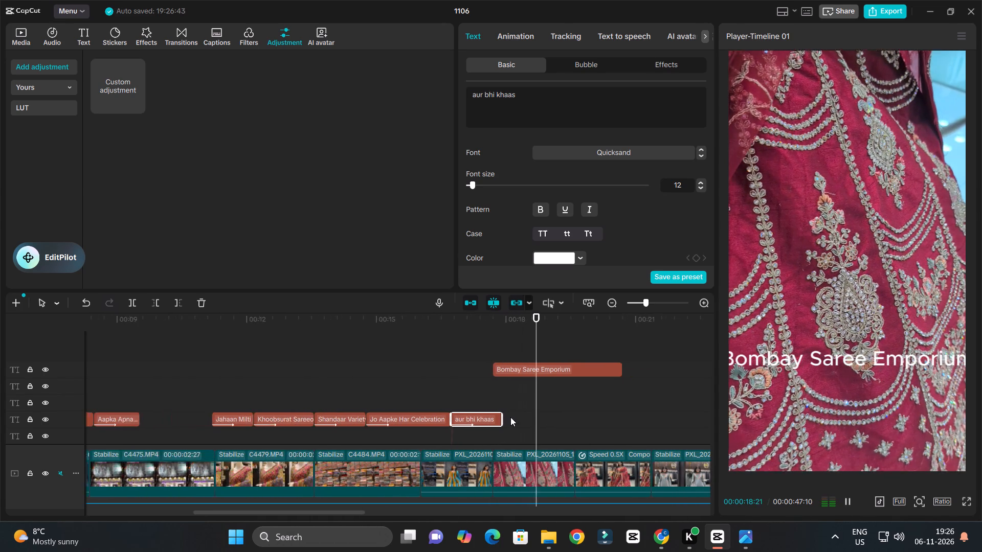
ctrl+scroll(510, 417, down, 3)
key(space)
Move the "Bombay Saree Emporium" text along its track to about 00:00:37, just ahead of the two-line end title.
ctrl+scroll(524, 387, down, 11)
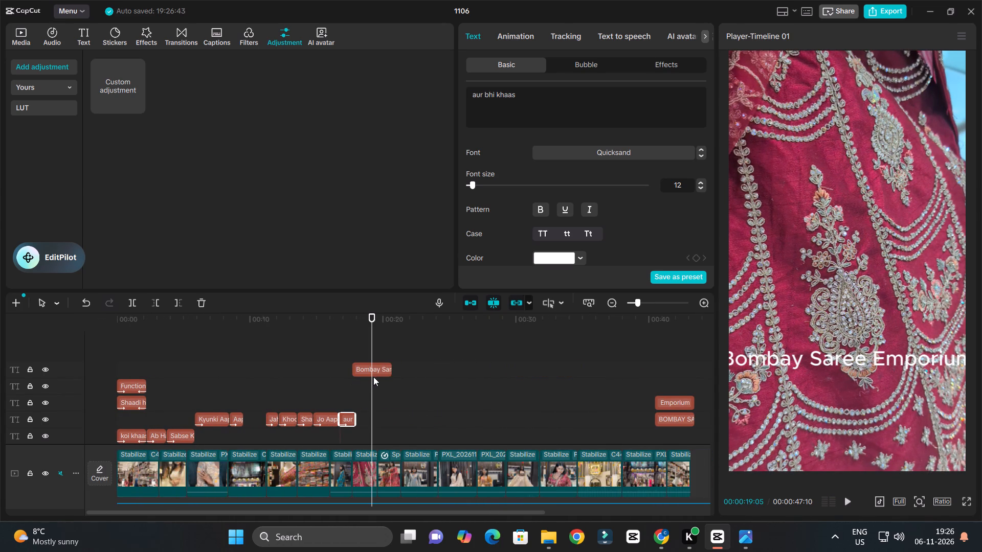
drag(369, 370, 633, 373)
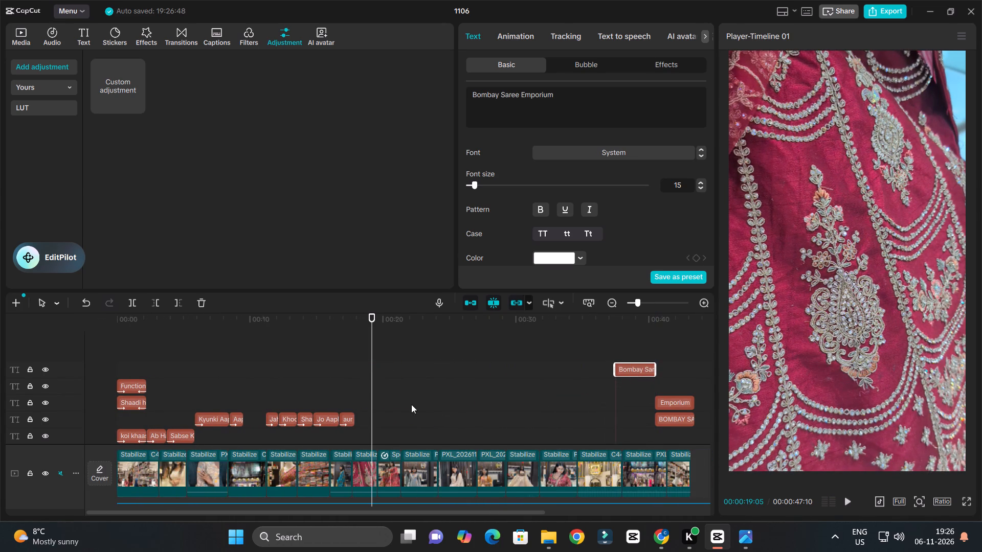
Duplicate the "aur bhi khaas" caption directly after the original on the same track.
ctrl+scroll(364, 403, up, 7)
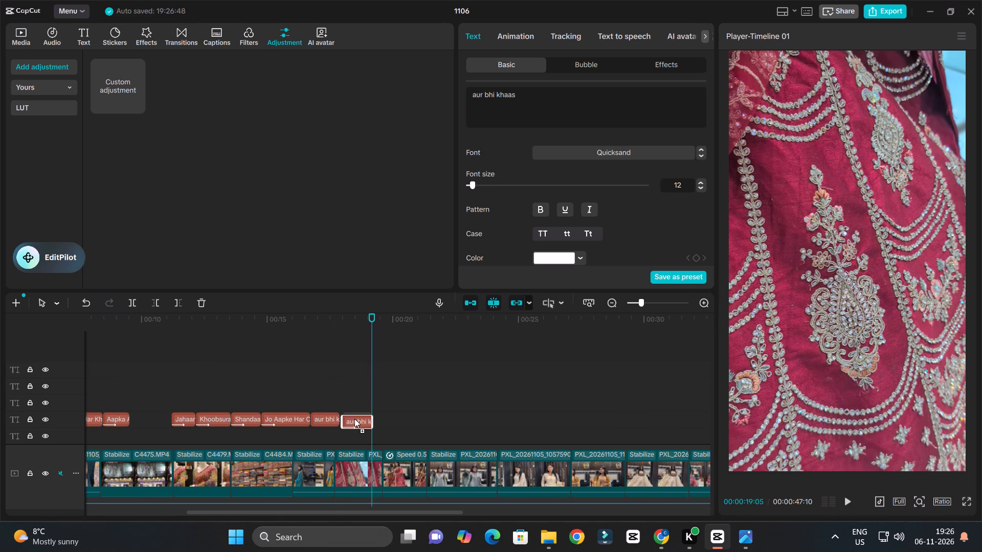
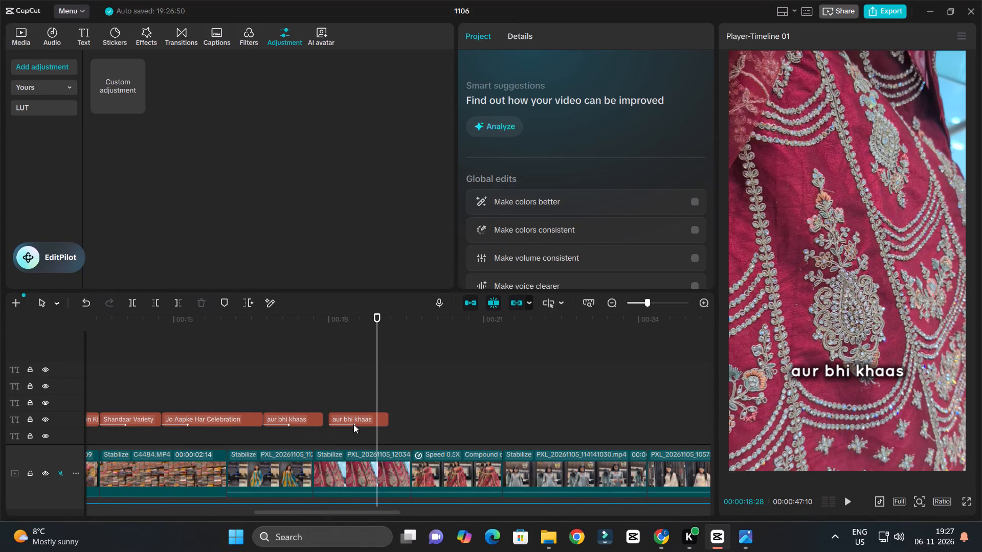
Replace the duplicated caption's text with "Sirf Sareeyan Hi Nahi," in title case.
drag(533, 105, 453, 87)
key(ctrl+v)
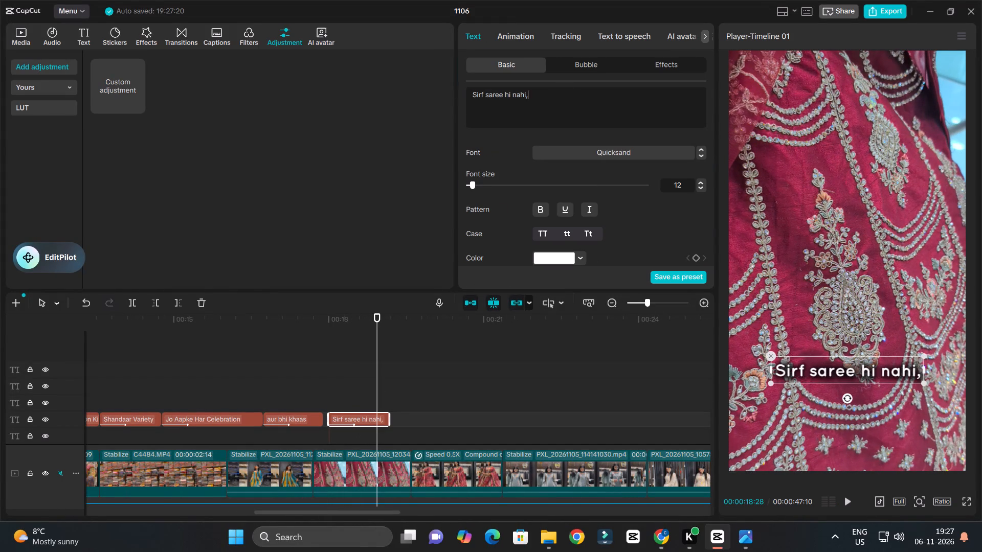
click(586, 227)
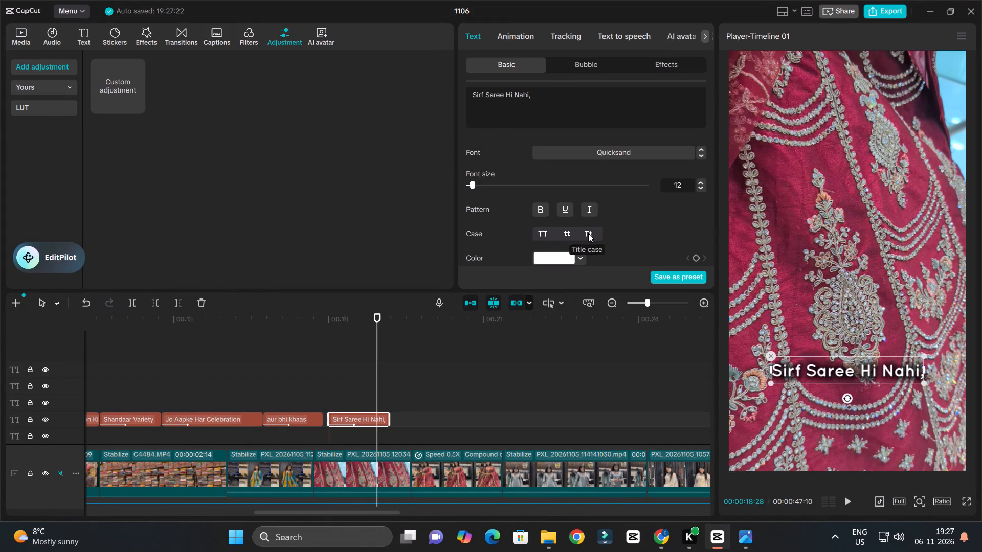
click(502, 95)
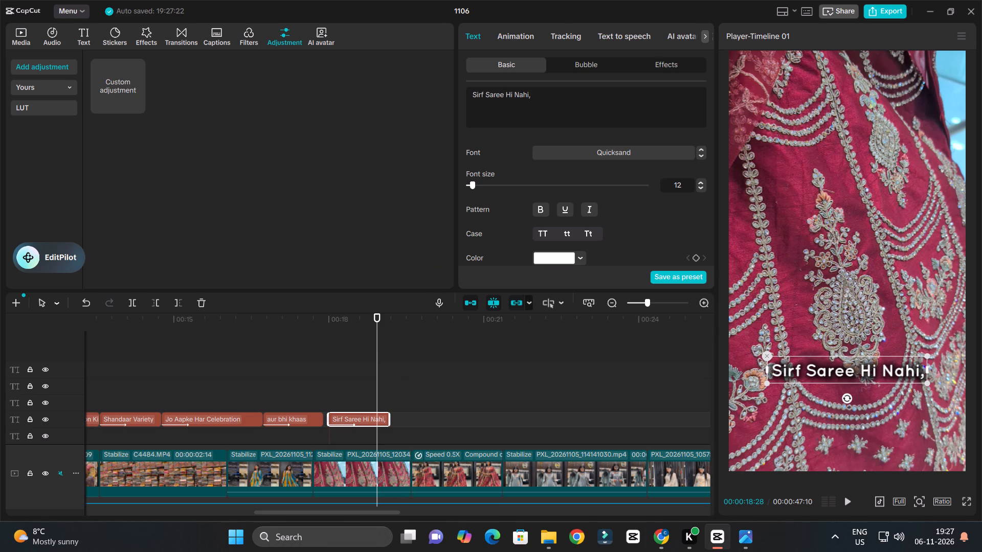
text(YA)
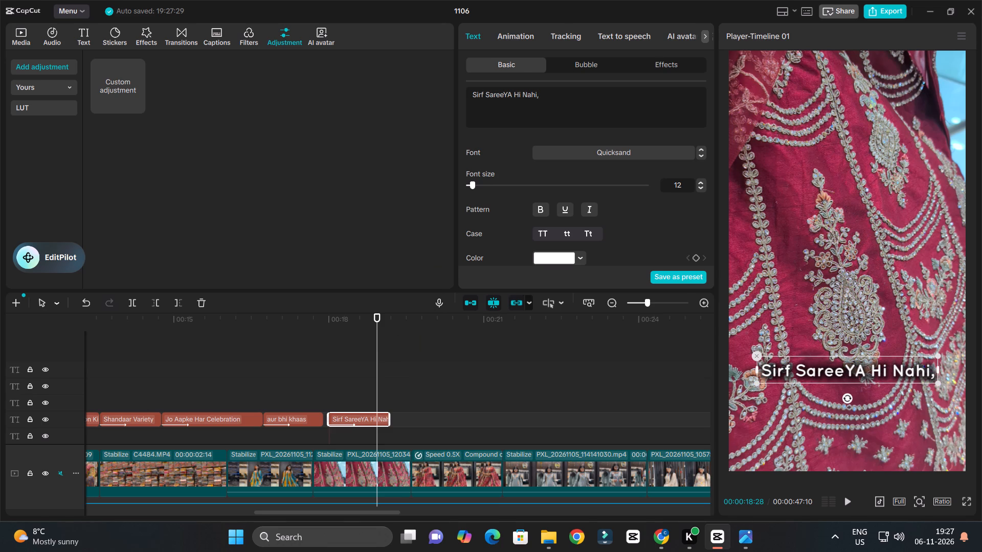
key(n)
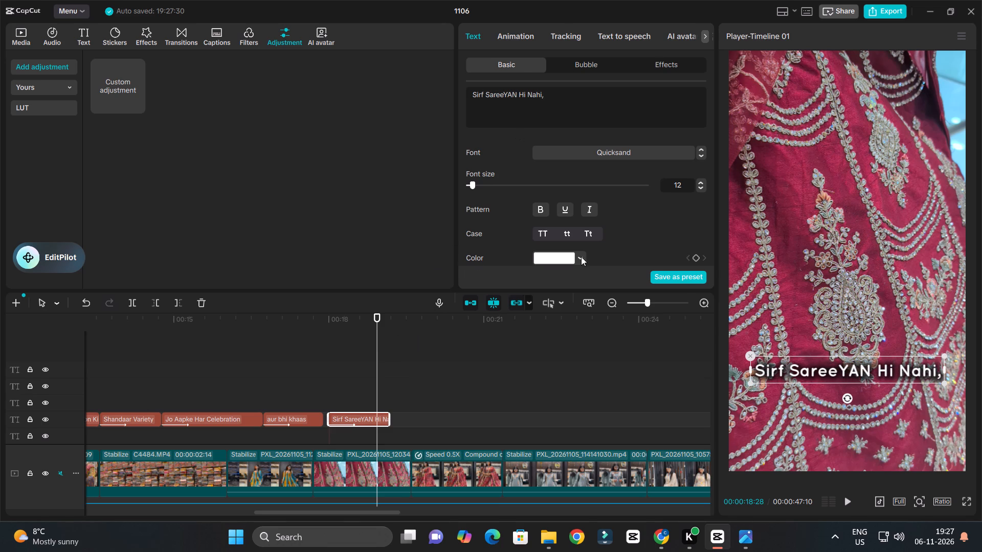
click(594, 237)
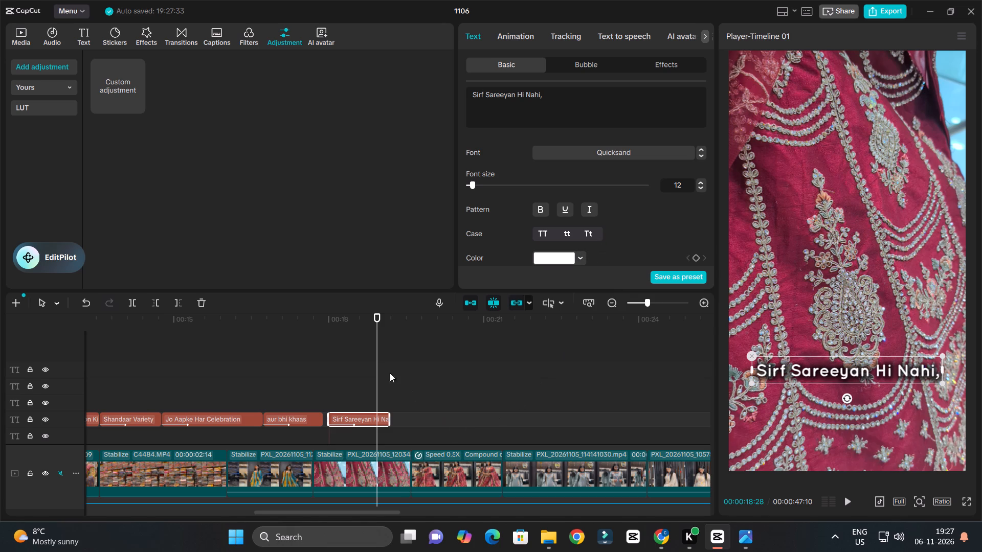
Replay the voiceover from about 00:00:18:00 several times to check the wording and timing of the "Sirf Sareeyan Hi Nahi," caption.
click(321, 324)
key(space)
ctrl+scroll(414, 388, up, 8)
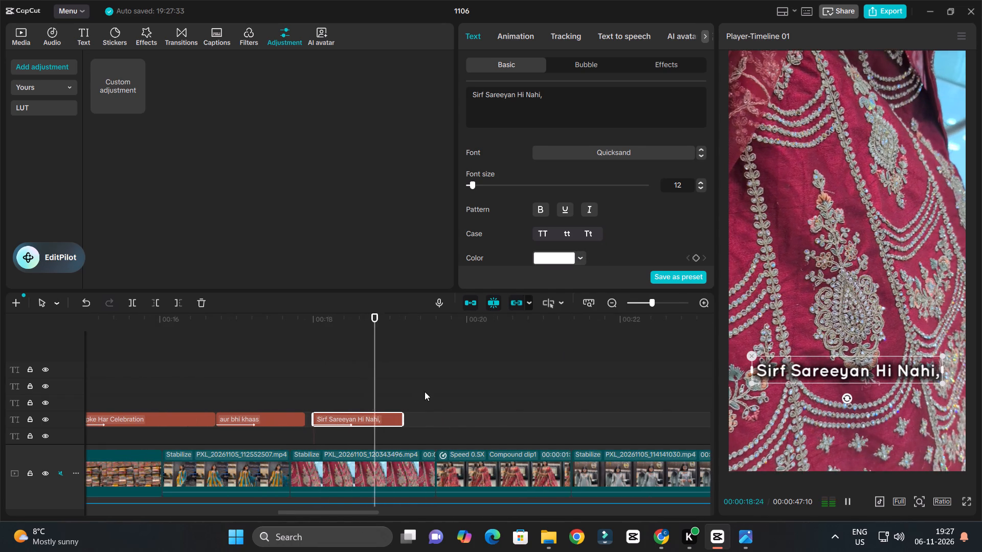
key(space)
key(space)
key(space)
click(313, 322)
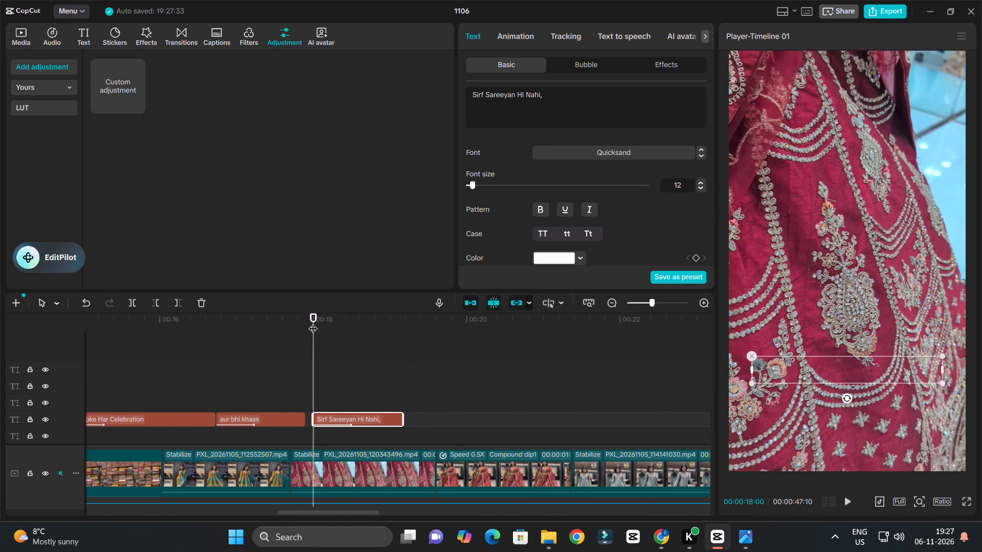
key(space)
ctrl+scroll(394, 358, up, 3)
key(space)
key(space)
key(space)
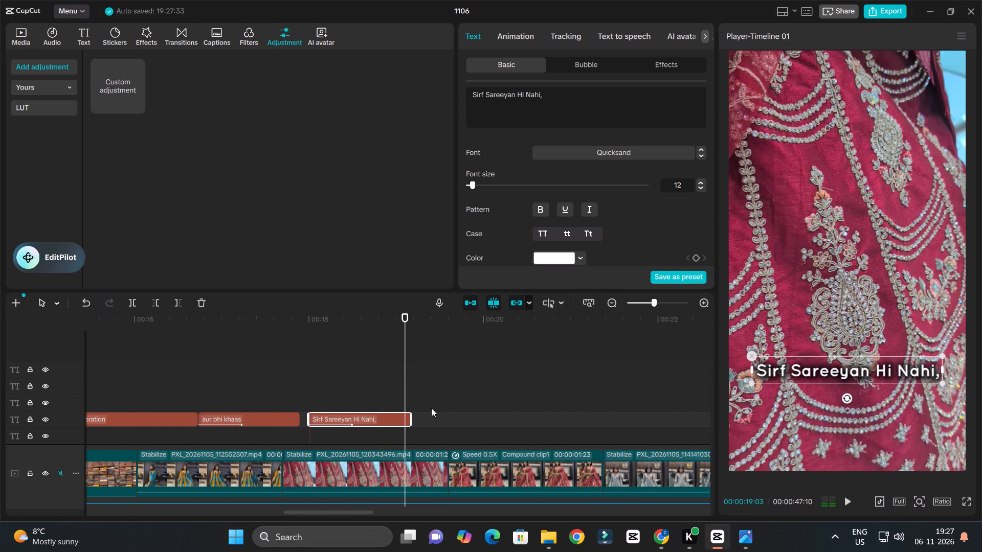
ctrl+scroll(431, 408, down, 3)
key(space)
key(space)
click(321, 319)
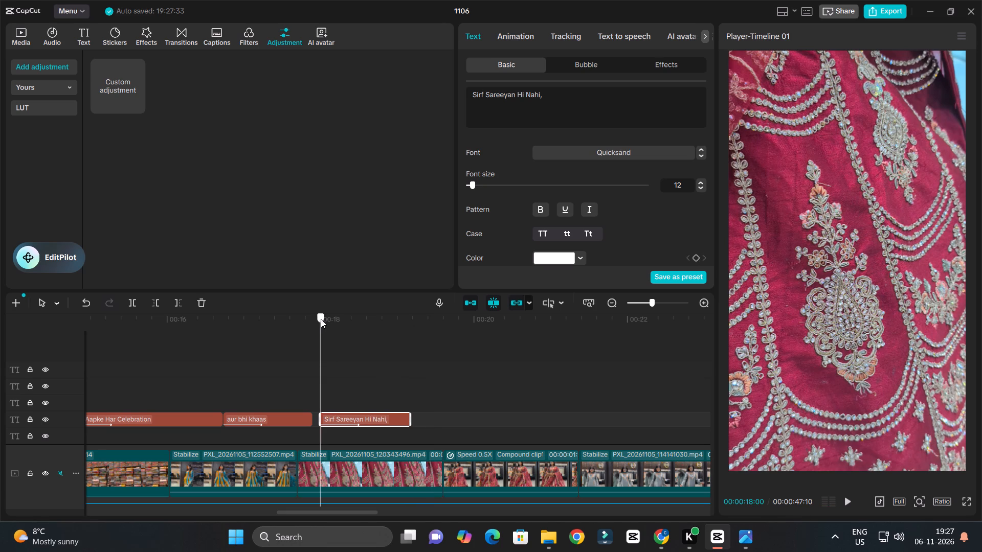
key(space)
key(space)
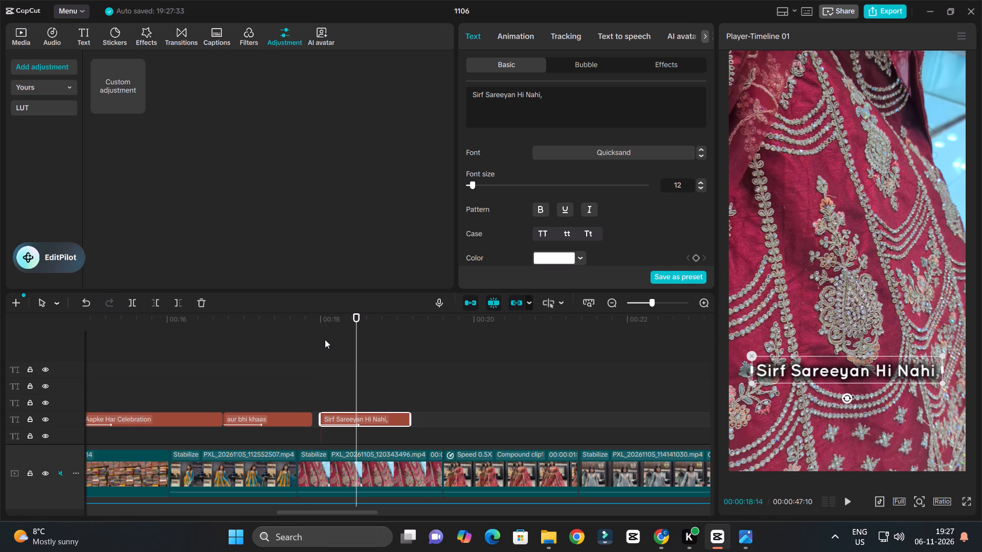
click(304, 330)
key(space)
ctrl+scroll(384, 381, up, 7)
key(space)
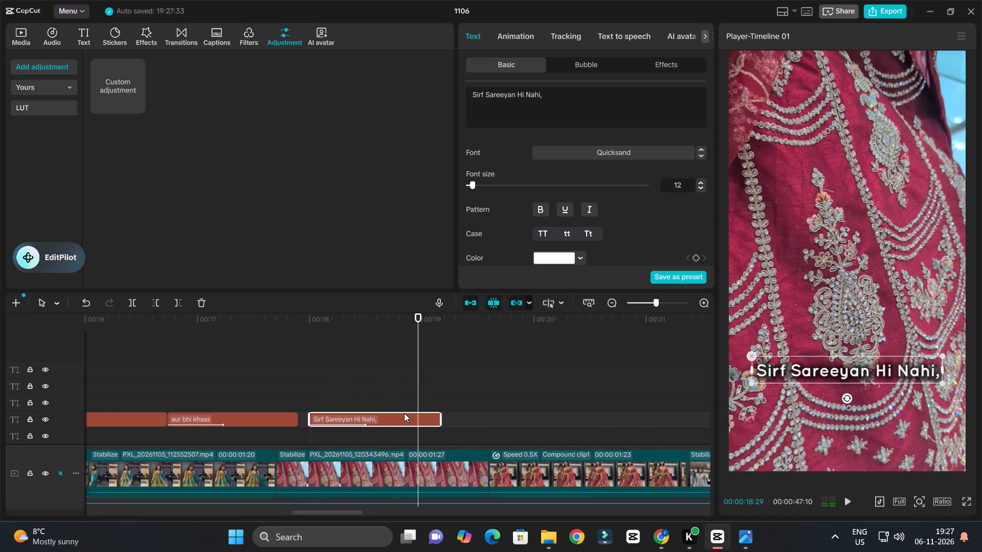
key(space)
key(space)
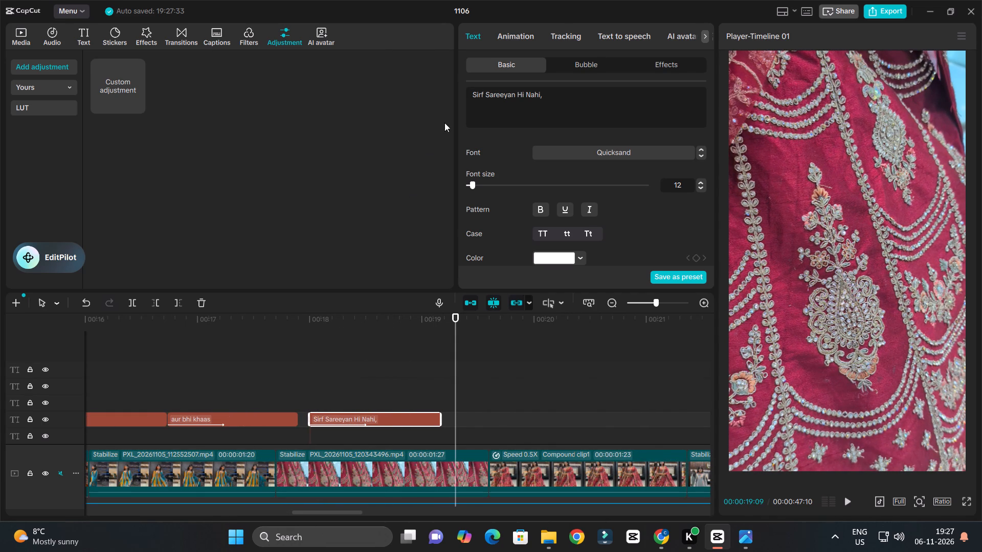
Set only the word "Sareeyan" in the caption to the Catilde Light font and preview it over the video.
drag(484, 95, 517, 93)
drag(517, 93, 515, 93)
click(612, 155)
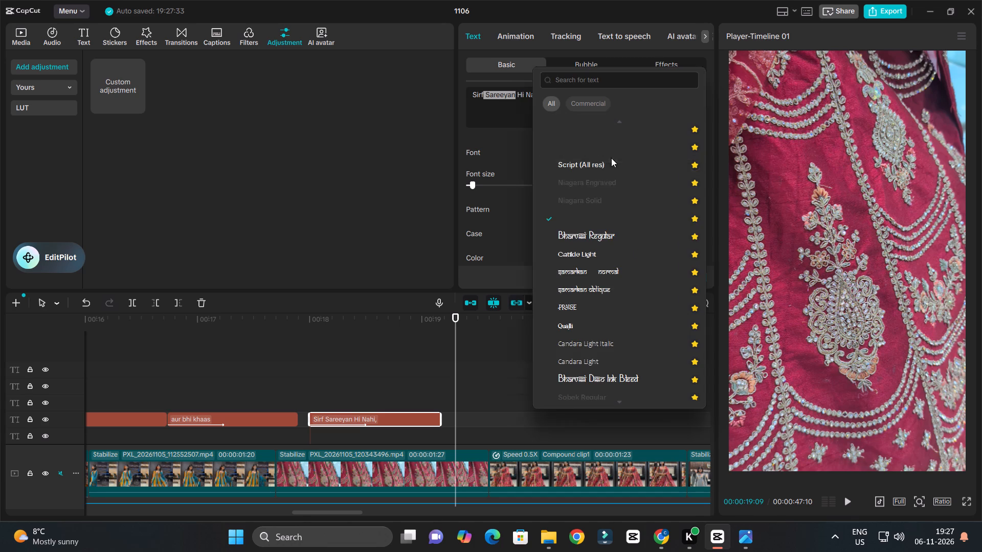
click(592, 259)
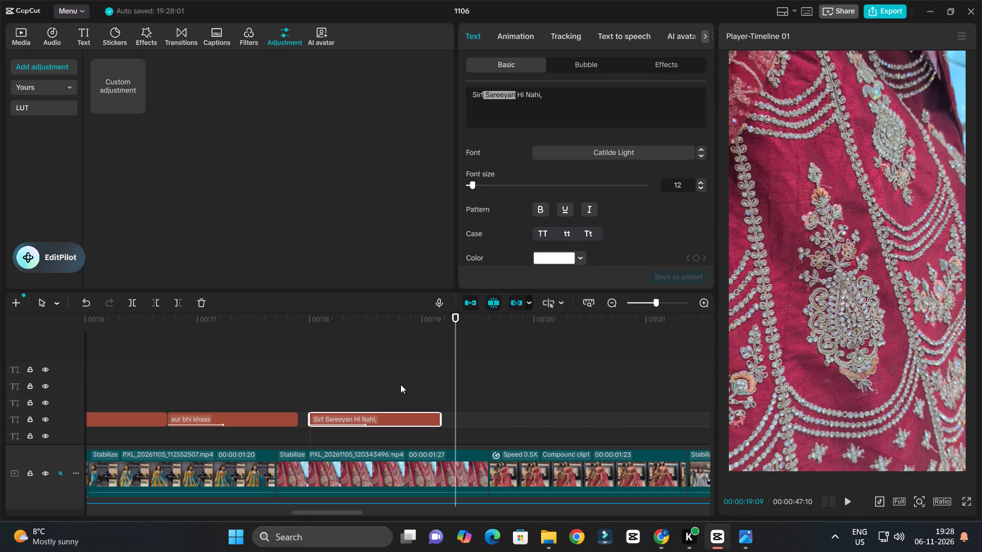
click(398, 386)
click(376, 419)
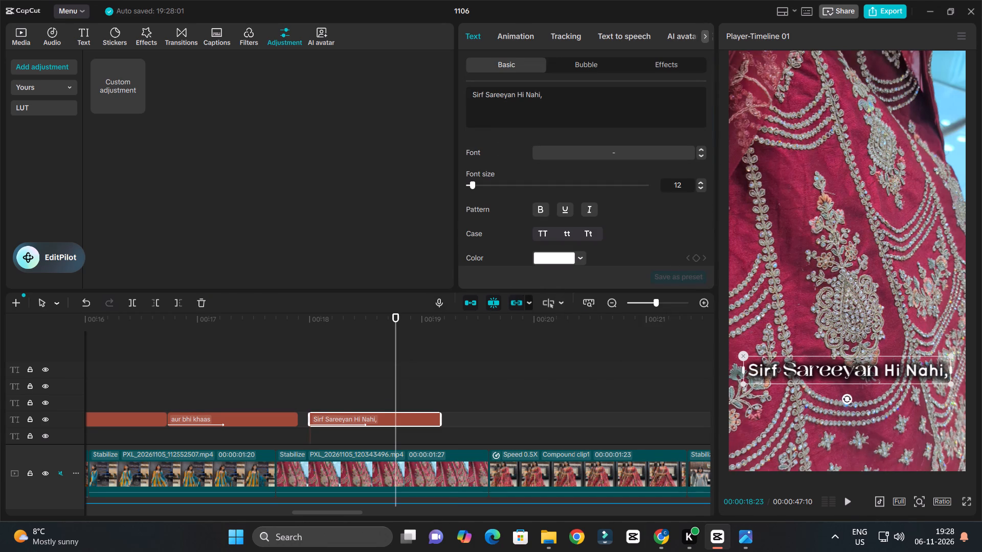
Colour only the word "Sareeyan" in the caption light orange, FFA848.
drag(483, 97, 515, 97)
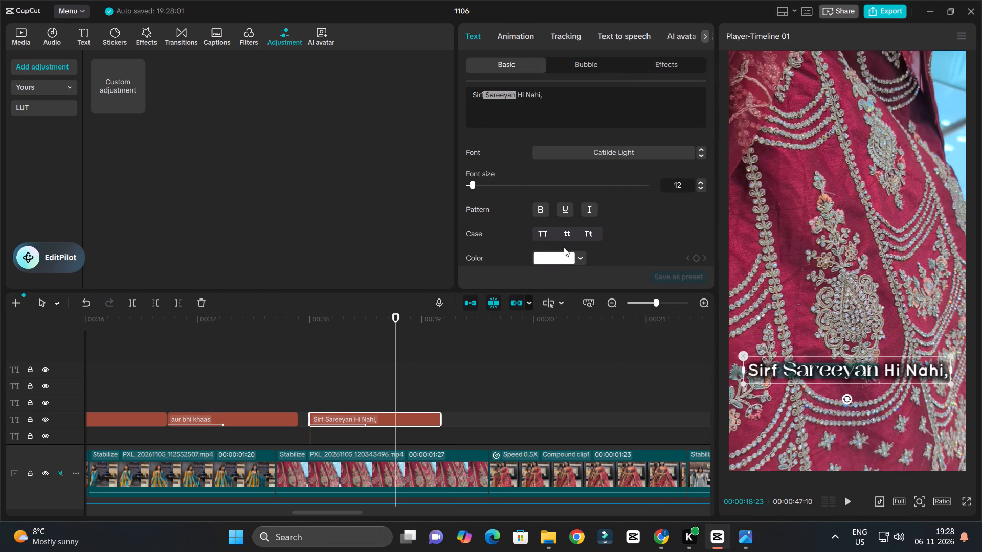
click(564, 260)
drag(583, 294, 607, 251)
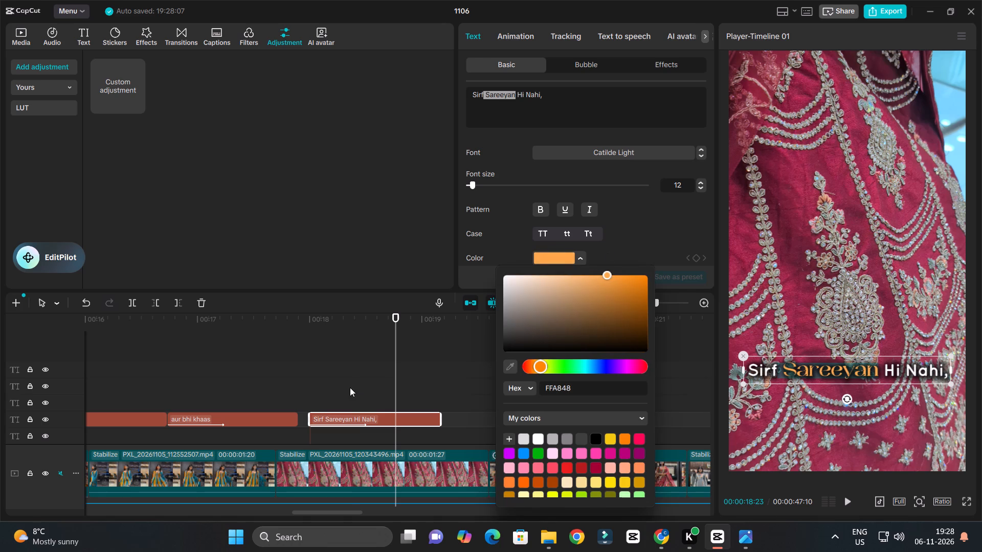
click(350, 387)
Play the caption against the voiceover and extend its end to the video cut before Compound clip1, about 00:00:19:18.
click(307, 335)
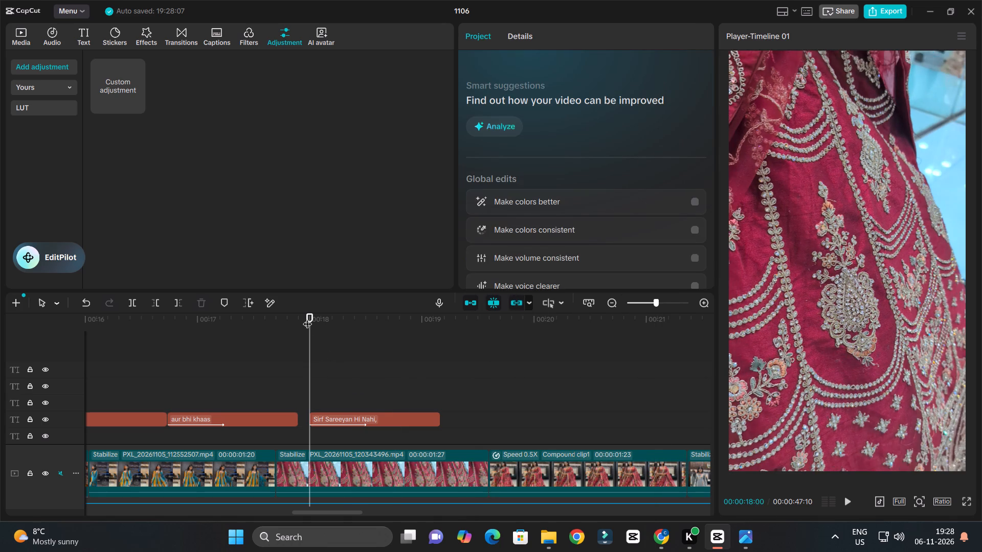
key(space)
ctrl+scroll(427, 384, up, 7)
ctrl+scroll(427, 384, down, 4)
key(space)
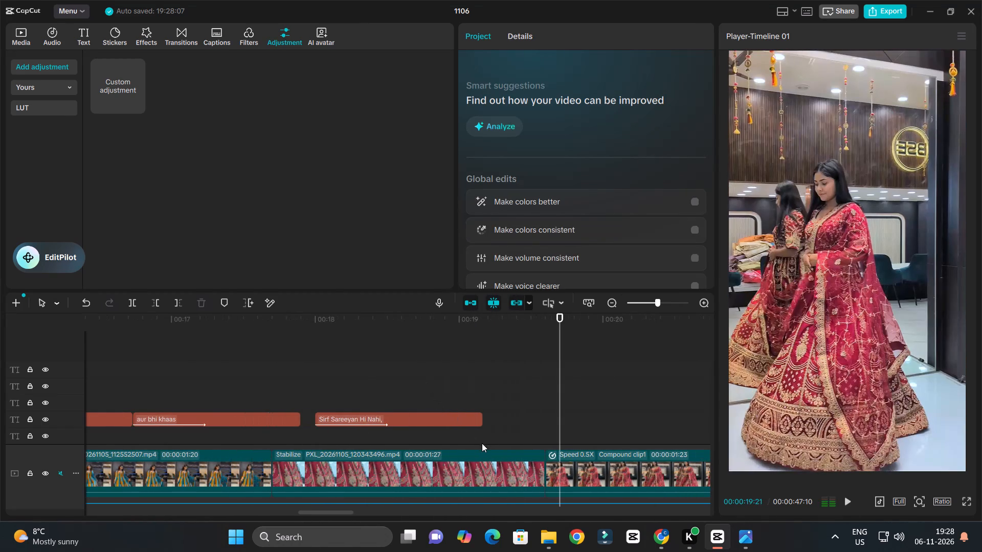
click(460, 421)
drag(485, 422, 542, 428)
Listen to the voiceover from about 00:00:19 on past the end of the "Sirf Sareeyan Hi Nahi," caption for the next phrase.
click(477, 319)
key(space)
ctrl+scroll(521, 357, down, 8)
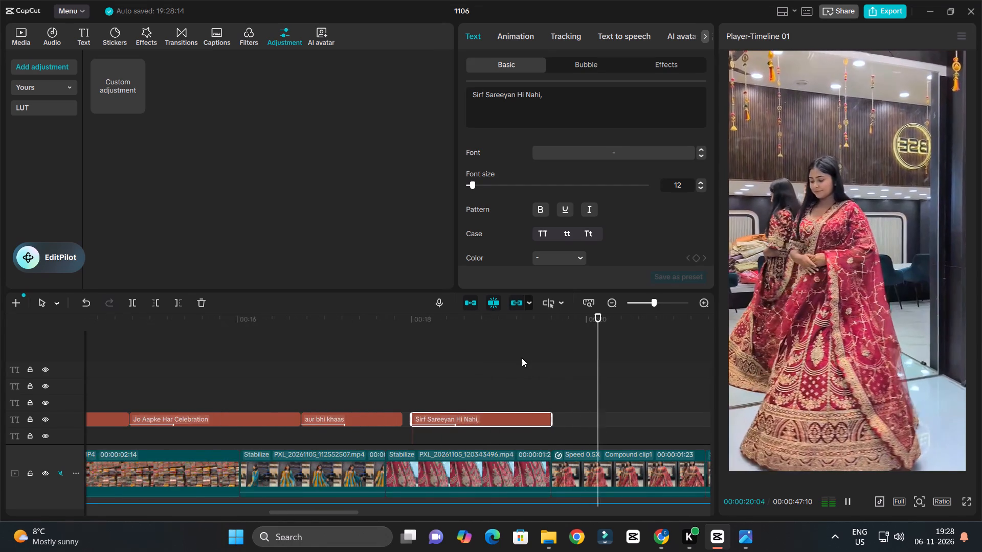
ctrl+scroll(522, 358, down, 3)
key(space)
ctrl+scroll(516, 392, down, 5)
key(ctrl+space)
ctrl+scroll(516, 392, down, 10)
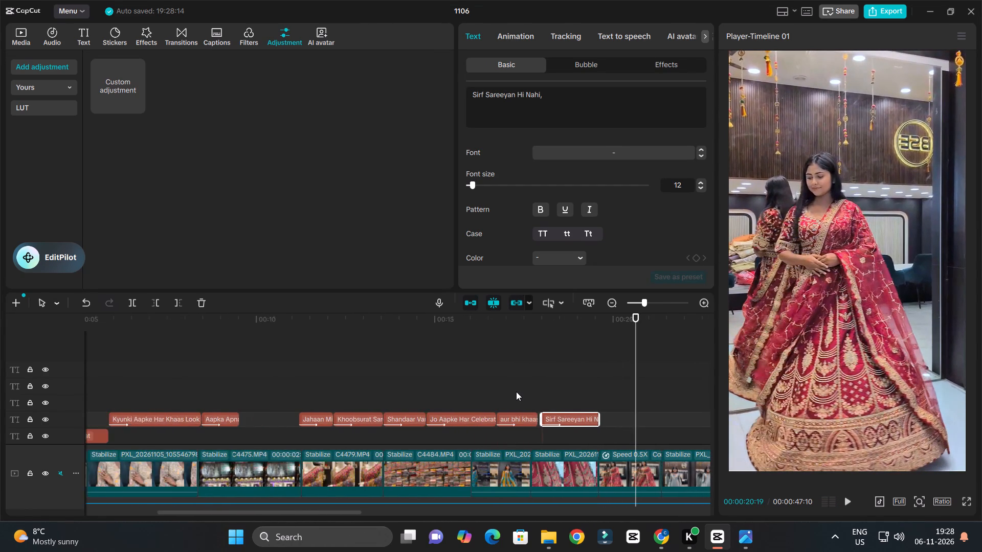
Duplicate the "Sirf Sareeyan Hi Nahi," caption directly after the original on the same track.
ctrl+scroll(516, 392, down, 3)
alt+drag(577, 419, 618, 419)
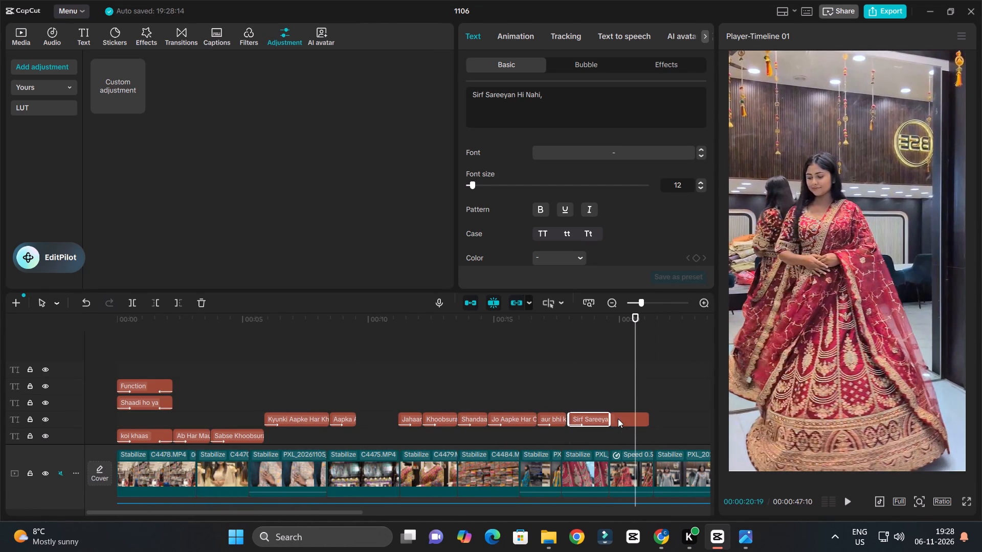
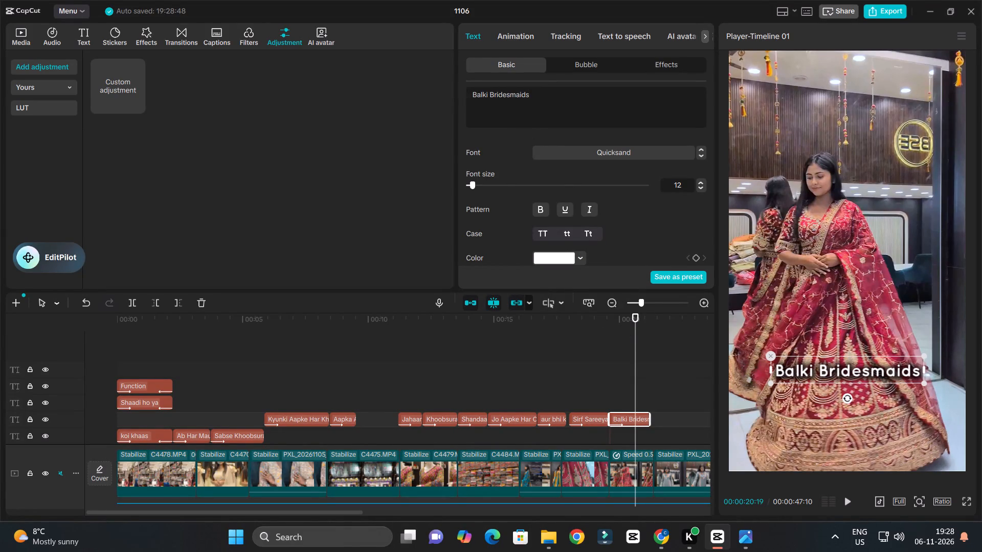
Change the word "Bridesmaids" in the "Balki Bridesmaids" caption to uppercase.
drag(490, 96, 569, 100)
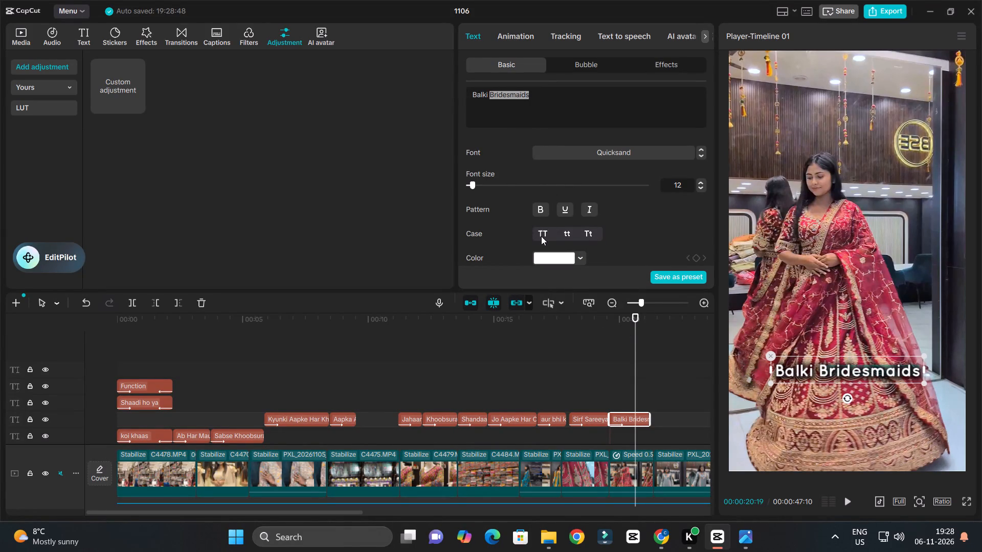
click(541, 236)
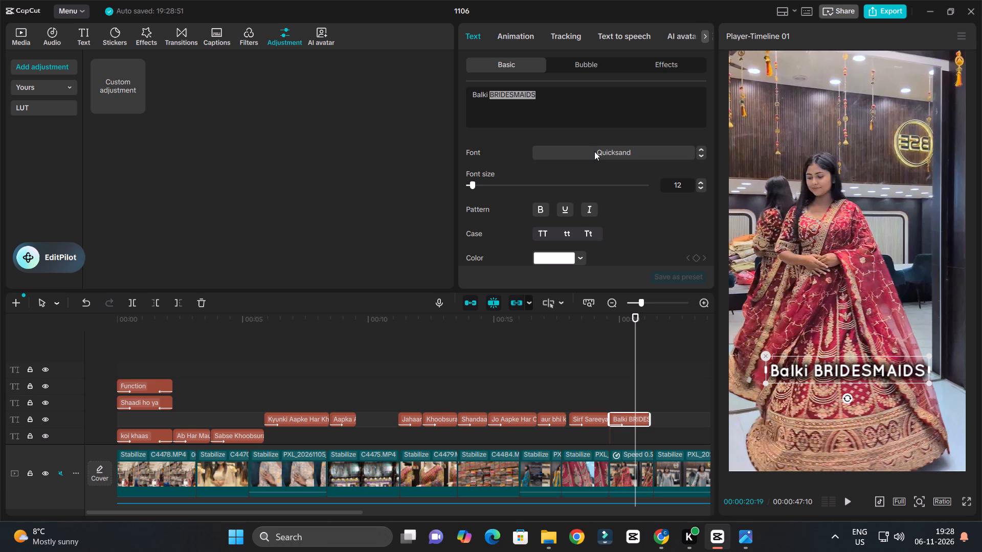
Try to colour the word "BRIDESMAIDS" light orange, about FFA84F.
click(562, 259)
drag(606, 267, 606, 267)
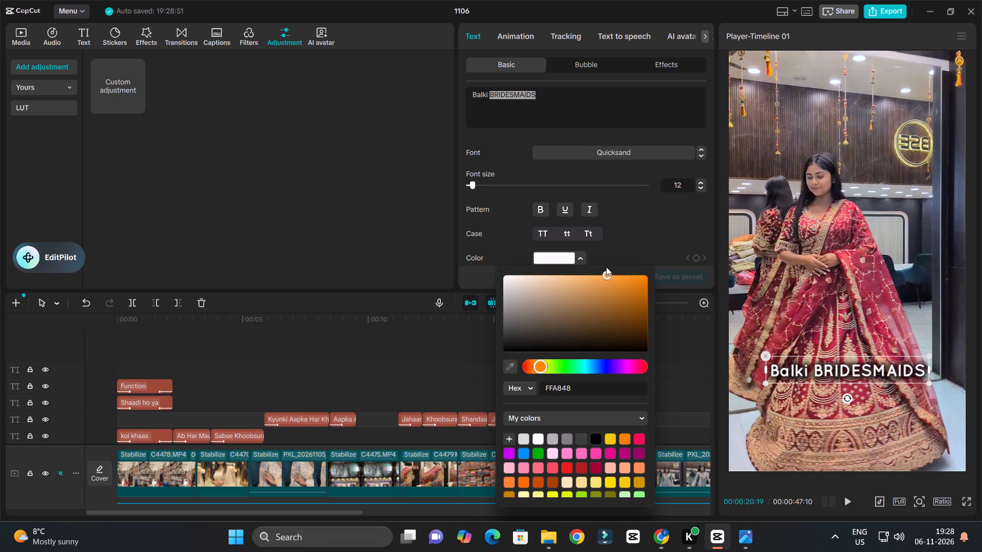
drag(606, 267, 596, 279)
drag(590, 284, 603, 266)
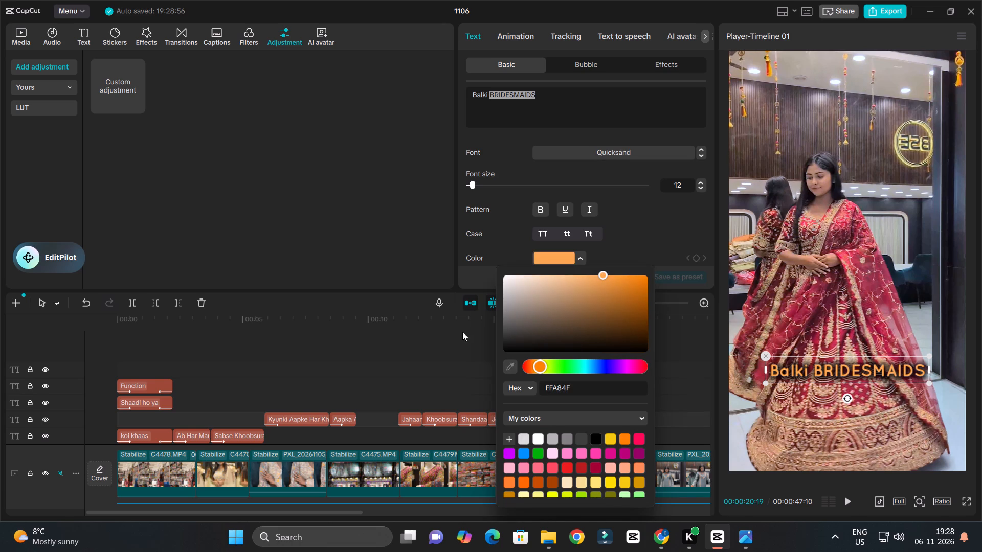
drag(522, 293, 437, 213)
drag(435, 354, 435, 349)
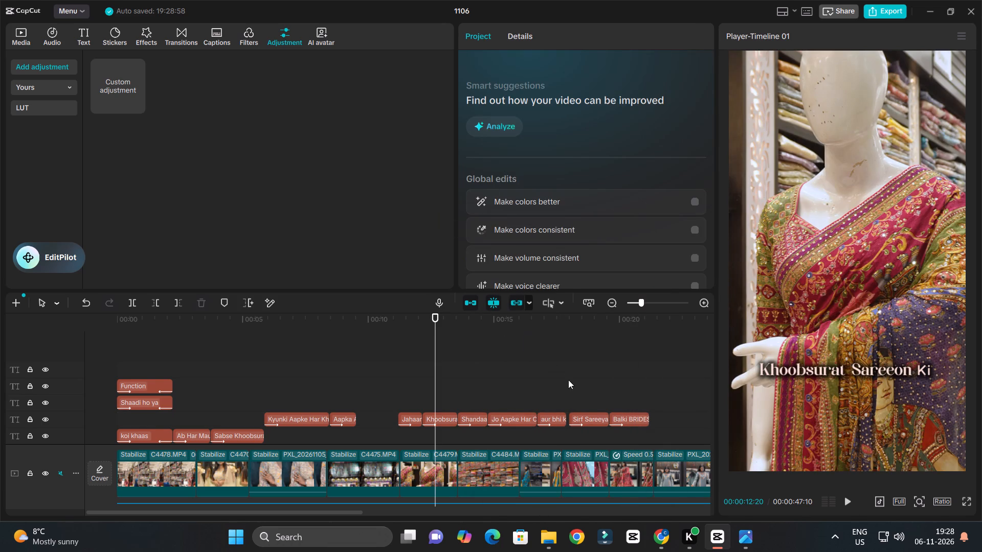
Colour only the word "BRIDESMAIDS" in the "Balki BRIDESMAIDS" caption light orange, FFA64A.
click(622, 423)
drag(602, 316, 616, 321)
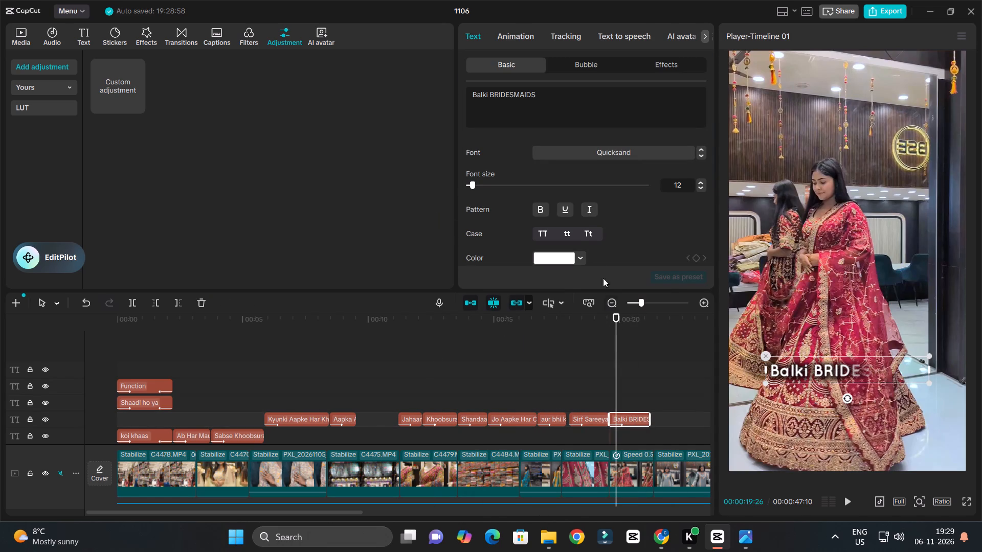
drag(489, 94, 559, 103)
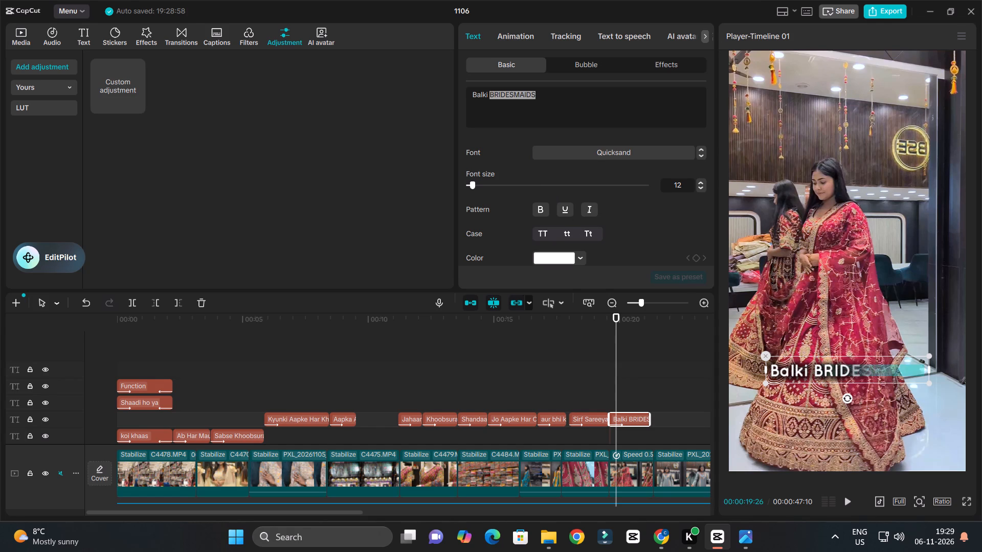
drag(559, 103, 559, 104)
click(554, 261)
drag(568, 315, 606, 251)
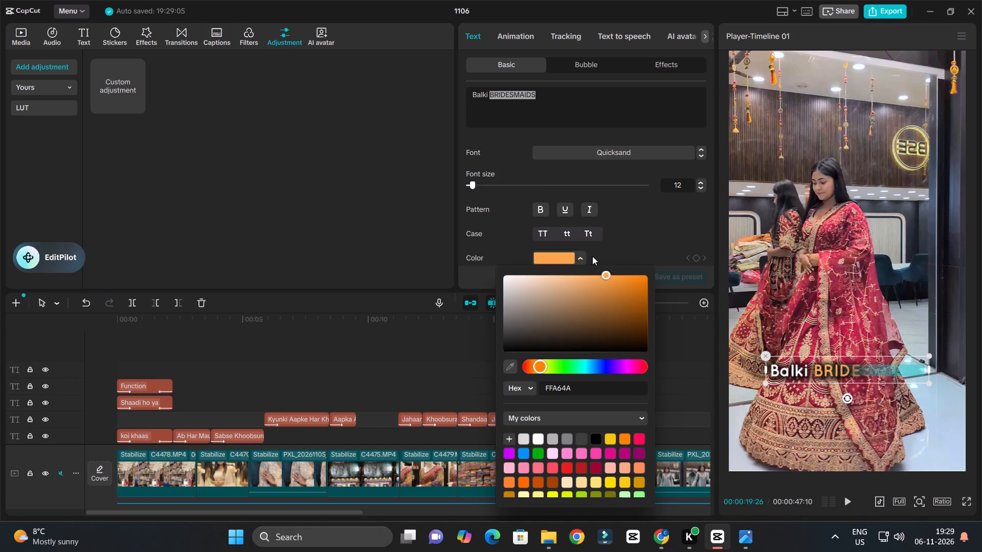
click(489, 324)
click(595, 383)
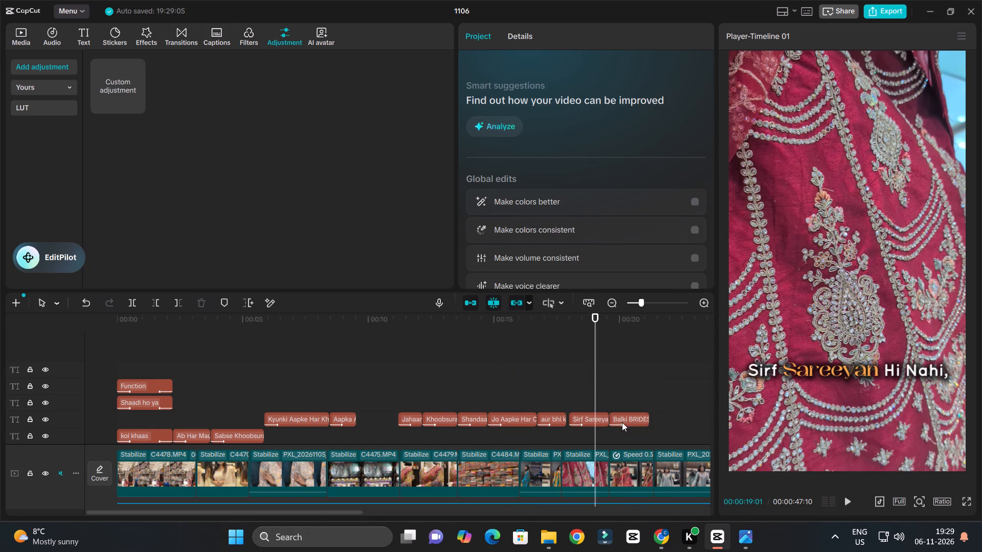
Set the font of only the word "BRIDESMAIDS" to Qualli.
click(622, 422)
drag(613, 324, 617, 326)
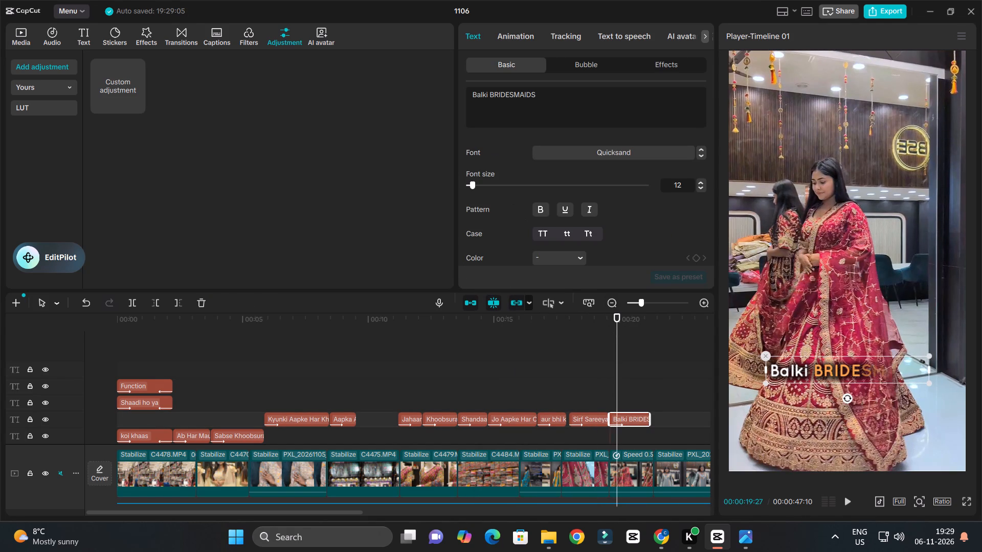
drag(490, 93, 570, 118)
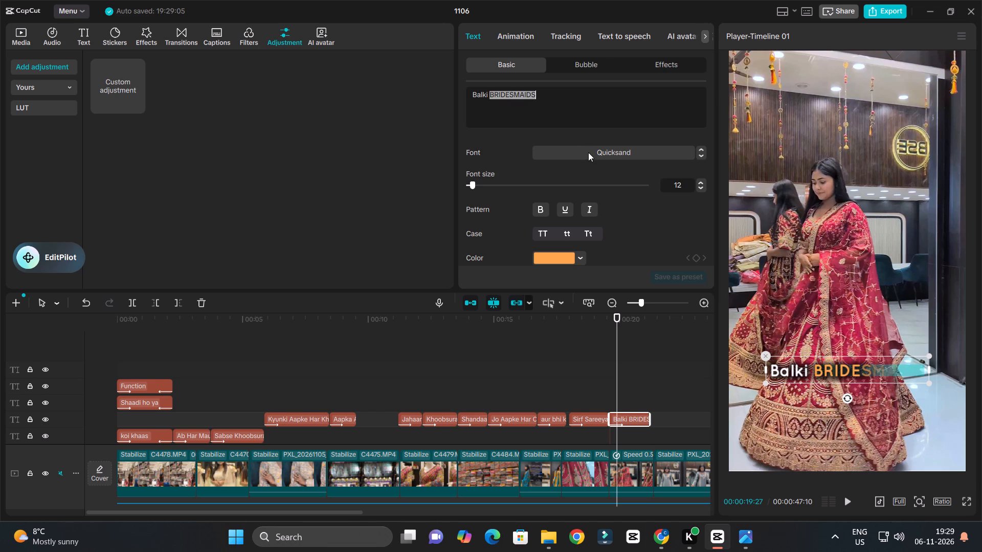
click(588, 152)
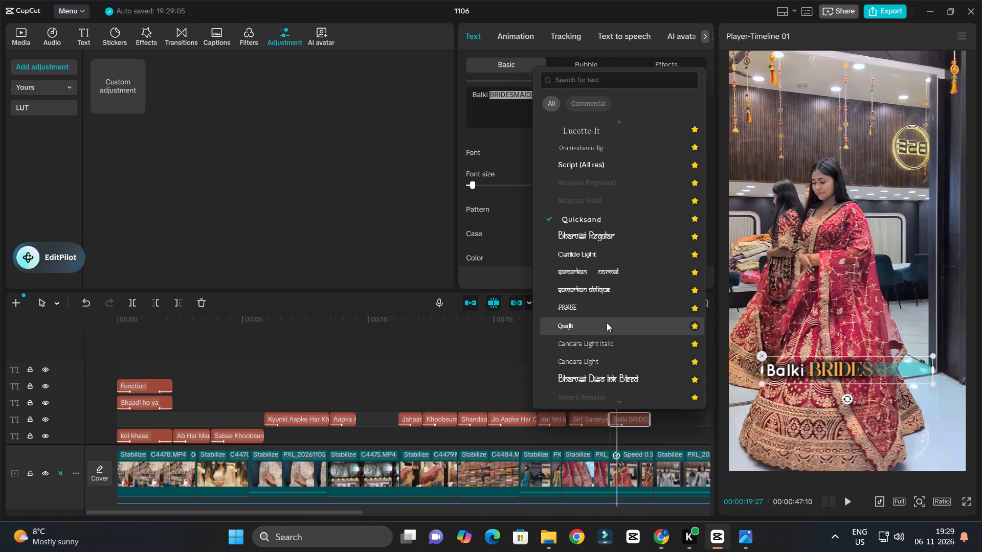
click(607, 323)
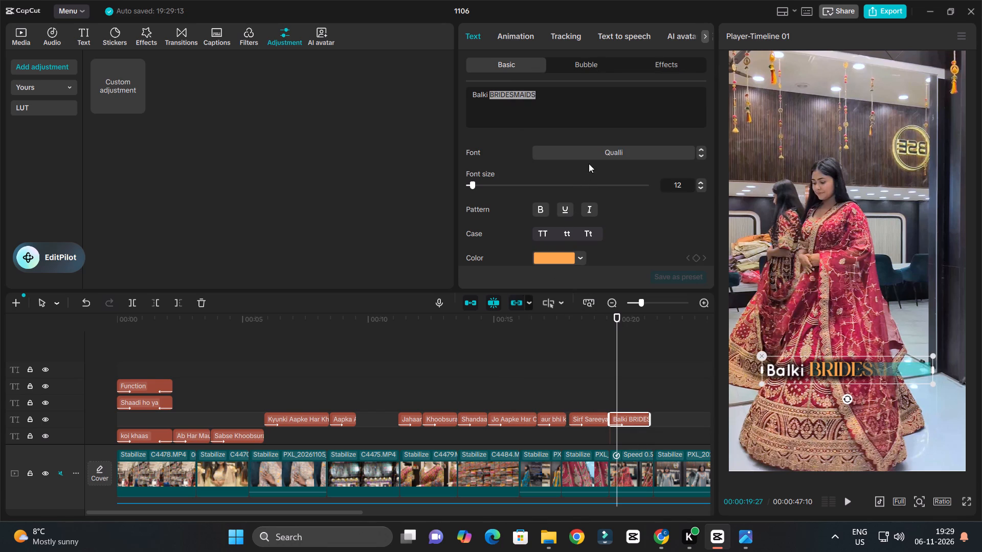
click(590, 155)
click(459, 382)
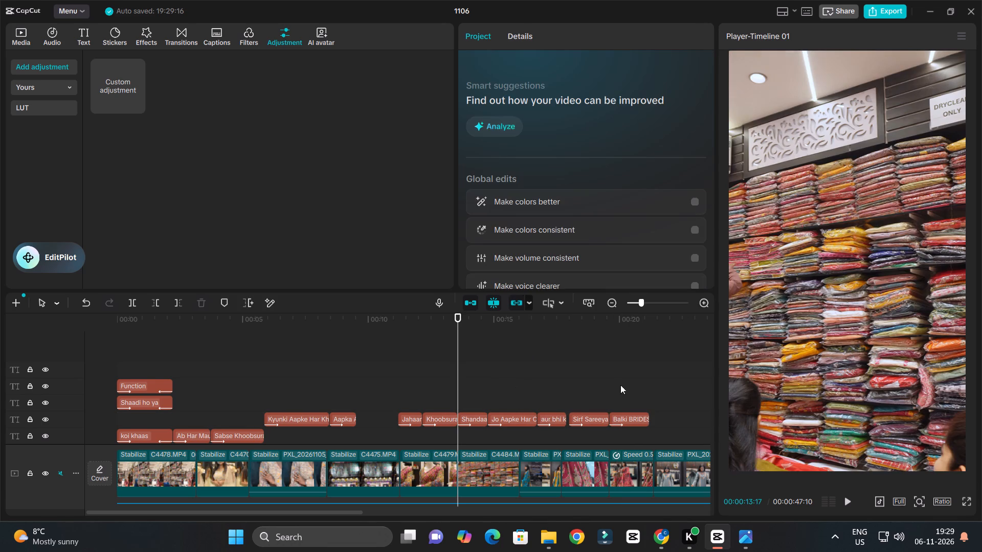
Play from about 00:00:19 to check the "Balki BRIDESMAIDS" caption's look and timing against the voiceover.
click(597, 321)
key(space)
ctrl+scroll(656, 382, up, 4)
ctrl+scroll(656, 382, down, 3)
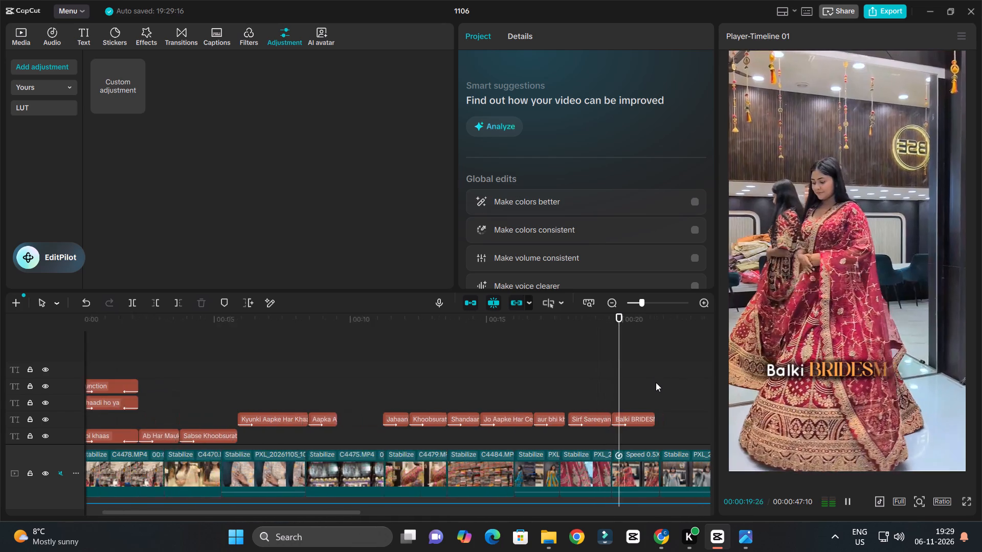
ctrl+scroll(656, 382, down, 5)
ctrl+scroll(656, 383, up, 3)
key(space)
ctrl+scroll(496, 428, up, 9)
key(space)
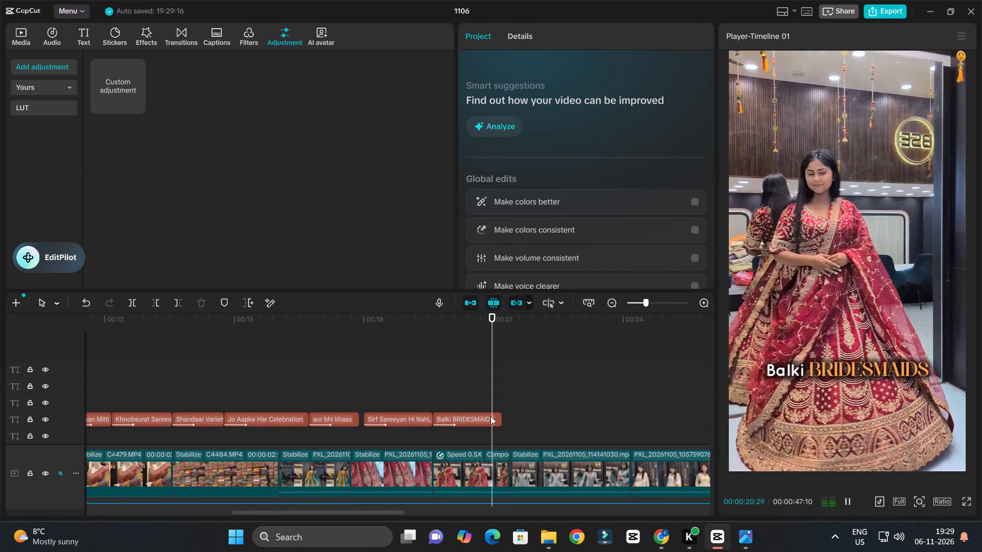
key(space)
Compare the favourite fonts on the word "BRIDESMAIDS", apply Qasira to it and change it to title case.
click(456, 322)
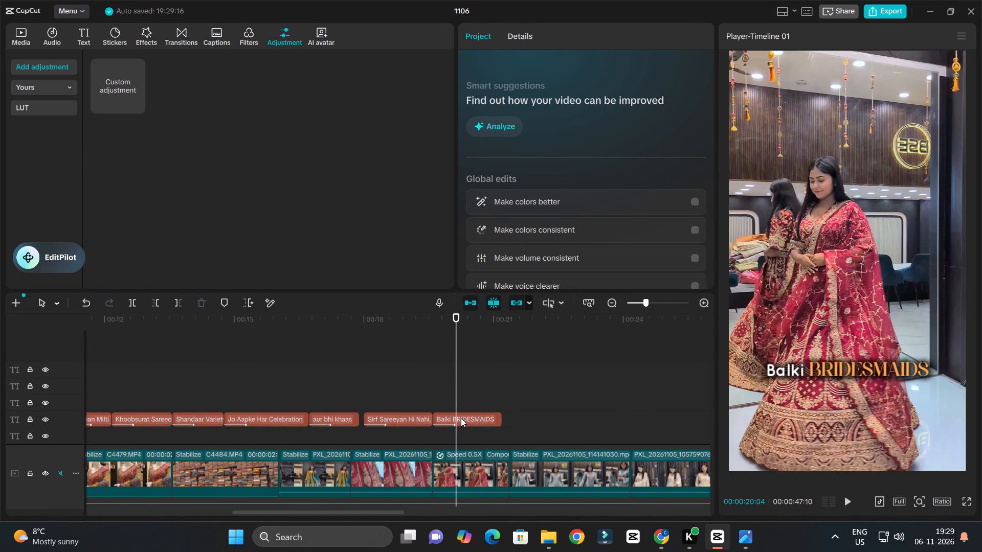
click(461, 418)
drag(490, 93, 547, 104)
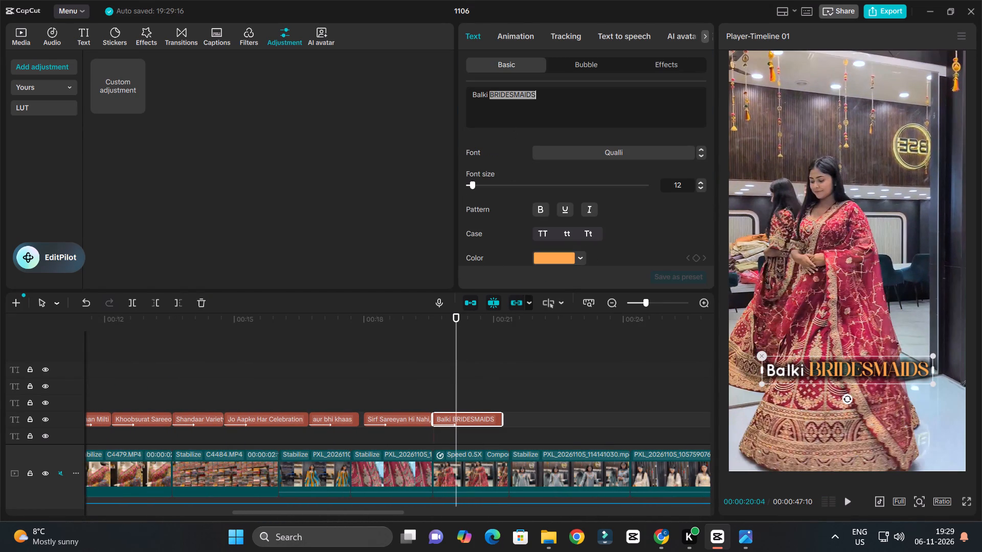
drag(547, 104, 577, 104)
click(564, 154)
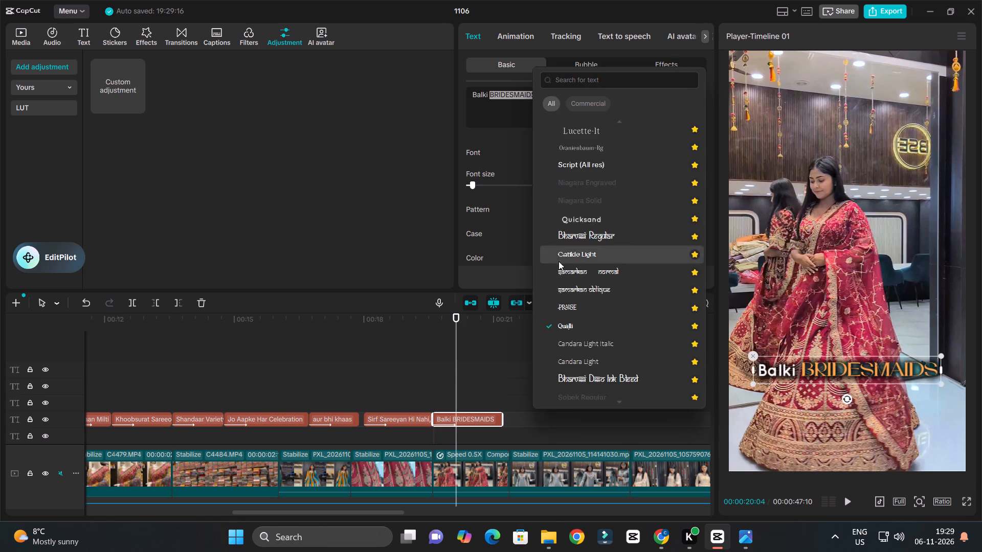
scroll(559, 265, down, 2)
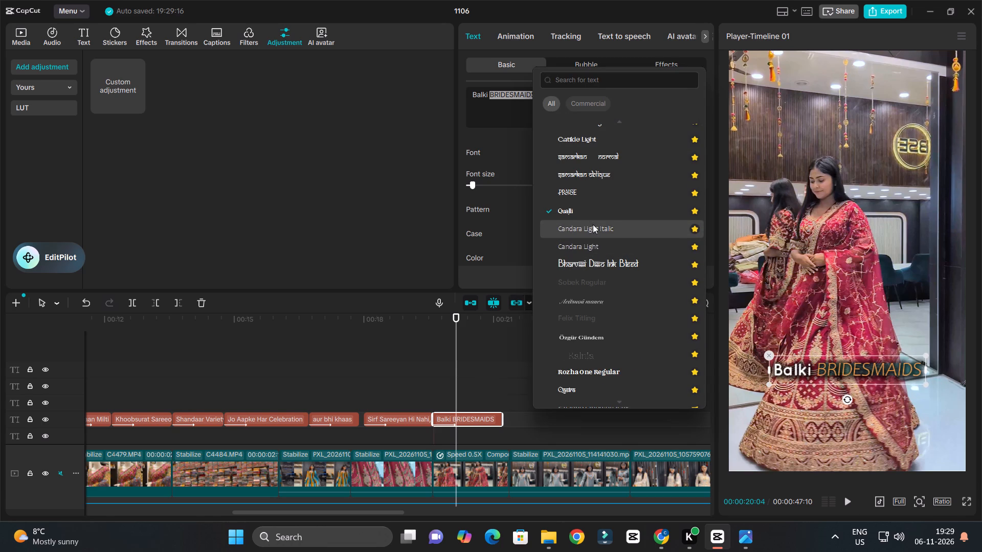
scroll(587, 252, up, 1)
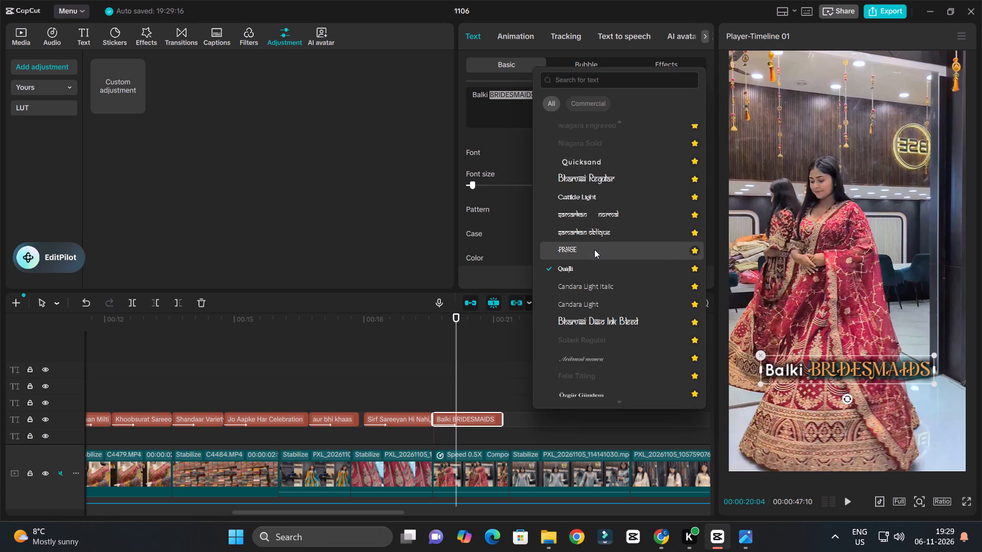
scroll(594, 249, up, 2)
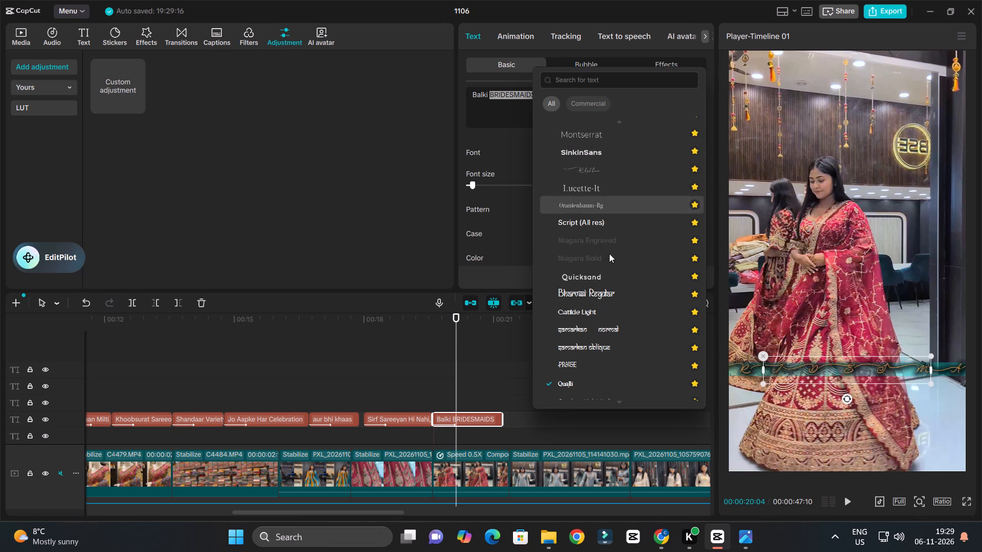
scroll(609, 254, up, 5)
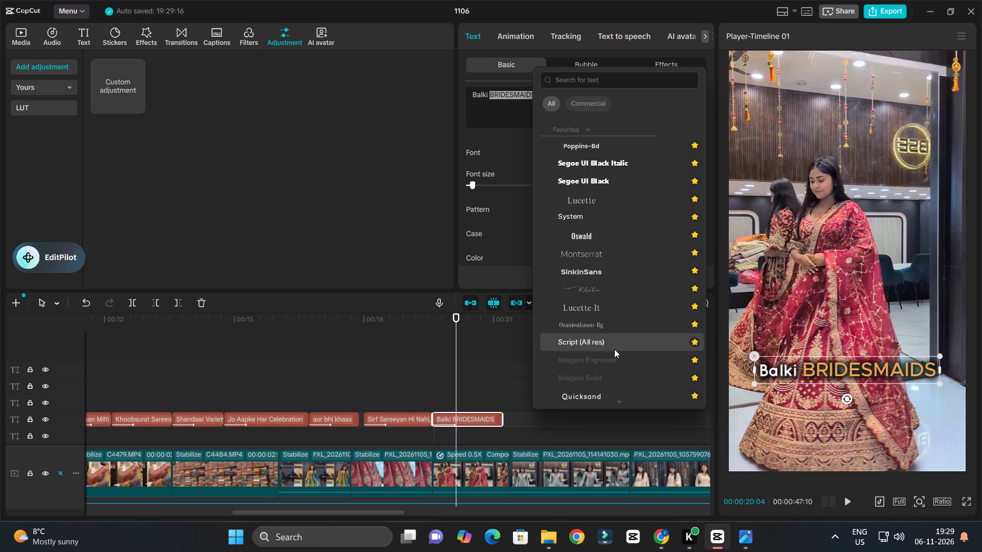
scroll(613, 351, down, 3)
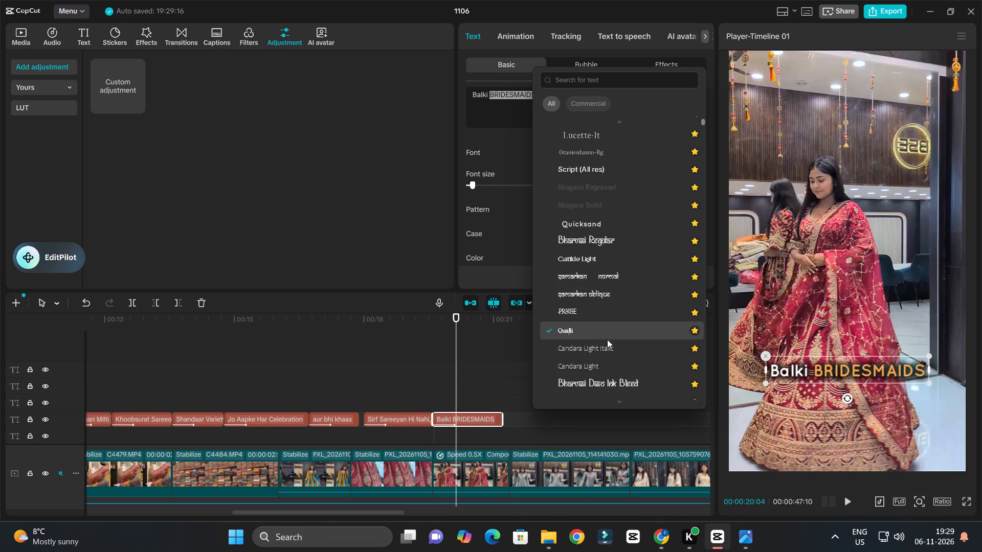
scroll(597, 375, down, 1)
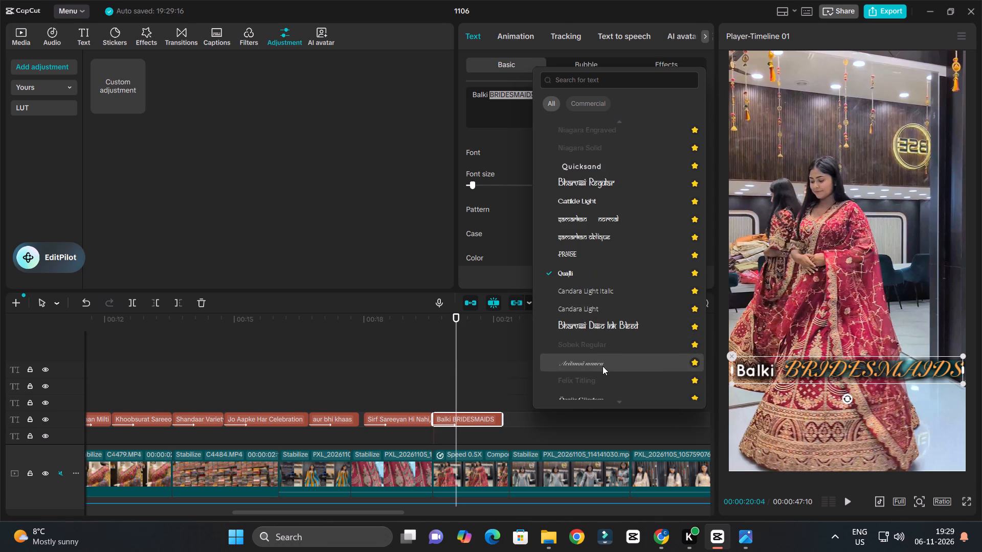
scroll(602, 366, down, 2)
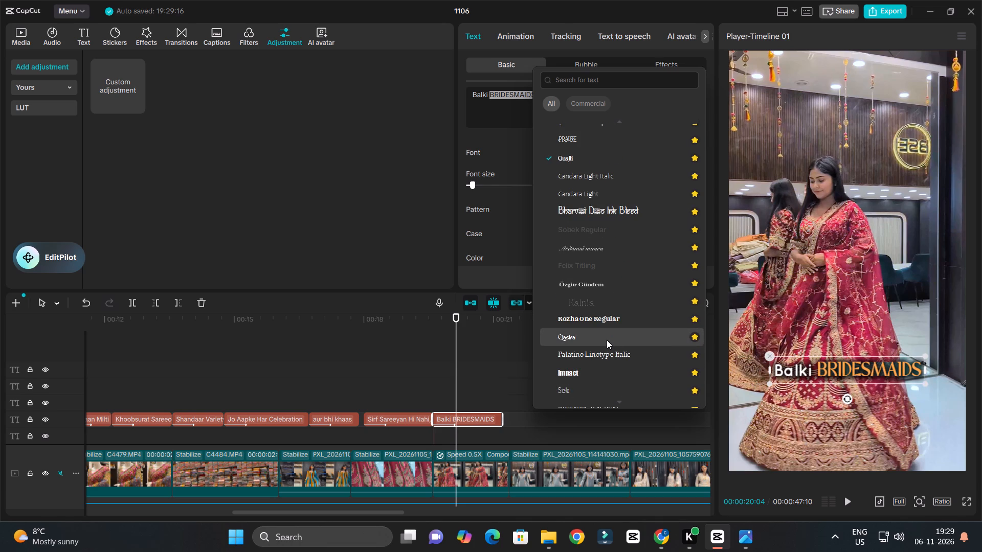
click(607, 340)
click(591, 232)
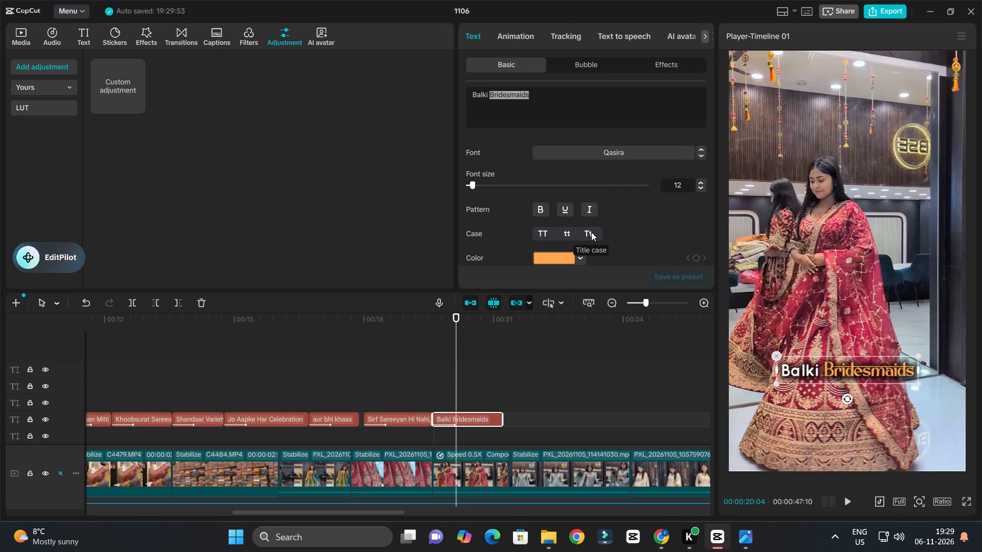
Play the "Balki Bridesmaids" caption against the voiceover and trim its end to about 00:00:20:21.
click(453, 398)
click(421, 319)
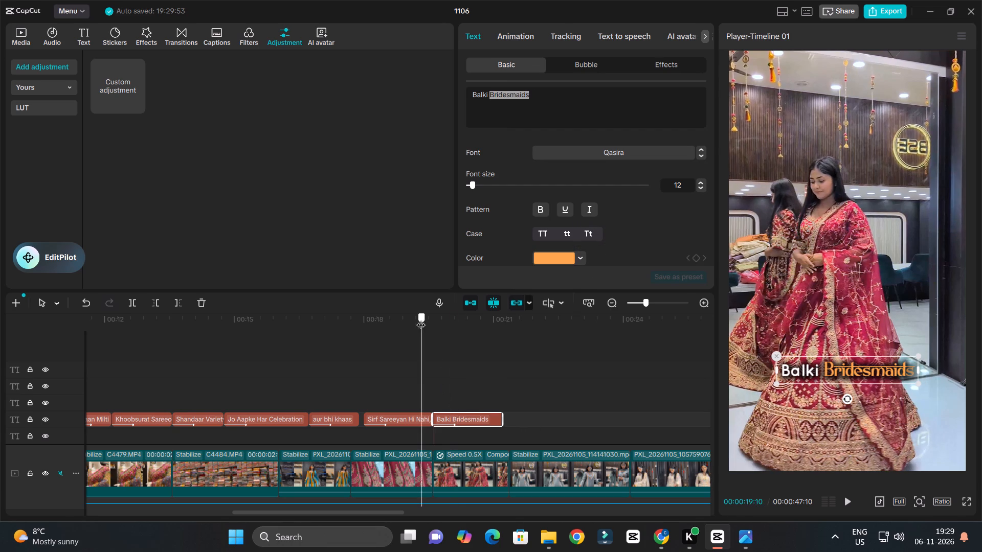
key(space)
ctrl+scroll(537, 383, up, 4)
ctrl+scroll(537, 383, down, 4)
ctrl+scroll(565, 393, up, 6)
key(space)
ctrl+scroll(577, 394, up, 1)
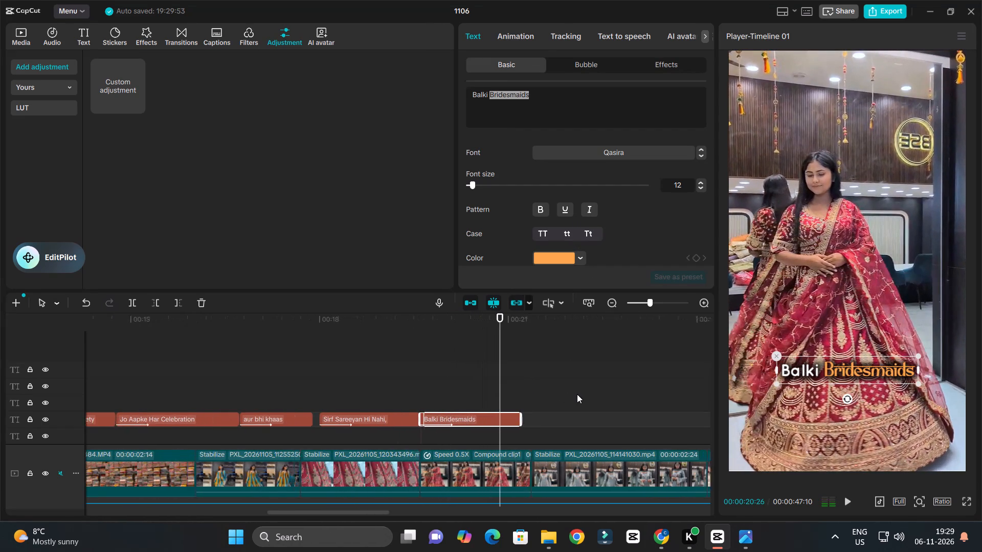
ctrl+scroll(577, 394, up, 5)
drag(479, 319, 461, 325)
key(space)
key(space)
click(483, 416)
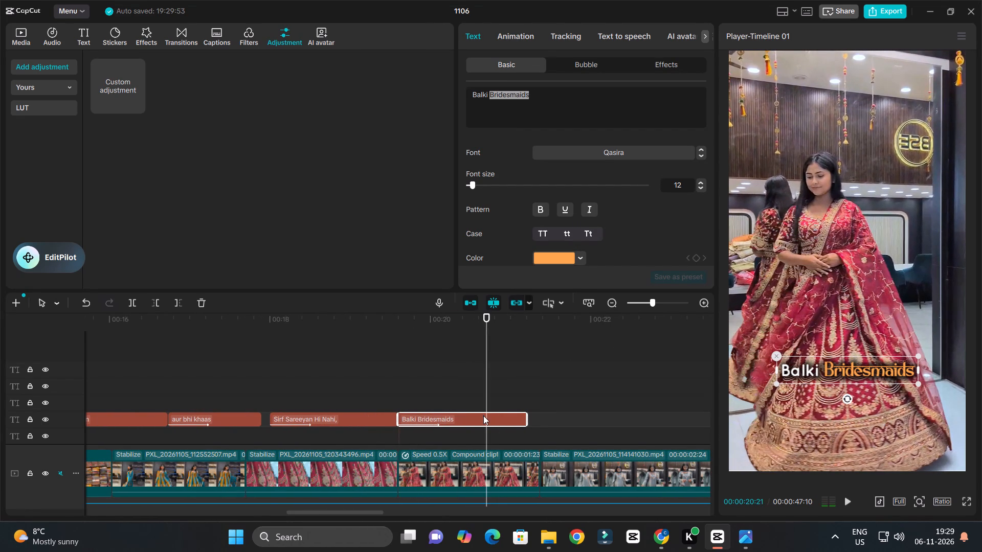
text(W)
Listen to the voiceover up to about 00:00:22 for the next phrase and duplicate the "Balki Bridesmaids" caption shortly after the original on the same track.
key(space)
ctrl+scroll(502, 416, down, 8)
ctrl+scroll(557, 430, up, 4)
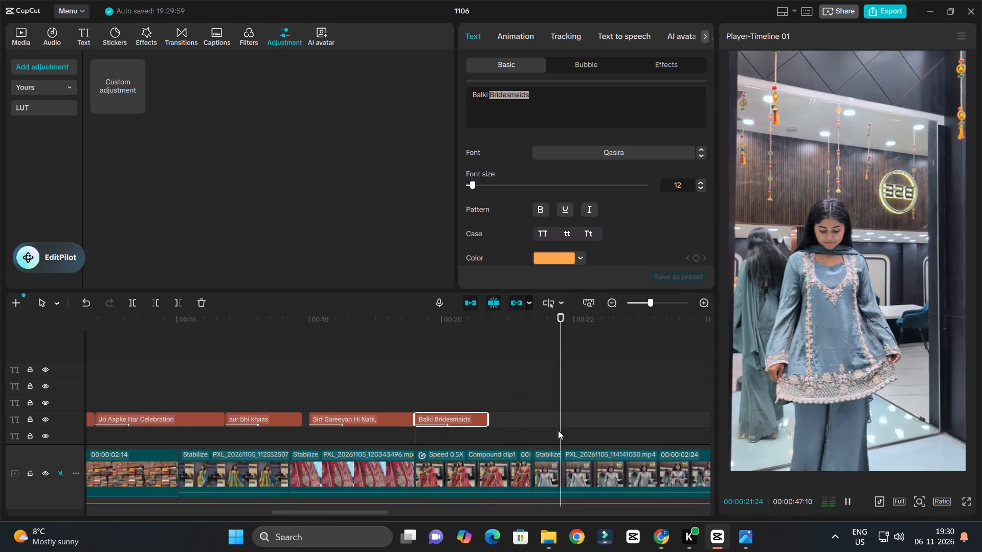
key(space)
alt+drag(457, 417, 536, 422)
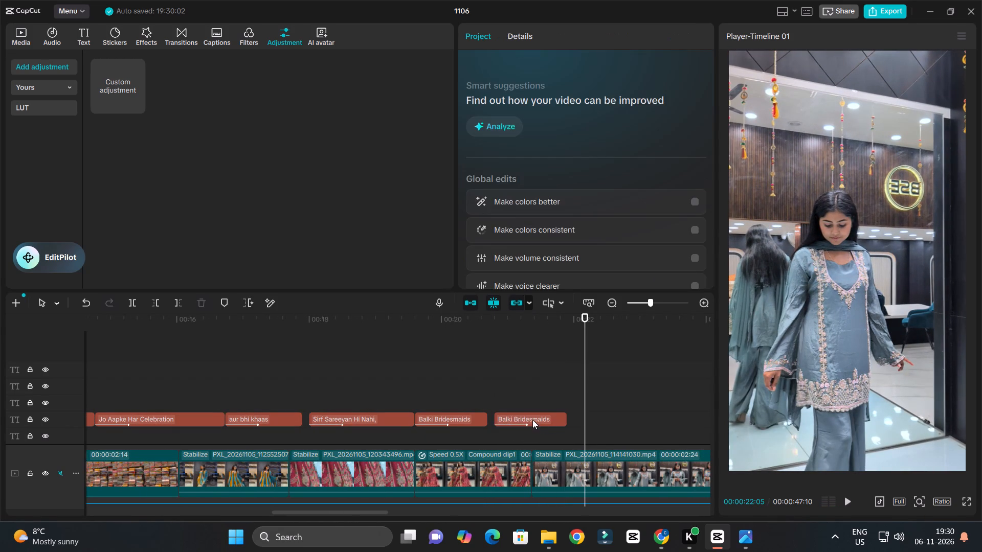
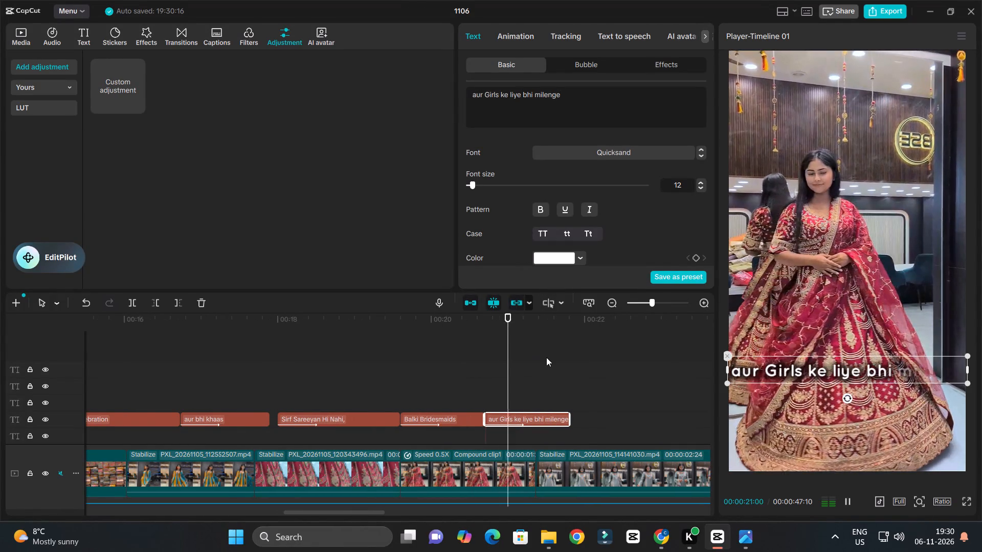
Change the "aur Girls ke liye bhi milenge" caption to title case and shrink it slightly to fit within the frame width.
key(space)
click(591, 233)
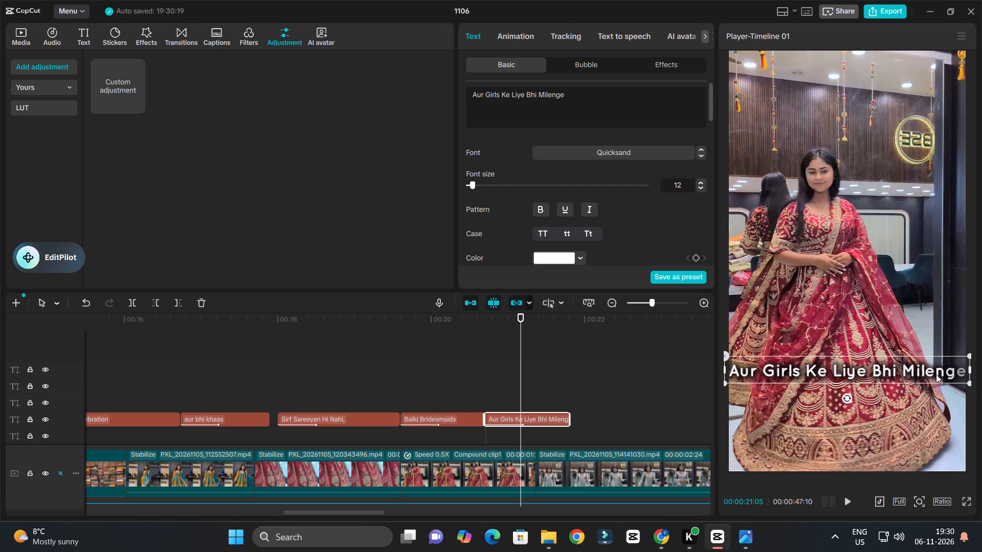
drag(967, 382, 950, 374)
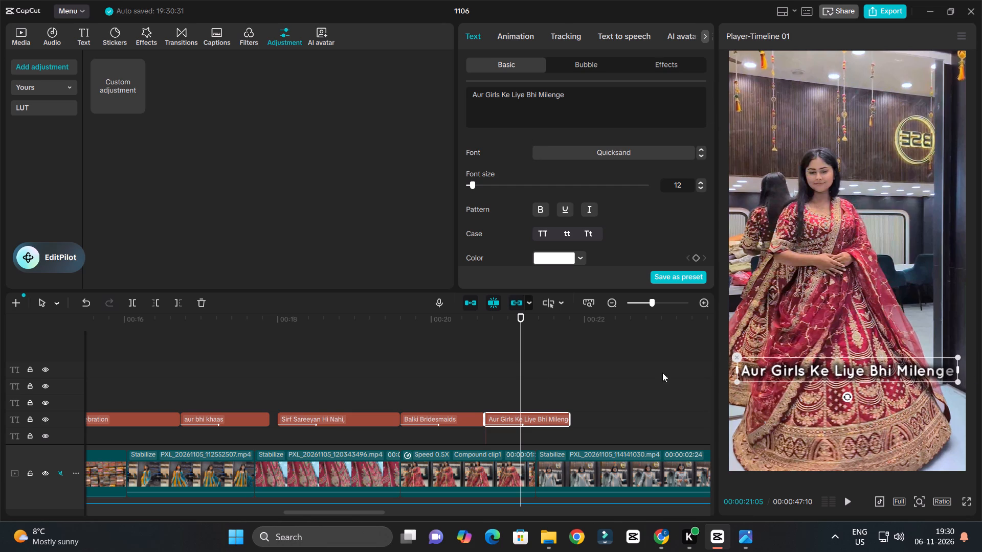
Play the "Aur Girls Ke Liye Bhi Milenge" caption against the voiceover and extend its end past 00:00:22.
drag(481, 330, 474, 333)
key(space)
ctrl+scroll(566, 392, up, 5)
ctrl+scroll(566, 392, down, 3)
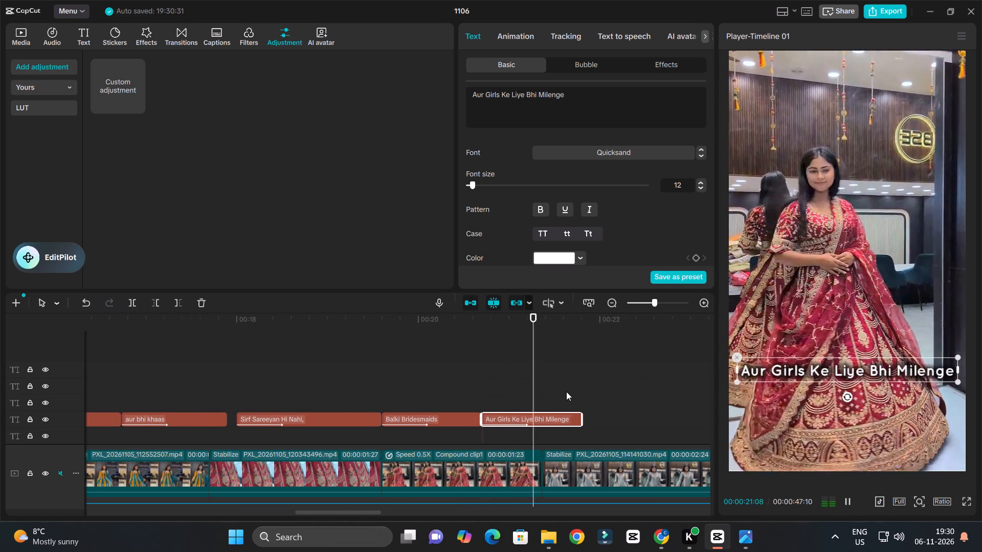
ctrl+scroll(566, 392, down, 1)
ctrl+scroll(566, 392, up, 7)
key(space)
click(579, 423)
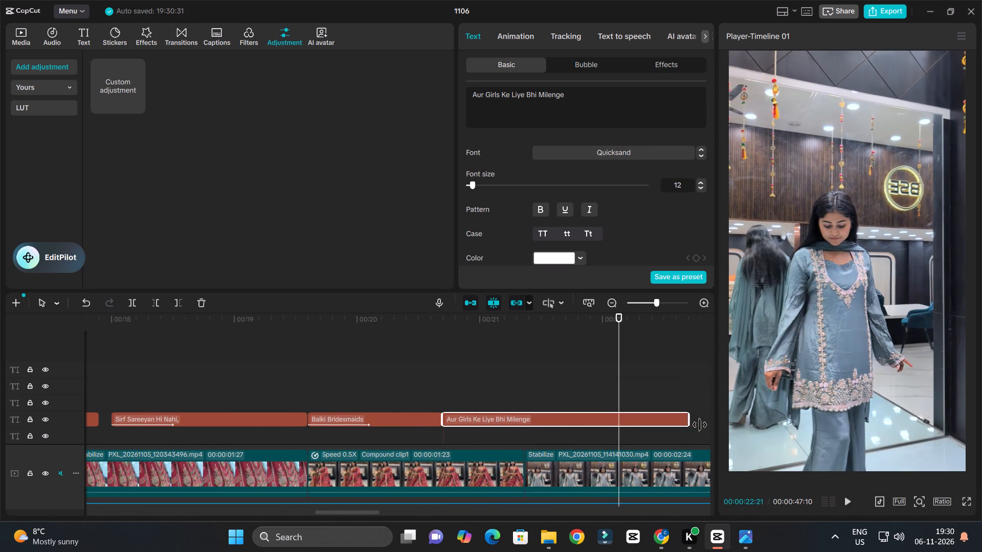
Replay the "Aur Girls Ke Liye Bhi Milenge" caption against the voiceover and trim its end to 00:00:22:10.
key(space)
ctrl+scroll(621, 416, up, 3)
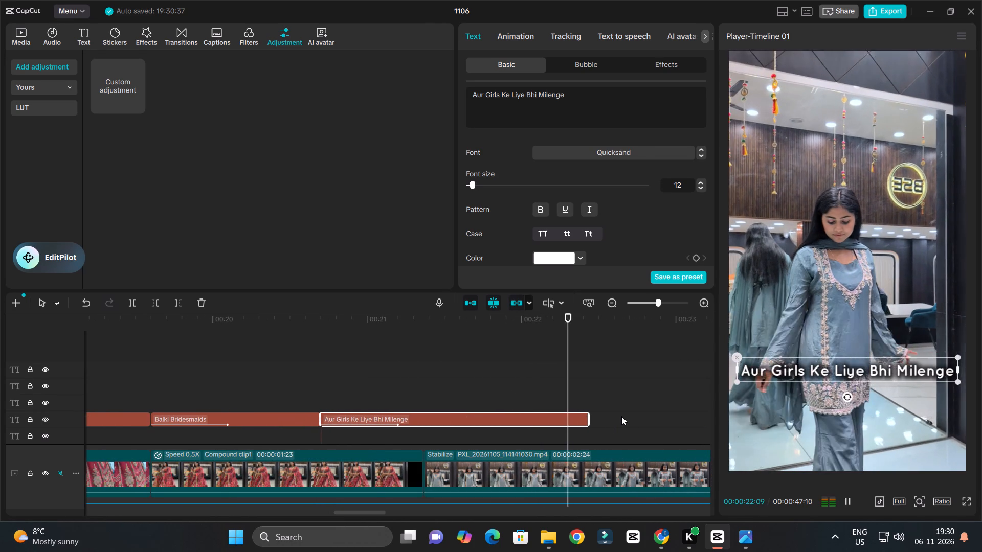
key(space)
click(306, 331)
key(space)
ctrl+scroll(356, 333, down, 3)
ctrl+scroll(371, 340, up, 2)
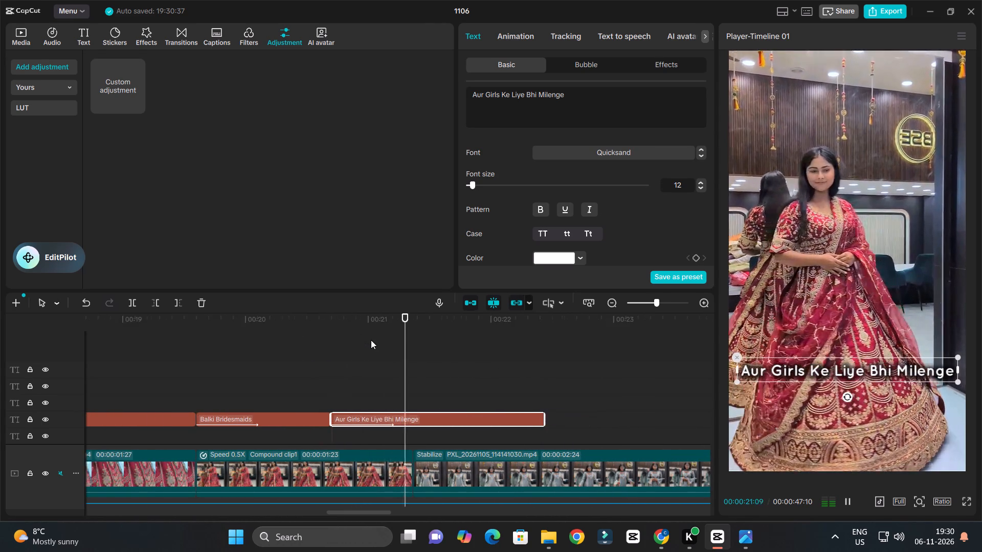
ctrl+scroll(371, 340, up, 1)
ctrl+scroll(371, 340, down, 3)
ctrl+scroll(371, 340, up, 3)
key(space)
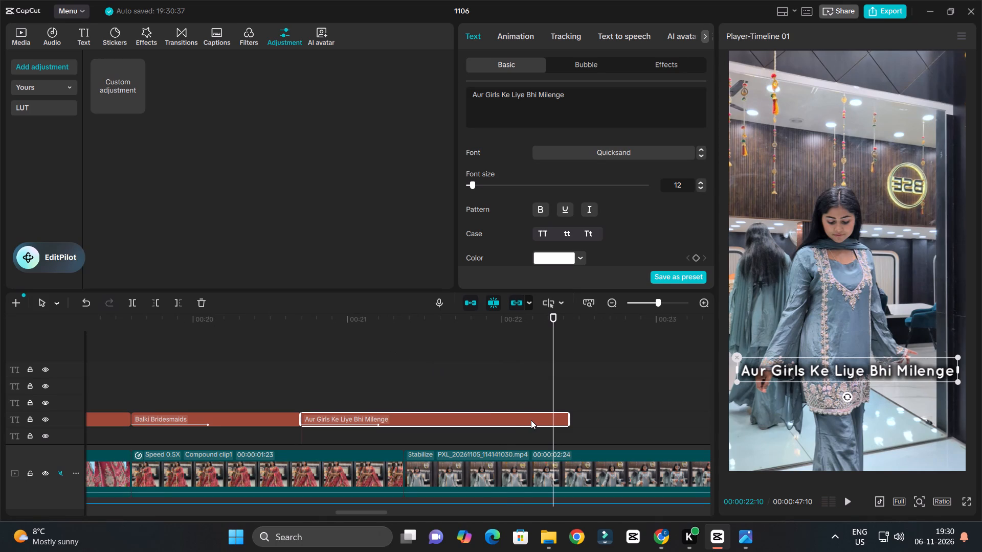
click(531, 420)
key(w)
click(530, 333)
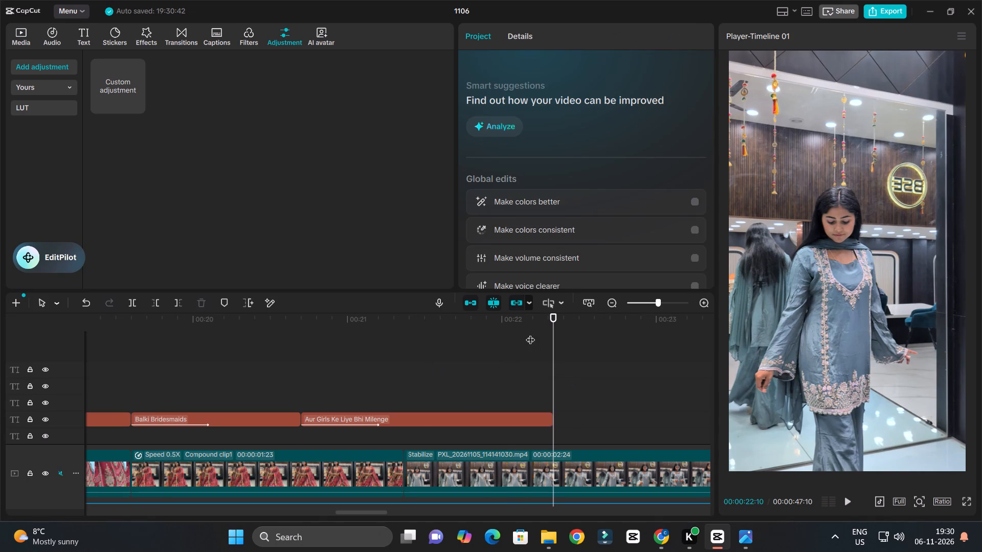
Play the "Balki Bridesmaids" and "Aur Girls Ke Liye Bhi Milenge" captions to check their timing against the voiceover.
key(space)
key(space)
ctrl+scroll(559, 349, down, 12)
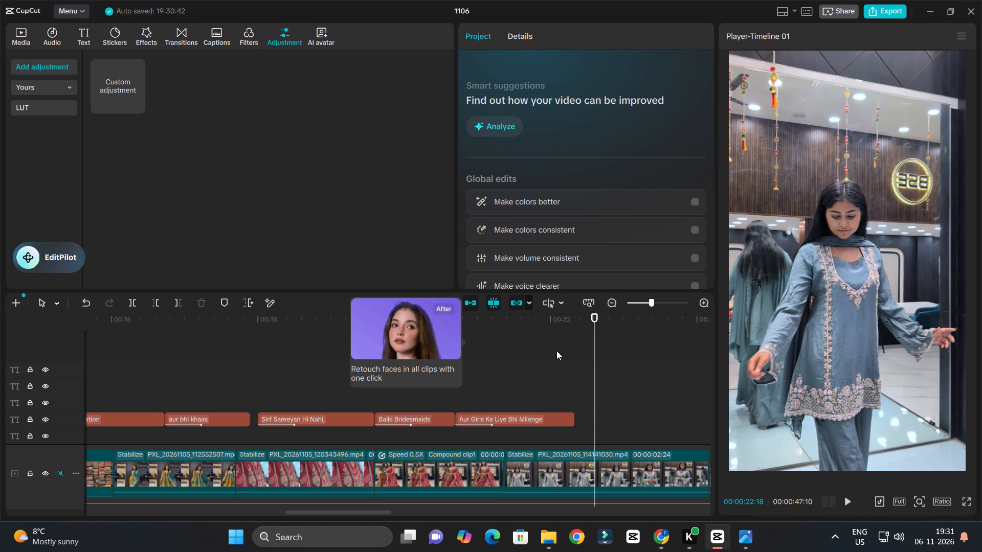
drag(488, 323, 453, 309)
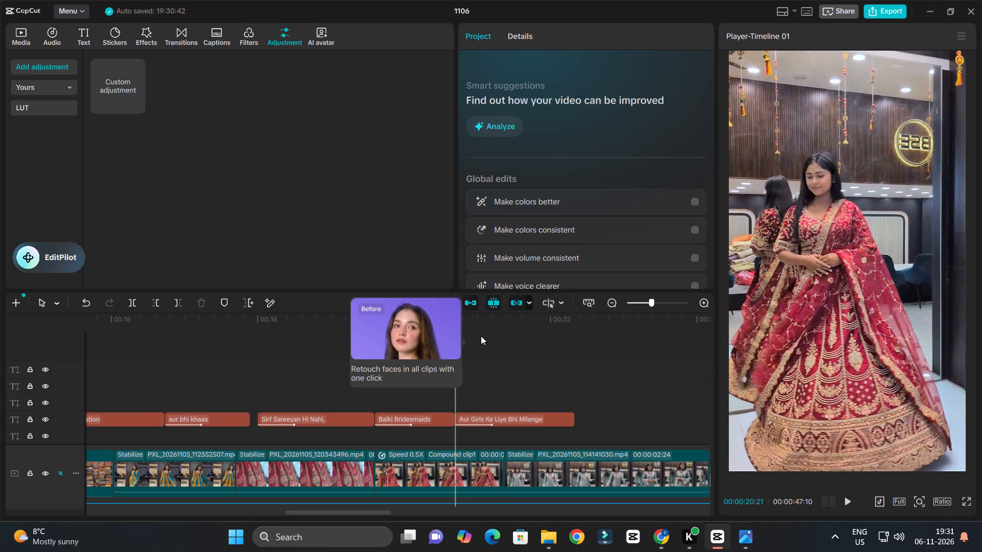
key(space)
ctrl+scroll(585, 377, up, 4)
key(space)
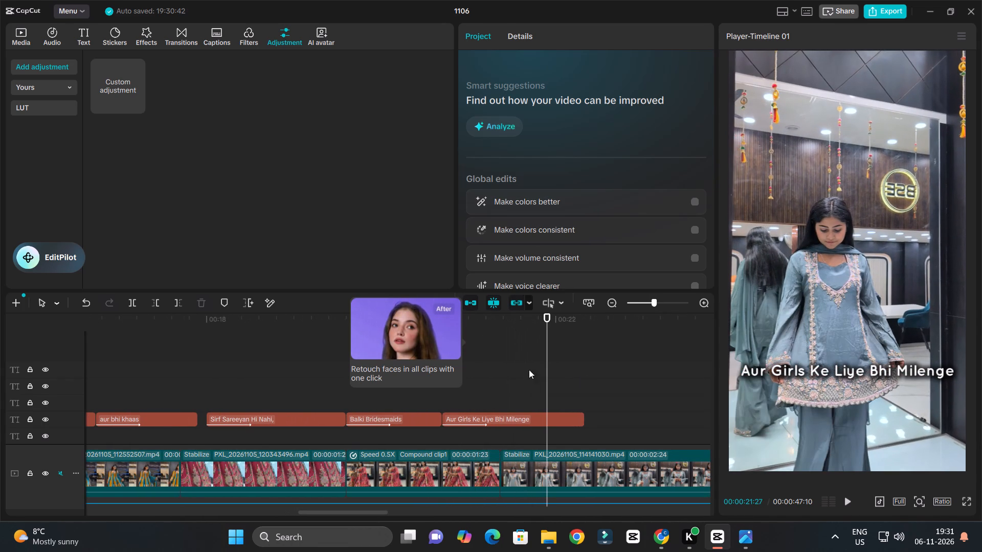
click(341, 335)
key(space)
ctrl+scroll(551, 378, down, 3)
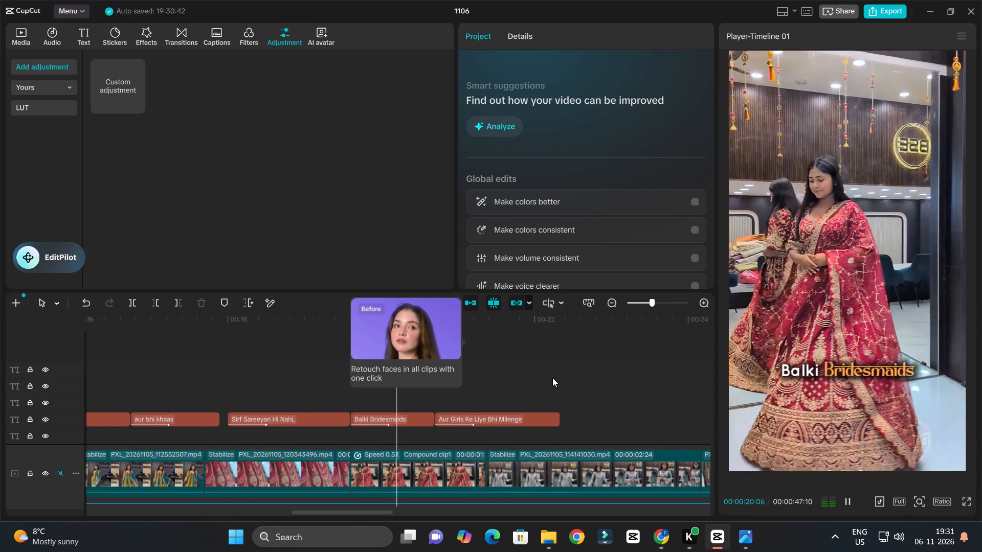
ctrl+scroll(553, 378, up, 3)
ctrl+scroll(554, 377, down, 3)
ctrl+scroll(554, 377, up, 3)
ctrl+scroll(554, 377, down, 3)
ctrl+scroll(579, 380, up, 3)
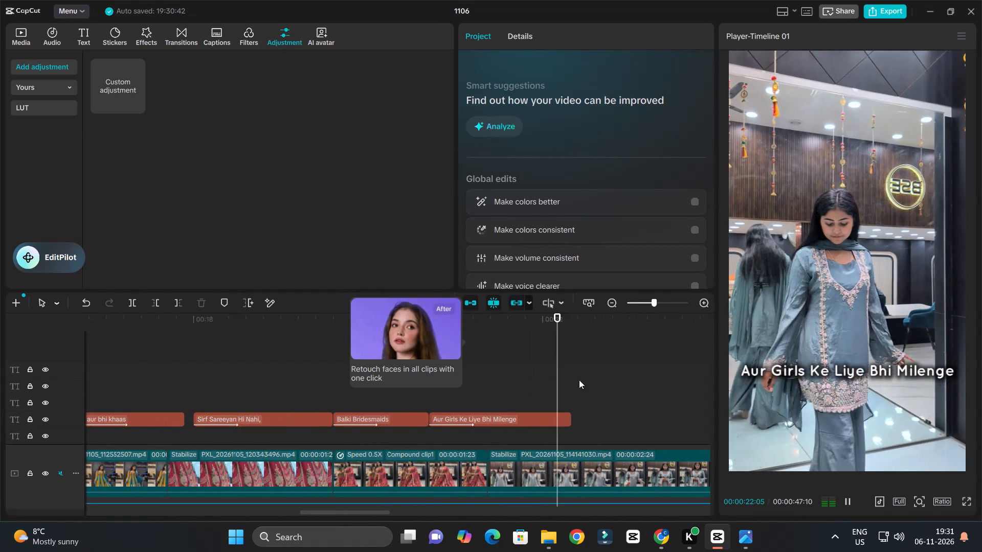
key(space)
Listen to the voiceover past 00:00:23 and duplicate the "Aur Girls Ke Liye Bhi Milenge" caption just after the original on the same track.
ctrl+scroll(592, 387, up, 3)
key(space)
ctrl+scroll(593, 387, down, 13)
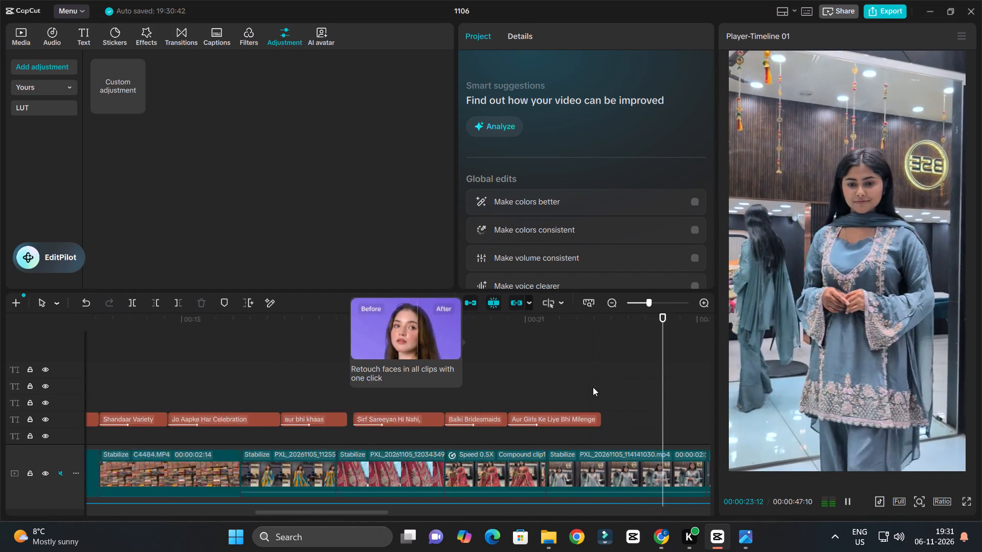
ctrl+scroll(593, 387, down, 6)
key(space)
alt+drag(599, 418, 663, 421)
ctrl+scroll(663, 421, up, 6)
Play from about 00:00:22:05 to 00:00:23:28 to hear the phrase spoken over the duplicated caption.
click(589, 319)
key(space)
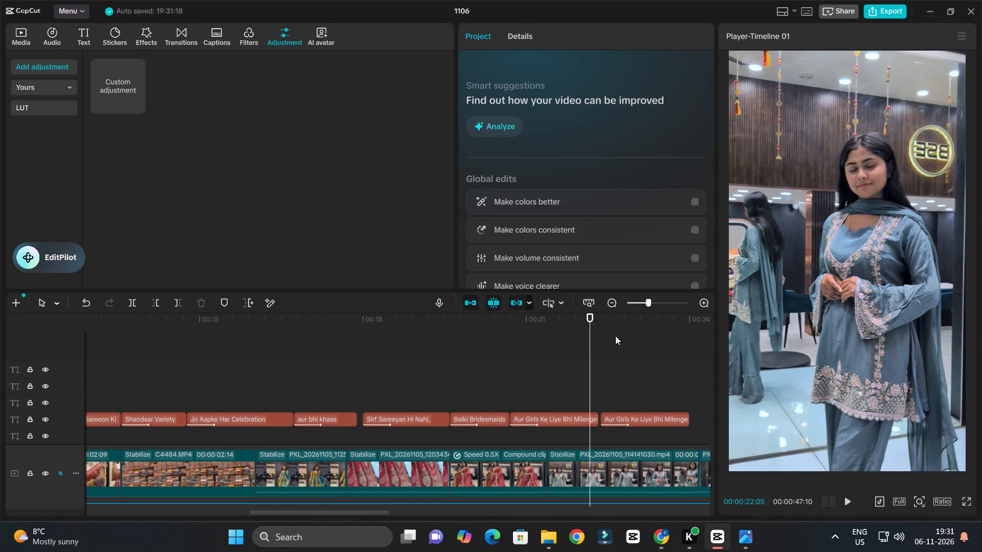
ctrl+scroll(669, 363, down, 12)
ctrl+scroll(657, 393, up, 4)
key(space)
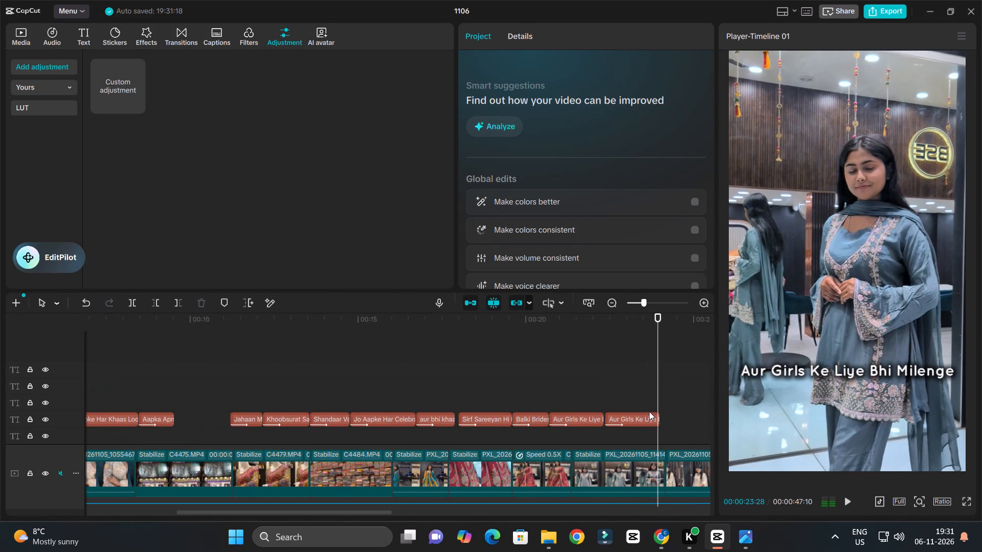
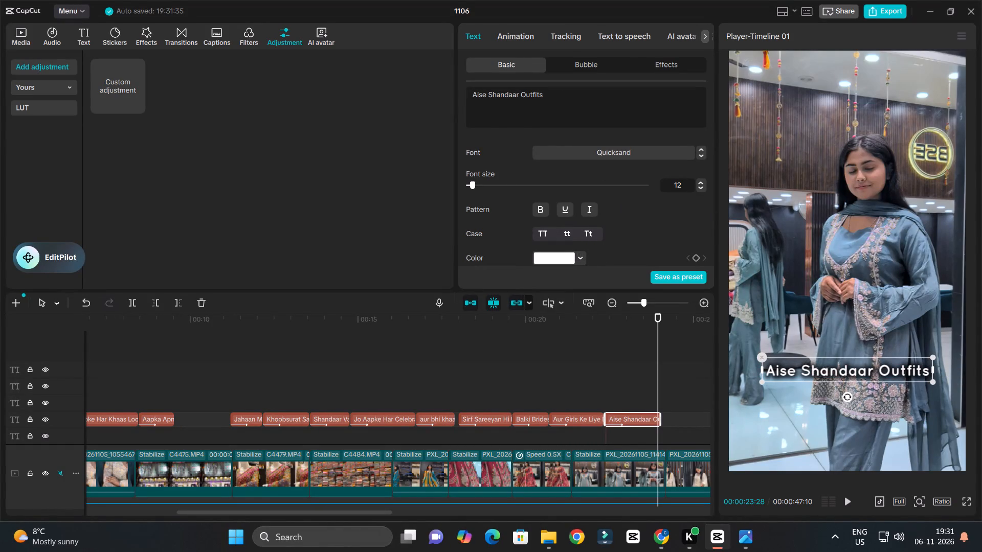
Colour the words "Shandaar Outfits" orange in the "Aise Shandaar Outfits" caption.
drag(488, 93, 567, 94)
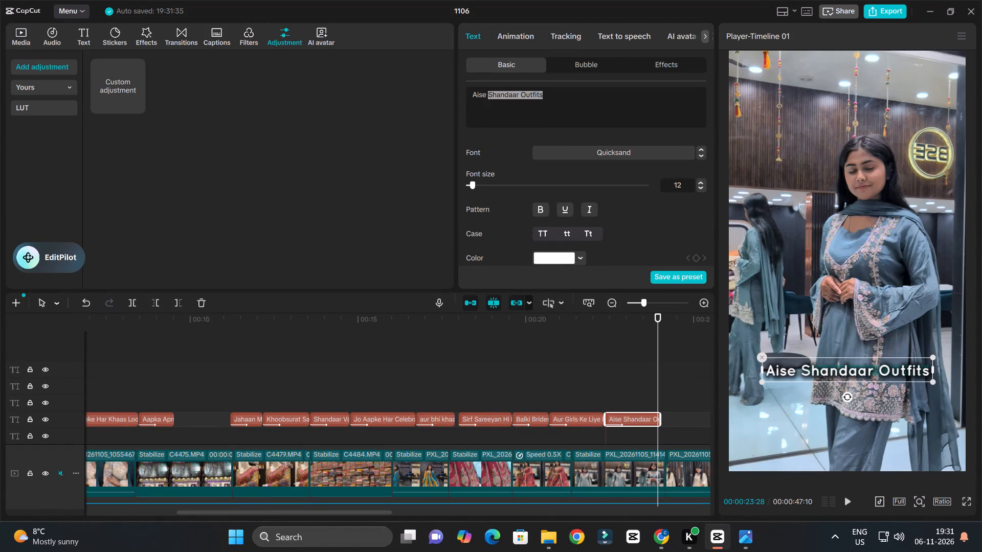
click(562, 258)
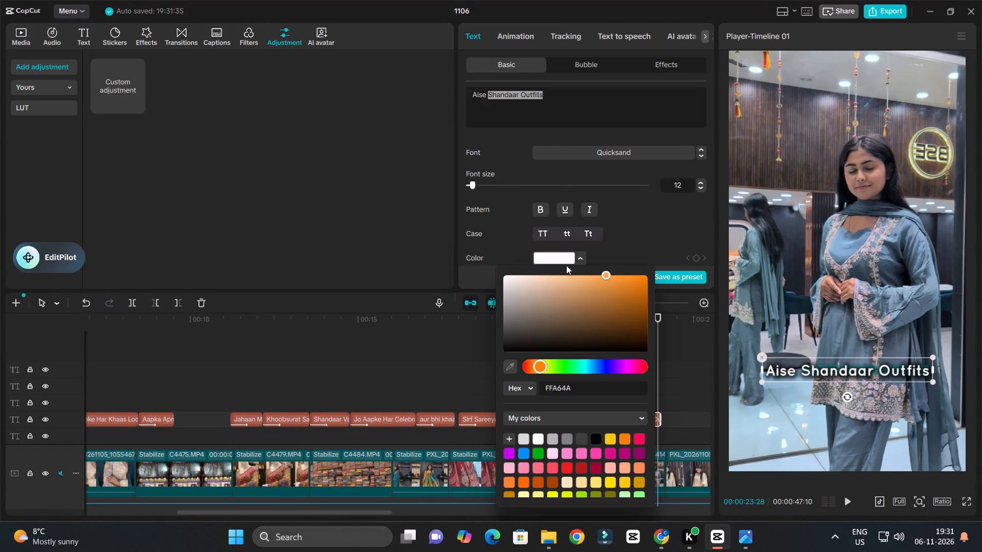
drag(580, 303, 607, 264)
click(461, 340)
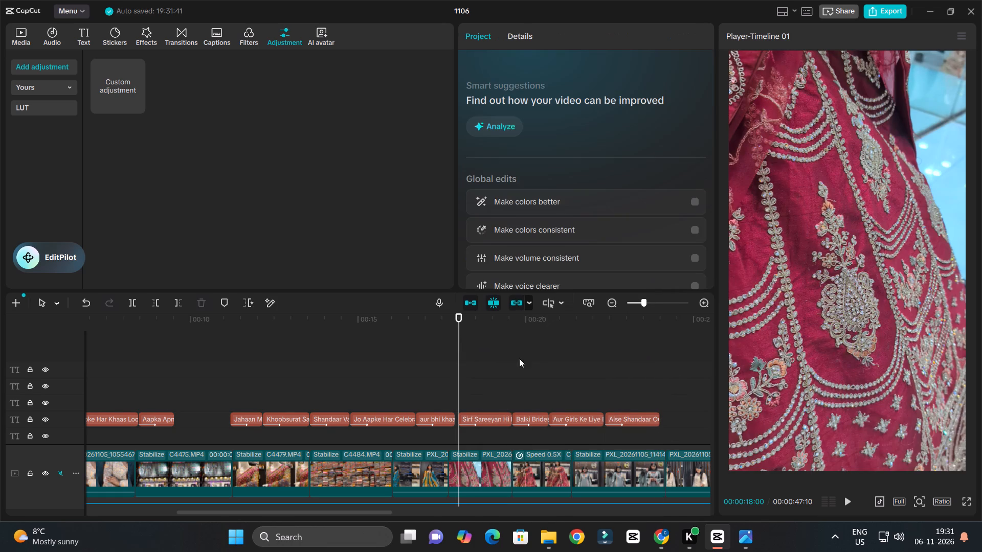
Play the "Aise Shandaar Outfits" caption against the voiceover and trim its end to 00:00:23:23.
click(604, 316)
key(space)
ctrl+scroll(629, 335, up, 6)
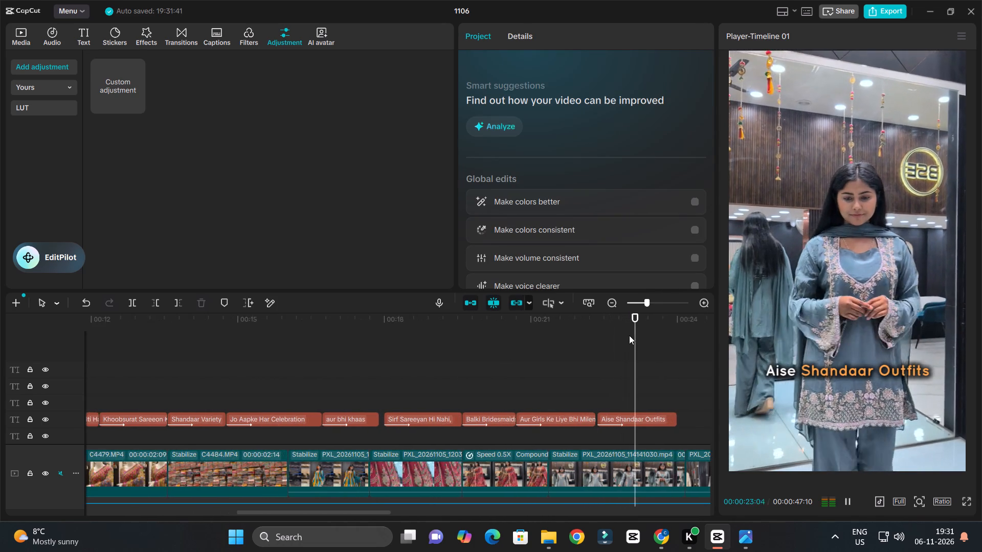
ctrl+scroll(630, 336, down, 4)
key(space)
key(space)
ctrl+scroll(644, 354, down, 9)
key(space)
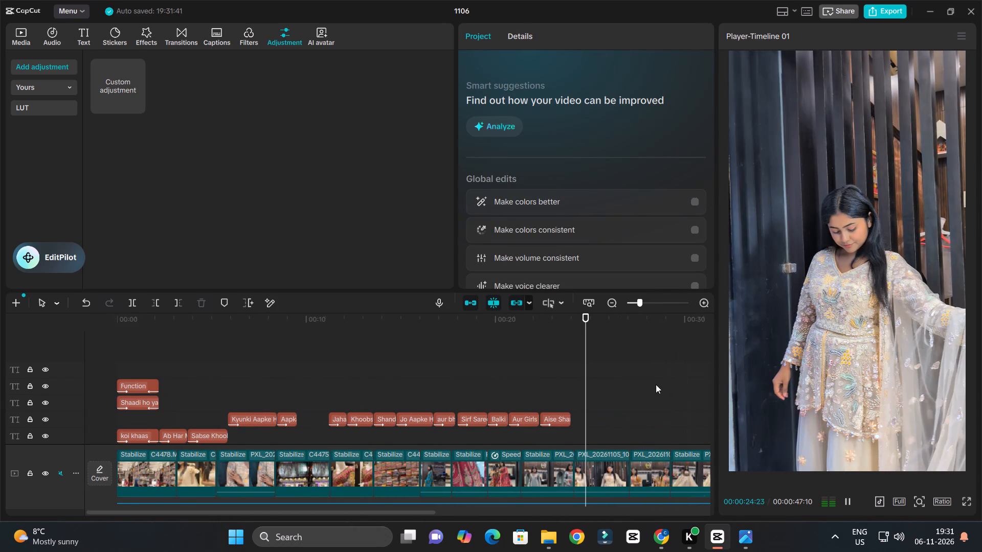
click(569, 316)
ctrl+scroll(591, 349, up, 6)
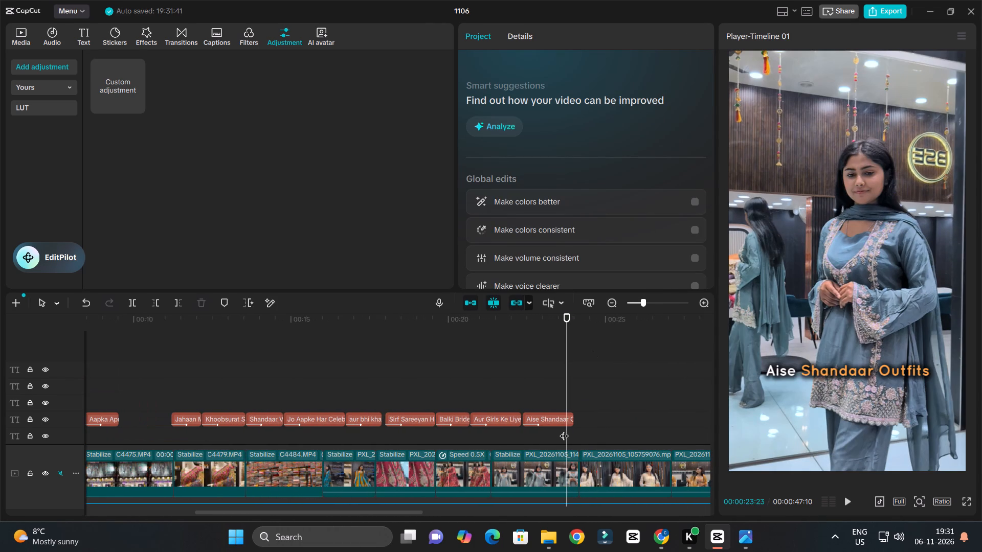
click(565, 419)
key(w)
Listen to the voiceover up to about 00:00:26:06 and duplicate the "Aise Shandaar Outfits" caption just after the original on the same track.
key(space)
ctrl+scroll(592, 422, up, 8)
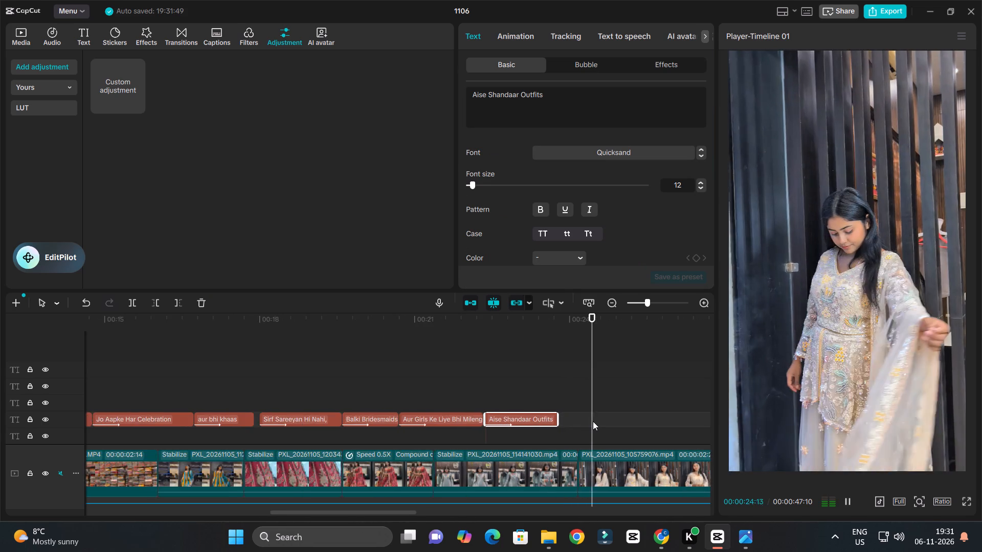
ctrl+scroll(593, 421, down, 12)
ctrl+scroll(619, 422, up, 5)
key(space)
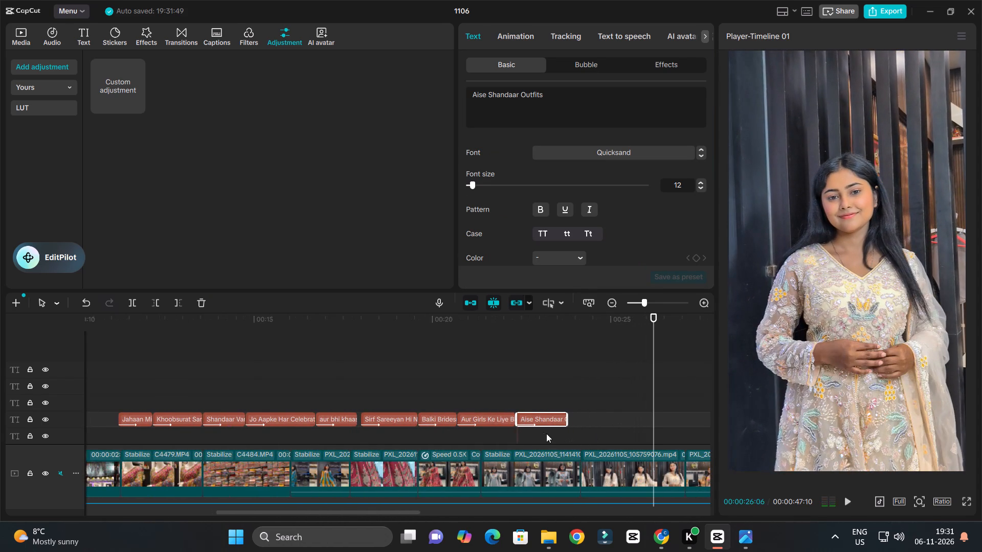
alt+drag(533, 420, 579, 422)
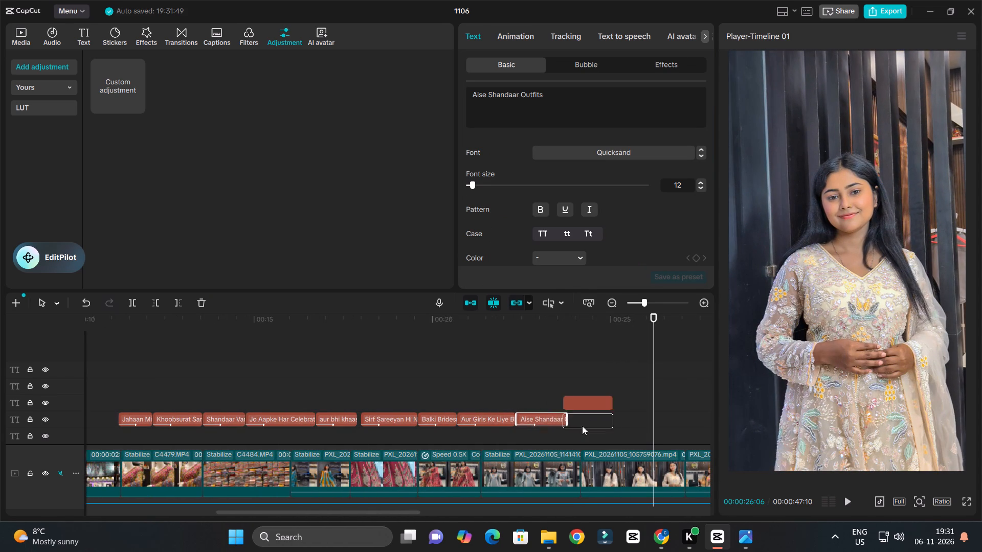
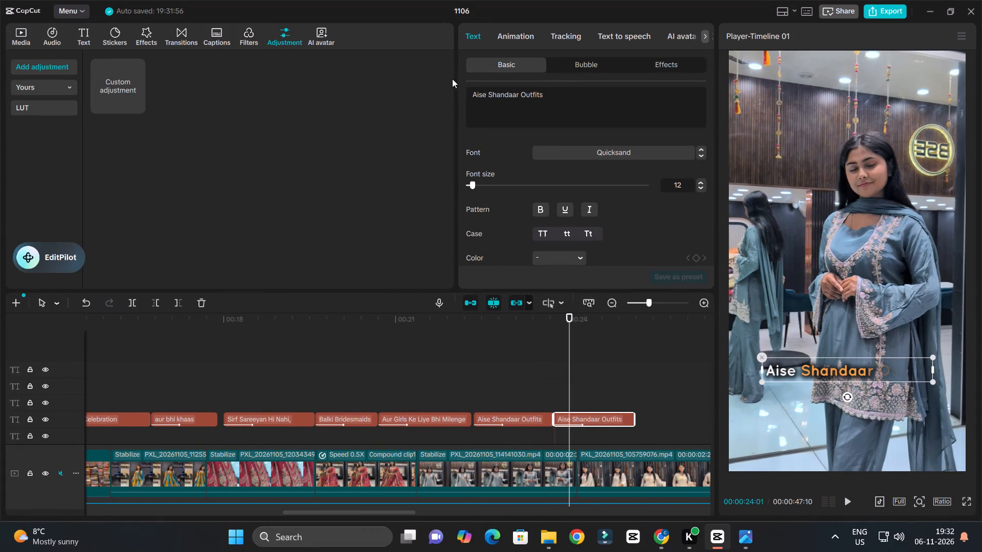
Replace the duplicated "Aise Shandaar Outfits" caption's text with the copied line "jo har function mein aapke look ko banayenge stunning".
drag(566, 103, 408, 74)
key(ctrl+v)
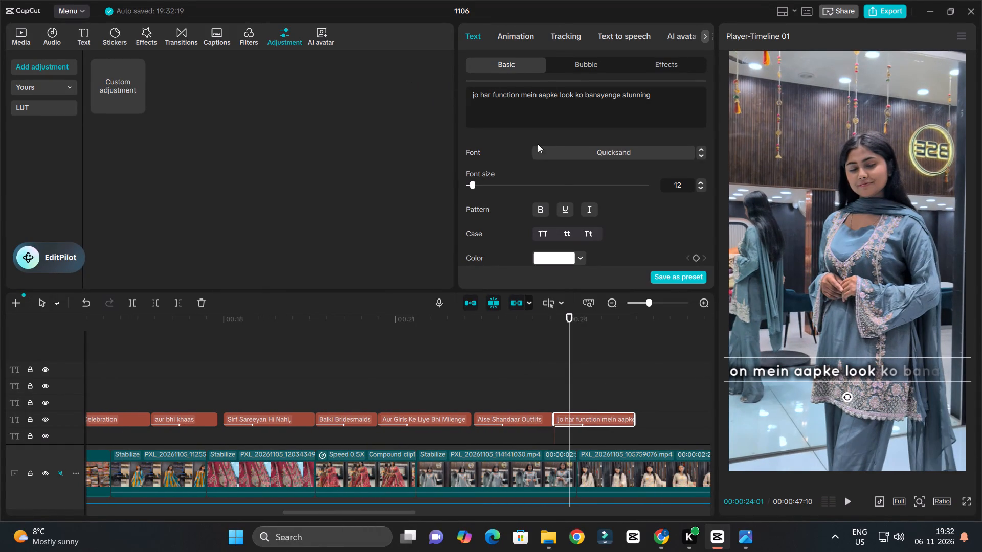
Play the pasted caption against the voiceover and shorten it to "Jo Har Function Mein" in title case.
click(545, 324)
key(space)
ctrl+scroll(590, 351, down, 4)
ctrl+scroll(590, 351, up, 6)
key(space)
key(space)
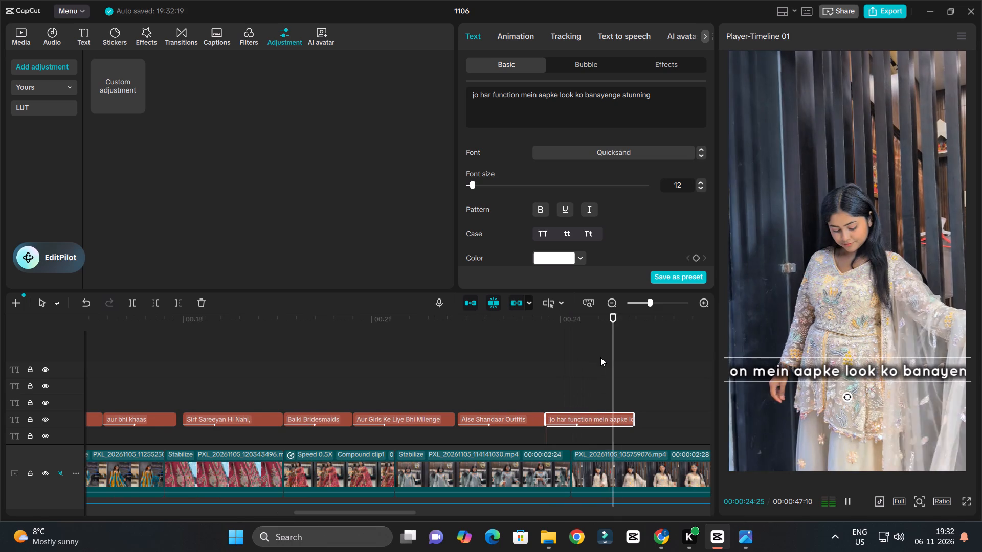
ctrl+scroll(600, 357, up, 6)
key(space)
ctrl+scroll(602, 360, down, 4)
click(528, 315)
key(space)
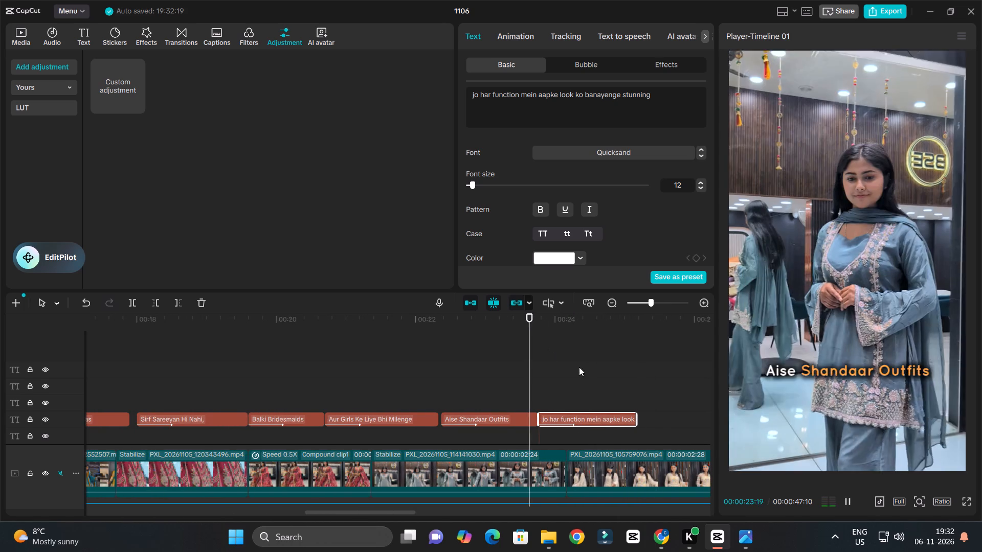
ctrl+scroll(587, 371, up, 5)
key(space)
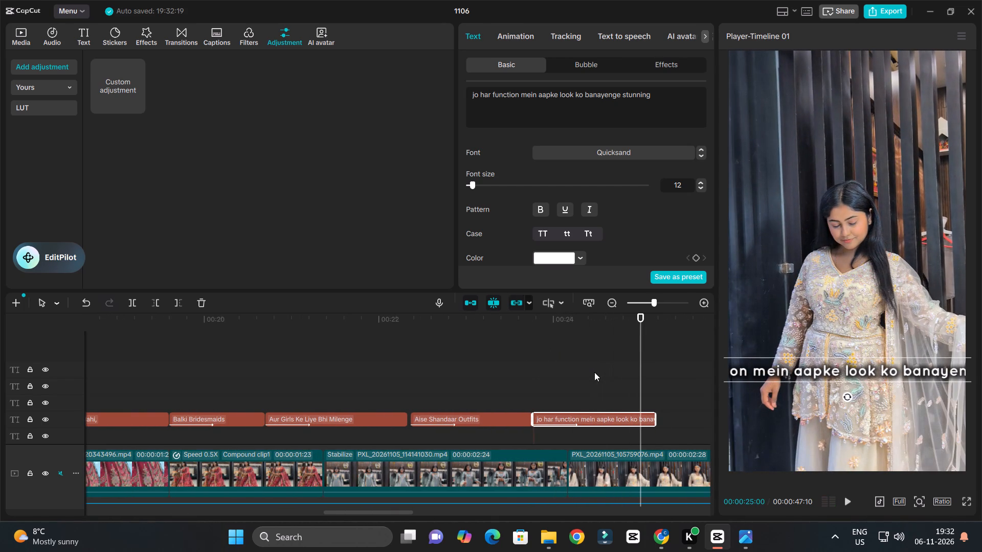
drag(538, 100, 699, 107)
drag(699, 107, 689, 105)
drag(539, 96, 691, 106)
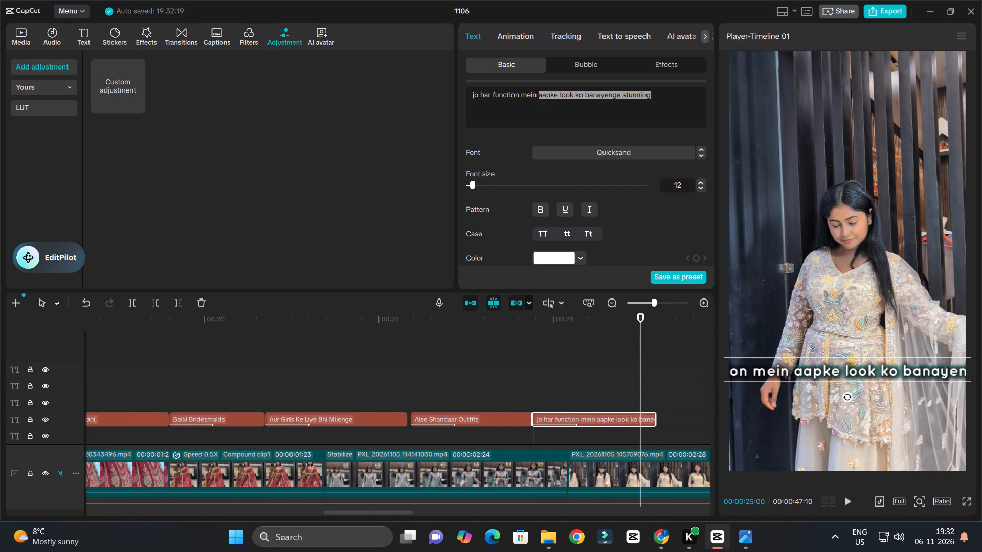
key(BackSpace)
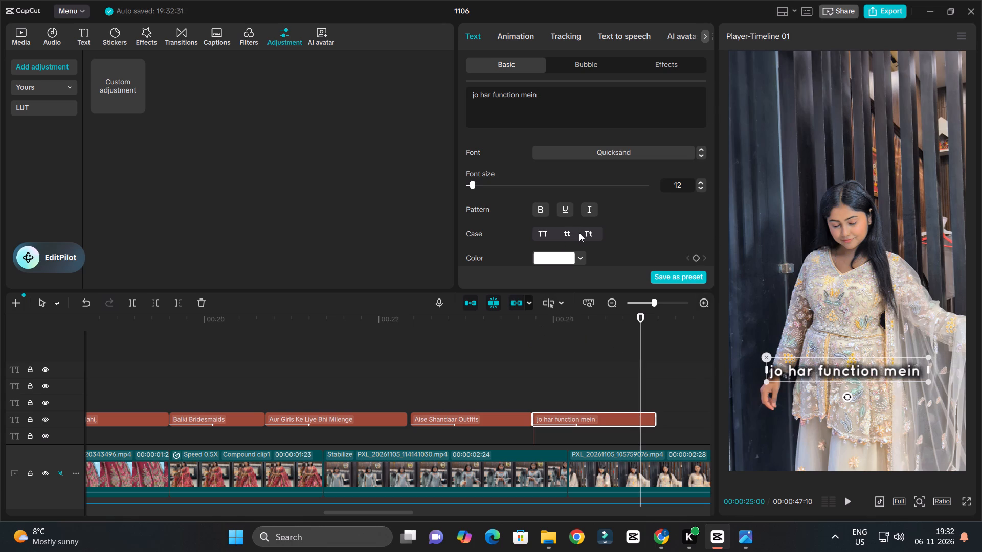
click(585, 236)
Play the "Jo Har Function Mein" caption against the voiceover and trim its end to 00:00:25:00.
click(528, 325)
key(space)
ctrl+scroll(570, 353, down, 3)
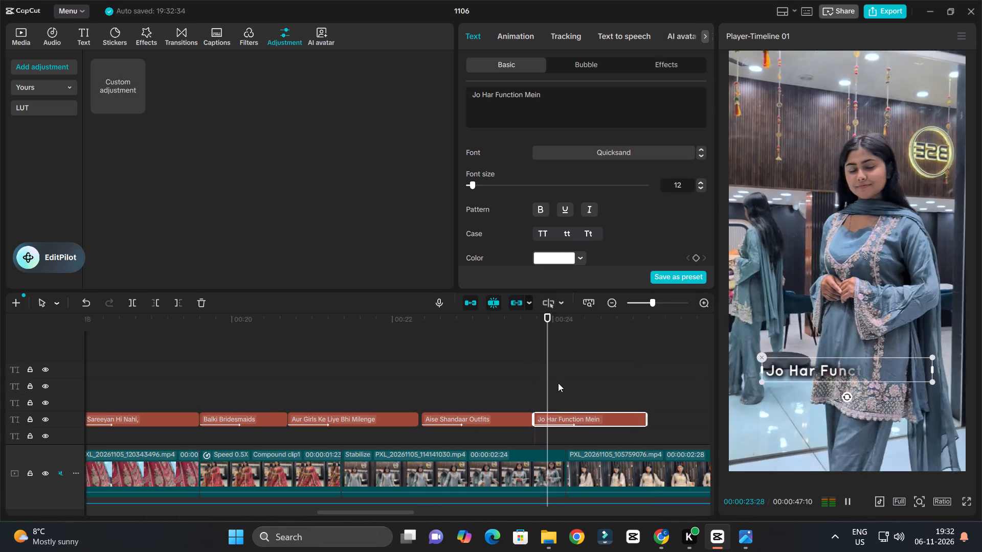
ctrl+scroll(572, 383, up, 4)
ctrl+scroll(586, 383, down, 7)
ctrl+scroll(619, 398, up, 3)
key(ctrl+space)
ctrl+scroll(654, 419, up, 4)
key(space)
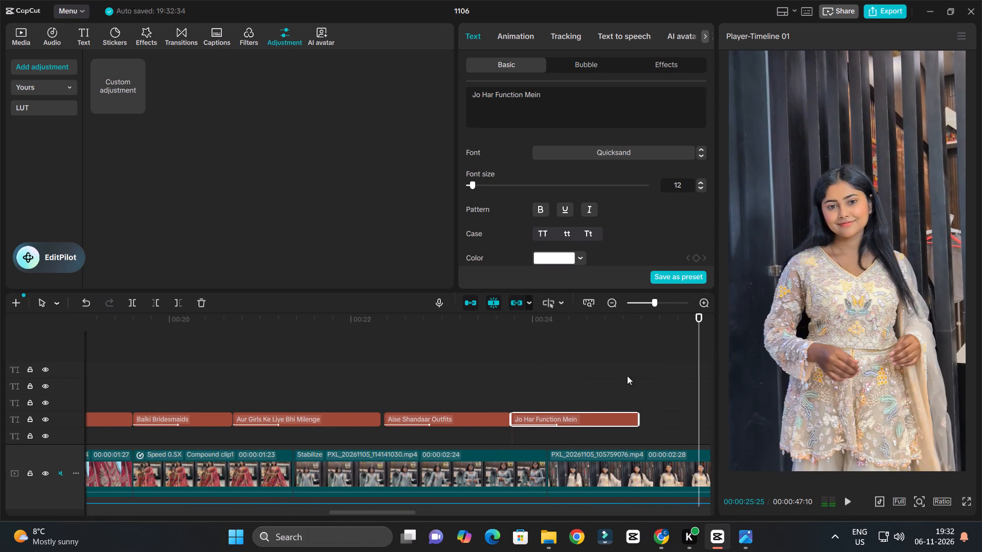
drag(620, 329, 615, 329)
key(space)
key(space)
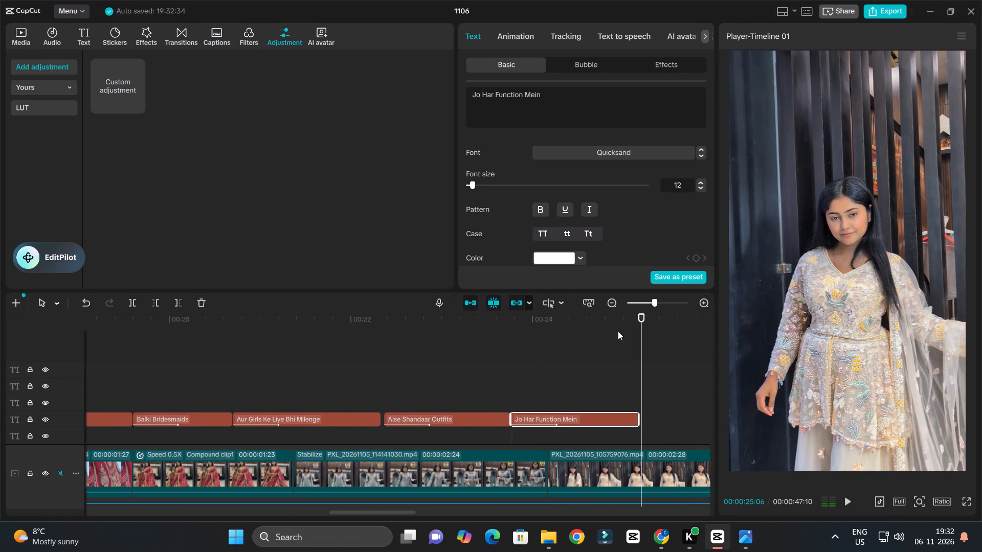
drag(627, 325, 597, 352)
key(space)
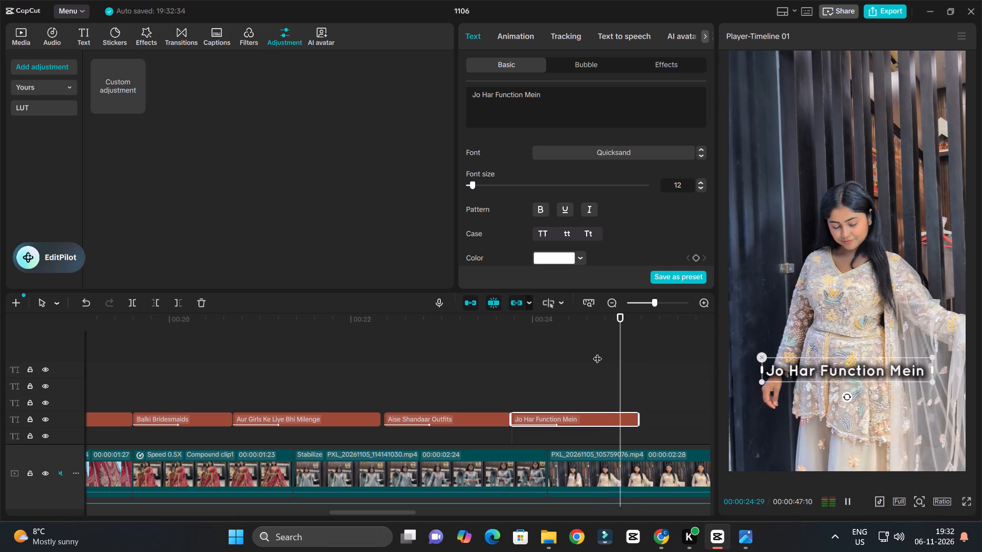
key(space)
drag(626, 324, 623, 337)
click(628, 417)
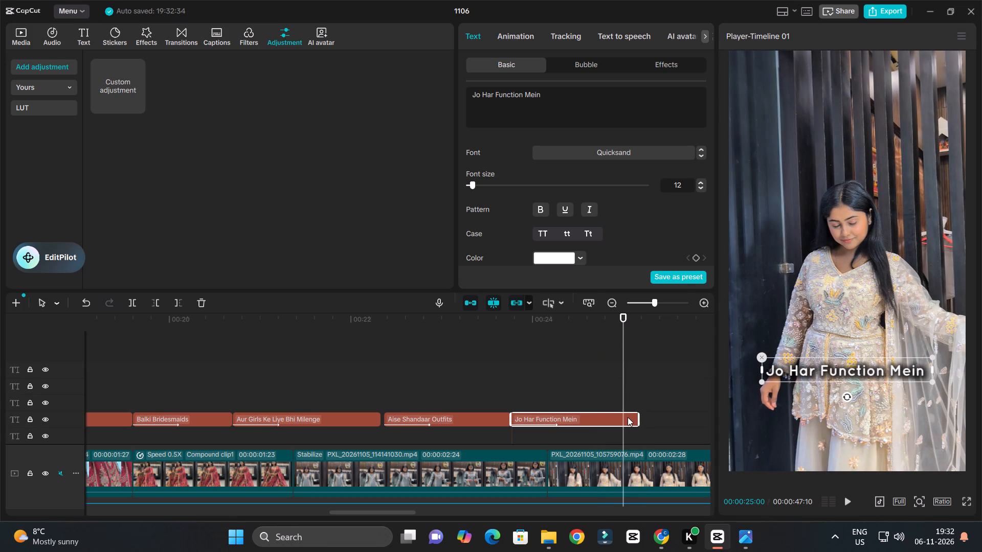
key(w)
Duplicate the "Jo Har Function Mein" caption on the same track and place the copy directly after the original.
alt+drag(589, 411, 656, 418)
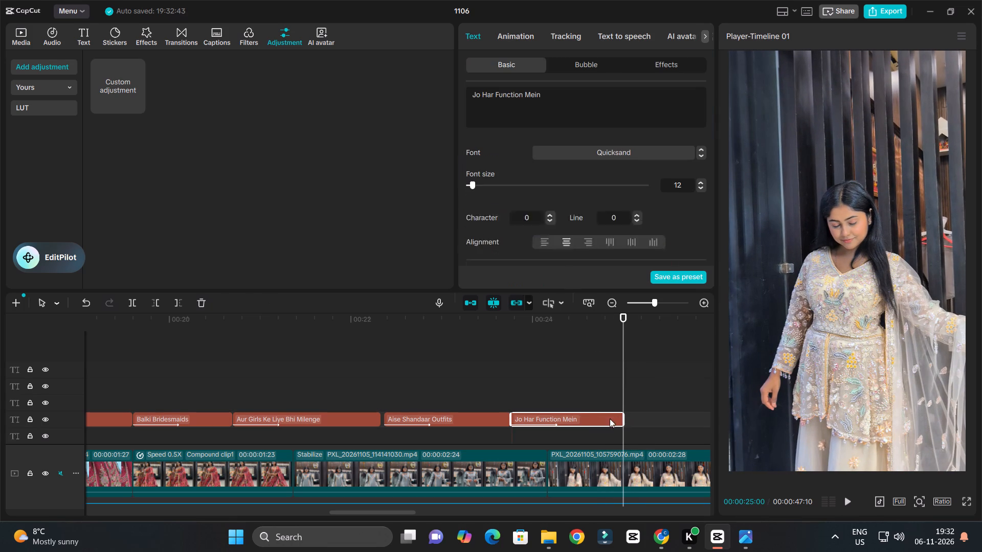
alt+drag(595, 419, 563, 420)
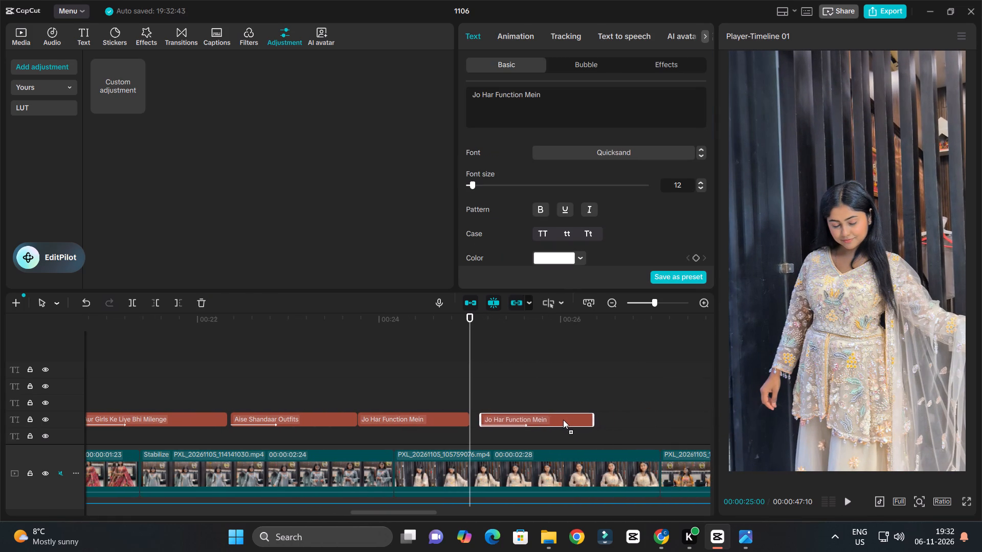
alt+drag(563, 420, 557, 420)
ctrl+scroll(538, 403, up, 7)
drag(542, 420, 543, 421)
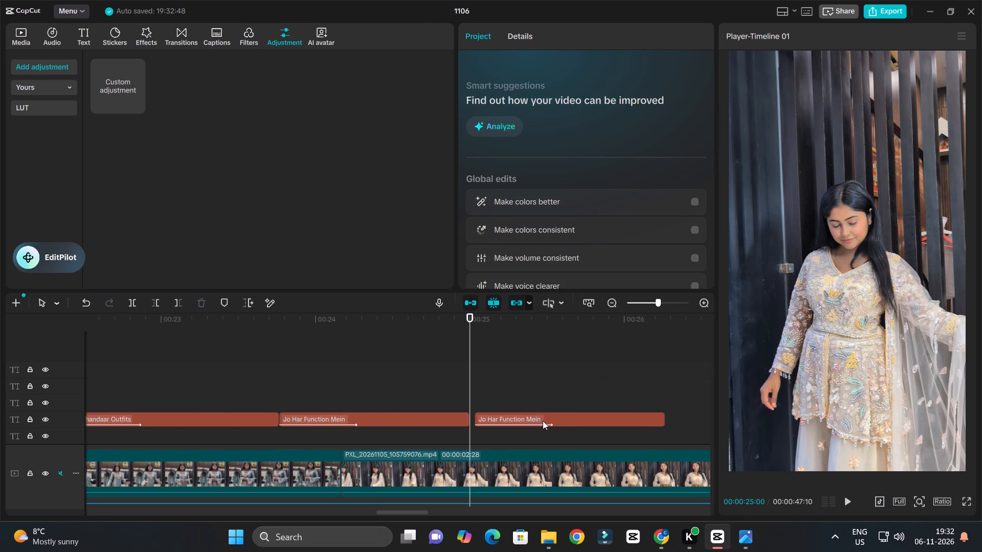
drag(543, 421, 536, 422)
Listen to the voiceover up to 00:00:25:29 and replace the second "Jo Har Function Mein" caption's text with "aapke look ko banayenge stunning".
key(space)
ctrl+scroll(551, 393, down, 6)
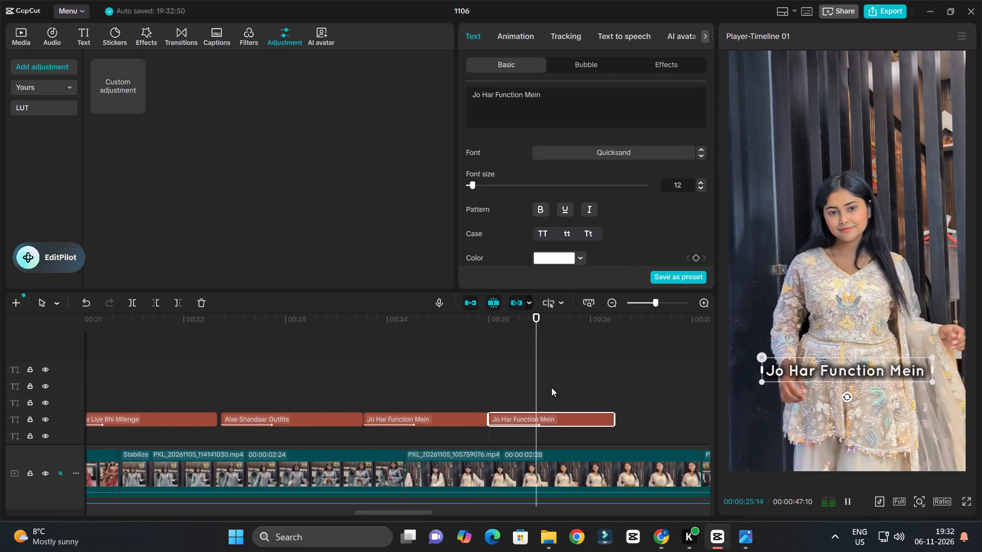
ctrl+scroll(551, 387, down, 3)
key(space)
click(571, 415)
click(549, 98)
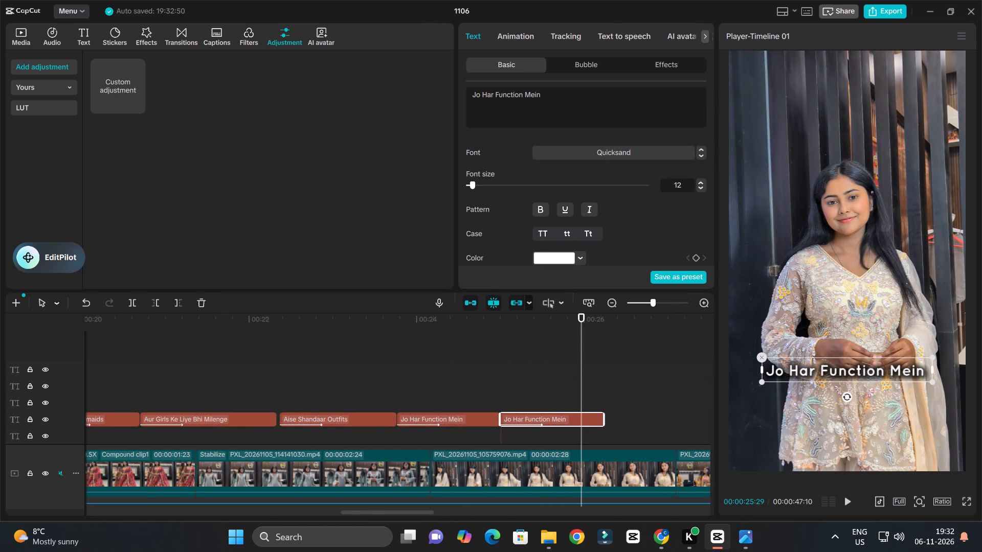
key(ctrl+a)
key(ctrl+v)
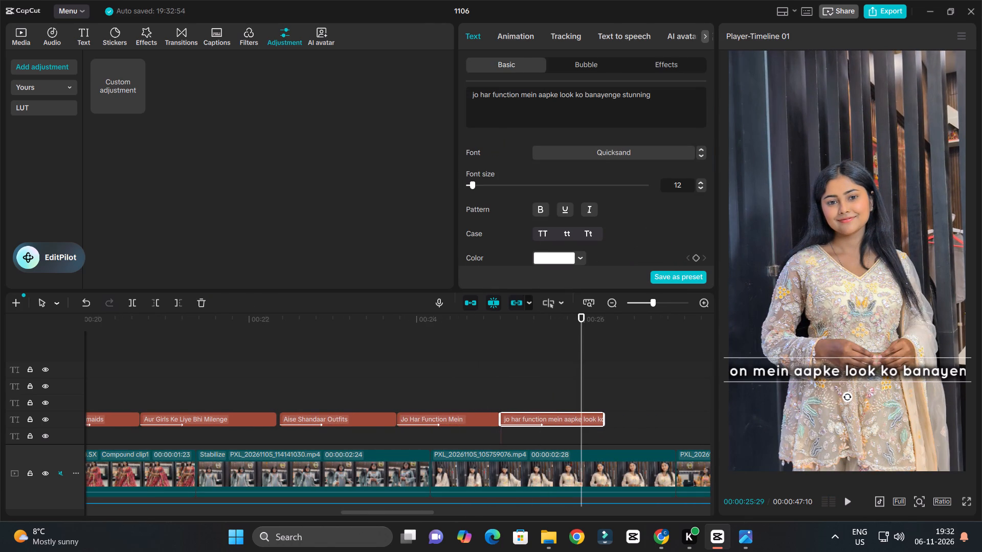
drag(538, 95, 411, 87)
key(BackSpace)
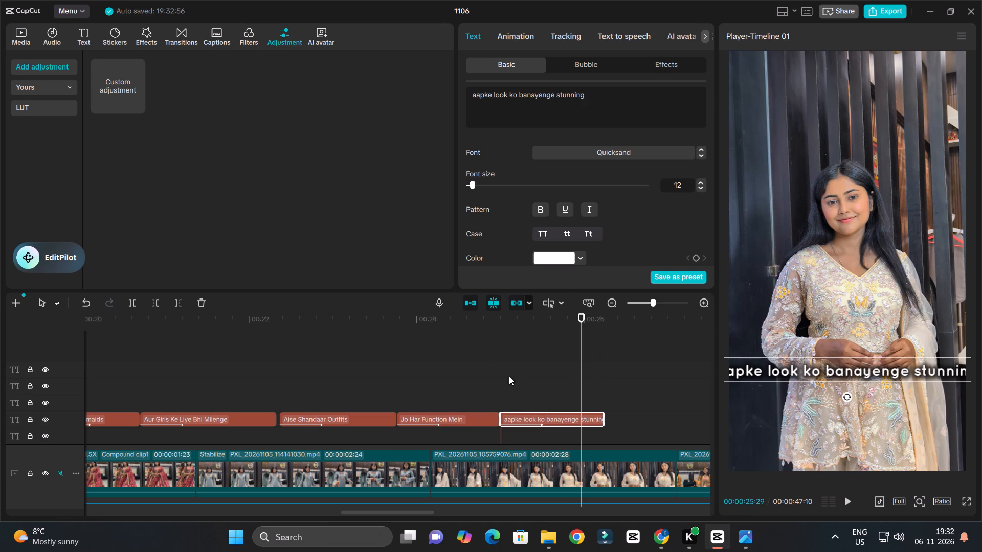
Play the new caption against the voiceover and break it into two lines, "aapke look ko" and "banayenge stunning".
click(500, 327)
key(space)
ctrl+scroll(597, 388, down, 7)
key(space)
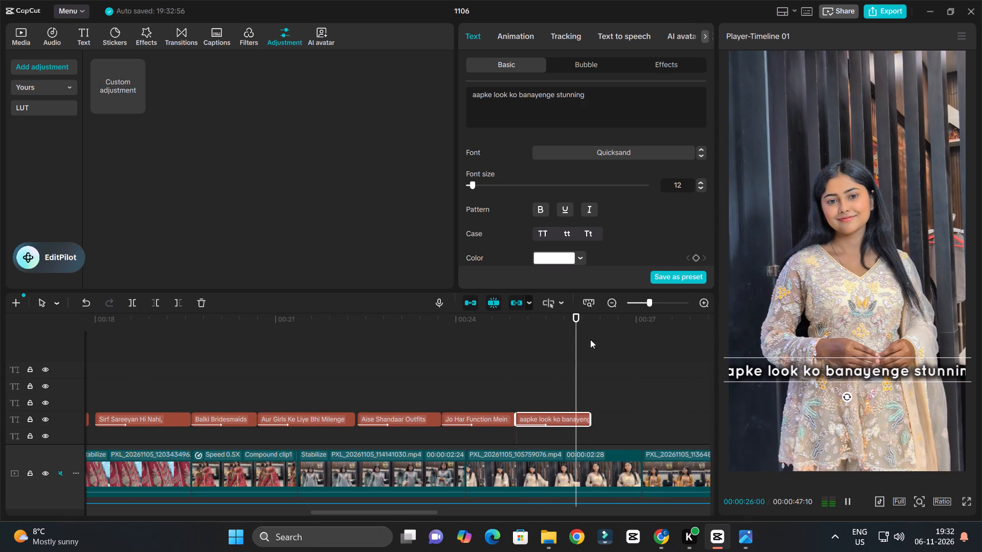
click(519, 95)
key(Return)
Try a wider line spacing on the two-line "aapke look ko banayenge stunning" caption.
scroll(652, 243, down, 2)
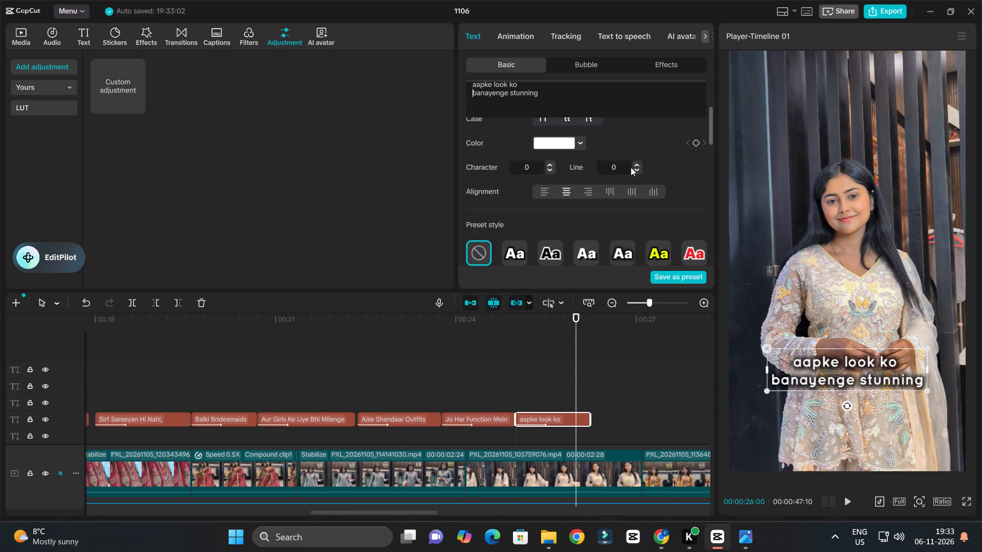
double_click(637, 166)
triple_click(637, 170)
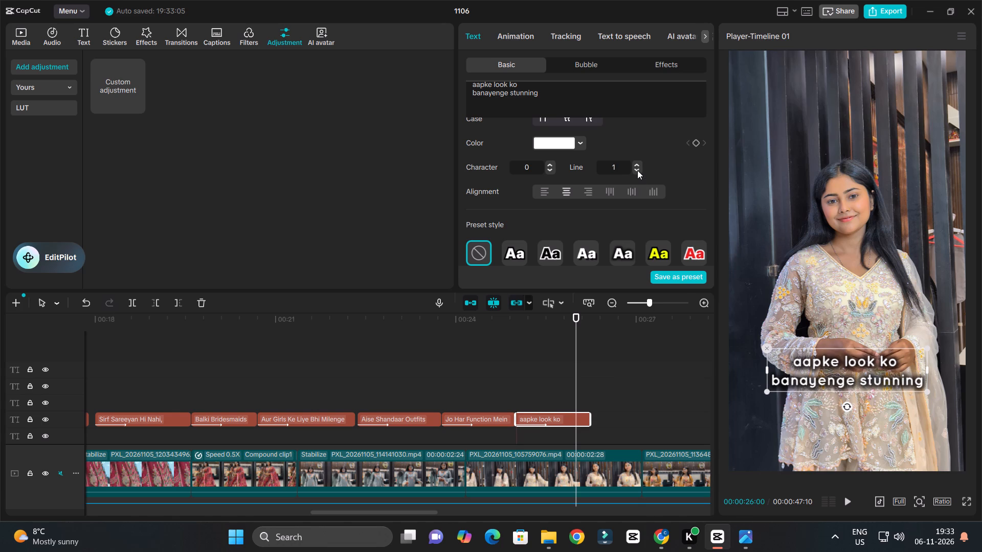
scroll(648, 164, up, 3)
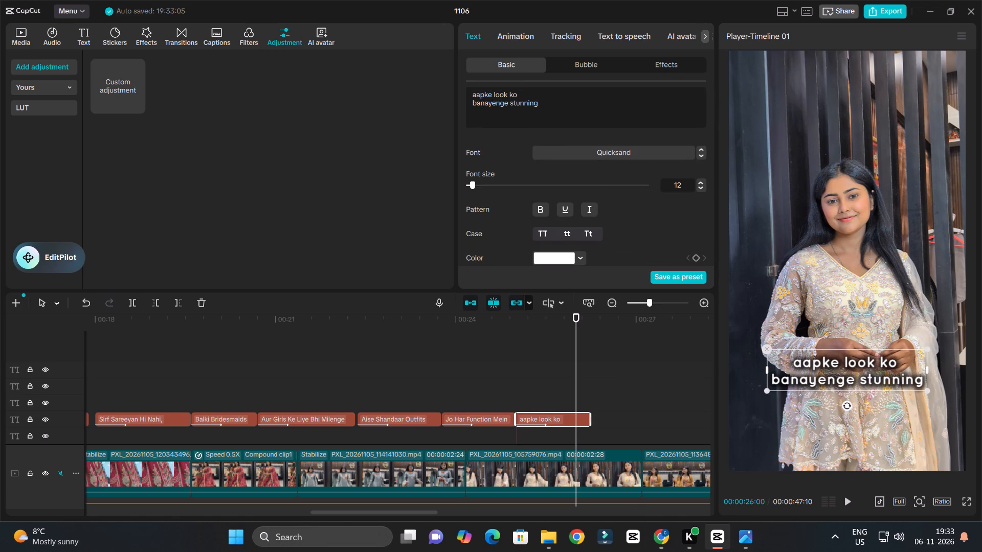
Set the word "stunning" in the two-line caption to the Qualli font and capitalise it as "Stunning".
drag(508, 104, 616, 124)
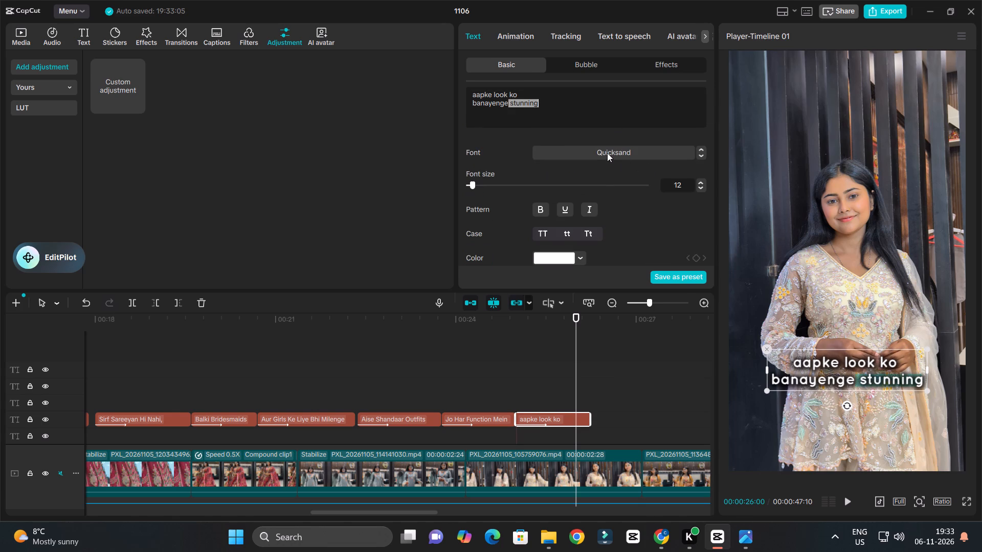
click(607, 153)
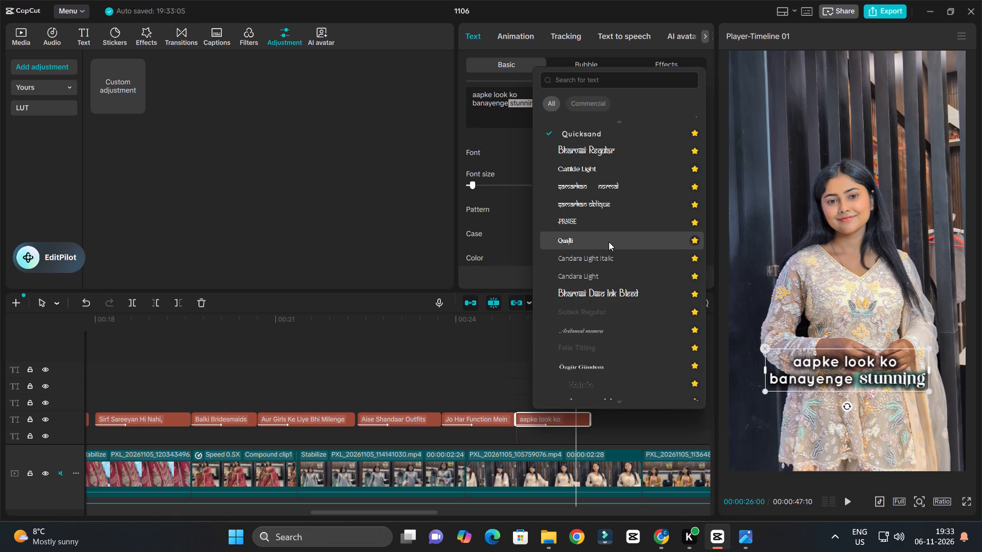
click(609, 242)
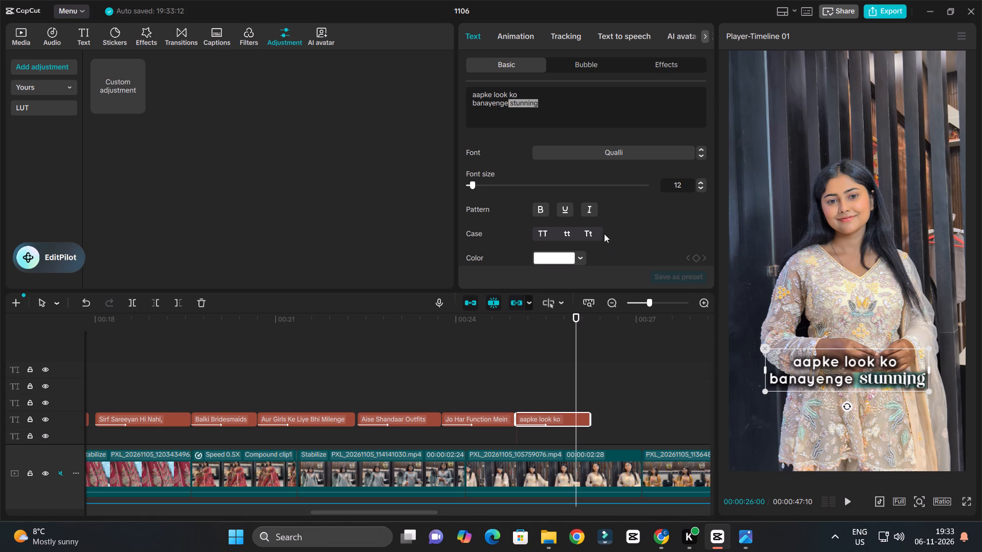
click(540, 232)
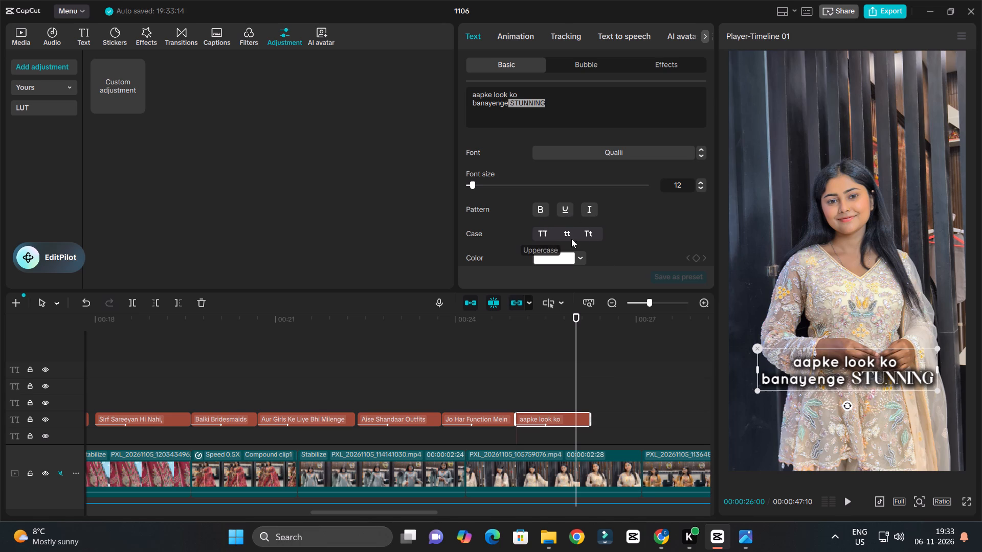
click(586, 237)
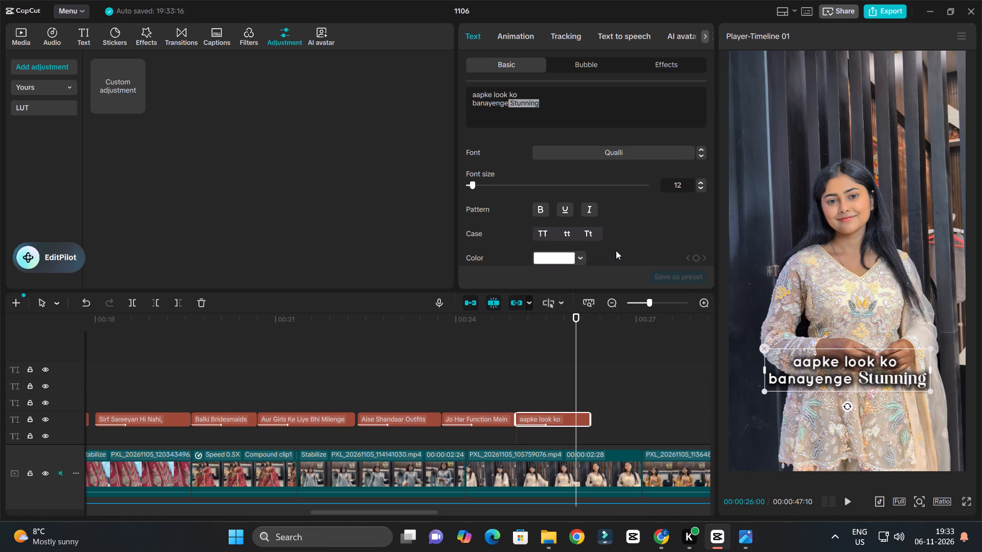
Change the font of the word "Stunning" in the two-line caption to Qasira.
click(615, 155)
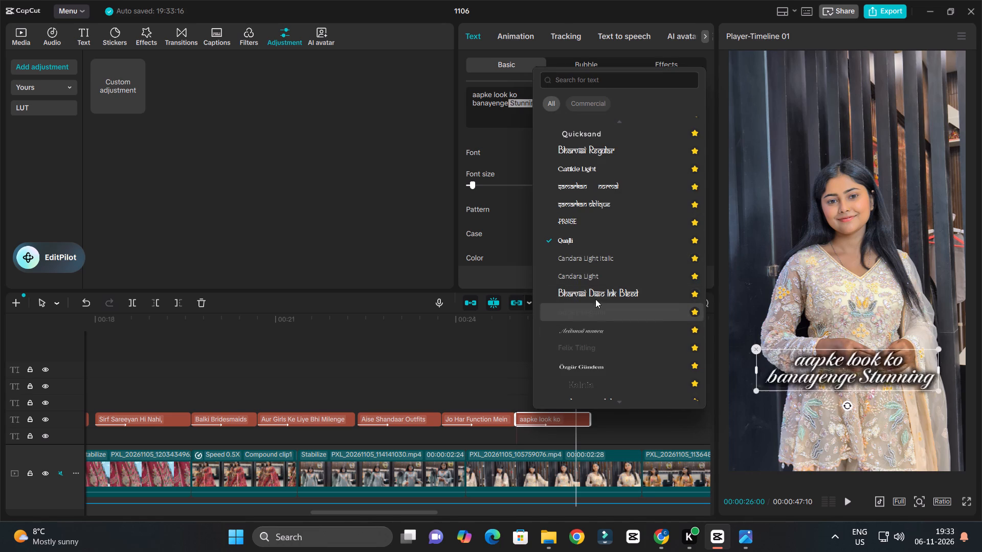
click(490, 146)
click(519, 126)
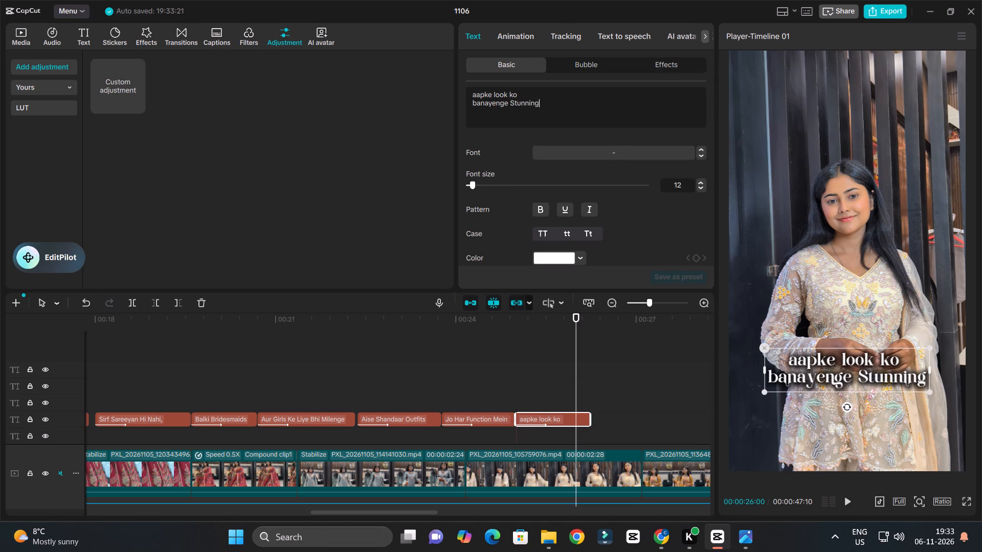
drag(511, 107, 551, 113)
click(590, 153)
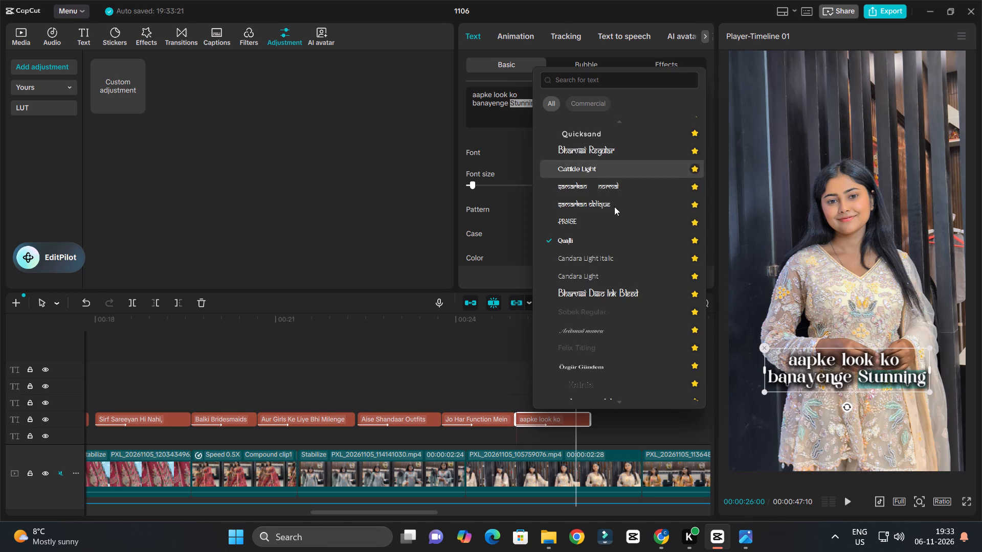
scroll(627, 262, down, 2)
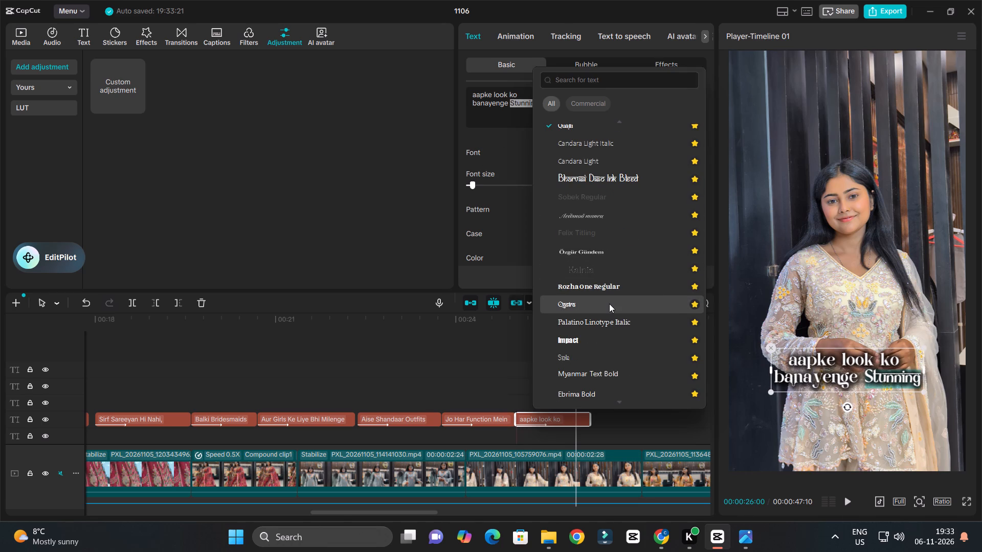
click(609, 304)
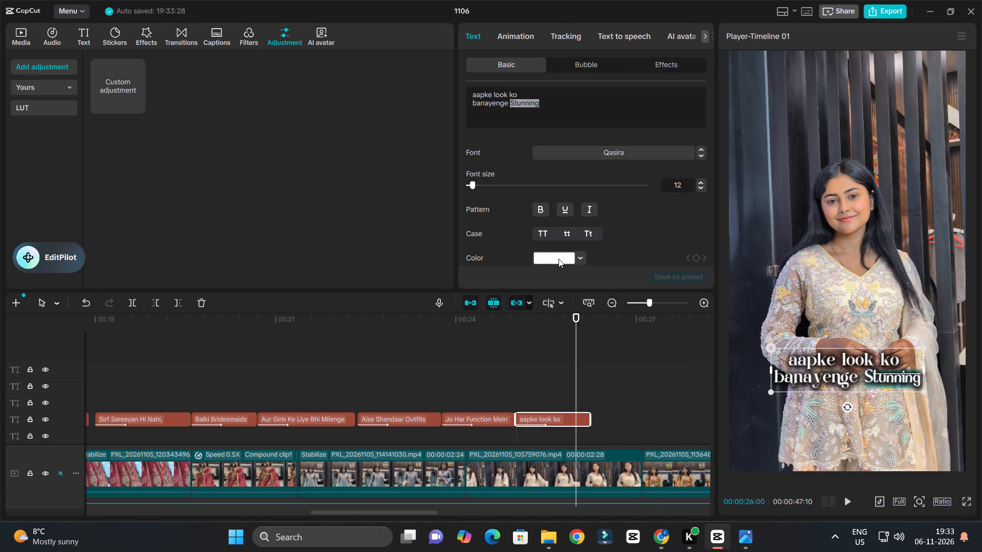
Colour the word "Stunning" in the two-line caption orange, FFA446.
click(559, 259)
drag(577, 305, 608, 261)
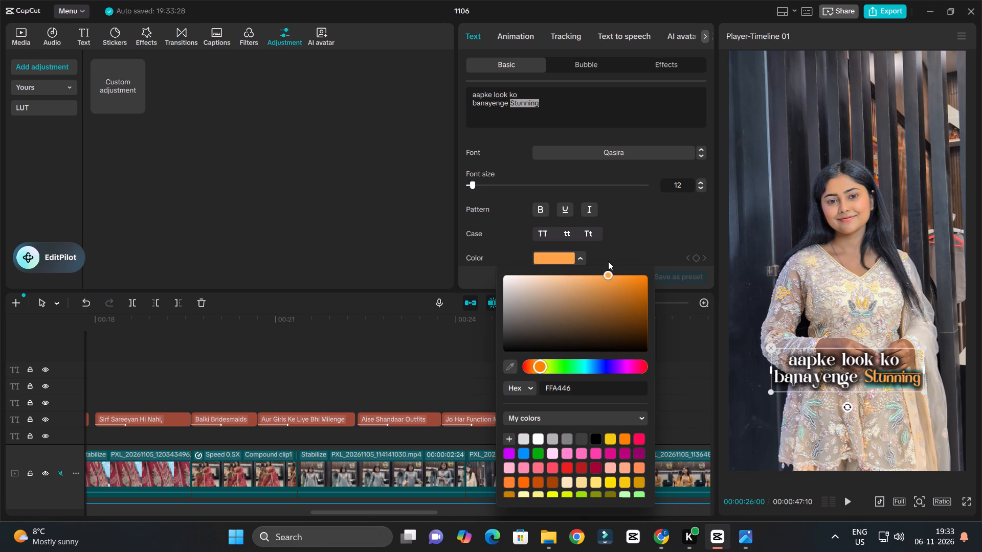
Change the font of the word "banayenge" in the two-line caption to a plain rounded typeface.
drag(608, 261, 605, 262)
click(632, 223)
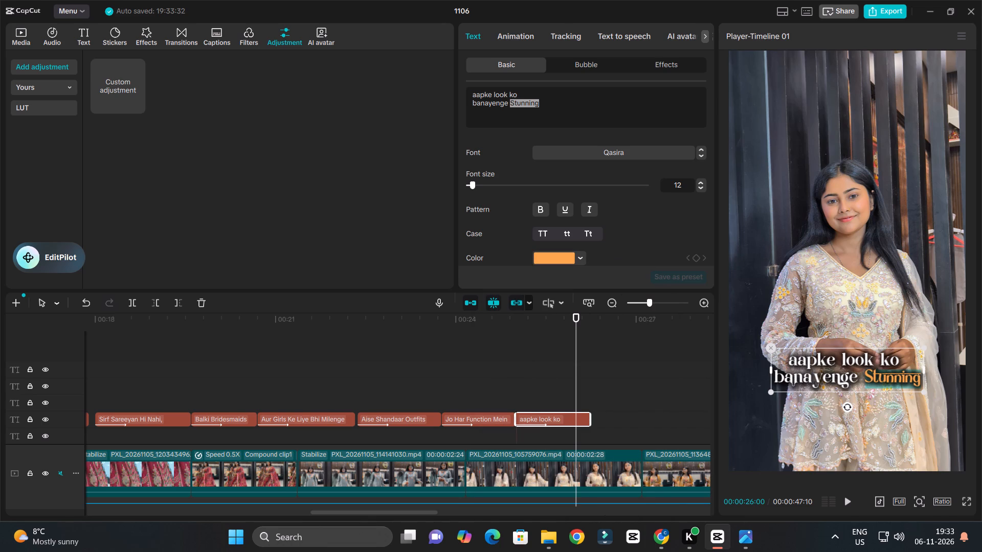
click(484, 118)
drag(506, 105, 408, 98)
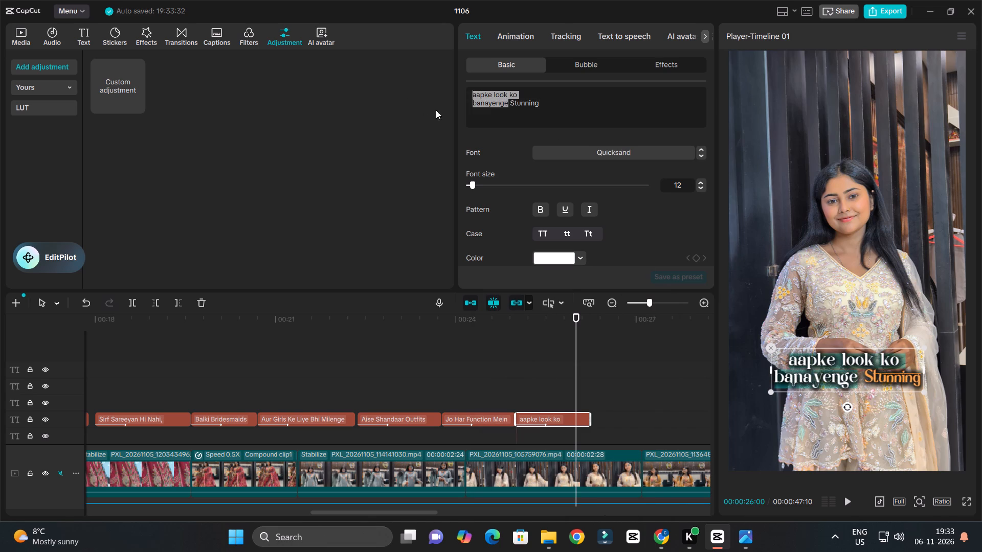
click(459, 112)
click(510, 111)
drag(505, 103, 460, 104)
drag(509, 104, 509, 104)
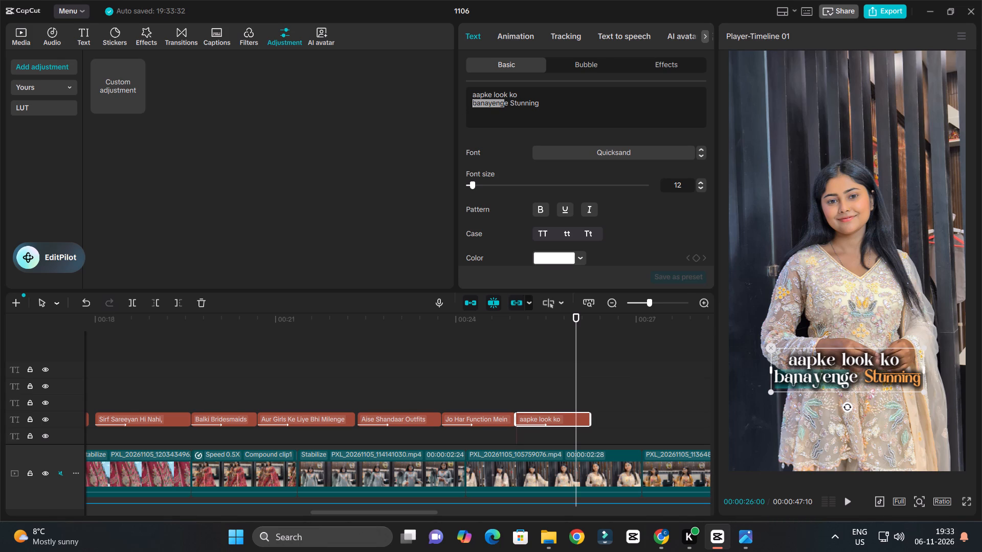
drag(509, 104, 473, 107)
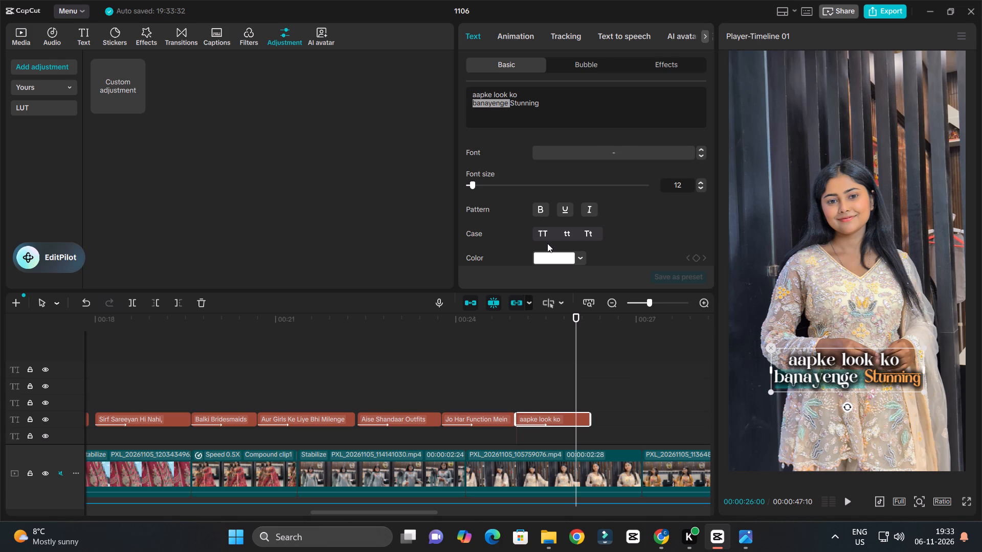
click(586, 151)
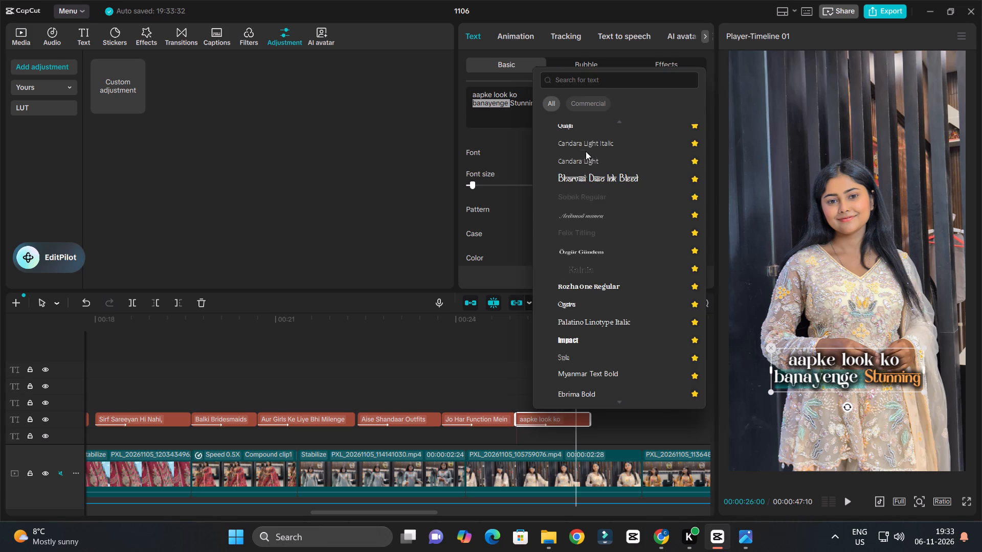
scroll(598, 214, up, 7)
scroll(599, 237, down, 2)
click(599, 284)
click(593, 371)
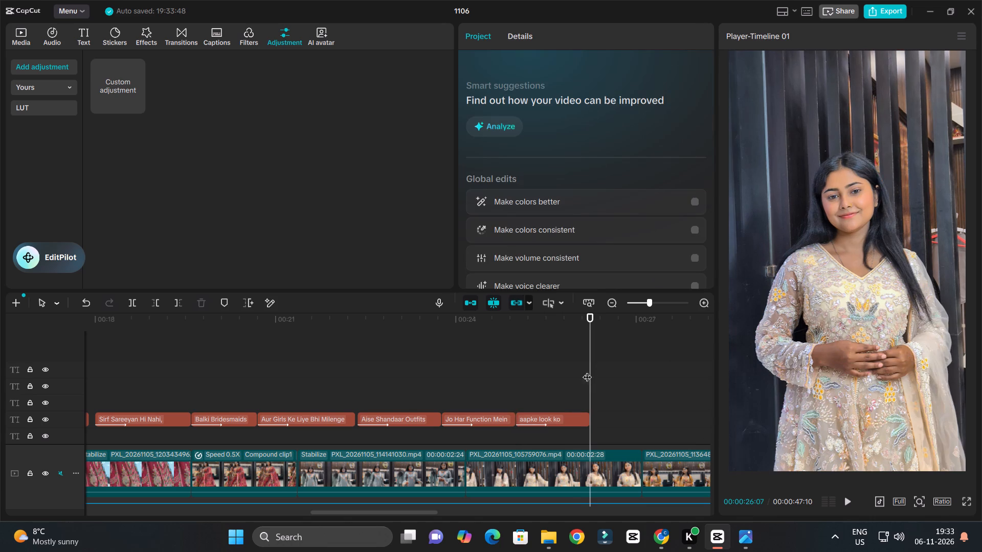
Play the two-line "aapke look ko banayenge Stunning" caption and extend its end to the end of the clip beneath, at about 27 s.
click(517, 316)
key(space)
ctrl+scroll(587, 378, up, 3)
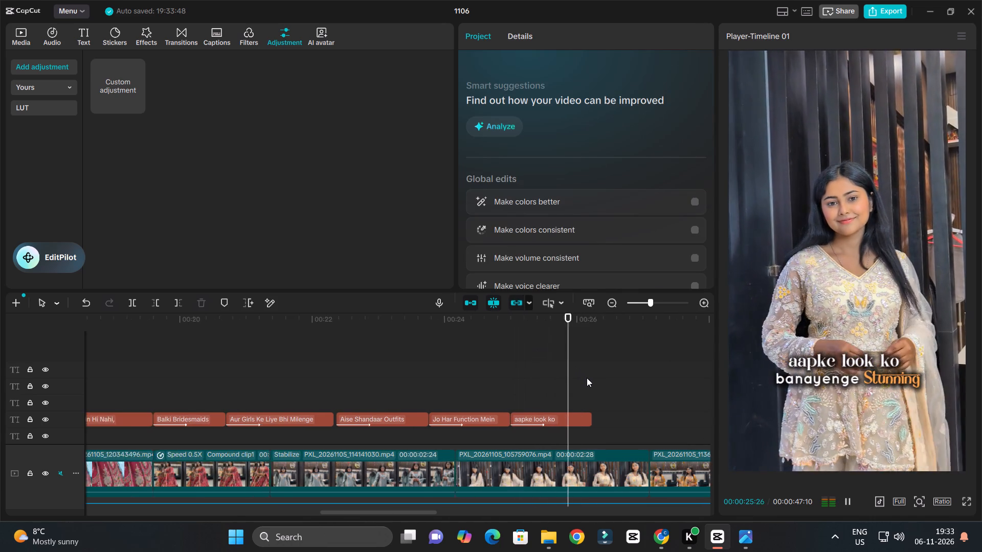
key(space)
click(584, 425)
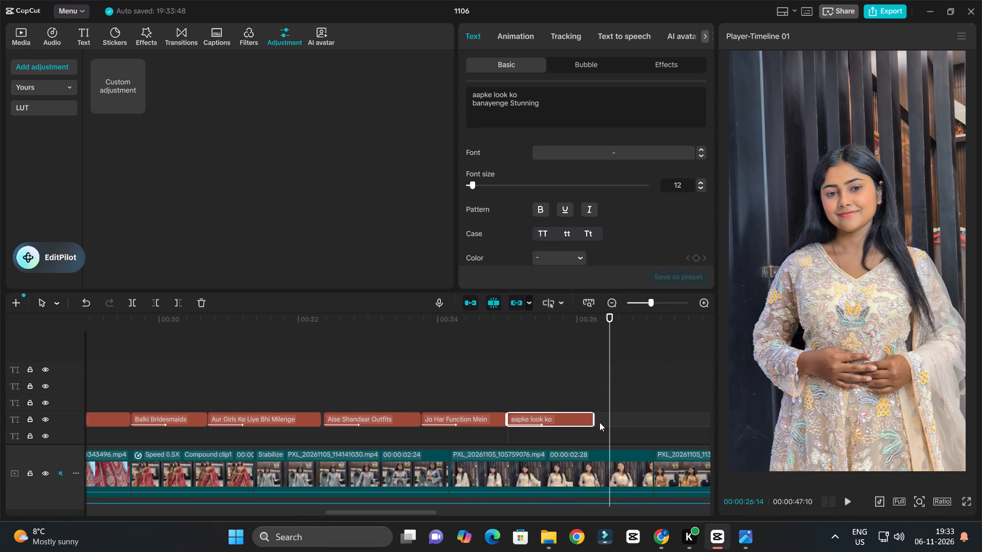
drag(594, 416, 650, 424)
Listen to the voiceover past the two-line caption and place a duplicate of the caption after it on the same track.
key(space)
ctrl+scroll(632, 401, down, 3)
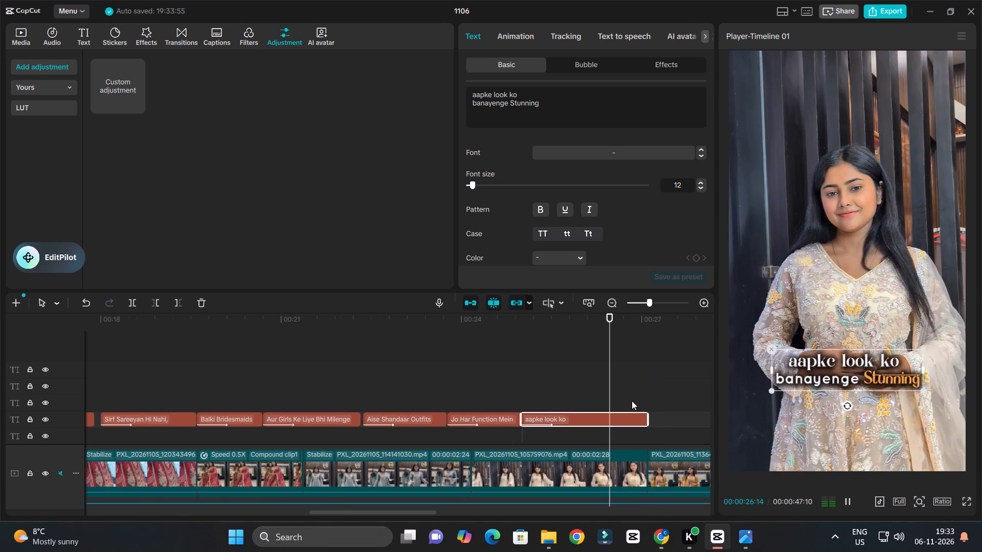
ctrl+scroll(632, 401, down, 1)
key(space)
ctrl+scroll(632, 401, down, 8)
key(ctrl+space)
ctrl+scroll(627, 399, down, 6)
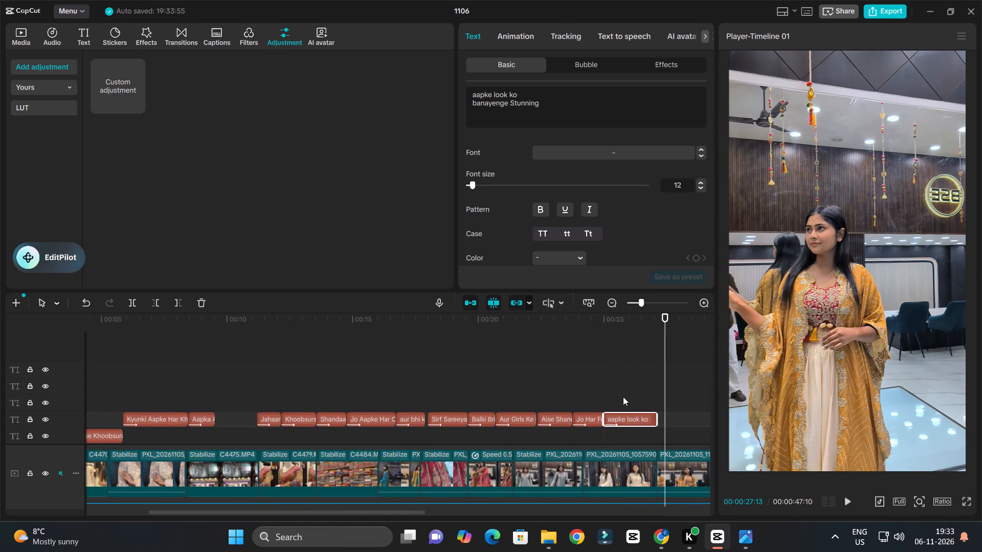
ctrl+scroll(623, 397, down, 7)
key(space)
ctrl+scroll(557, 413, up, 8)
key(space)
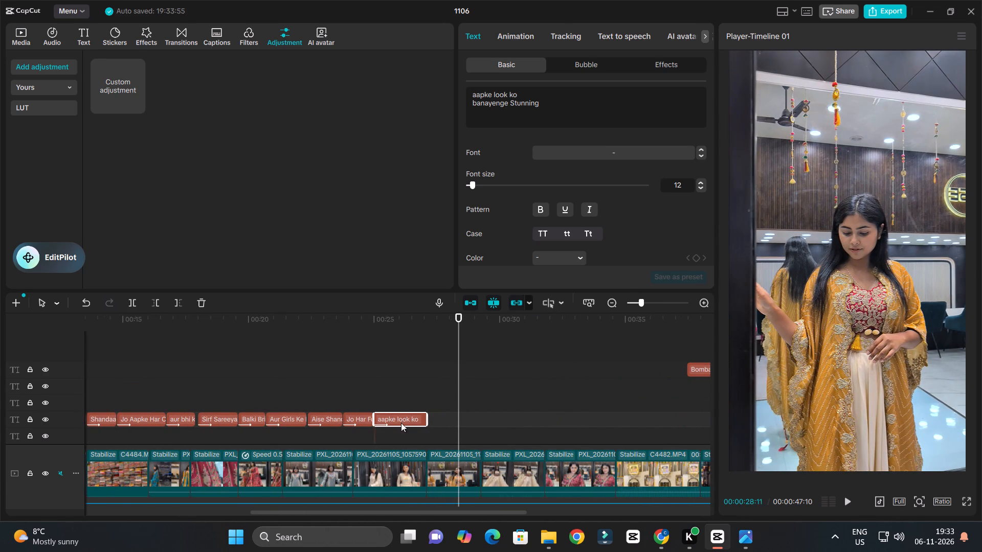
alt+drag(403, 421, 462, 421)
Play the voiceover around the duplicated caption and move it earlier, close behind the original, starting at about 27 s.
ctrl+scroll(461, 417, up, 7)
key(space)
key(space)
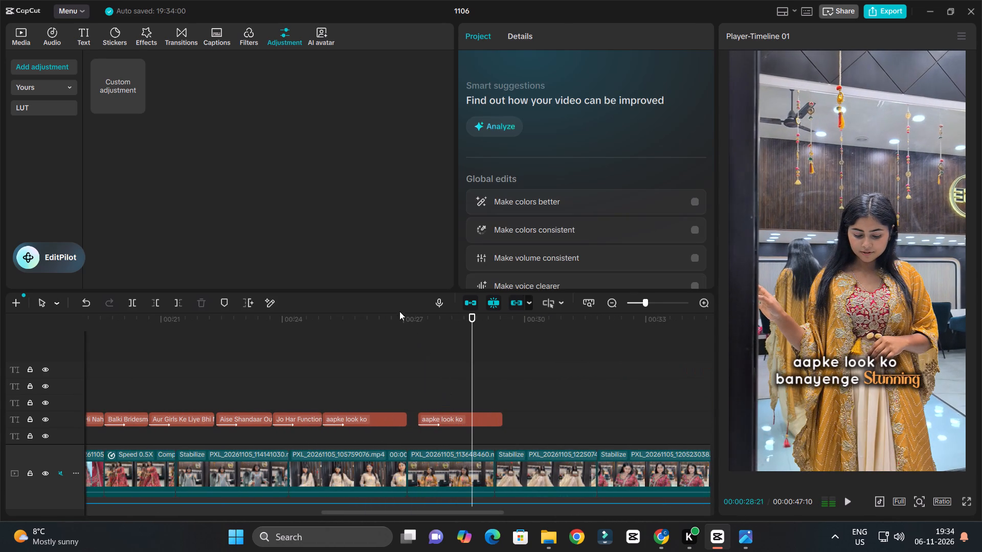
click(398, 309)
click(412, 328)
key(space)
ctrl+scroll(444, 375, up, 7)
key(space)
drag(468, 417, 456, 420)
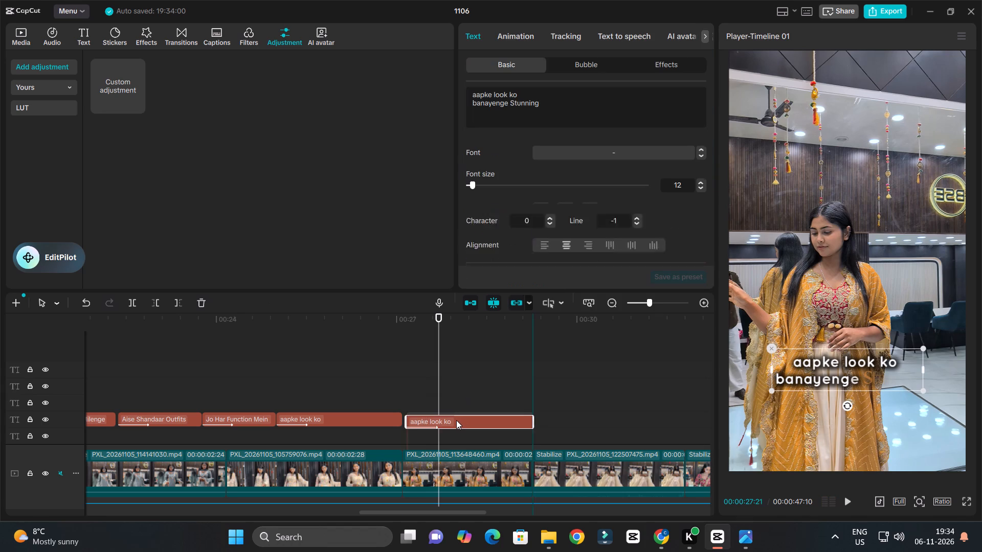
drag(456, 420, 459, 420)
click(459, 420)
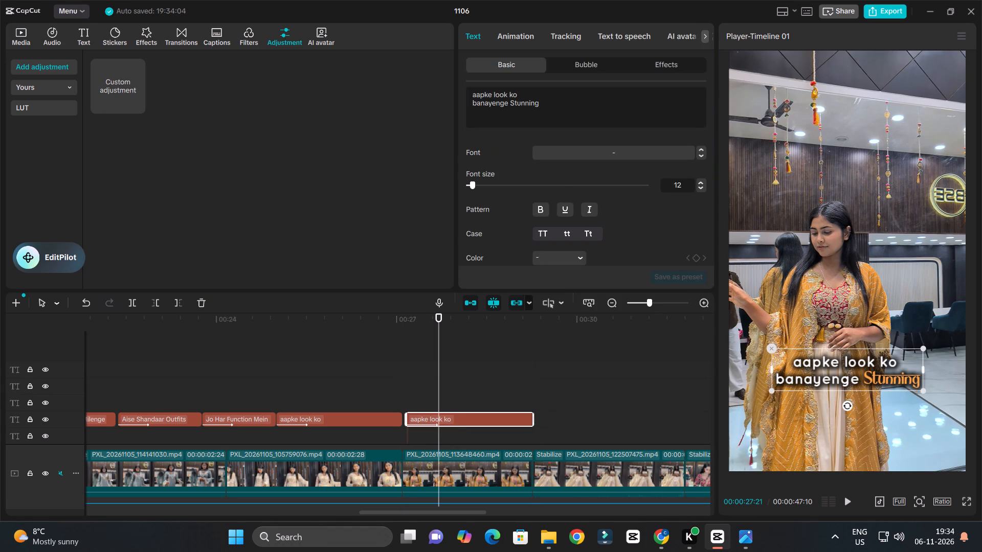
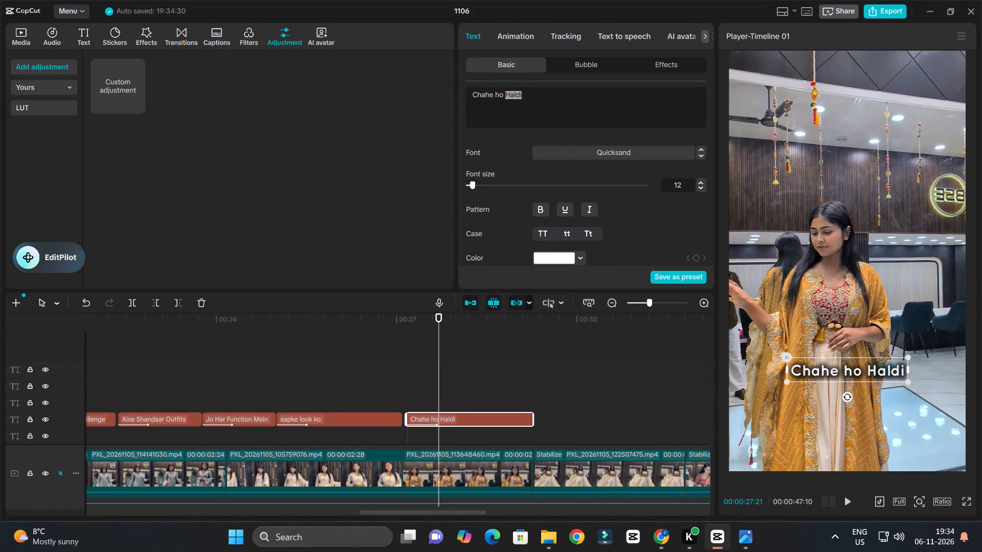
Change the font of the word "Haldi" in the "Chahe ho Haldi" caption to Catilde Light.
drag(505, 91, 505, 95)
click(610, 156)
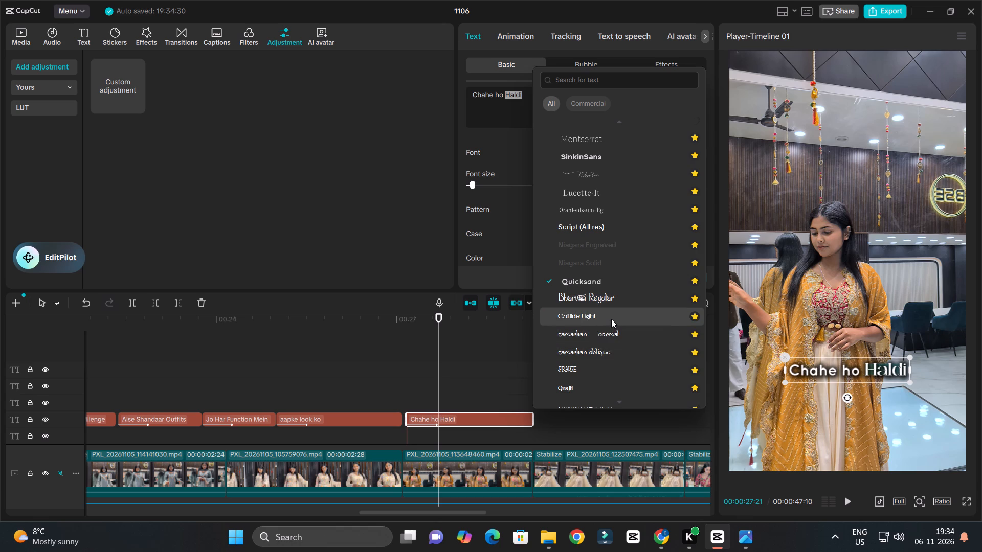
click(611, 319)
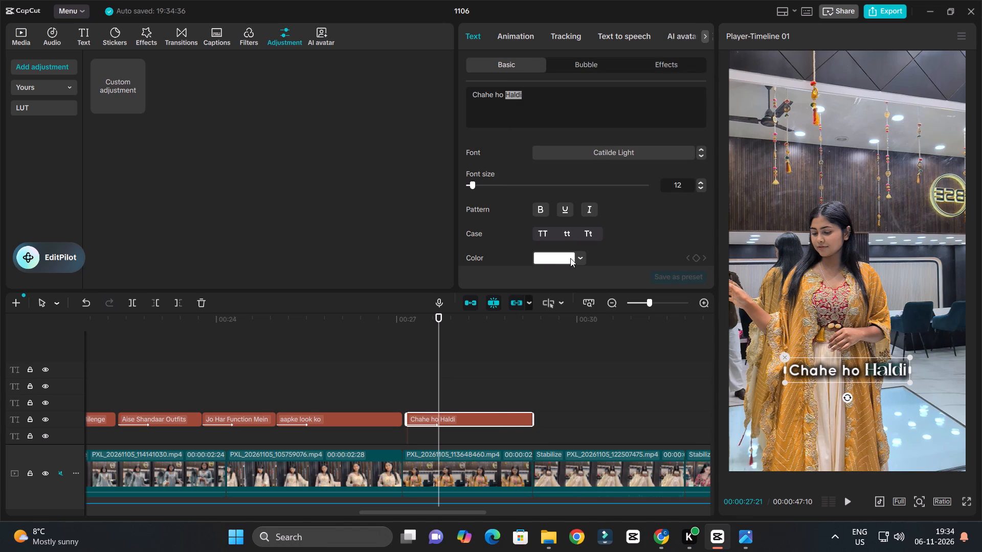
Recolour only the word "Haldi" in the "Chahe ho Haldi" caption to orange.
click(657, 257)
click(560, 119)
drag(504, 91, 510, 93)
drag(510, 93, 544, 113)
click(553, 259)
drag(597, 312, 624, 270)
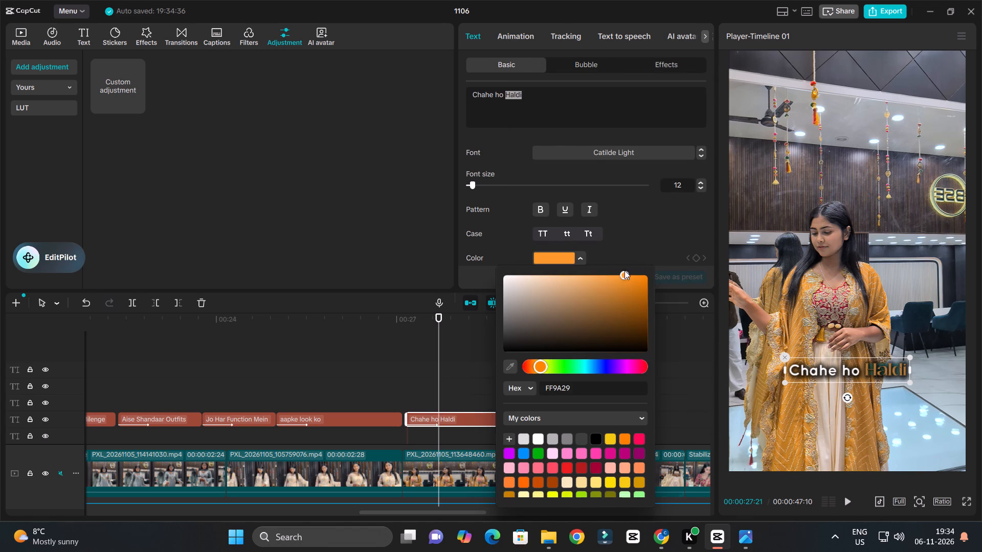
drag(624, 270, 613, 260)
click(460, 368)
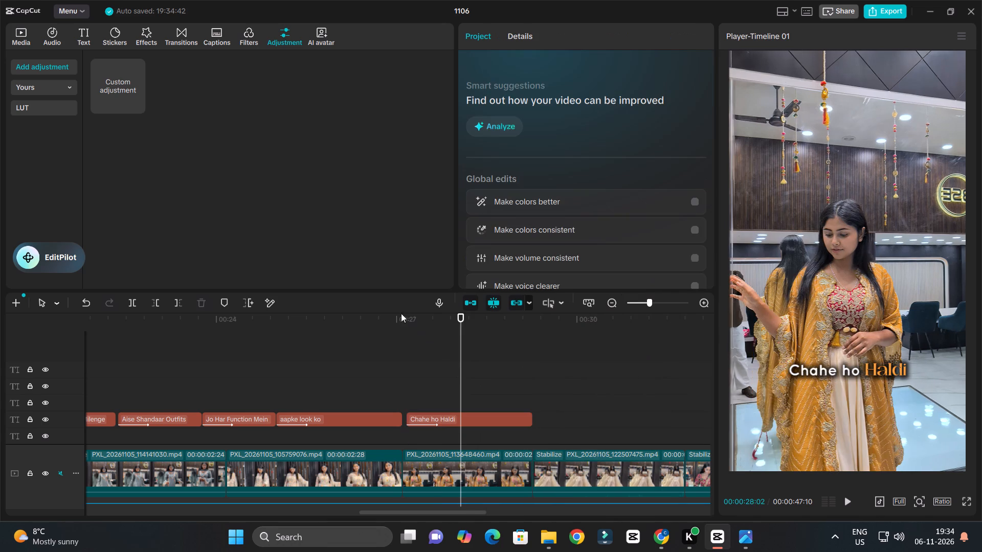
Play the voiceover over the "Chahe ho Haldi" caption and trim the caption's end to where the phrase finishes, at about 28.6 s.
click(401, 313)
drag(394, 327, 381, 320)
key(space)
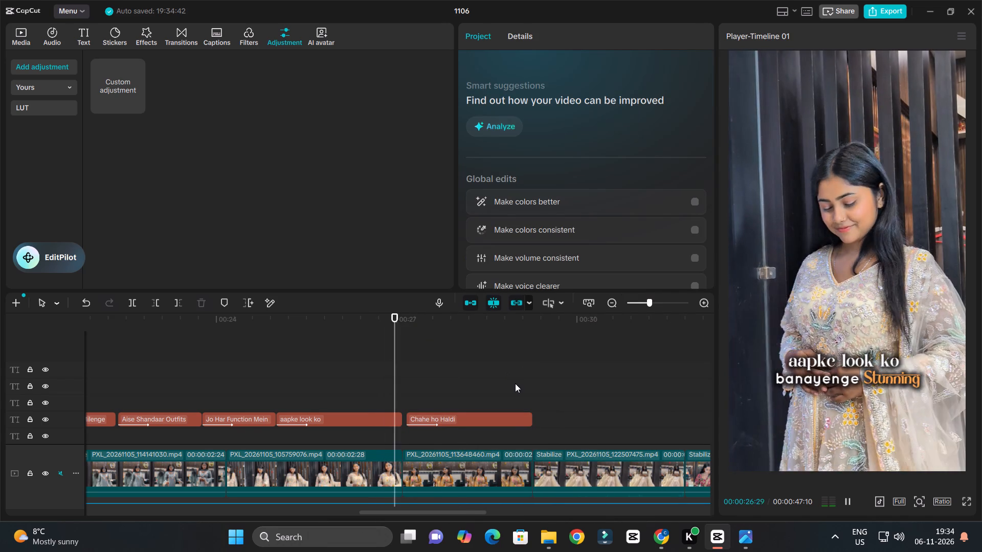
ctrl+scroll(522, 389, up, 7)
key(space)
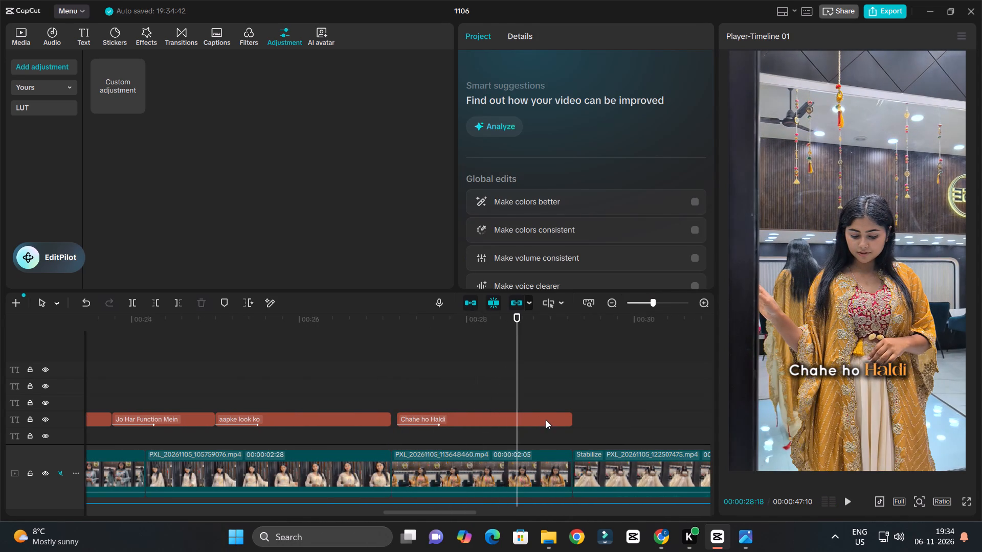
click(545, 420)
text(W)
Listen to the voiceover up to about 29.3 s and place a duplicate of the "Chahe ho Haldi" caption directly after it on the same track.
key(space)
key(space)
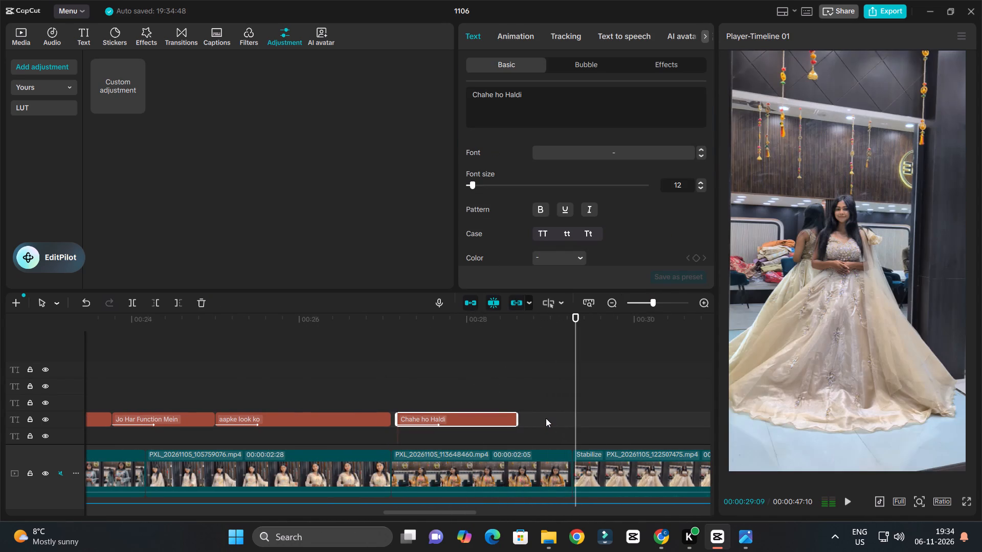
ctrl+scroll(546, 417, down, 3)
alt+drag(504, 418, 611, 423)
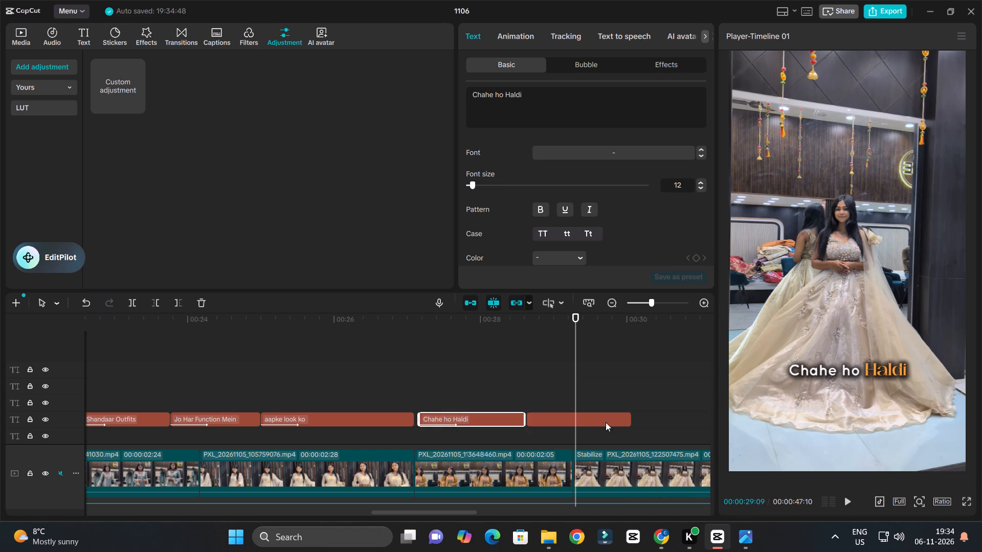
click(600, 419)
click(597, 421)
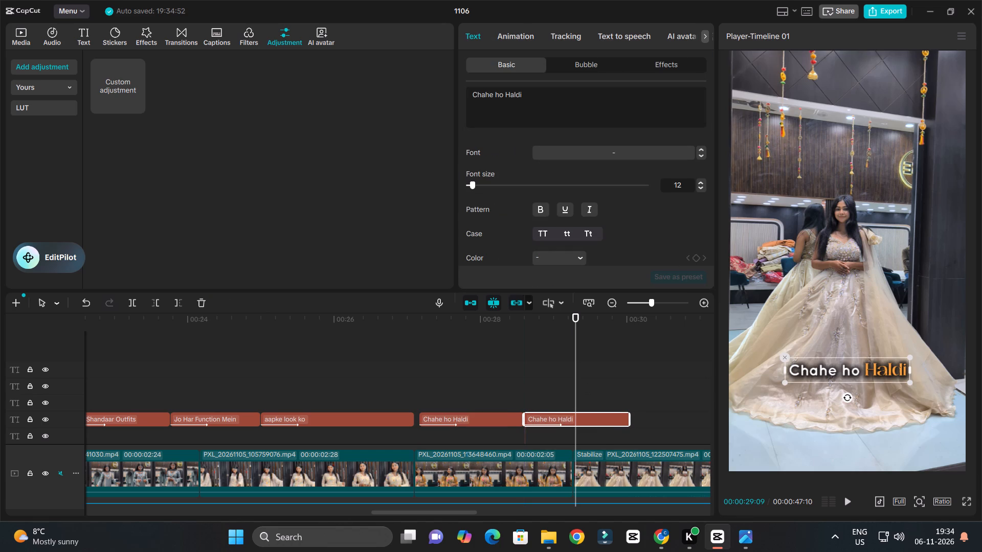
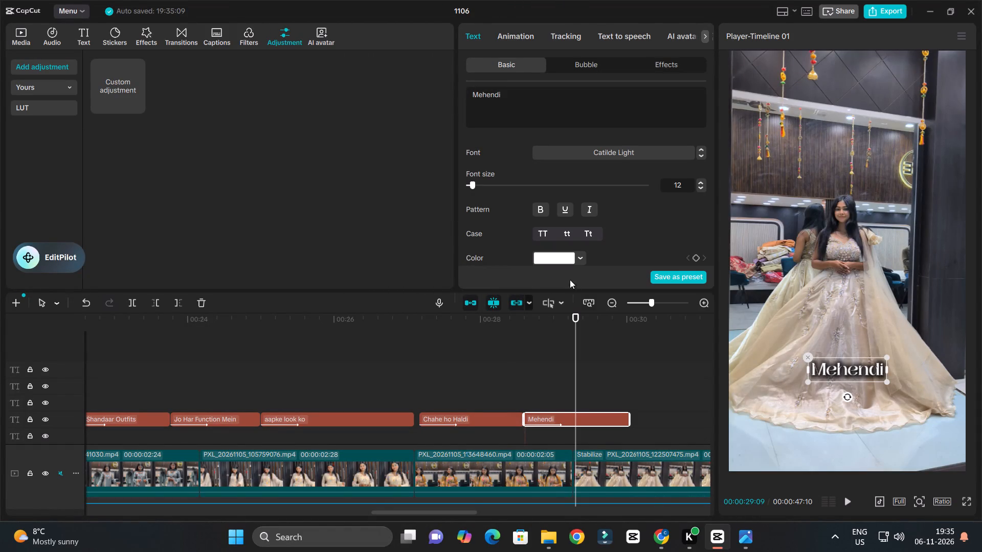
Recolour the "Mehendi" caption text from the colour picker to a muted dark green (467640).
click(559, 260)
drag(540, 372, 551, 374)
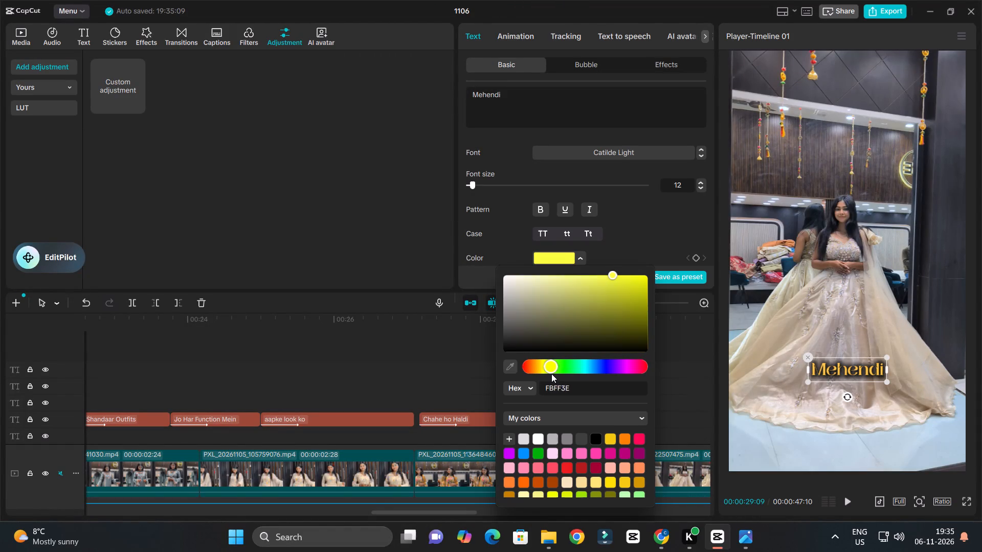
drag(551, 374, 568, 378)
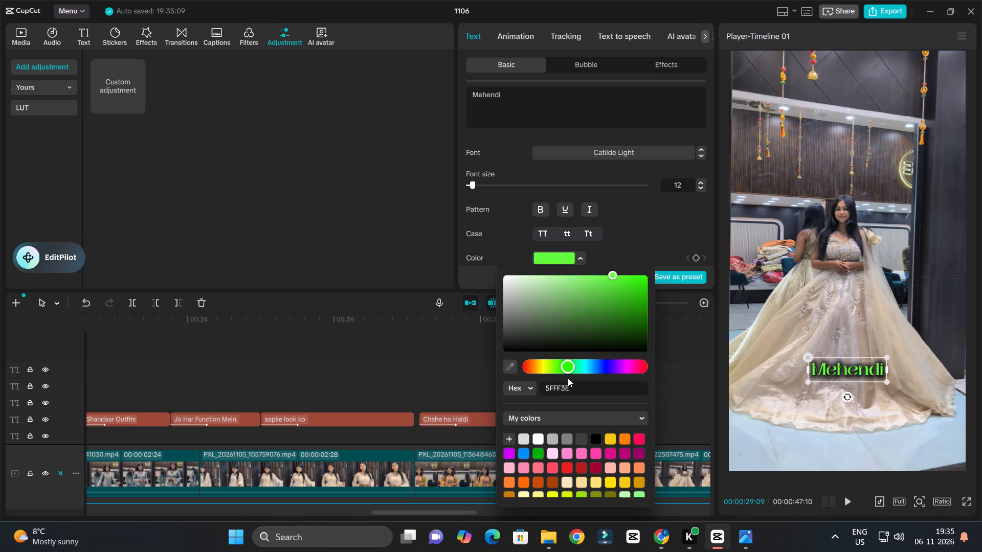
drag(568, 378, 565, 380)
drag(568, 362, 562, 365)
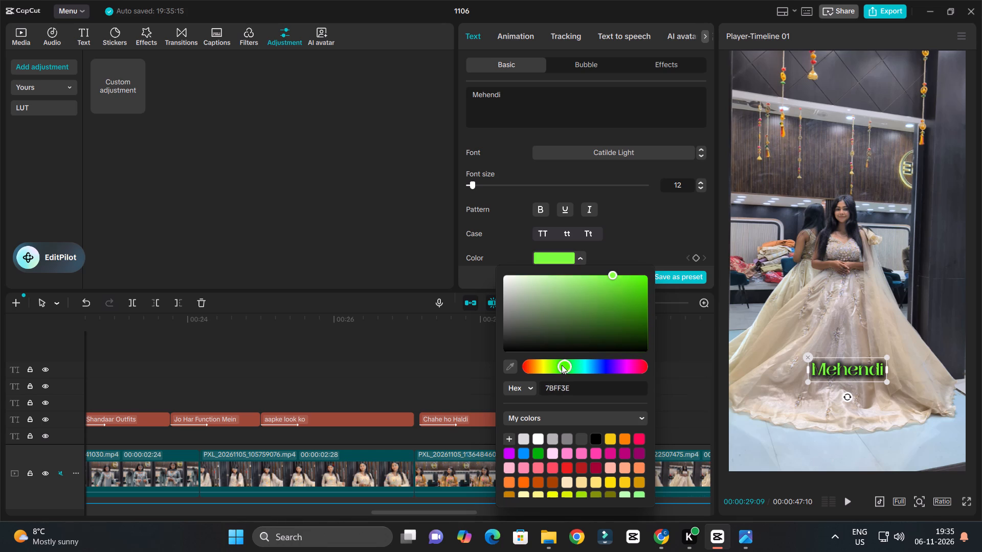
drag(562, 365, 562, 369)
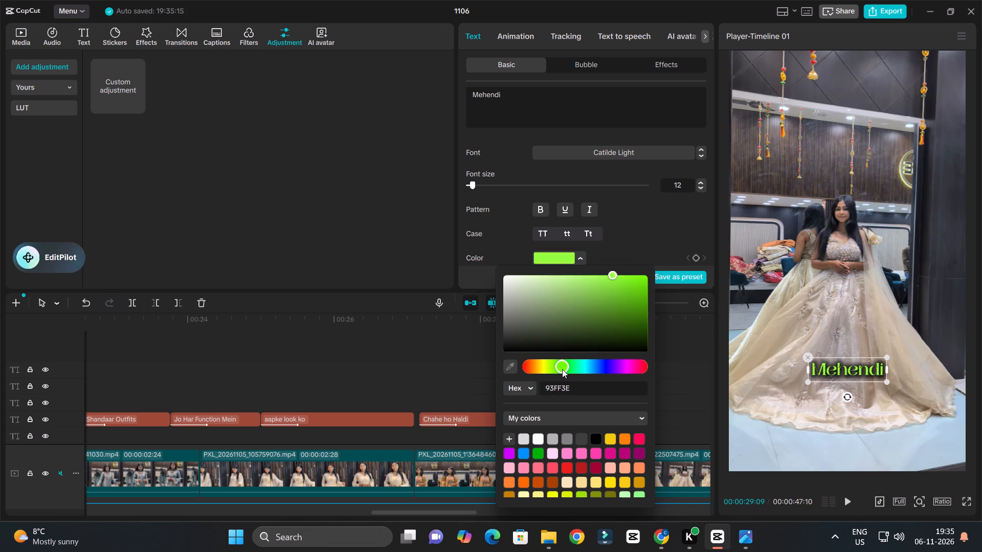
drag(562, 369, 569, 374)
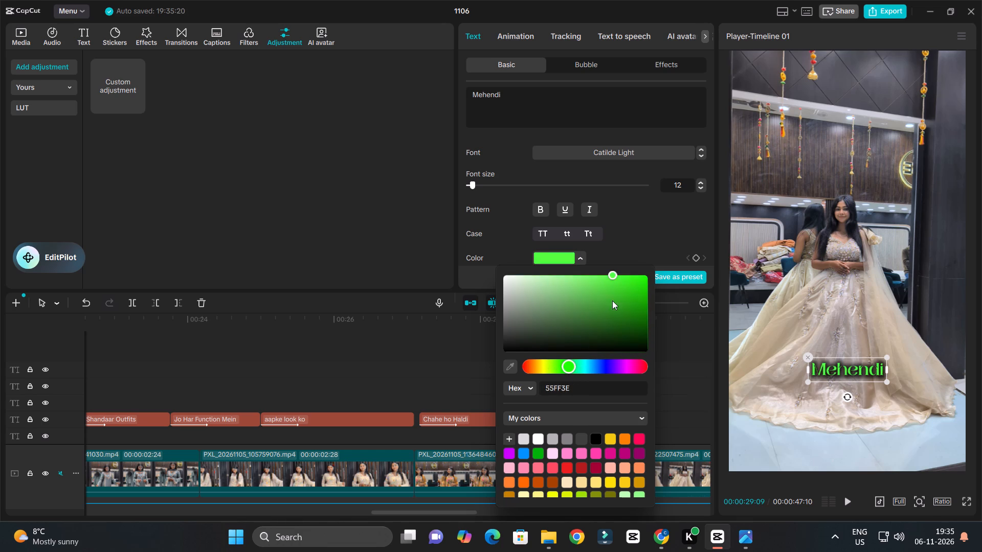
drag(613, 294, 567, 319)
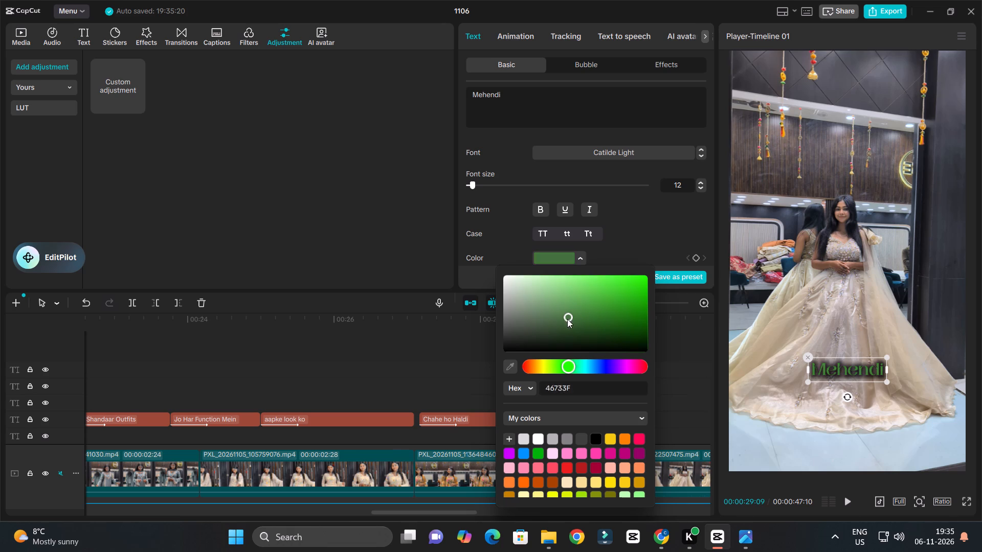
drag(567, 319, 569, 316)
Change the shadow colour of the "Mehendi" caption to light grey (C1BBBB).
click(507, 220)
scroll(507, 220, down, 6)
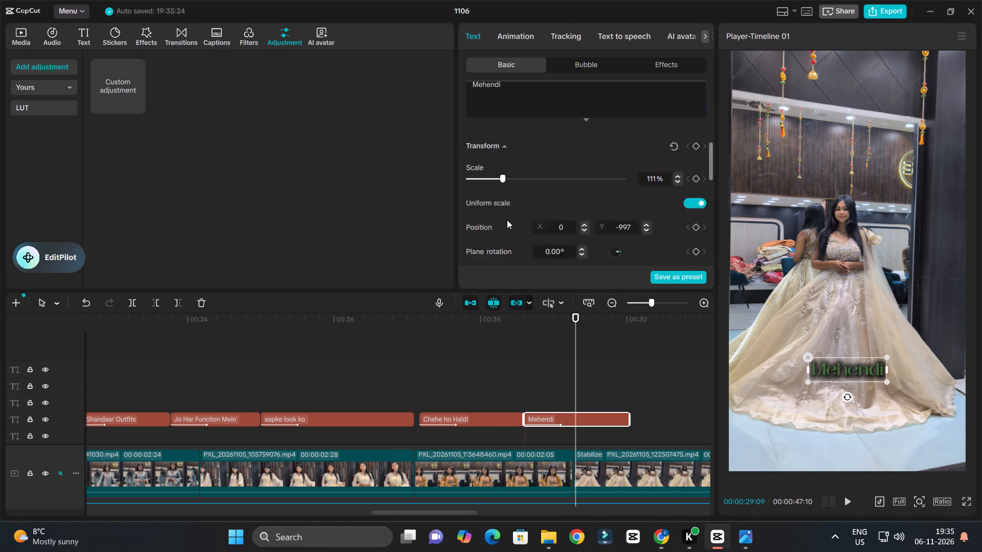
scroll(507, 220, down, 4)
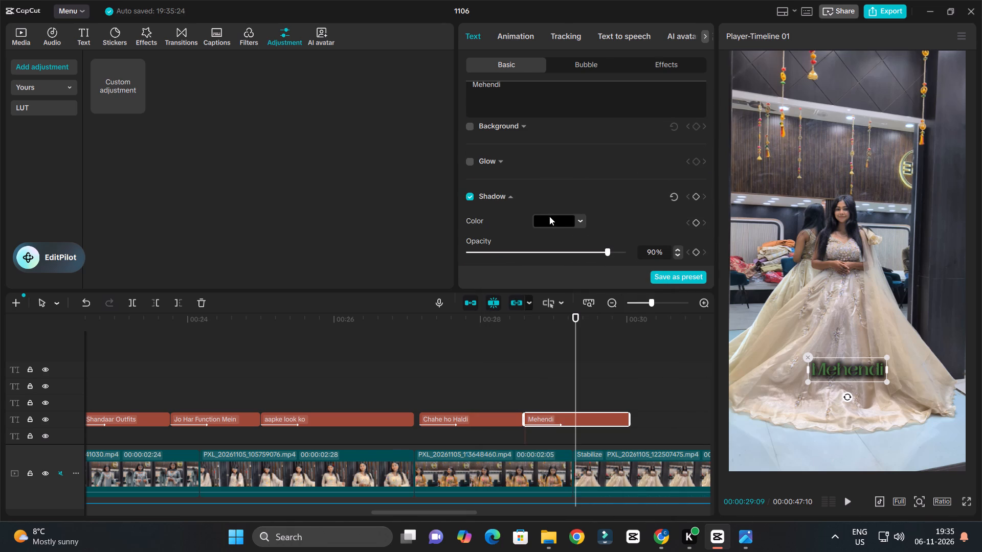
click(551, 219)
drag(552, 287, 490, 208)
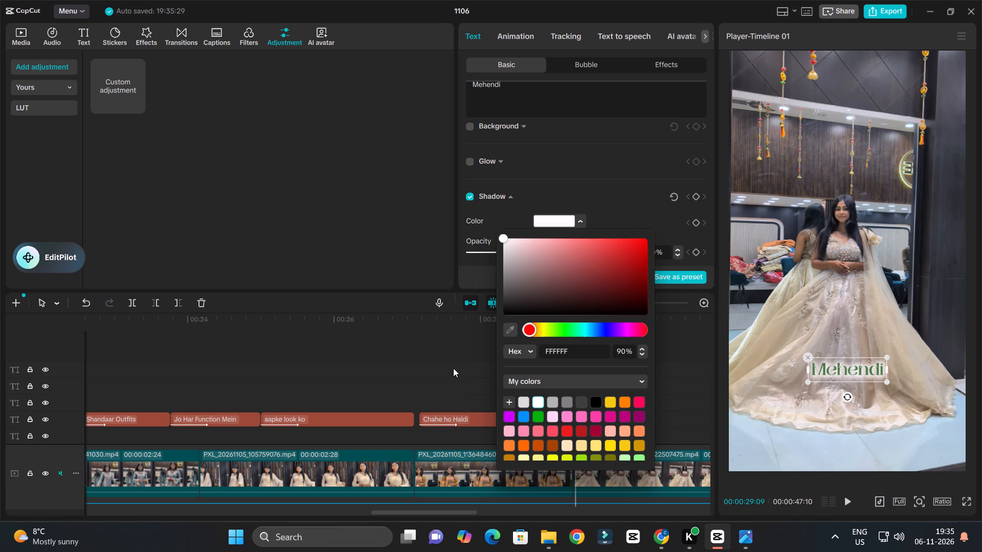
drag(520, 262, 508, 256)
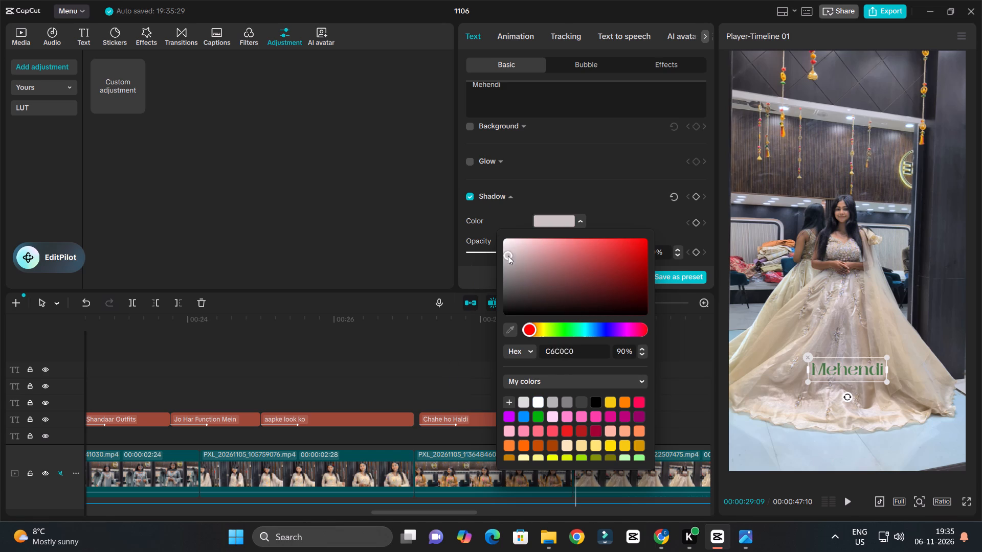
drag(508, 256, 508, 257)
Change the font of the "Mehendi" caption to Quicksand.
scroll(518, 173, up, 9)
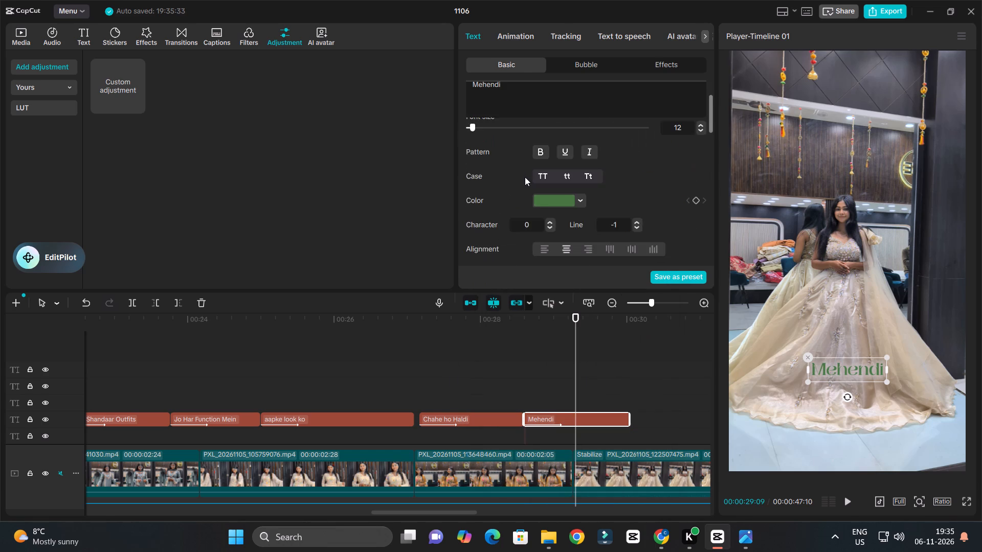
scroll(525, 177, up, 1)
click(615, 151)
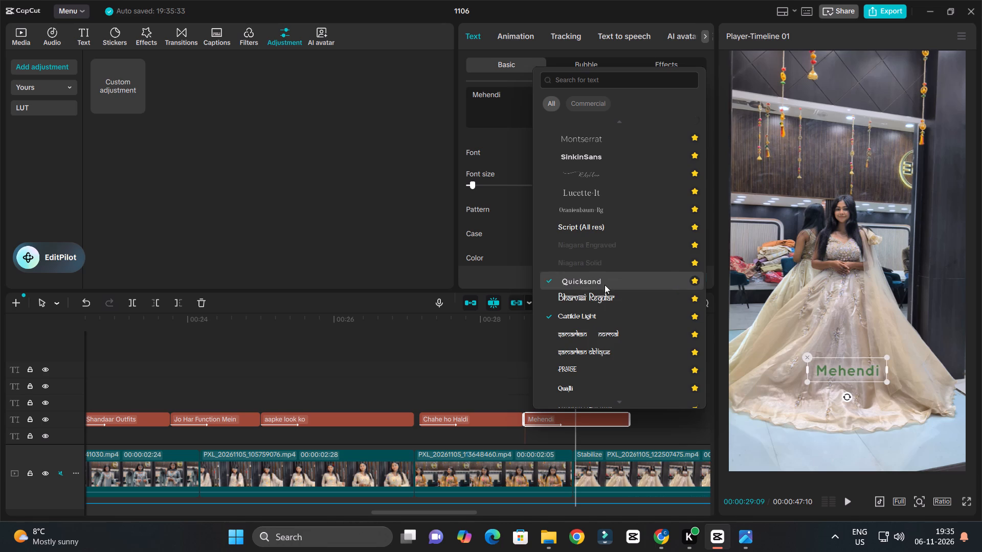
click(611, 273)
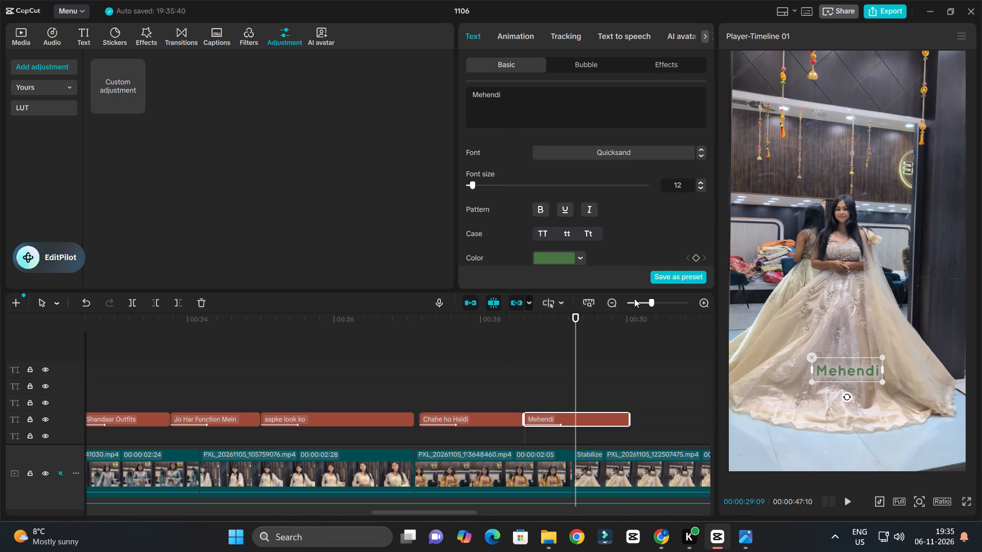
Enlarge the "Mehendi" caption, raise it slightly while keeping it centred over the skirt, and preview it in playback.
drag(885, 385, 926, 411)
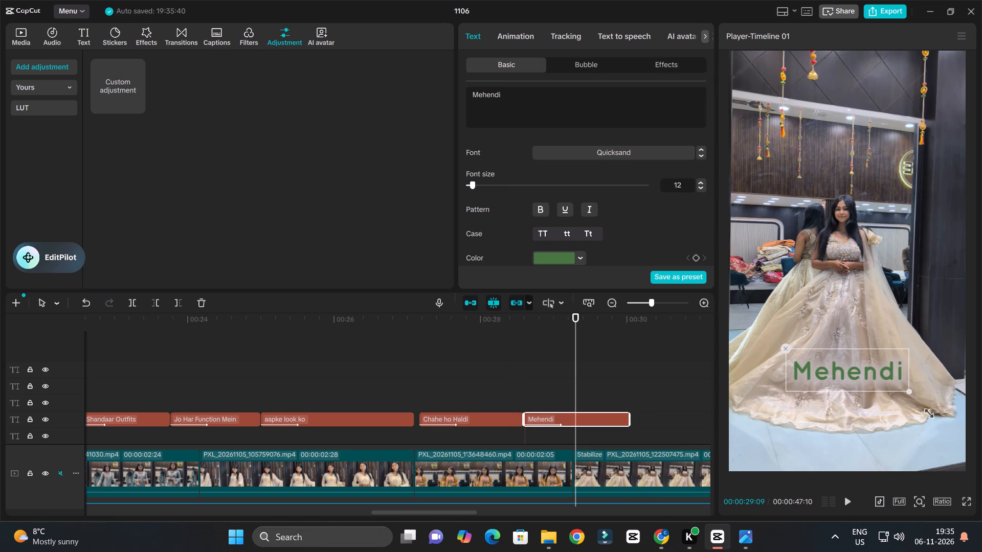
drag(926, 411, 918, 408)
drag(869, 376, 869, 369)
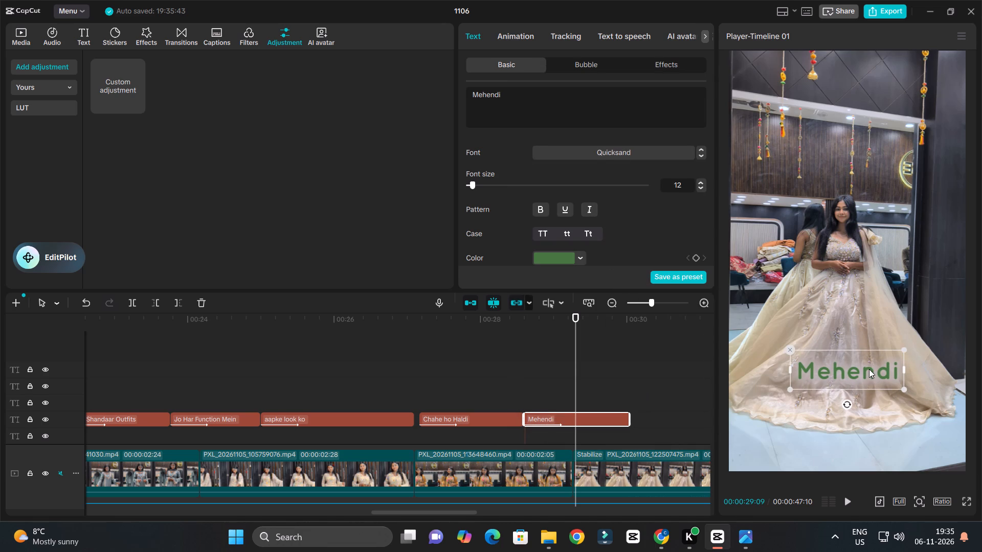
drag(869, 369, 870, 357)
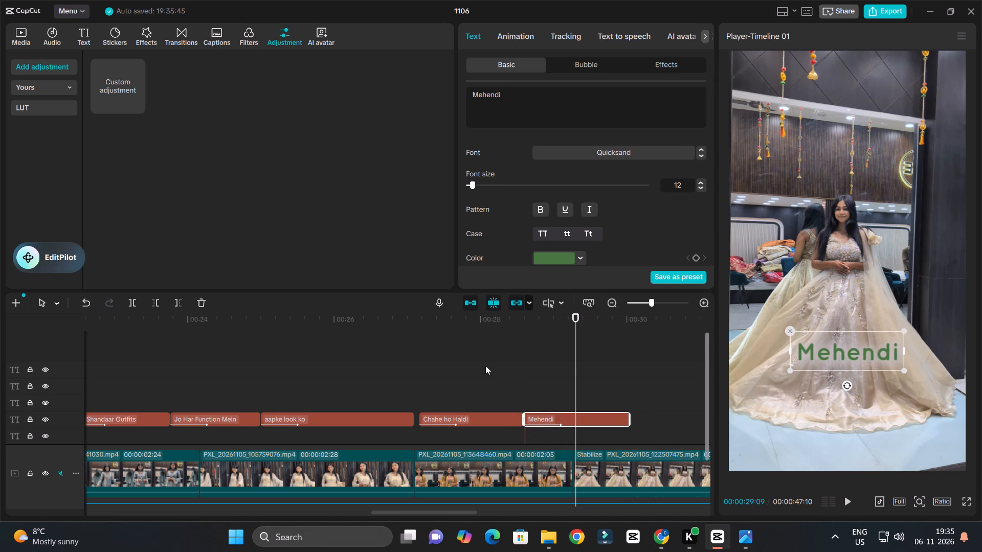
click(492, 328)
key(space)
key(space)
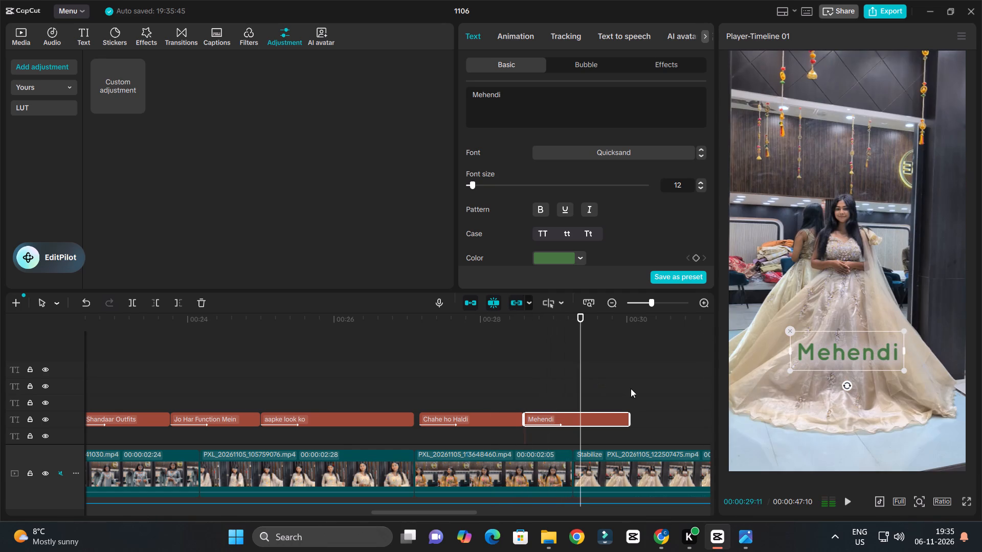
drag(882, 346, 885, 356)
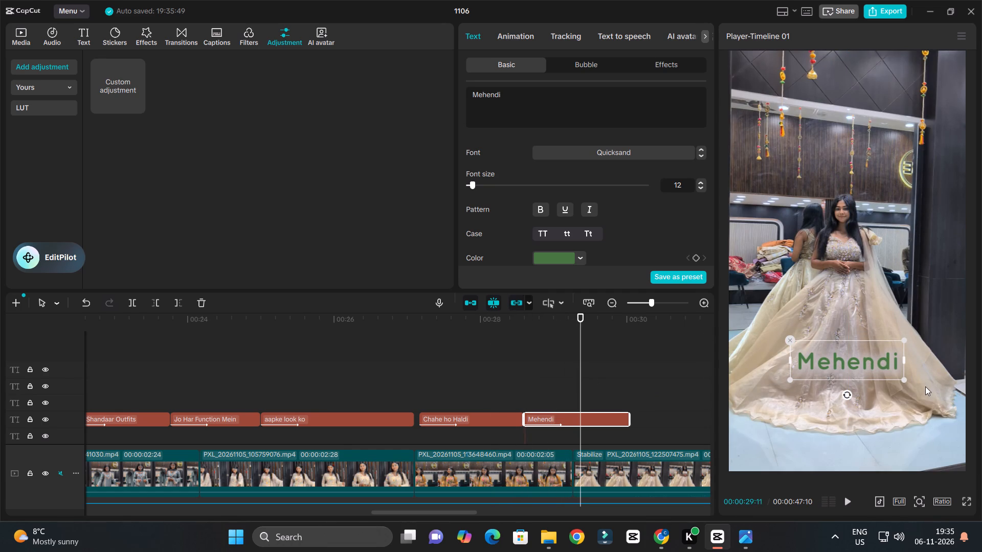
drag(902, 381, 892, 375)
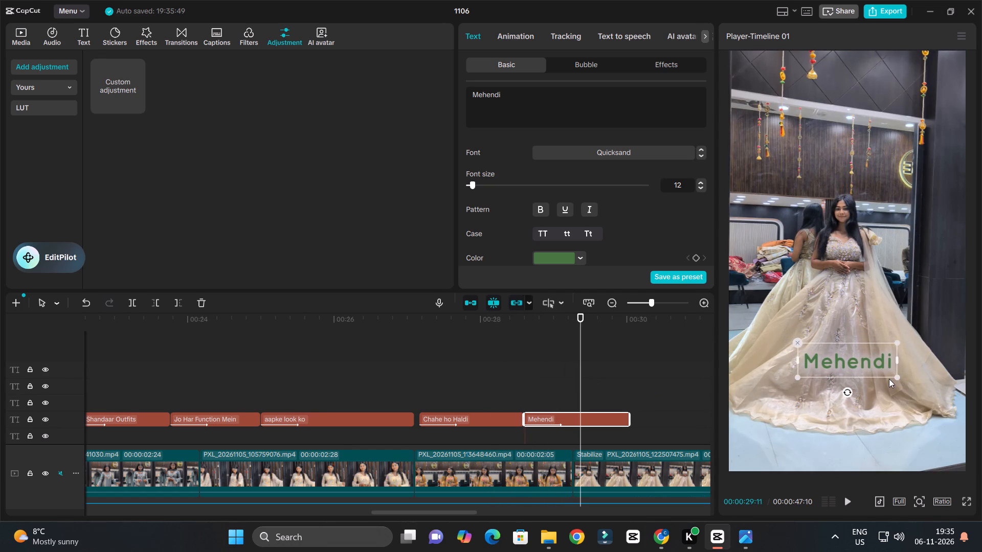
click(502, 398)
key(space)
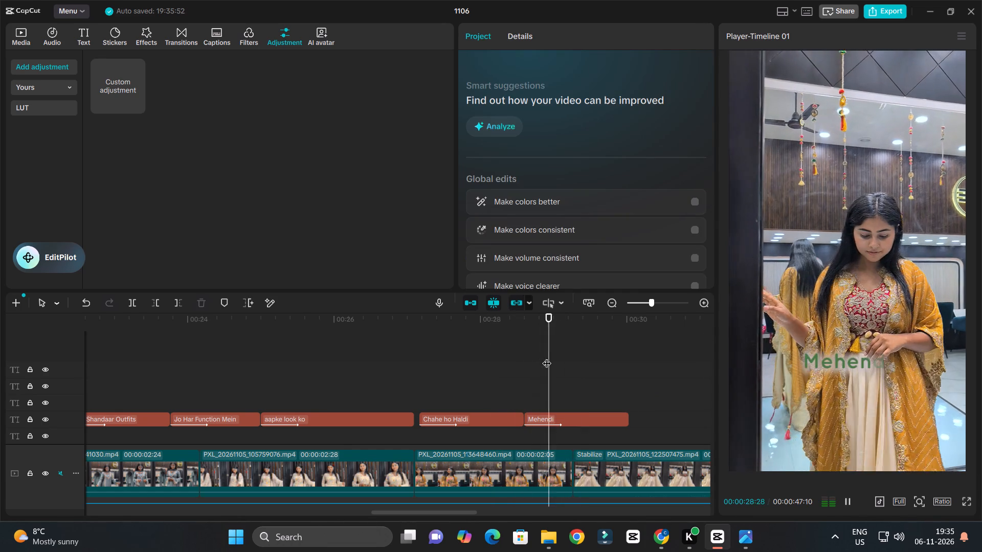
key(space)
Set the shadow colour of the "Mehendi" caption to white.
click(575, 418)
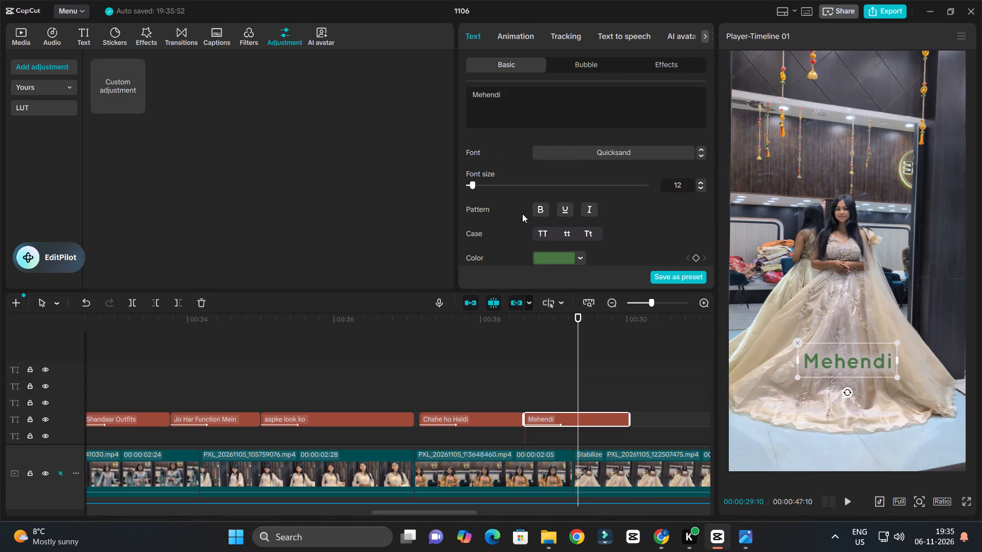
scroll(518, 213, down, 11)
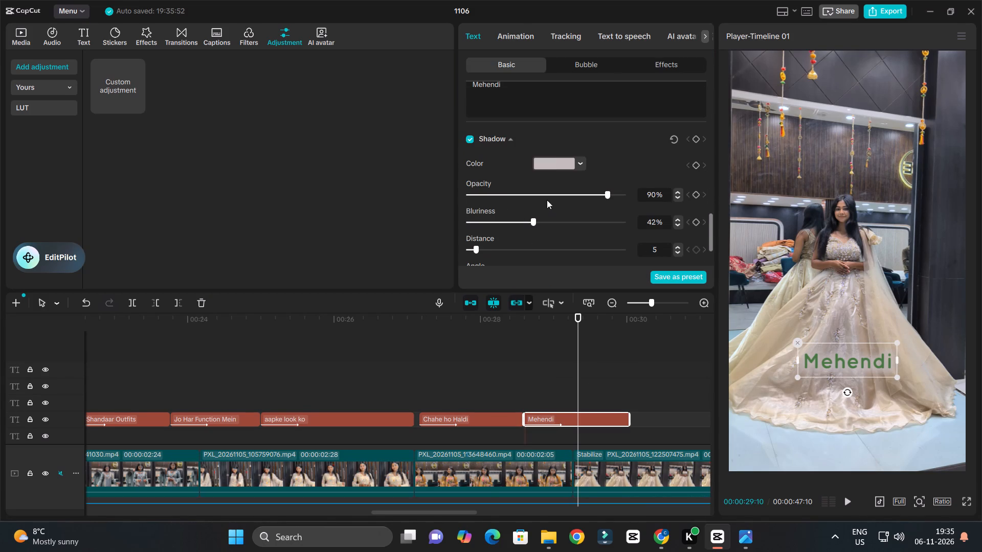
click(554, 156)
click(555, 165)
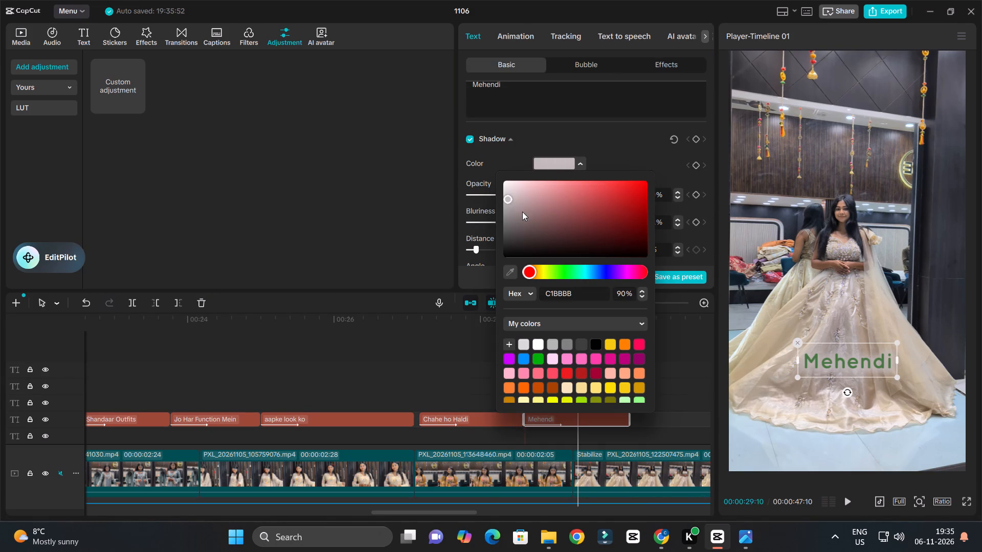
drag(522, 211, 497, 157)
Play the voiceover from the "Chahe ho Haldi" caption and trim the "Mehendi" caption's end at about 29.3 s.
click(448, 343)
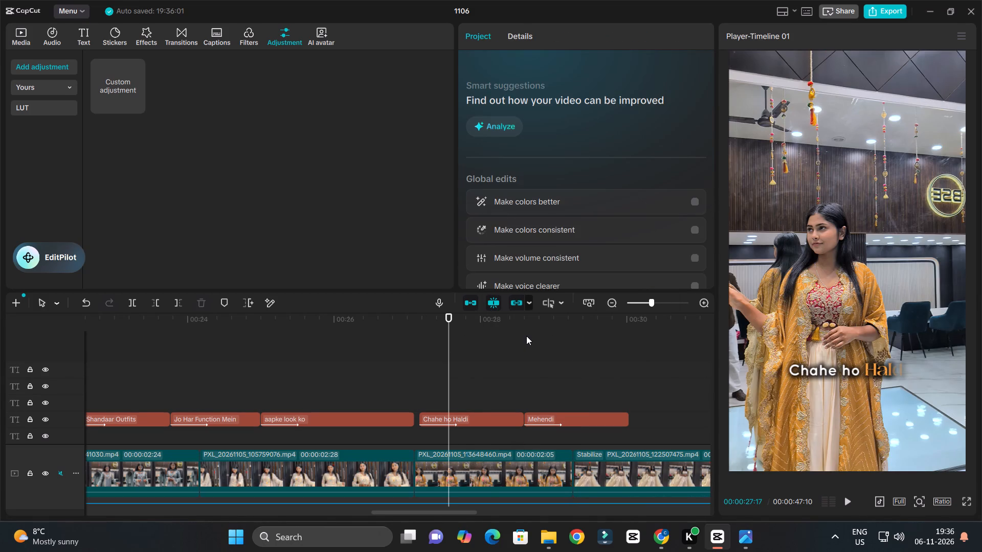
key(space)
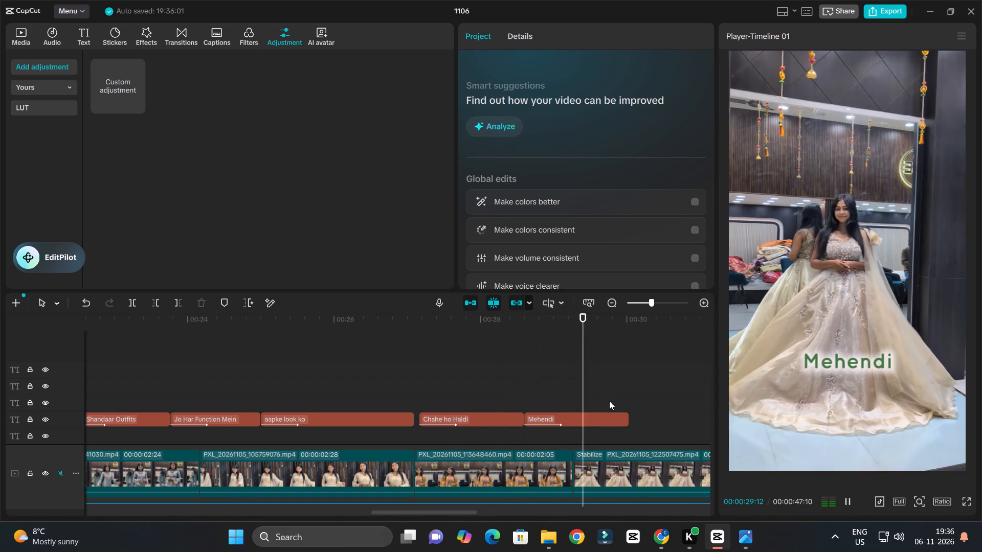
key(space)
key(space)
key(space)
drag(588, 324, 572, 350)
click(571, 421)
key(w)
Listen to the voiceover up to about 29.8 s and place a duplicate of the "Mehendi" caption directly after it on the same track.
key(space)
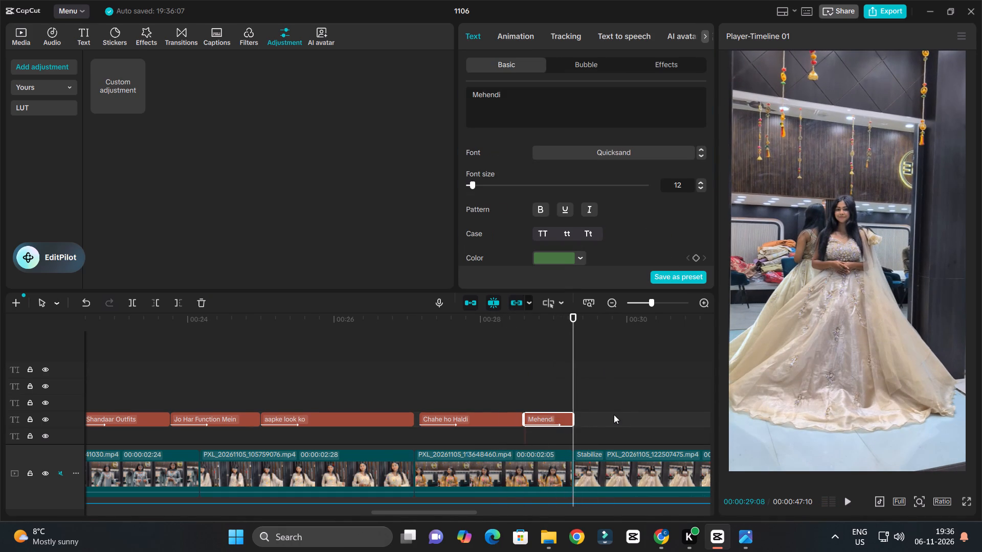
key(space)
ctrl+scroll(623, 413, up, 4)
alt+drag(545, 421, 614, 421)
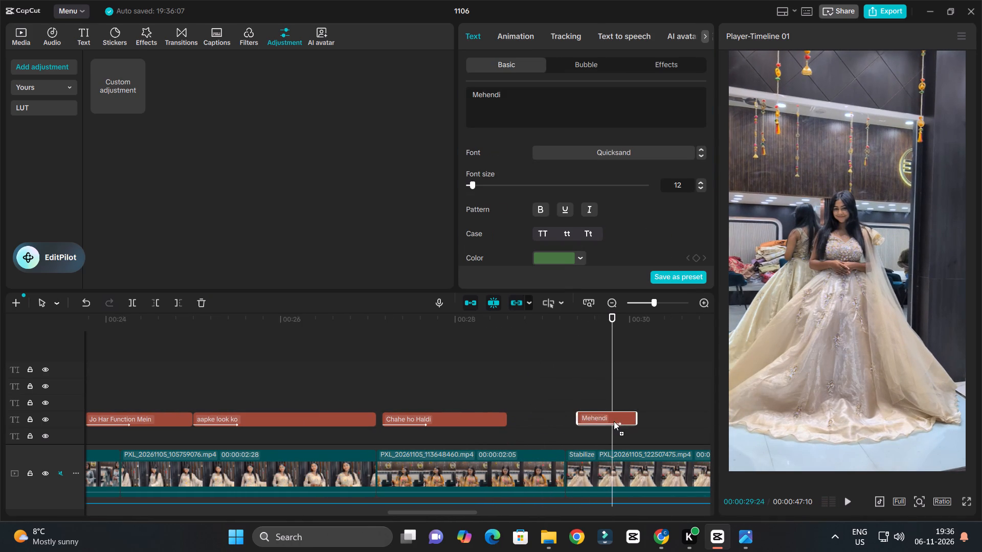
alt+drag(614, 421, 607, 422)
ctrl+scroll(609, 421, up, 3)
click(609, 421)
drag(602, 421, 596, 419)
ctrl+scroll(596, 402, down, 20)
ctrl+scroll(596, 402, down, 2)
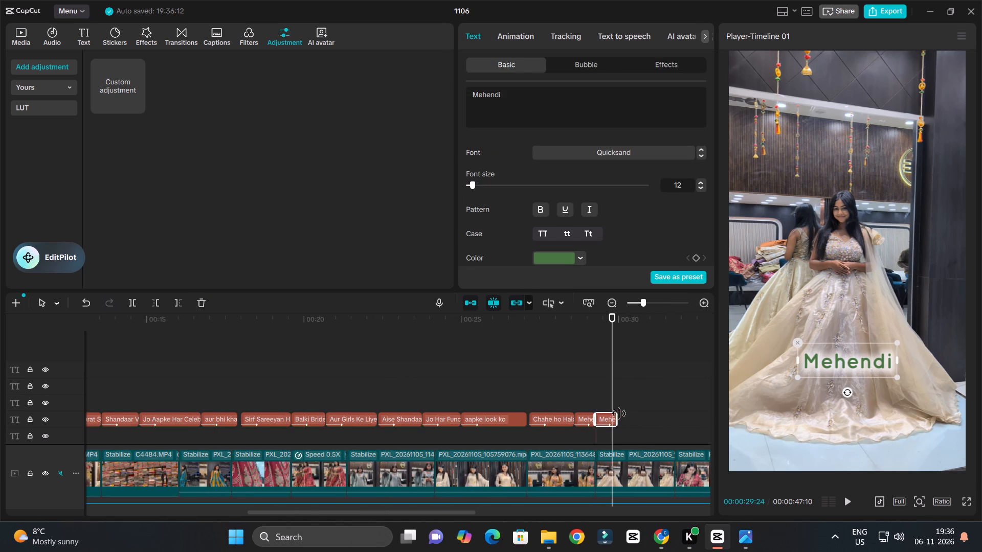
ctrl+scroll(626, 417, up, 13)
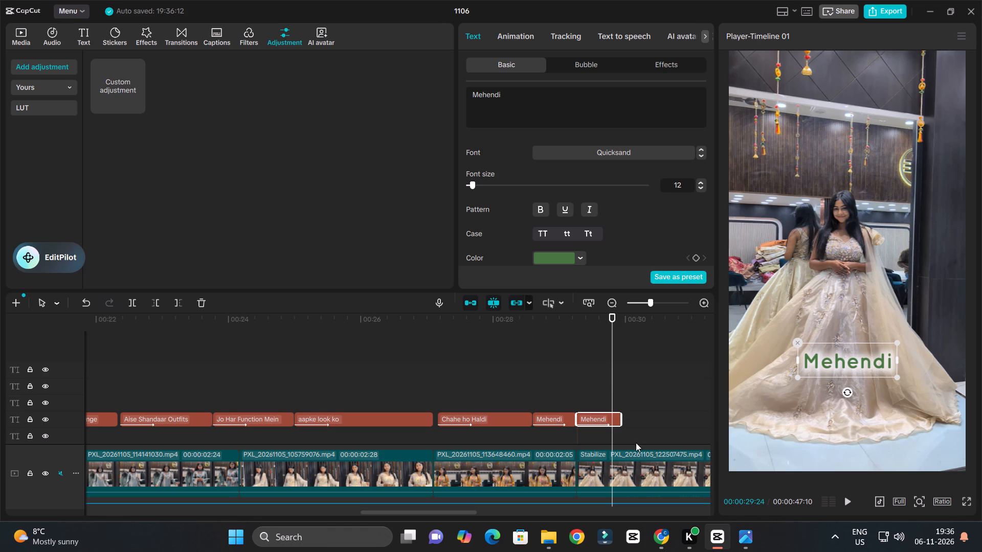
Listen to the voiceover from about 29 s and replace the text of the second "Mehendi" caption with "SANGEET".
ctrl+scroll(587, 402, down, 17)
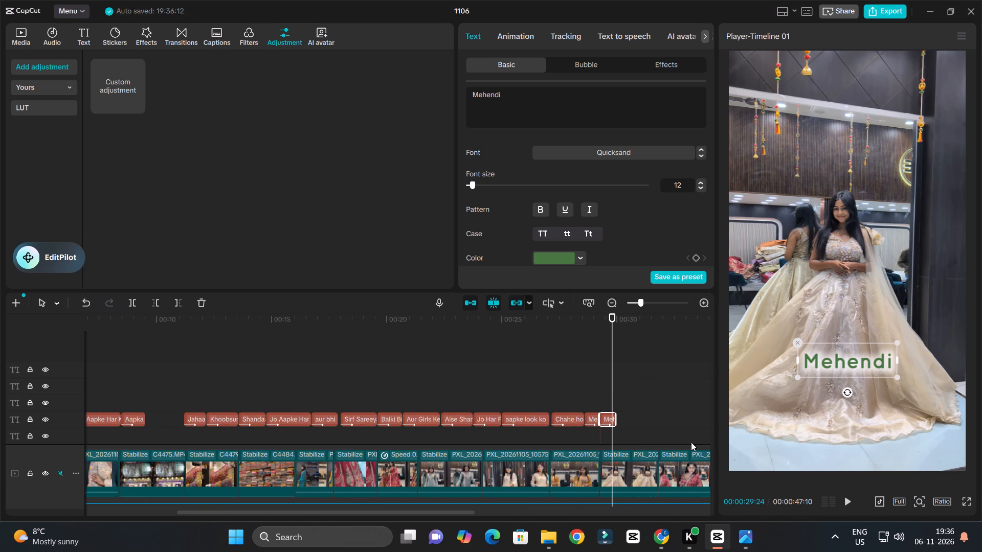
ctrl+scroll(697, 442, up, 7)
click(584, 318)
key(space)
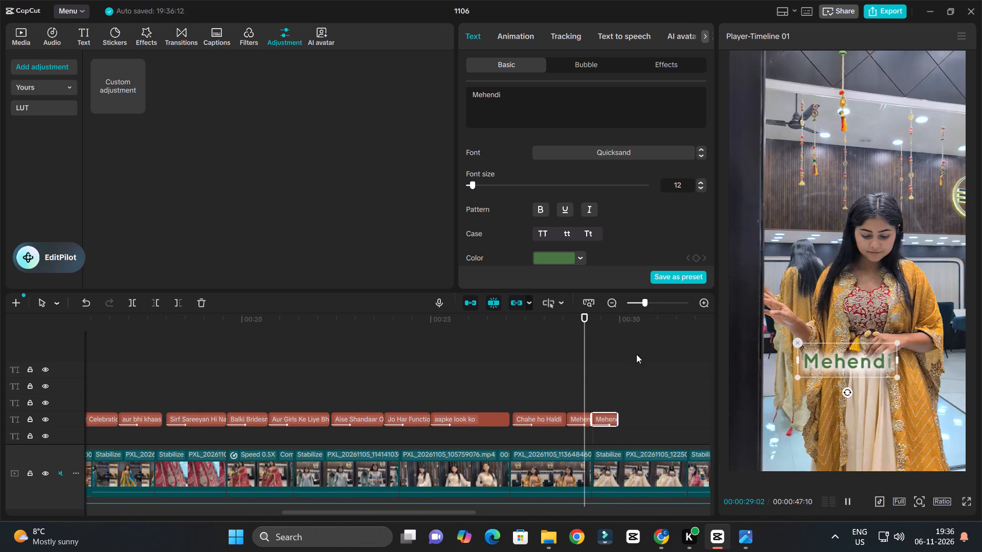
ctrl+scroll(642, 359, up, 5)
ctrl+scroll(642, 359, down, 10)
ctrl+scroll(643, 360, up, 4)
key(space)
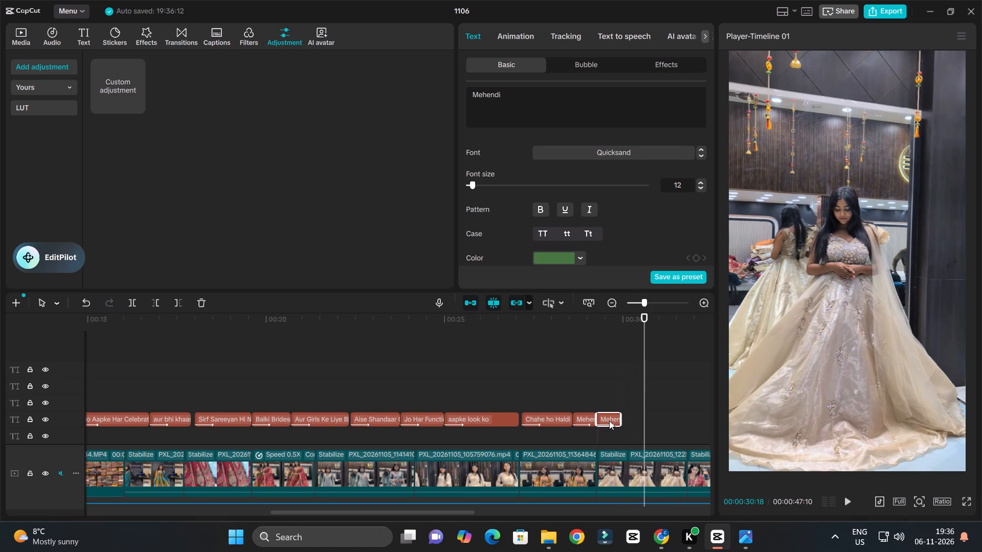
click(609, 421)
drag(521, 107, 416, 92)
text(SANGEET)
key(space)
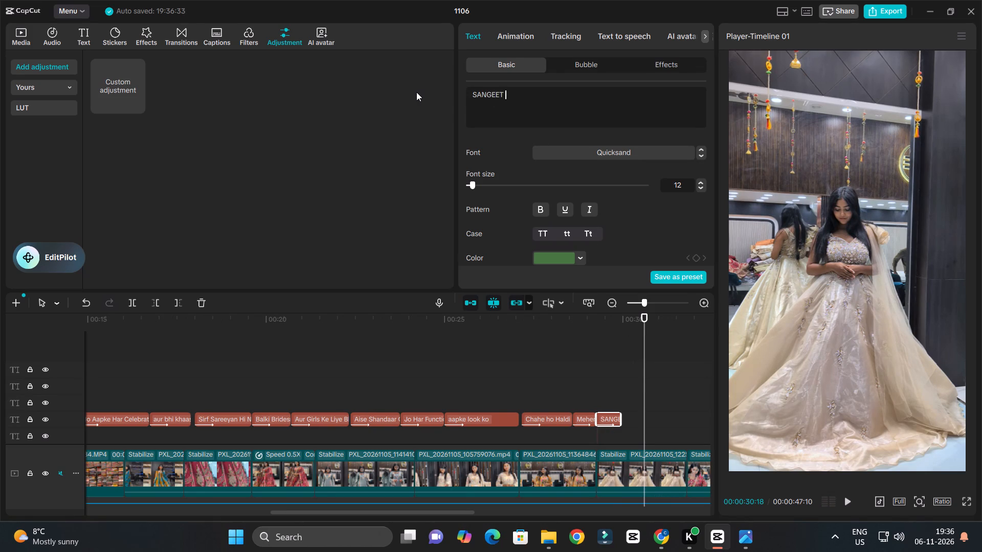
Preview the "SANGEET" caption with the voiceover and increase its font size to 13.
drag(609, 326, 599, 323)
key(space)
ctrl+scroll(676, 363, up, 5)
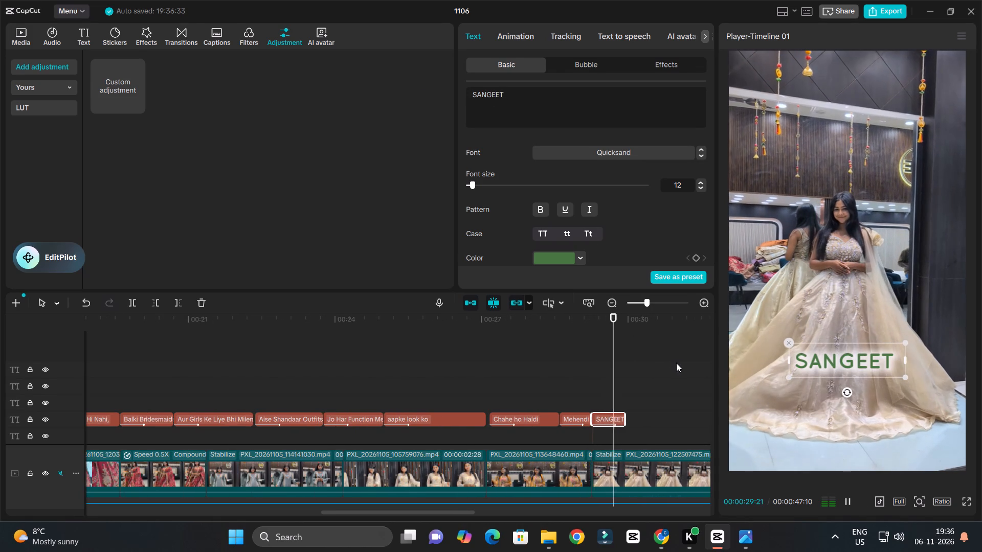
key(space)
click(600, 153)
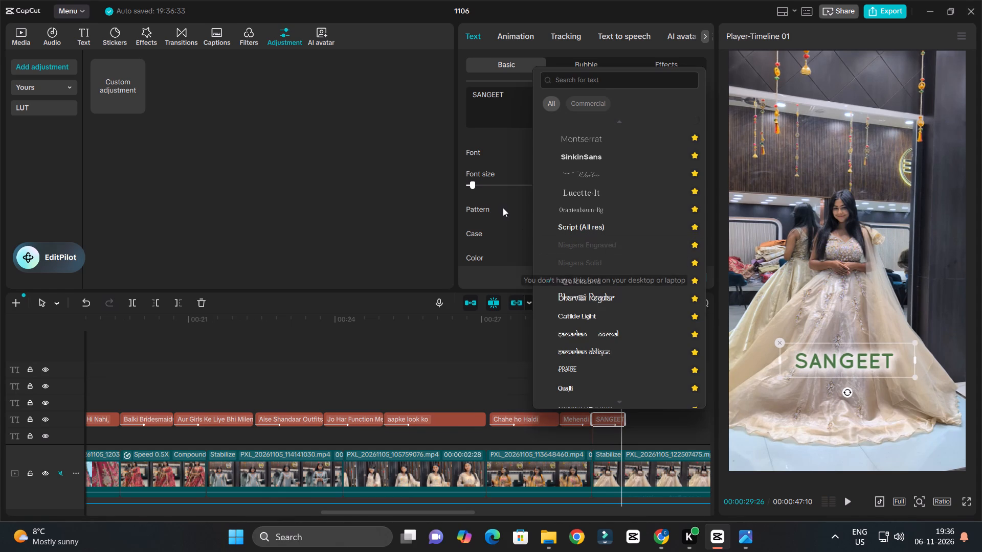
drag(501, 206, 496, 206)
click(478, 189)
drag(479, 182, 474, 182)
Set the text colour of the "SANGEET" caption to orange FFA543.
click(553, 259)
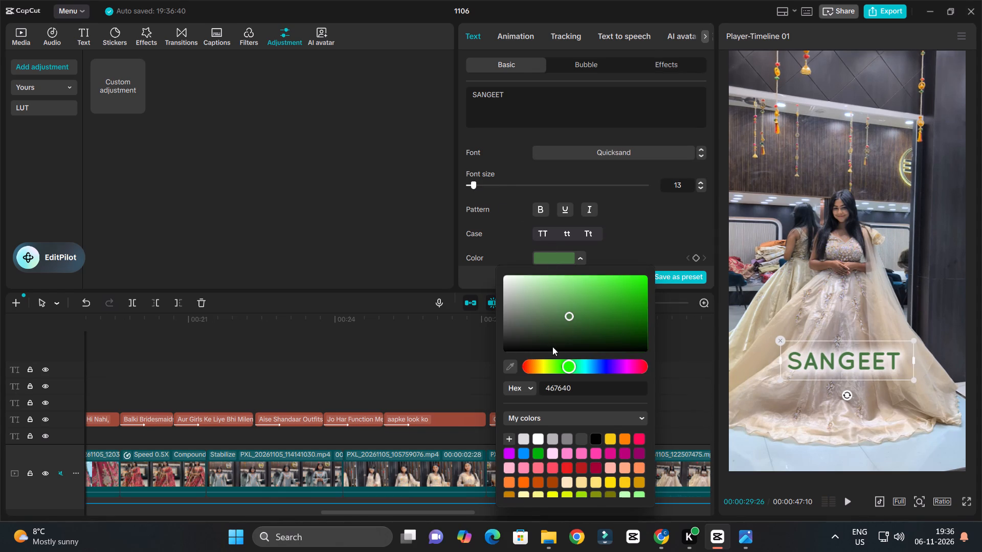
drag(554, 364, 537, 362)
click(537, 364)
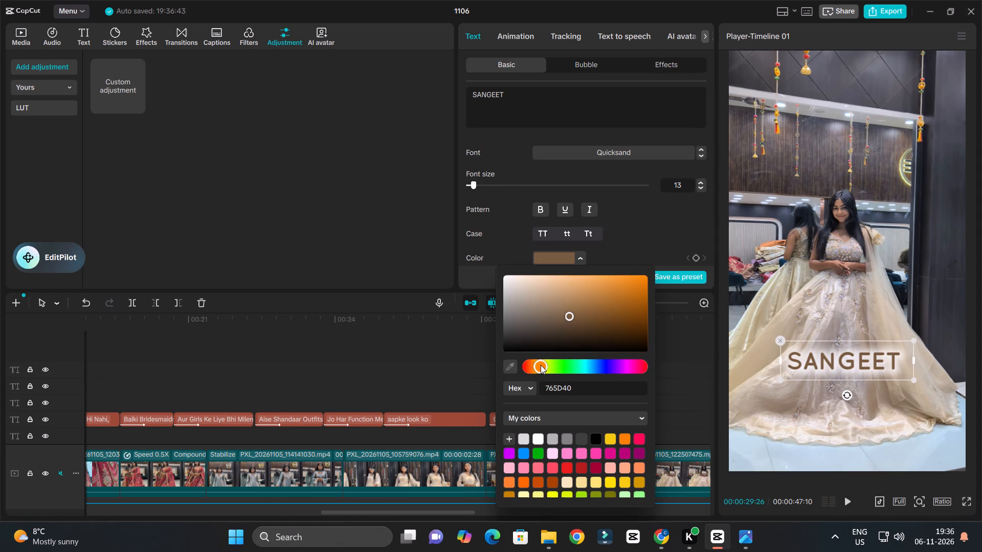
drag(583, 317, 610, 248)
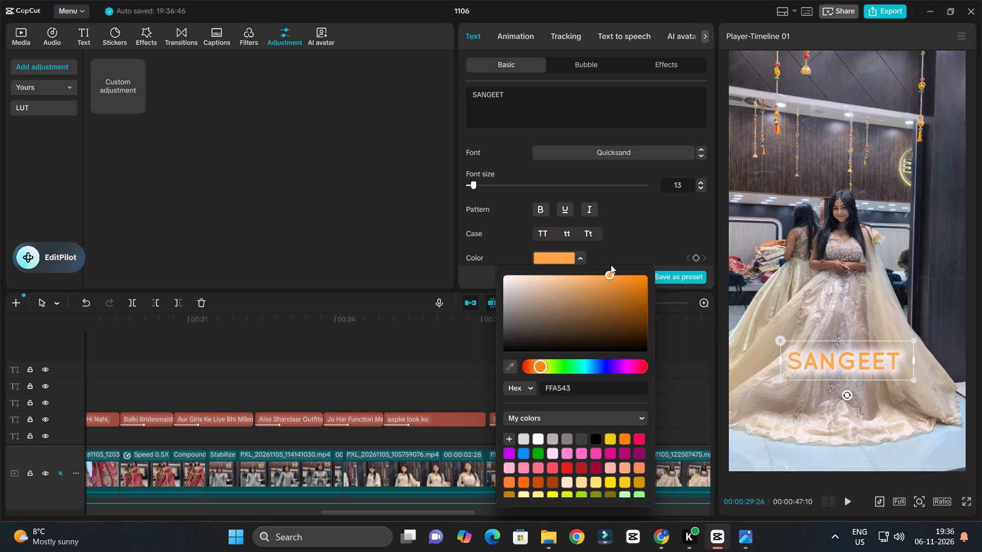
click(498, 215)
Set the shadow colour of the "SANGEET" caption to black.
scroll(497, 214, down, 9)
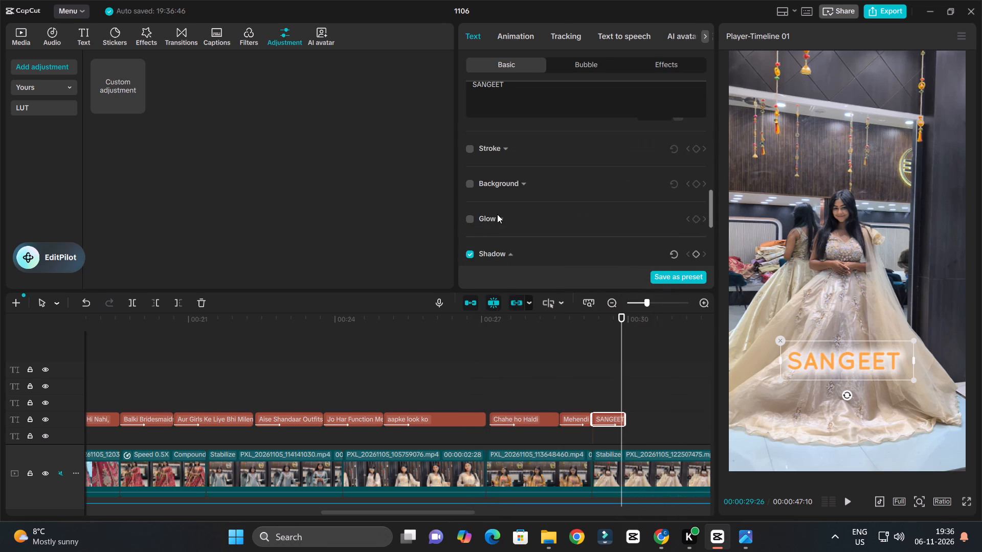
scroll(490, 231, down, 1)
click(547, 226)
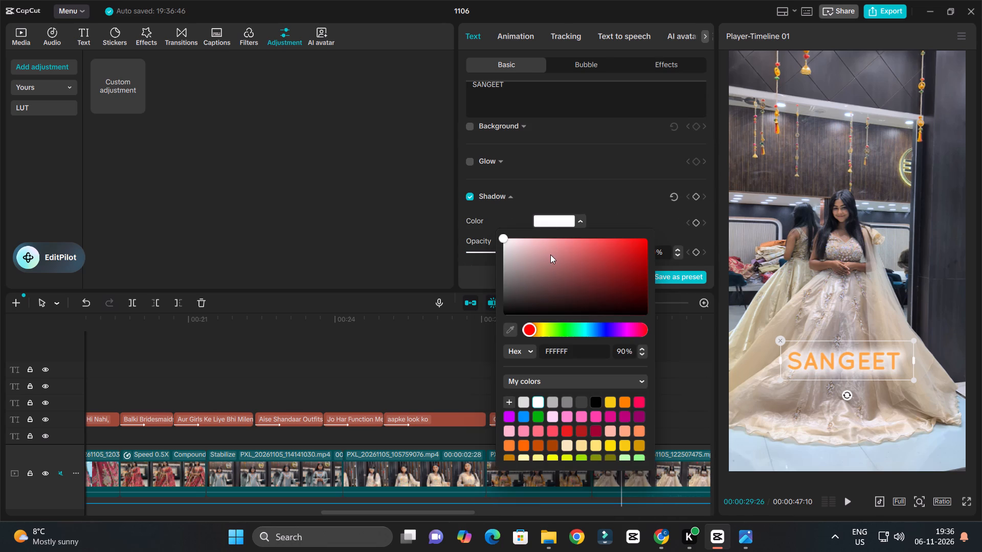
drag(550, 255, 482, 325)
click(454, 377)
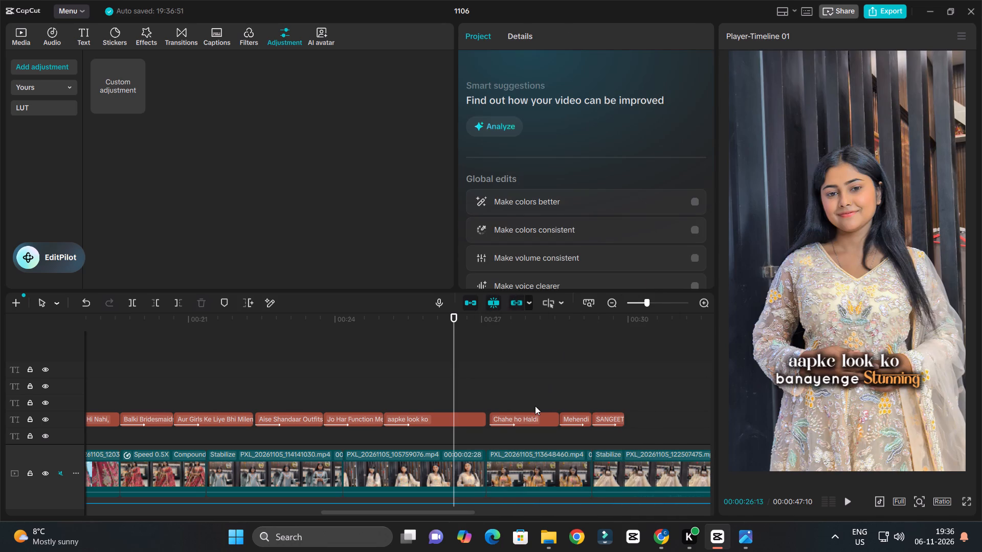
Preview the restyled "SANGEET" caption in playback and reduce its font size to 9.
click(578, 328)
key(space)
ctrl+scroll(666, 350, up, 6)
key(space)
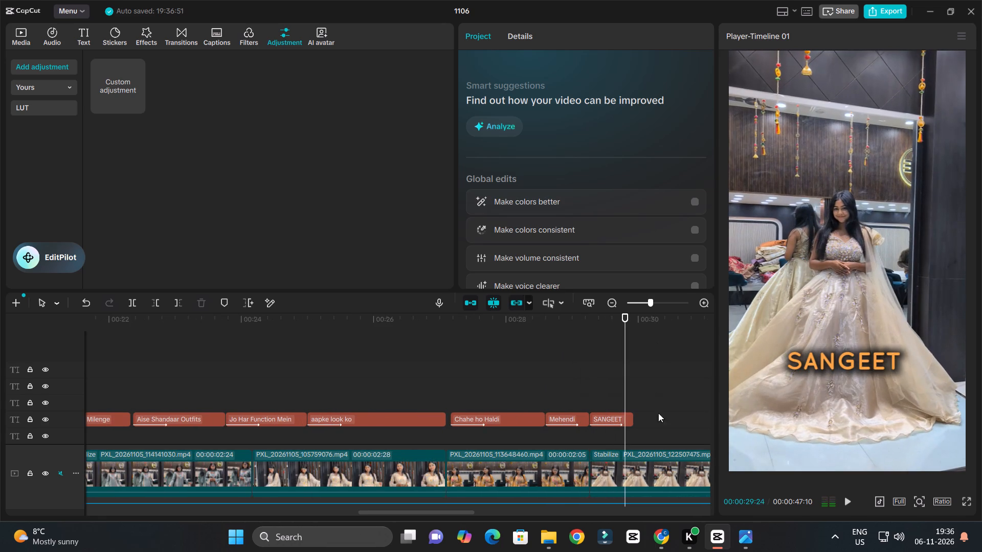
click(620, 417)
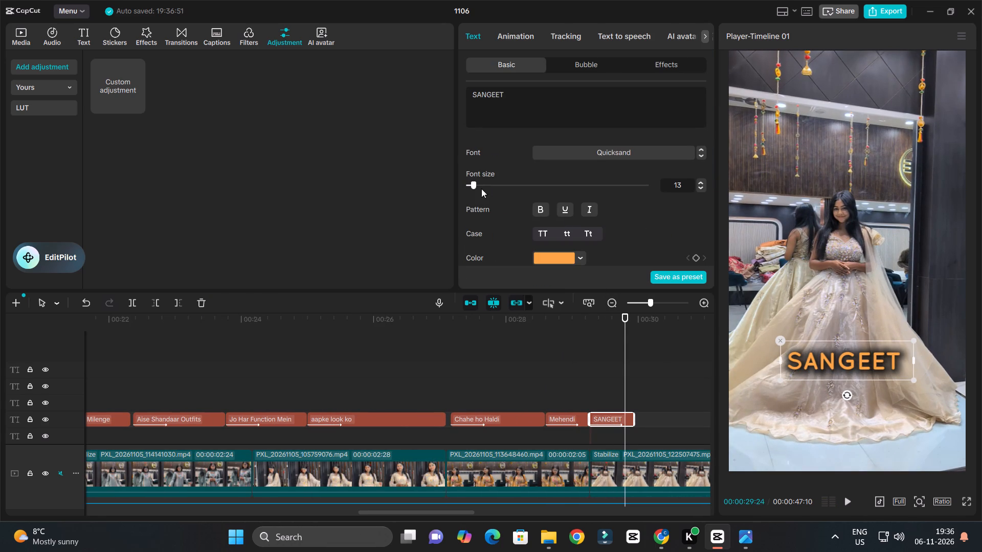
click(476, 186)
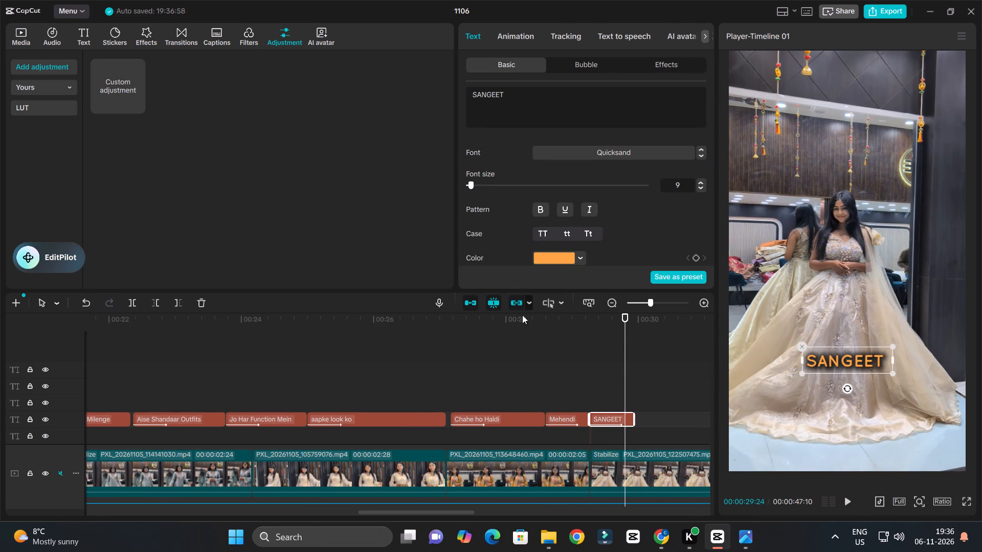
Play the voiceover from the "Mehendi" caption and place a duplicate of "SANGEET" directly after it on the same track.
click(563, 342)
key(space)
ctrl+scroll(641, 360, up, 5)
ctrl+scroll(641, 360, down, 4)
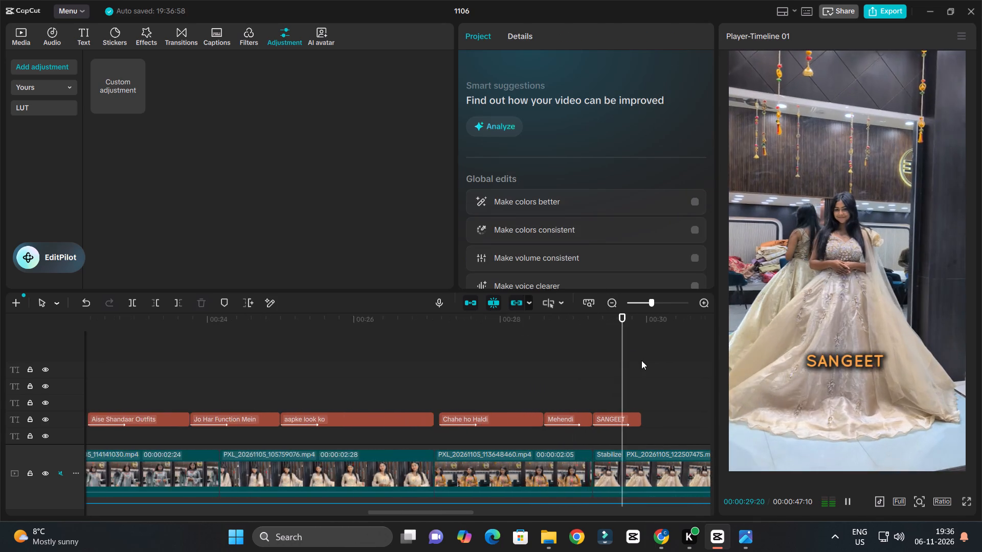
ctrl+scroll(641, 360, up, 4)
key(space)
key(space)
ctrl+scroll(660, 373, up, 4)
key(space)
alt+drag(612, 418, 629, 418)
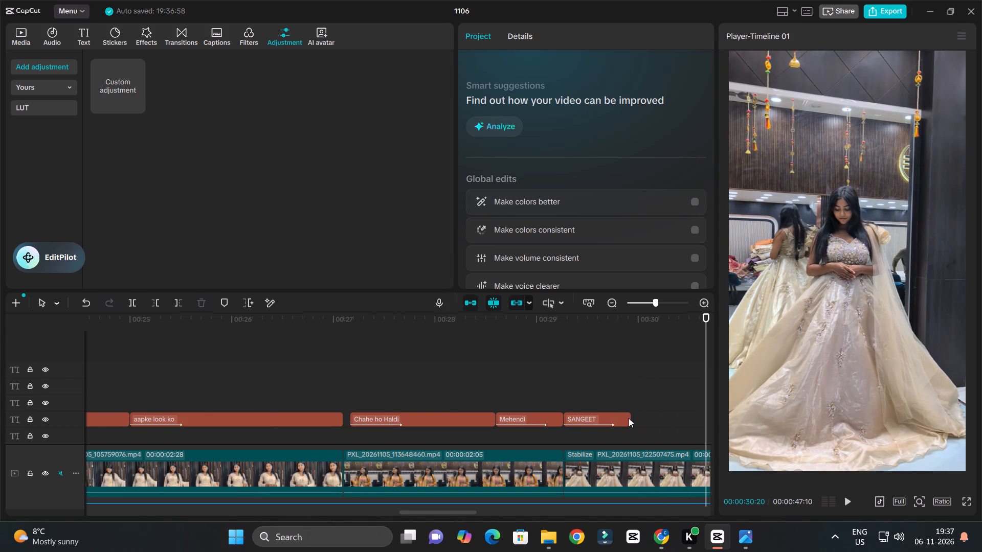
alt+drag(629, 418, 674, 423)
drag(664, 401, 674, 424)
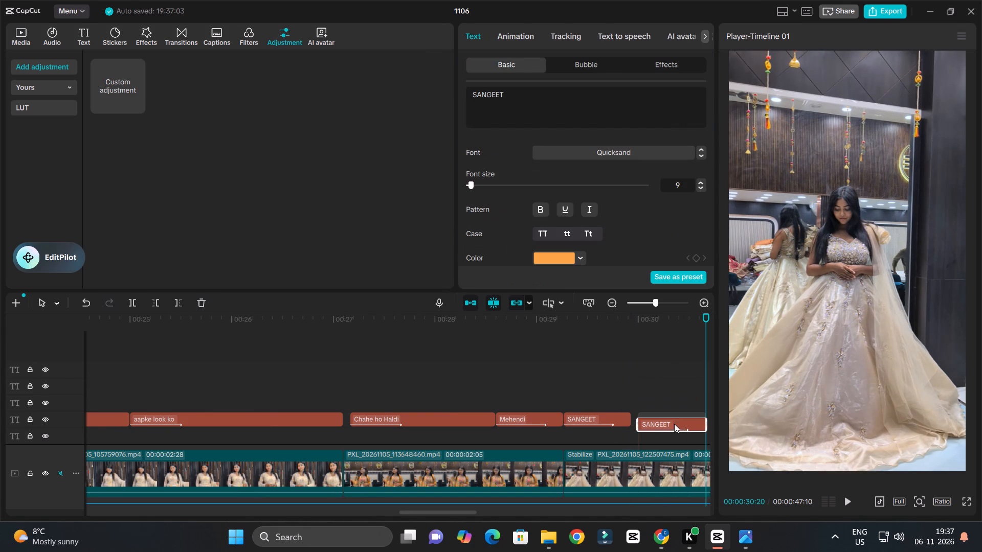
drag(674, 424, 670, 421)
Replace the text of the duplicated "SANGEET" caption with "YA SHADI".
click(670, 421)
drag(515, 99, 420, 64)
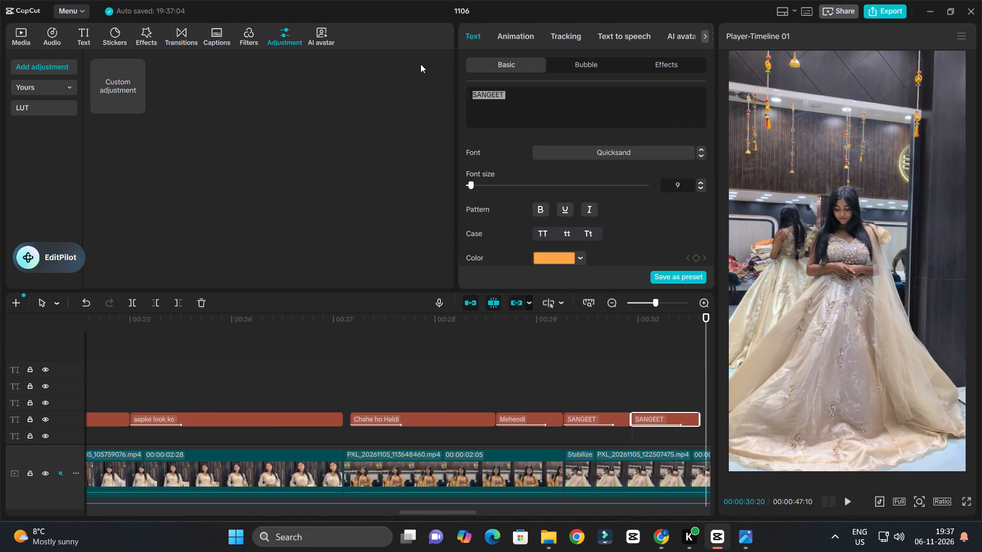
text(YA)
key(space)
text(SHADI)
key(space)
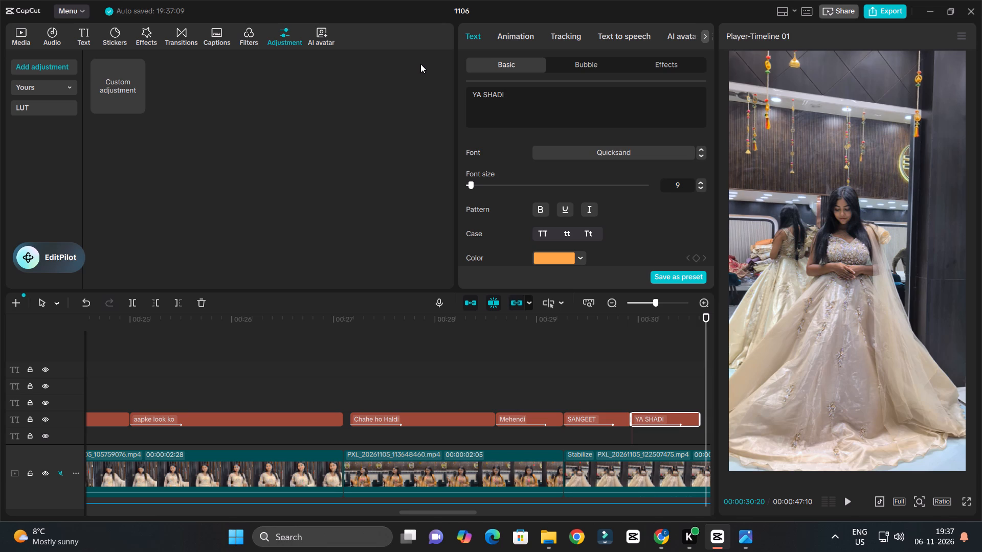
Preview the "YA SHADI" caption up to about 30.4 s and colour only the word "YA" white.
drag(648, 327, 640, 324)
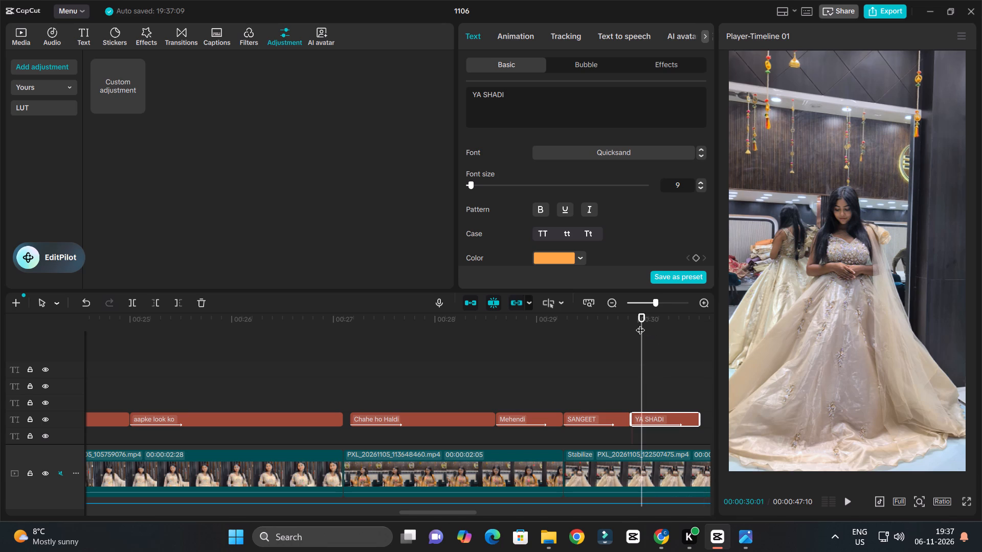
key(space)
key(space)
click(678, 419)
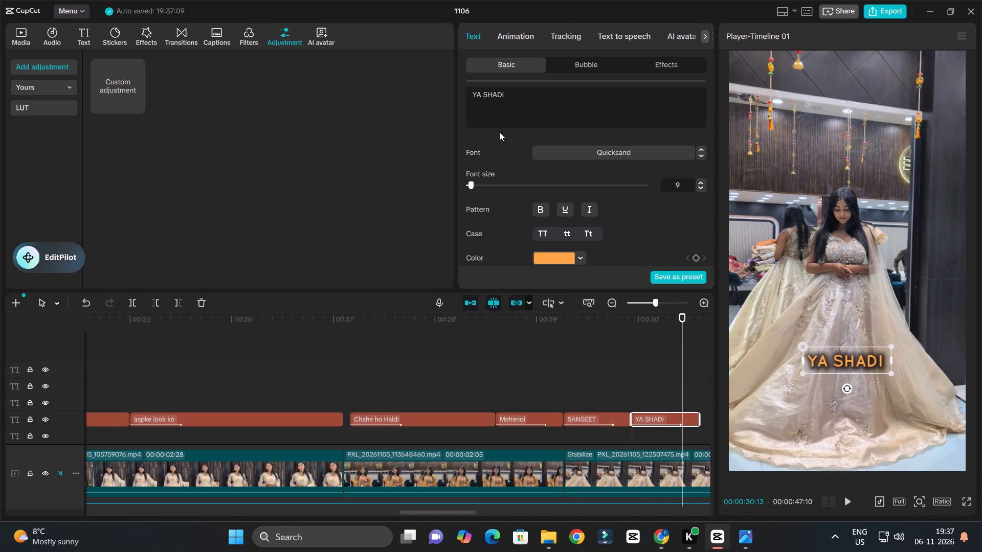
drag(481, 94, 465, 89)
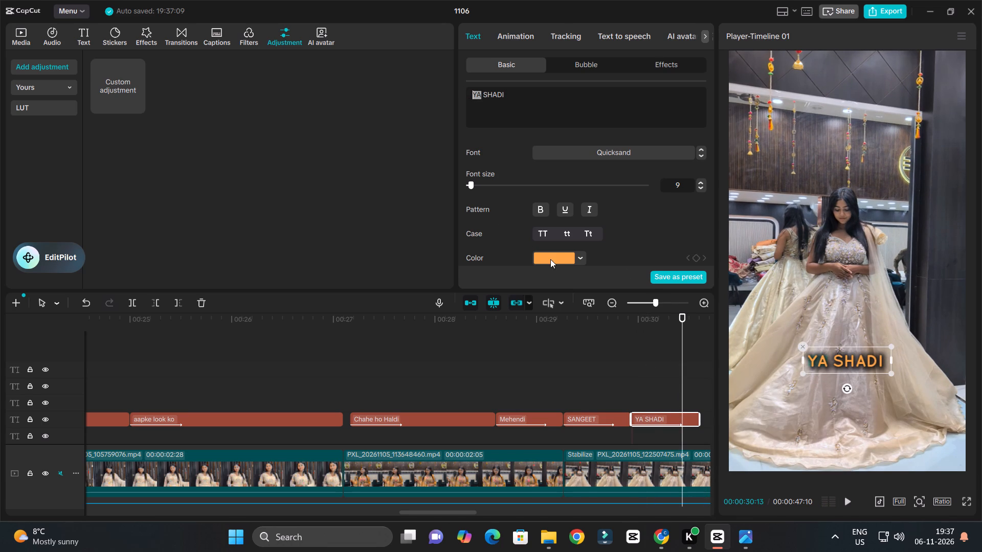
click(550, 259)
drag(552, 294, 459, 218)
click(653, 229)
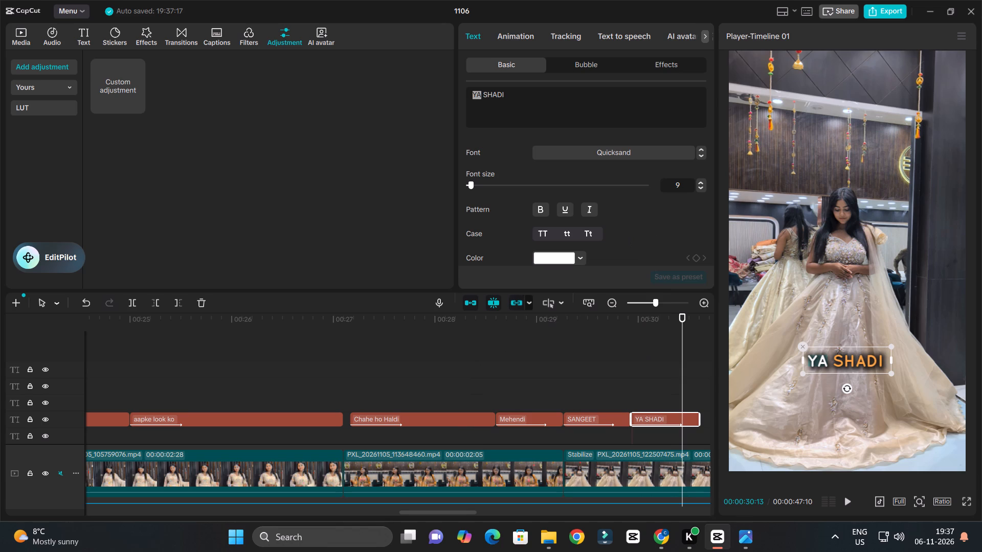
Colour only the word "SHADI" in the "YA SHADI" caption soft red, hex ED5757.
drag(485, 96, 515, 95)
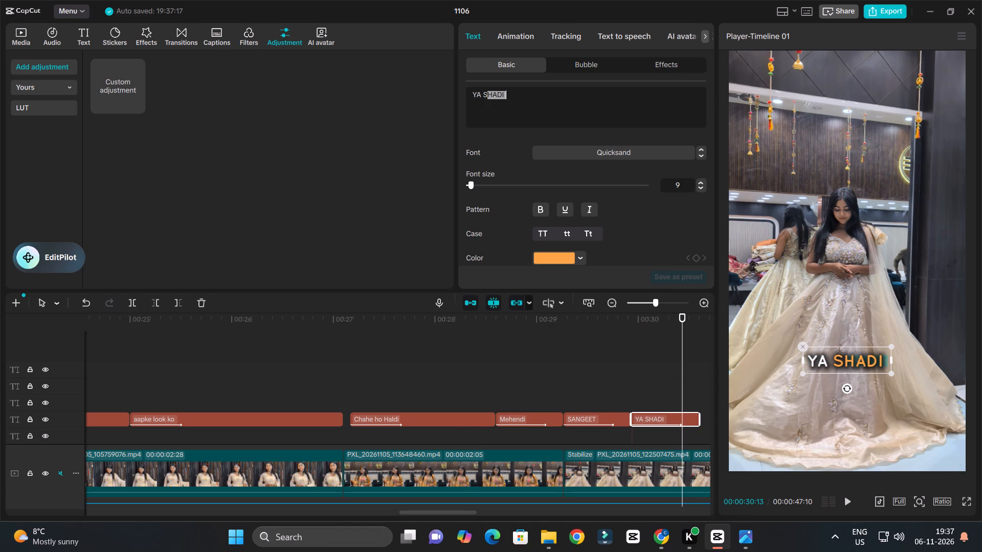
drag(483, 91, 527, 100)
click(554, 257)
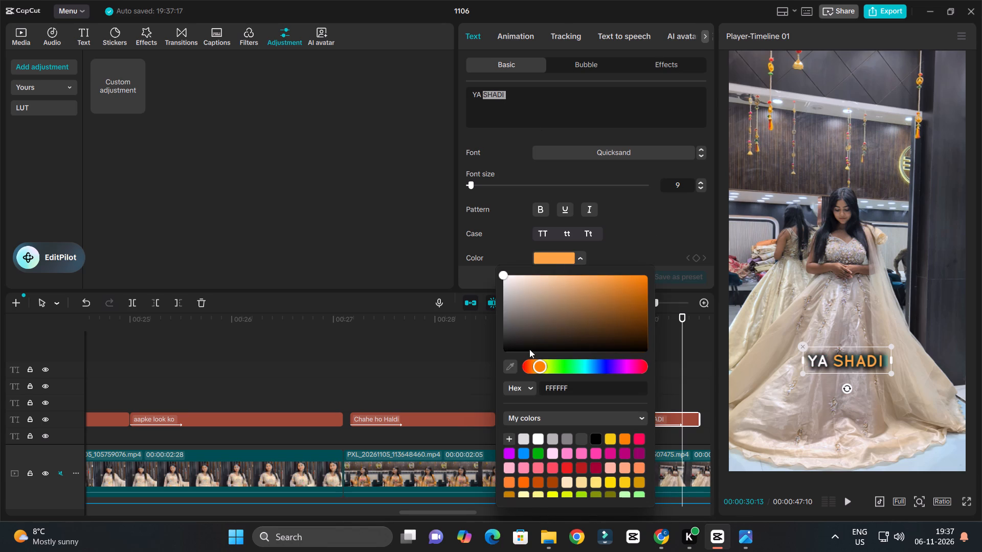
drag(539, 366, 495, 367)
drag(573, 299, 612, 268)
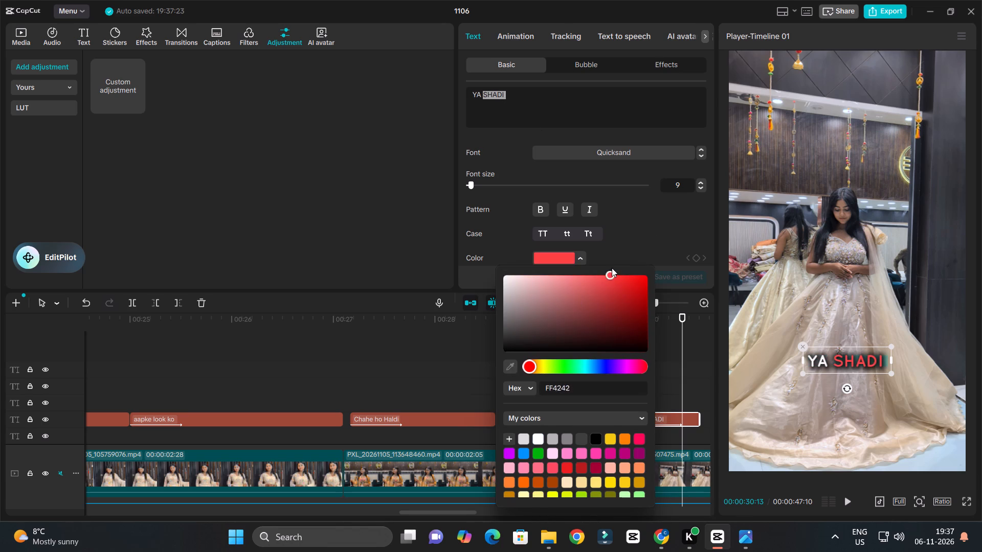
drag(612, 268, 611, 269)
drag(634, 371, 678, 361)
drag(640, 363, 645, 365)
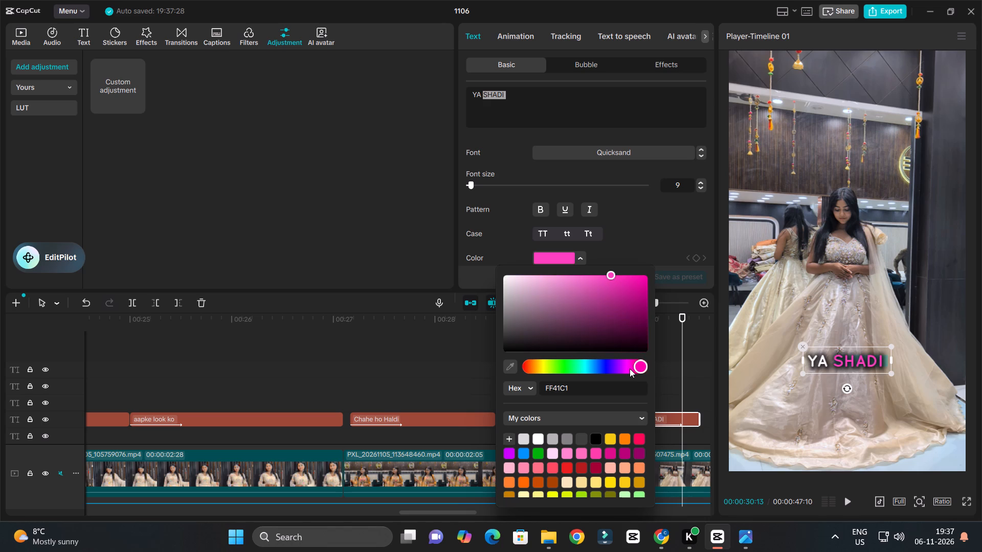
drag(644, 363, 495, 354)
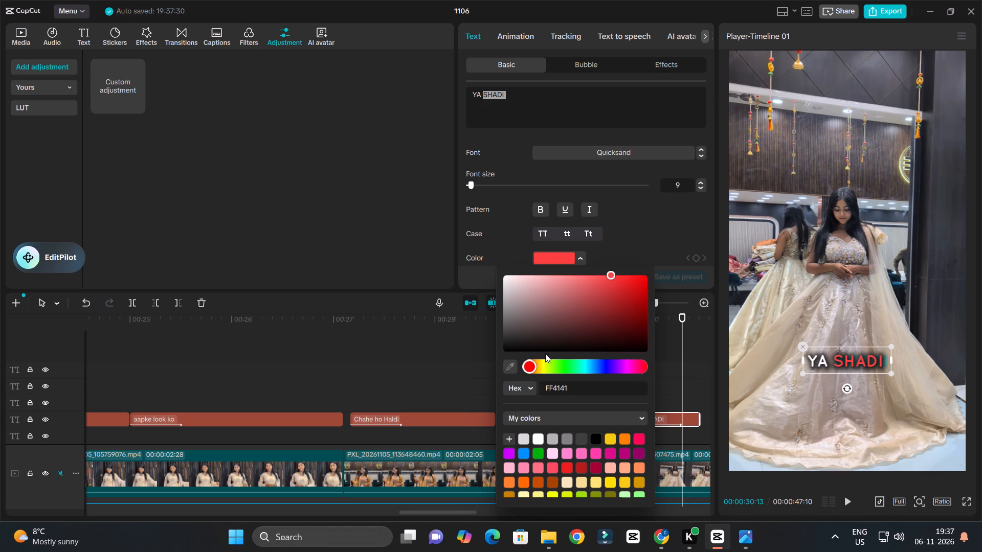
drag(619, 284, 639, 306)
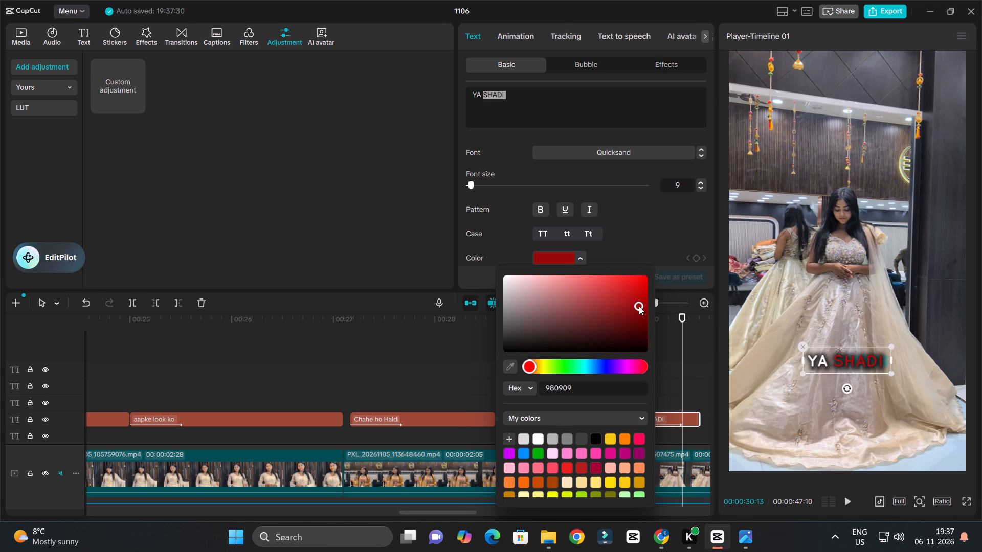
drag(639, 306, 632, 246)
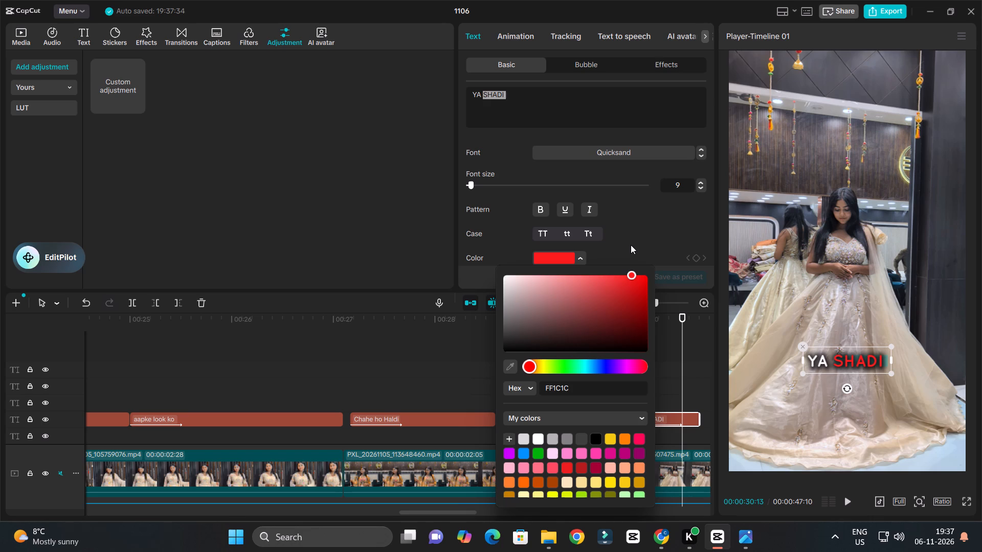
drag(639, 305, 643, 313)
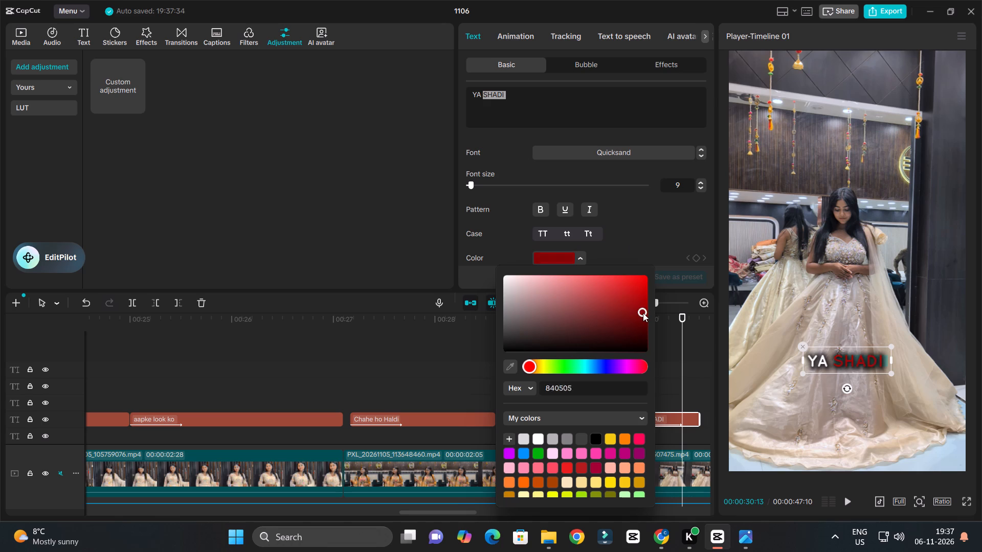
drag(643, 313, 636, 269)
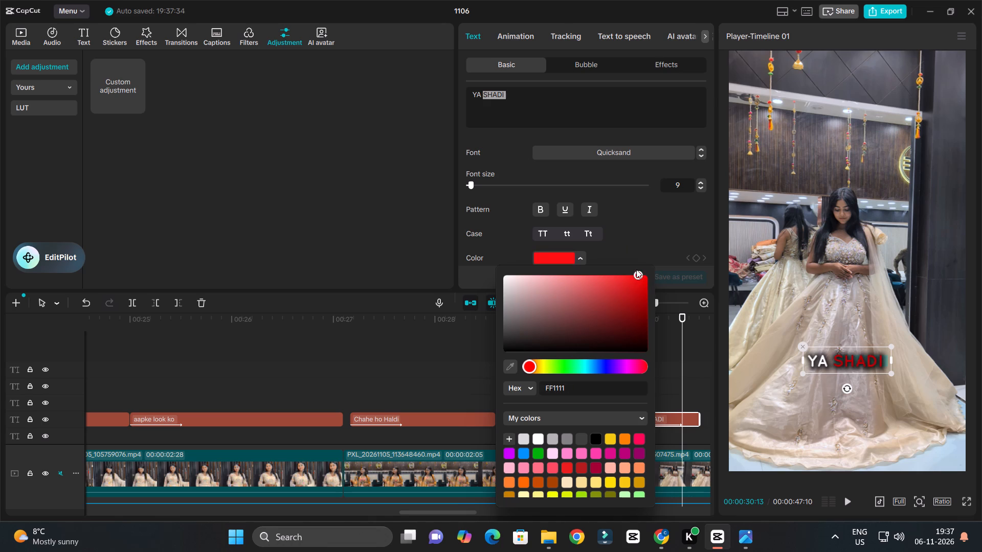
drag(636, 269, 553, 270)
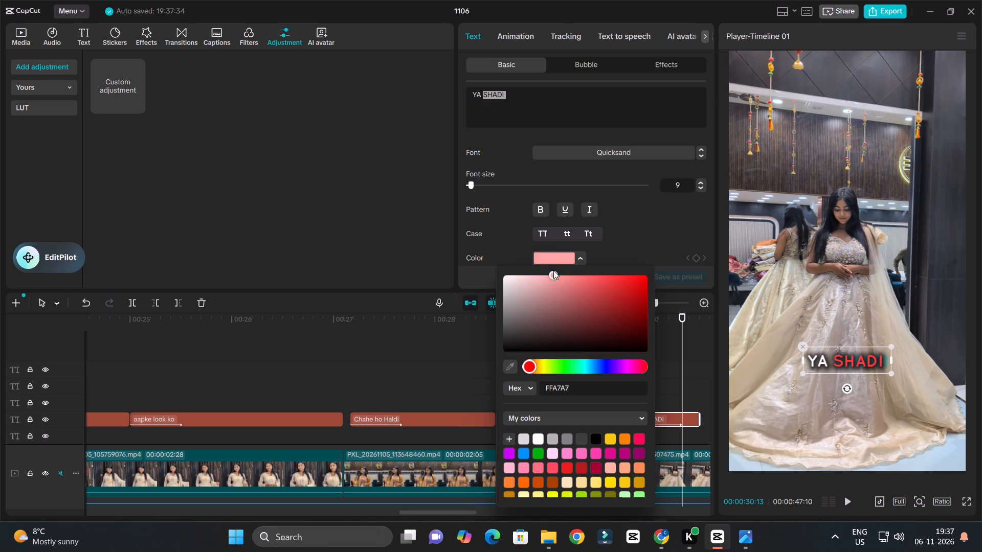
drag(553, 270, 545, 292)
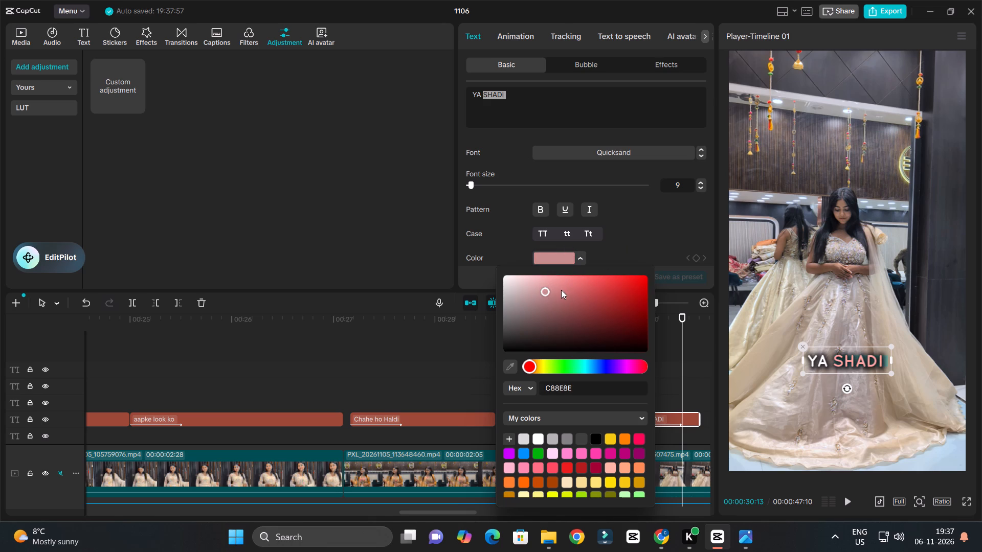
drag(561, 290, 586, 275)
click(585, 284)
click(593, 282)
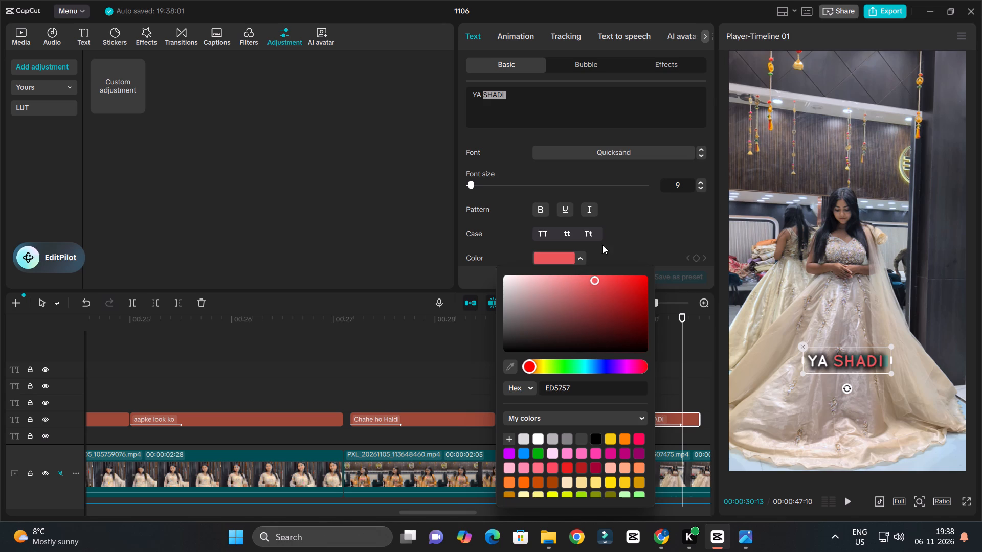
click(550, 134)
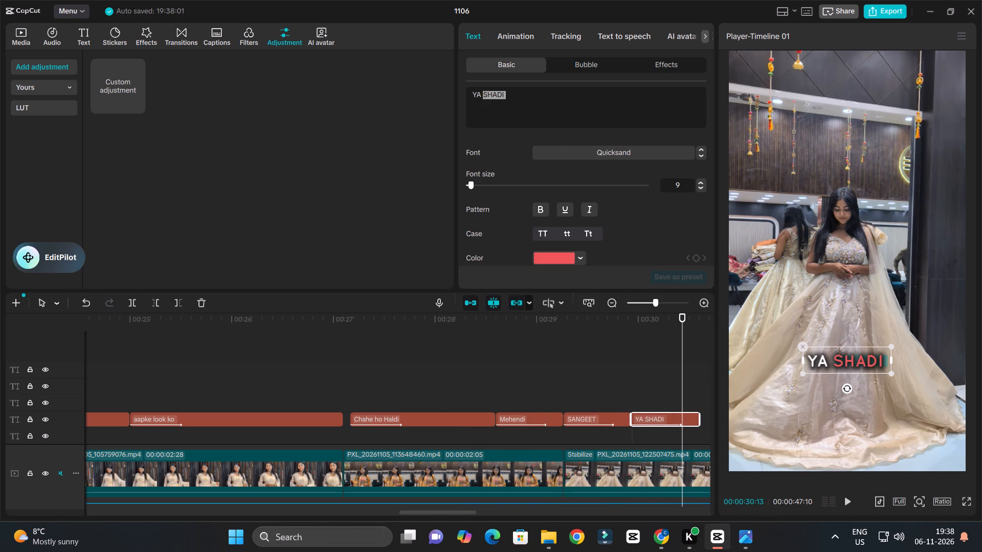
Change the font of only the word "SHADI" to the light decorative font listed directly below Dharmasi Regular.
drag(506, 98, 514, 107)
drag(481, 89, 524, 99)
drag(516, 106, 508, 105)
drag(485, 94, 516, 100)
click(571, 157)
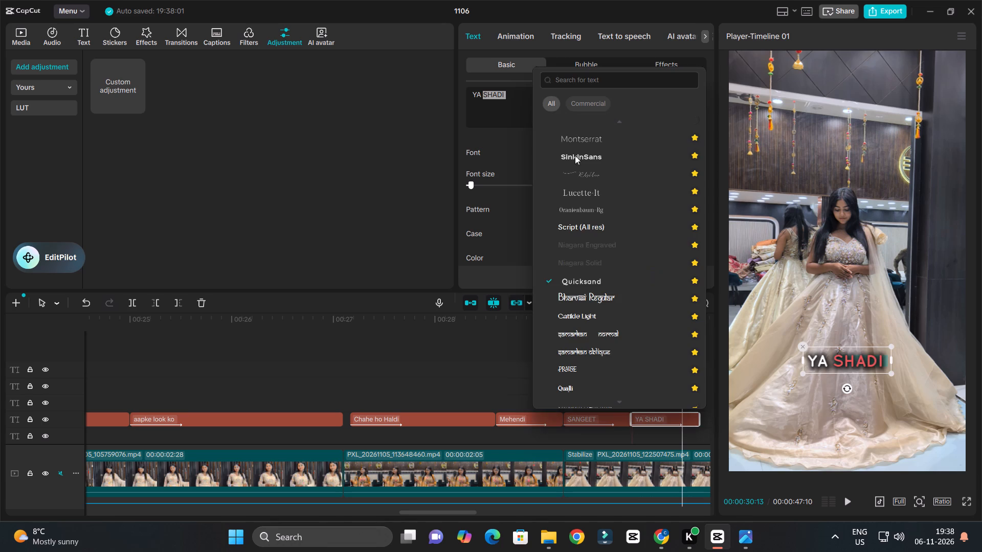
click(605, 317)
Preview the restyled "YA SHADI" caption with the voiceover and extend its end to about 30.9 s.
click(609, 385)
key(space)
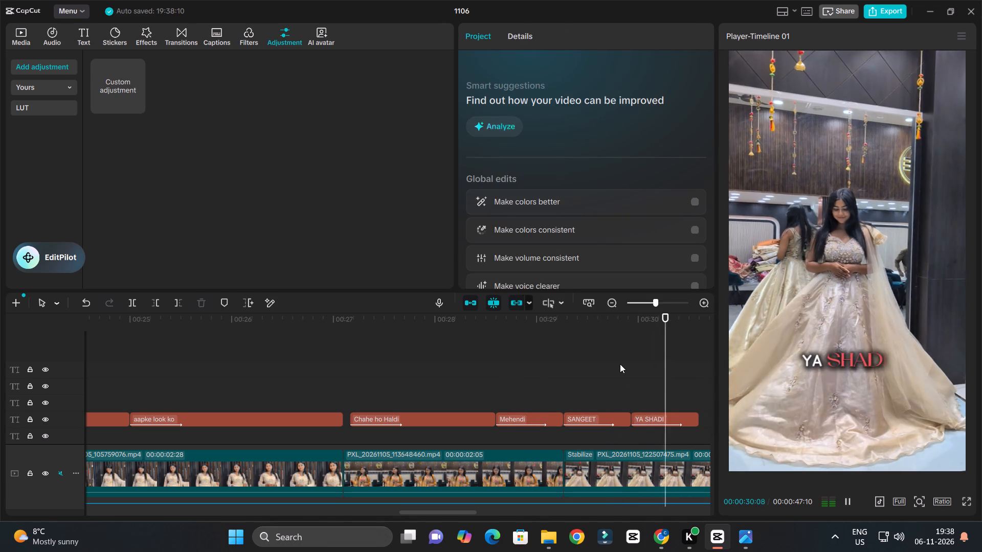
ctrl+scroll(620, 364, down, 5)
ctrl+scroll(620, 365, up, 4)
key(space)
ctrl+scroll(426, 351, down, 4)
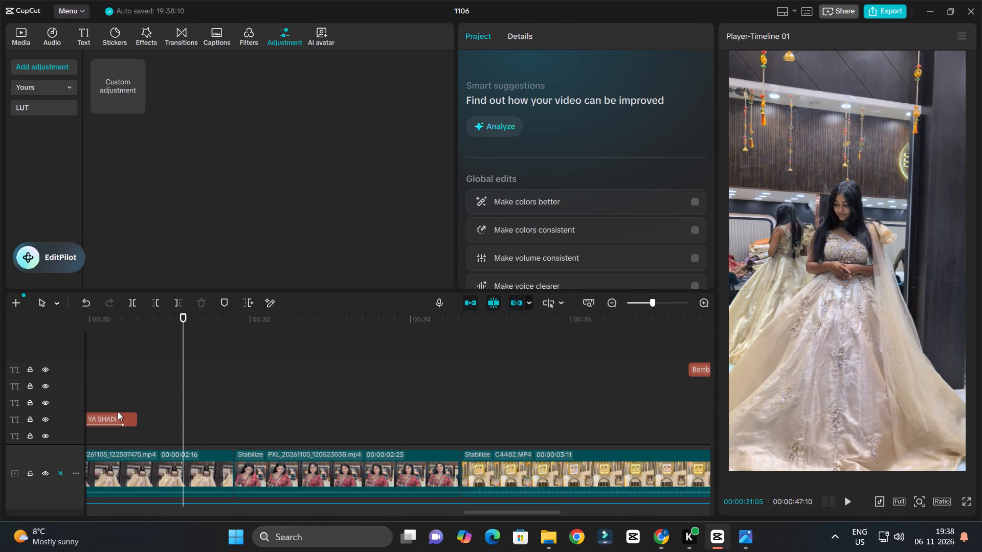
click(117, 411)
click(132, 419)
drag(137, 420, 141, 420)
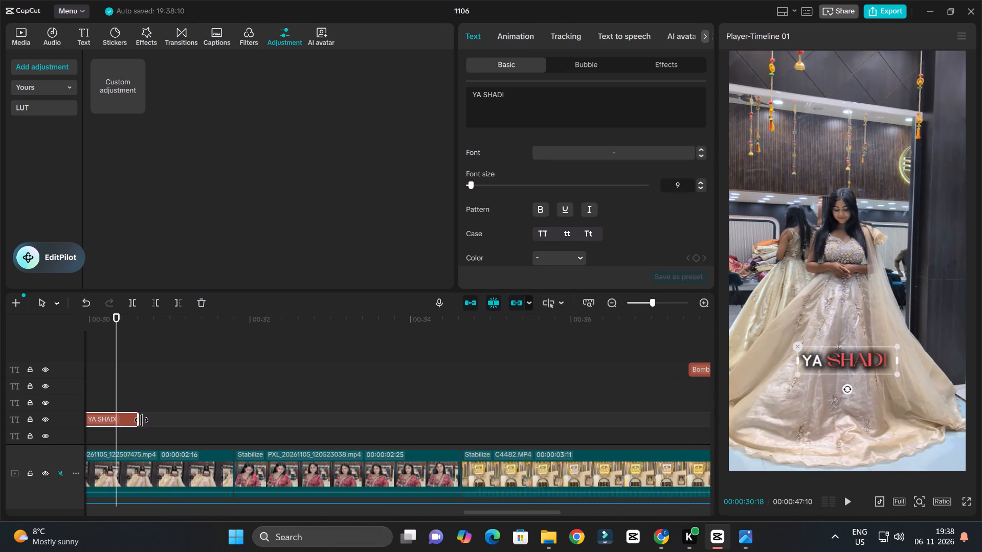
drag(141, 420, 158, 422)
key(space)
ctrl+scroll(183, 415, up, 3)
key(space)
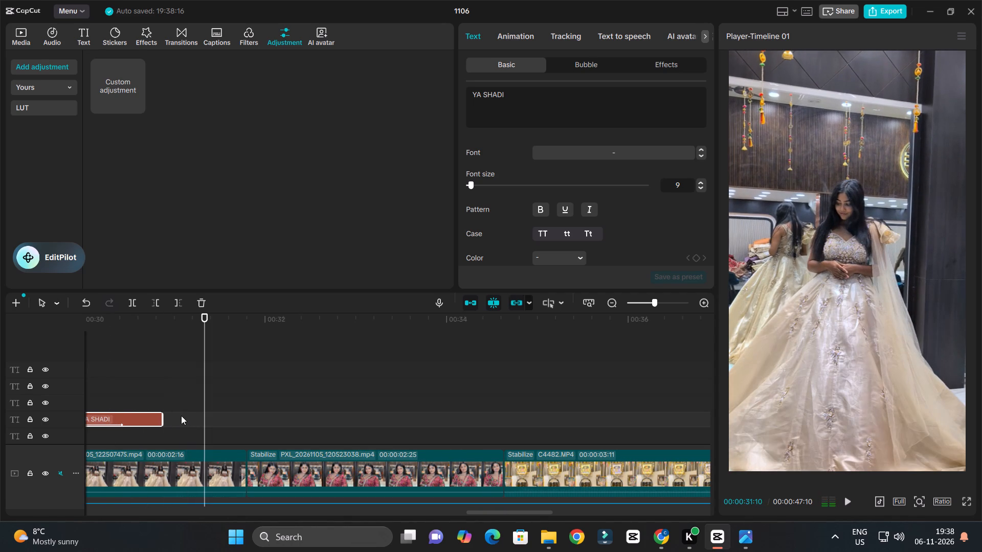
Replay the end of the "YA SHADI" caption and fine-tune its end point to about 00:00:30:26.
drag(161, 422, 167, 426)
click(135, 321)
key(space)
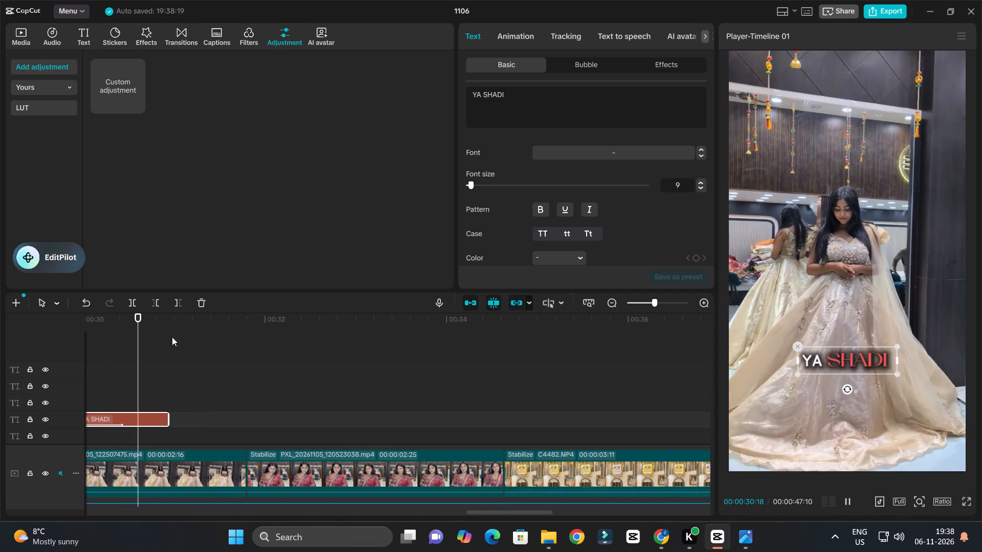
ctrl+scroll(206, 359, up, 3)
key(space)
drag(166, 415, 159, 414)
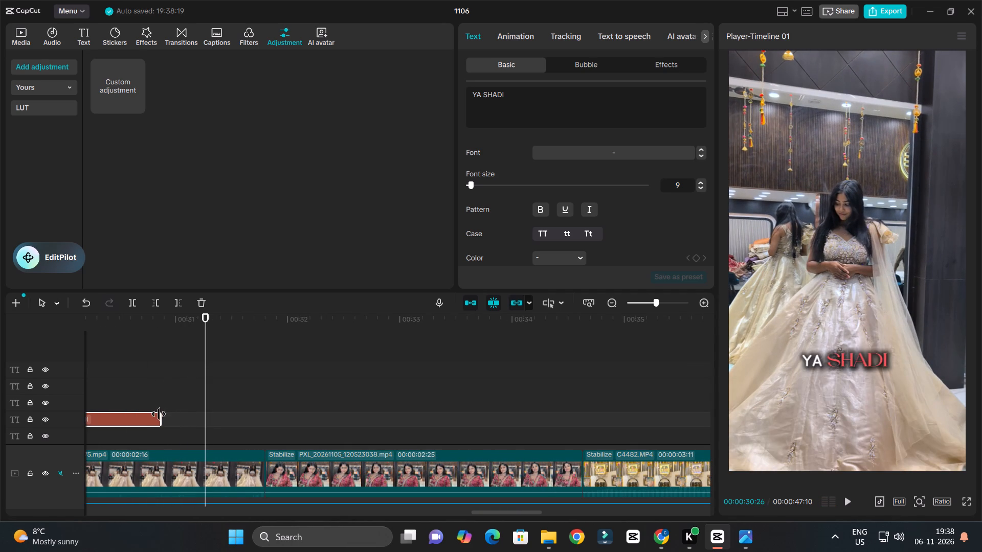
drag(159, 414, 158, 413)
Play the voiceover past "YA SHADI" and place a duplicate of that caption directly after it on the same track.
click(139, 331)
key(space)
ctrl+scroll(202, 351, down, 8)
key(ctrl+space)
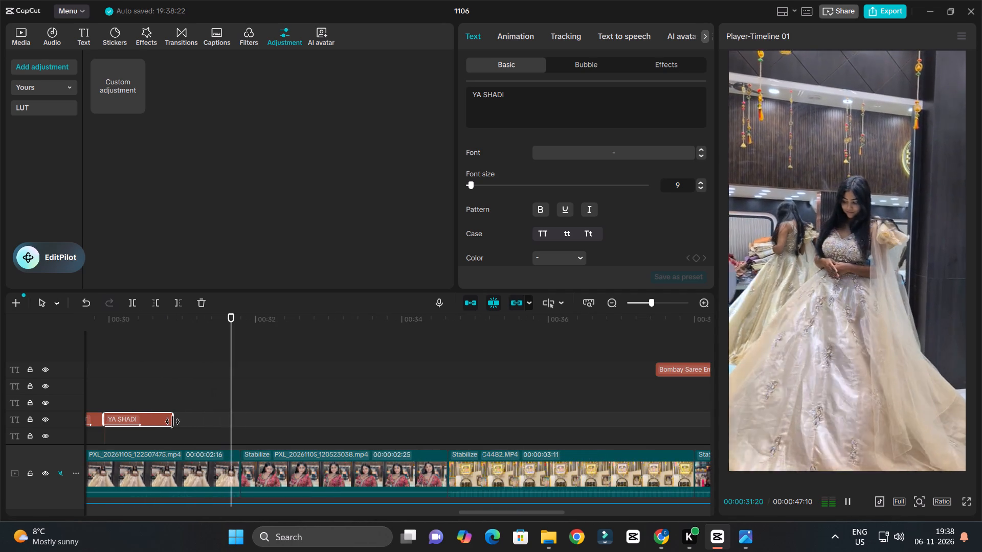
alt+drag(152, 420, 216, 419)
ctrl+scroll(226, 419, up, 4)
drag(207, 398, 214, 417)
Open the text of the duplicated "YA SHADI" caption for editing.
click(214, 417)
drag(521, 89, 516, 87)
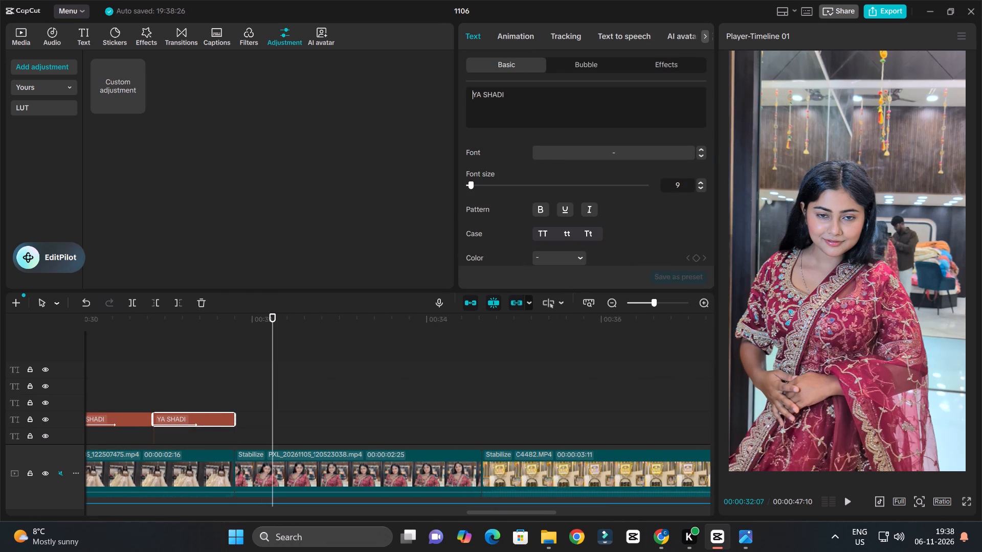
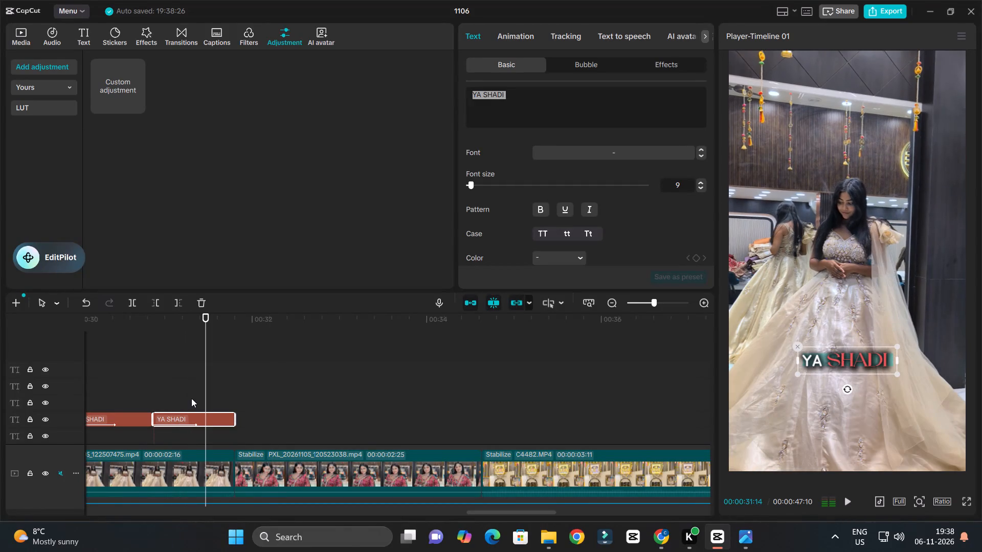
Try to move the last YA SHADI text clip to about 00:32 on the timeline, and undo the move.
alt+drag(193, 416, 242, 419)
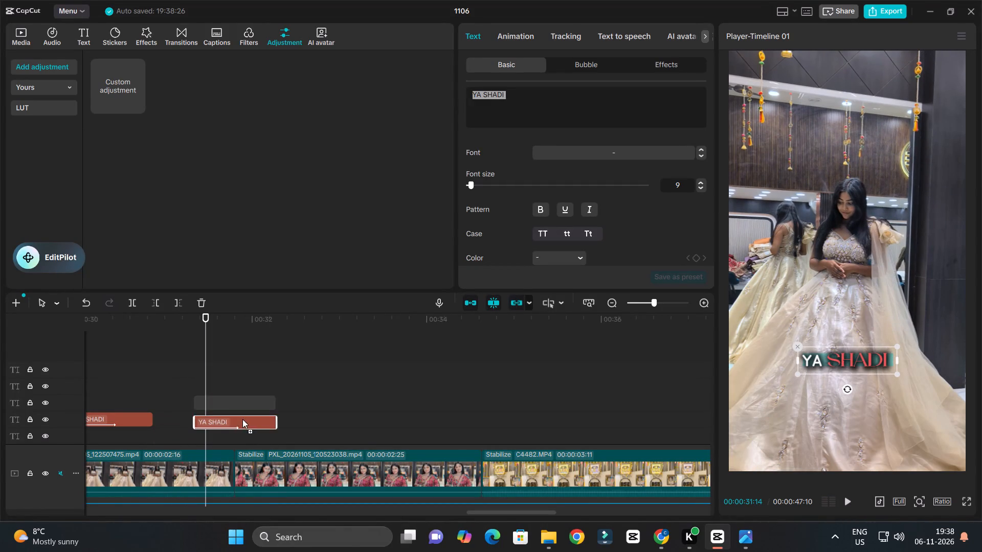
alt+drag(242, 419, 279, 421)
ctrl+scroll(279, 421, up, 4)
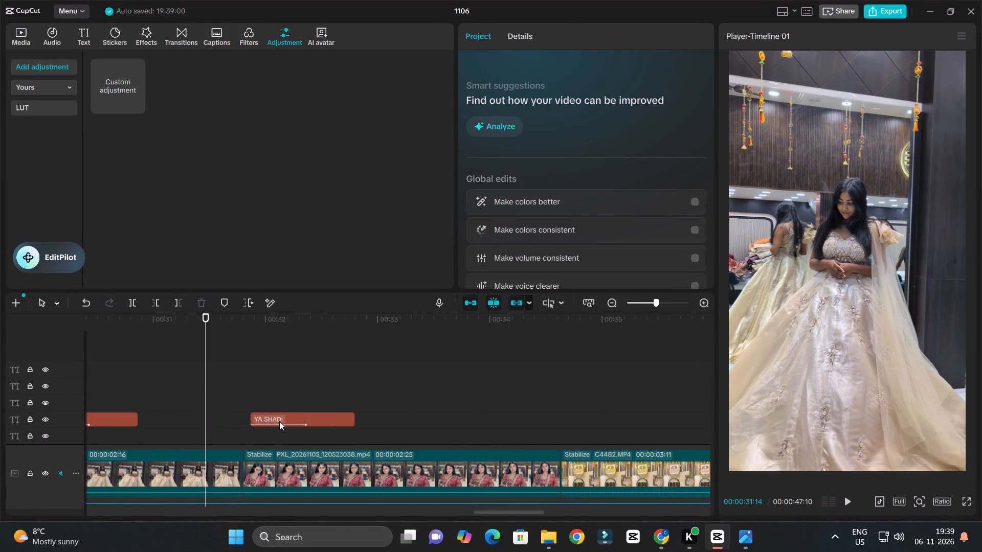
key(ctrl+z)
Duplicate the last YA SHADI text clip and place the copy directly after it on the same text track.
alt+drag(205, 421, 302, 422)
ctrl+scroll(305, 421, up, 4)
key(space)
ctrl+scroll(308, 389, up, 4)
key(space)
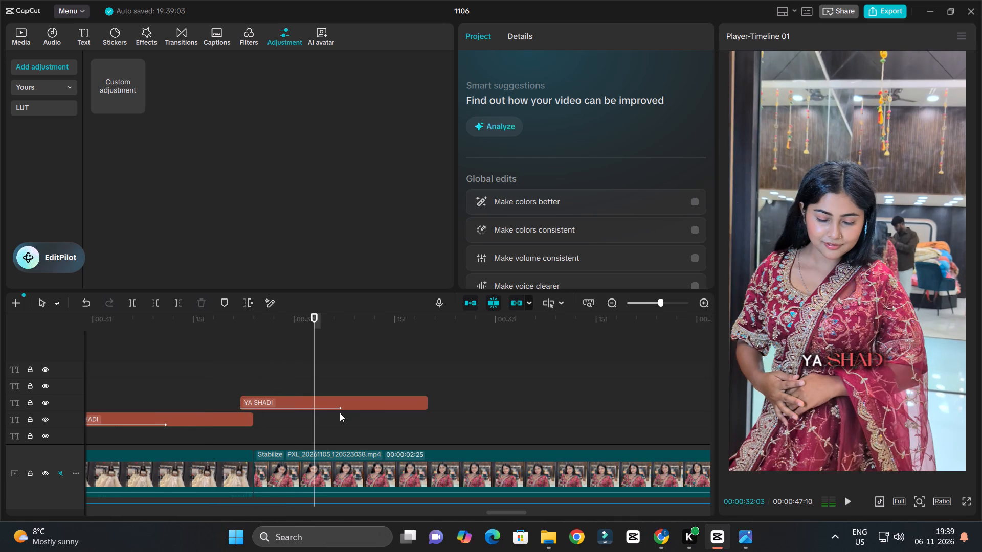
drag(342, 399, 354, 417)
click(354, 417)
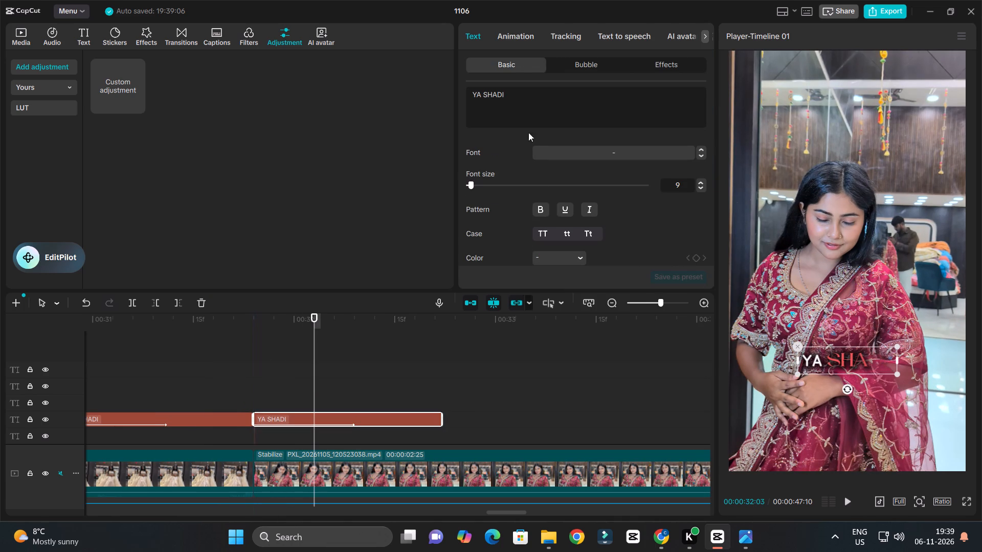
Replace the duplicated clip's text with "har mauke ke liye".
drag(529, 109, 368, 40)
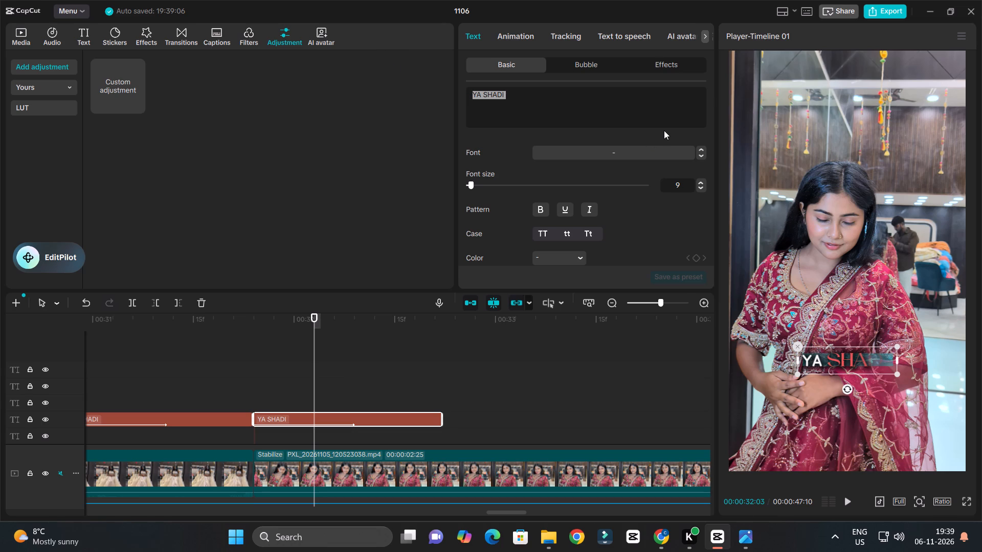
key(ctrl+v)
Play back the section from about 00:31 to 00:33 to check the captions' wording and timing against the video.
click(256, 320)
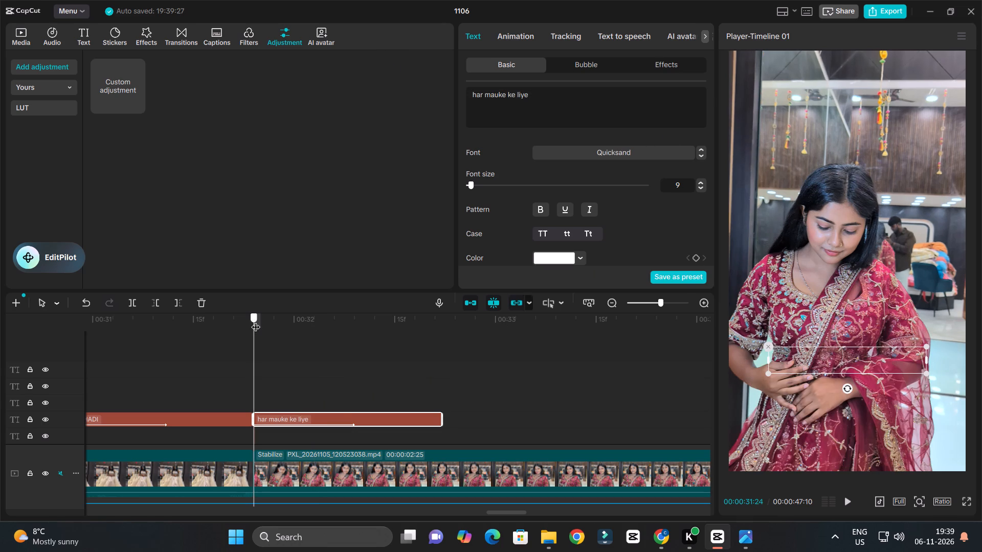
ctrl+scroll(276, 335, down, 4)
key(space)
ctrl+scroll(322, 363, up, 6)
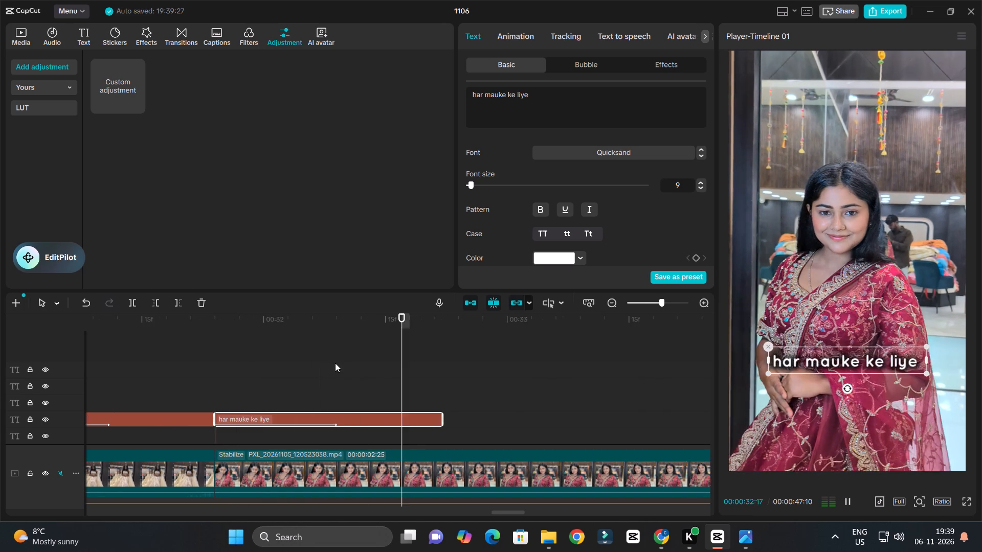
key(space)
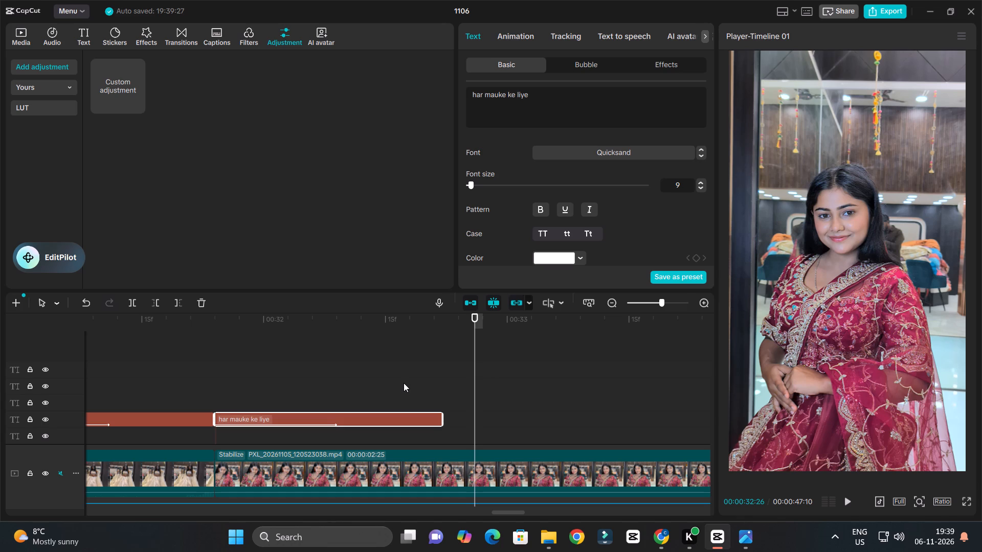
click(199, 328)
key(space)
ctrl+scroll(289, 355, down, 3)
ctrl+scroll(291, 355, up, 3)
key(space)
ctrl+scroll(277, 386, down, 2)
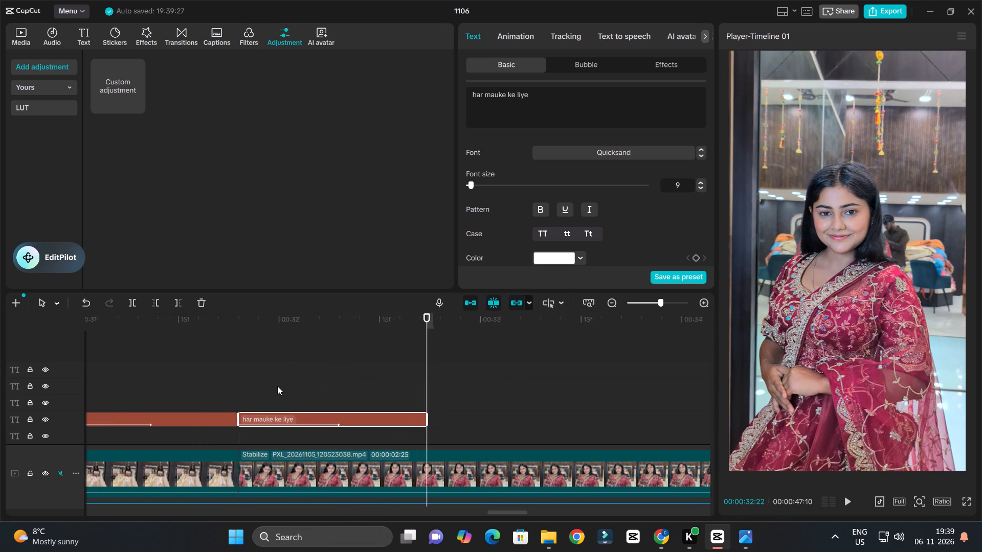
ctrl+scroll(277, 386, down, 5)
click(182, 325)
key(space)
ctrl+scroll(282, 353, up, 3)
key(space)
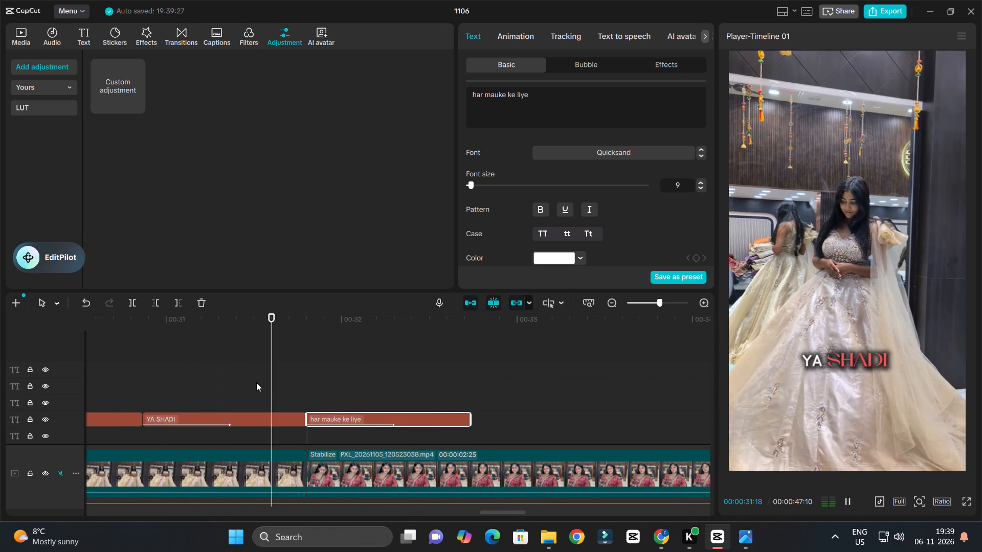
Replace the text of the YA SHADI clip just before the "har mauke ke liye" clip with "har mauke ke liye".
click(211, 423)
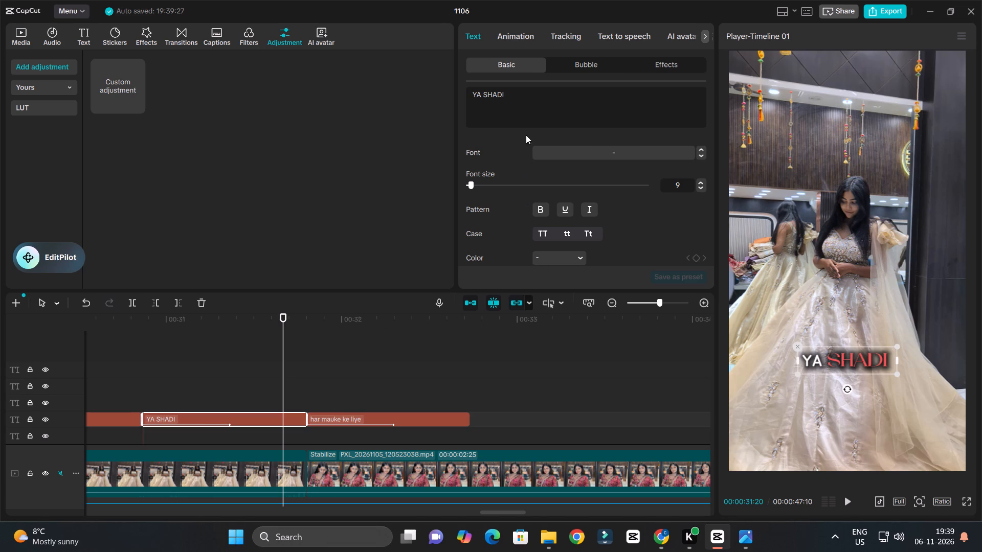
drag(531, 103, 467, 91)
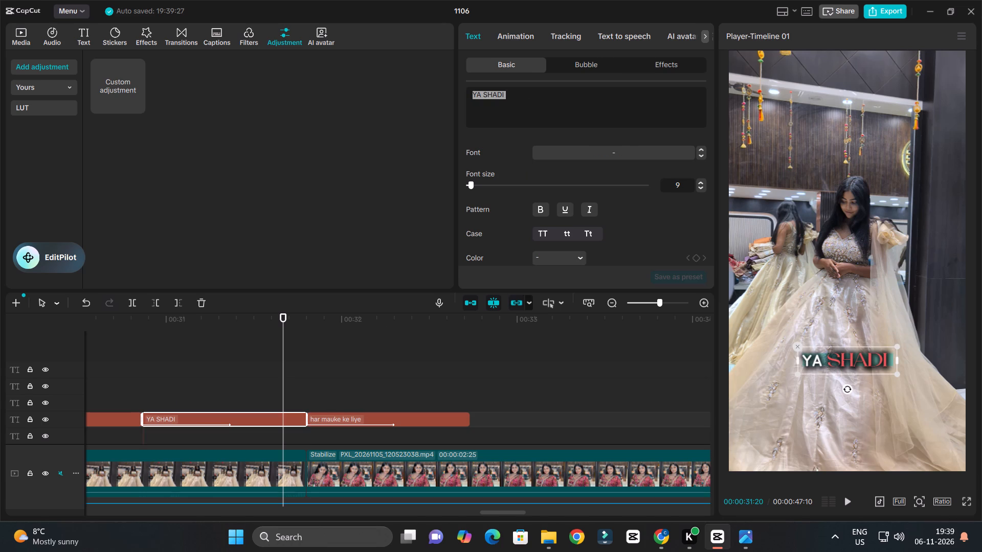
key(ctrl+v)
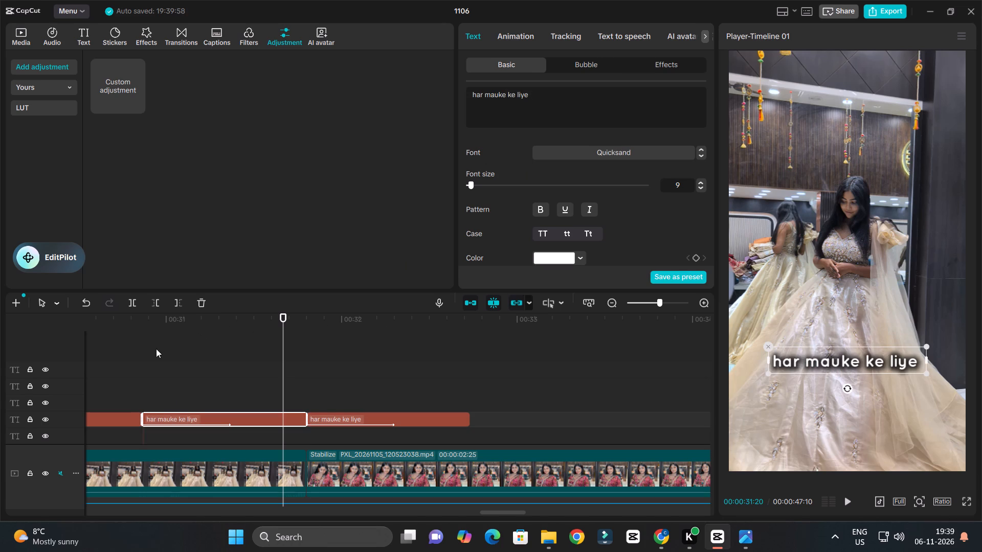
Set the first "har mauke ke liye" clip to title case, reading "Har Mauke Ke Liye", and preview it.
click(127, 329)
key(space)
key(space)
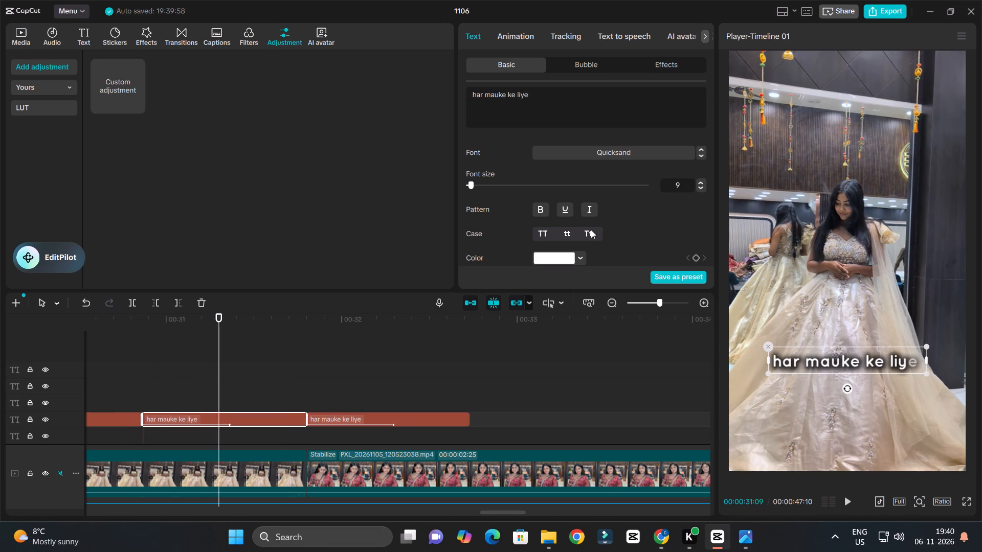
click(591, 229)
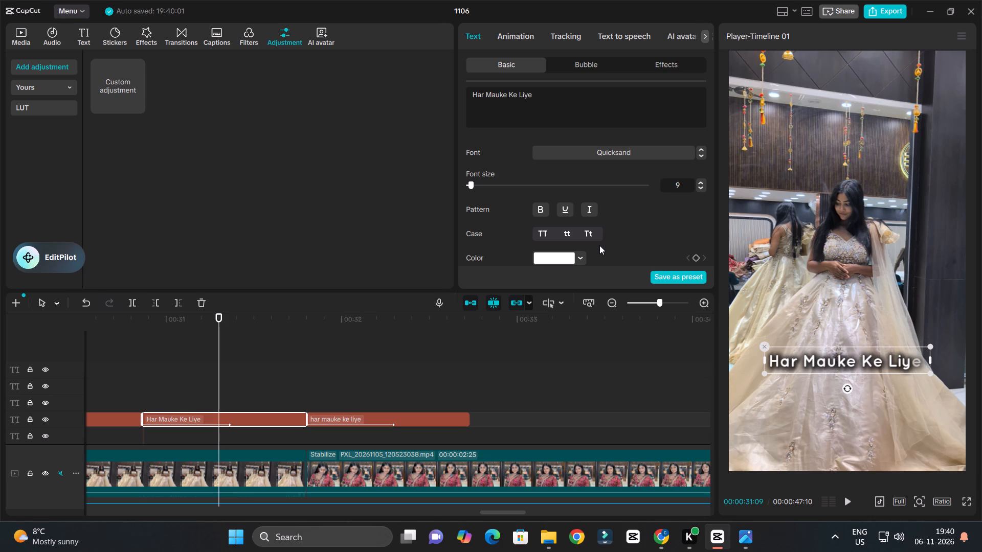
key(space)
key(space)
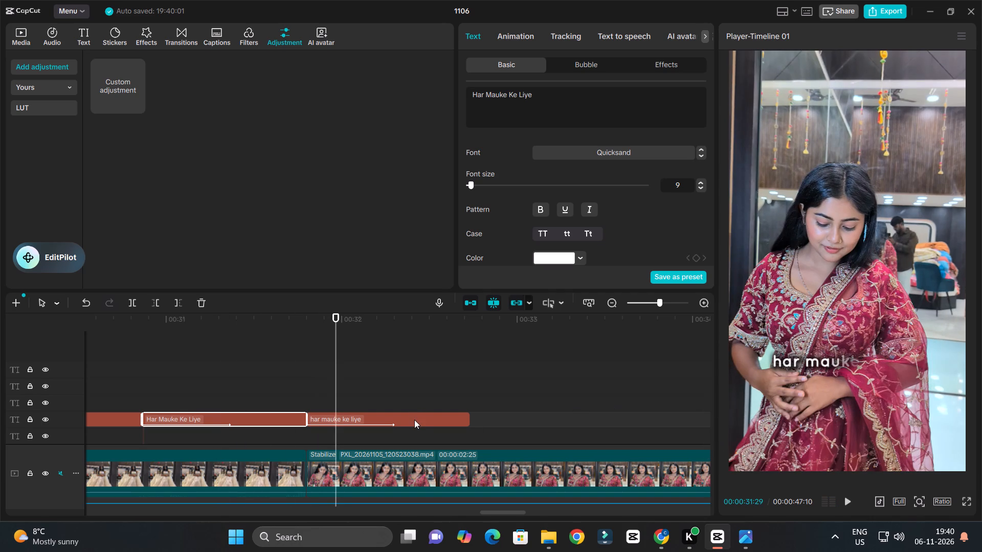
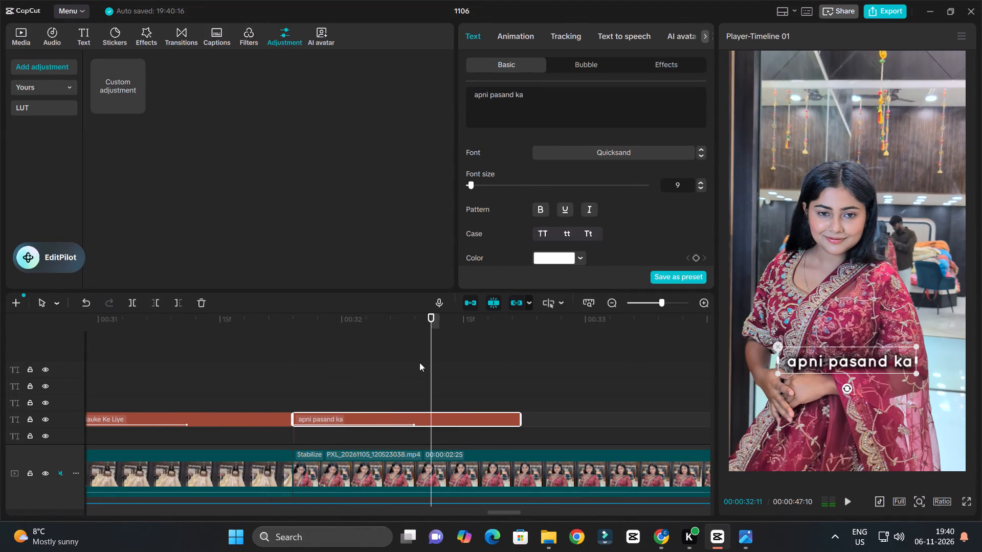
Set the "apni pasand ka" caption to title case, reading "Apni Pasand Ka", and preview it from its start.
click(585, 232)
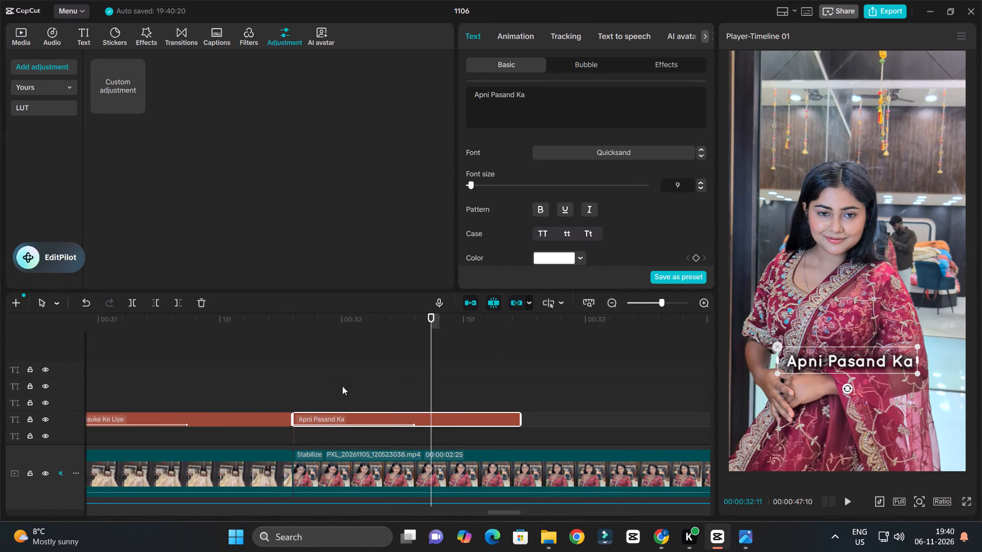
click(288, 321)
key(space)
ctrl+scroll(334, 339, down, 3)
ctrl+scroll(415, 368, up, 3)
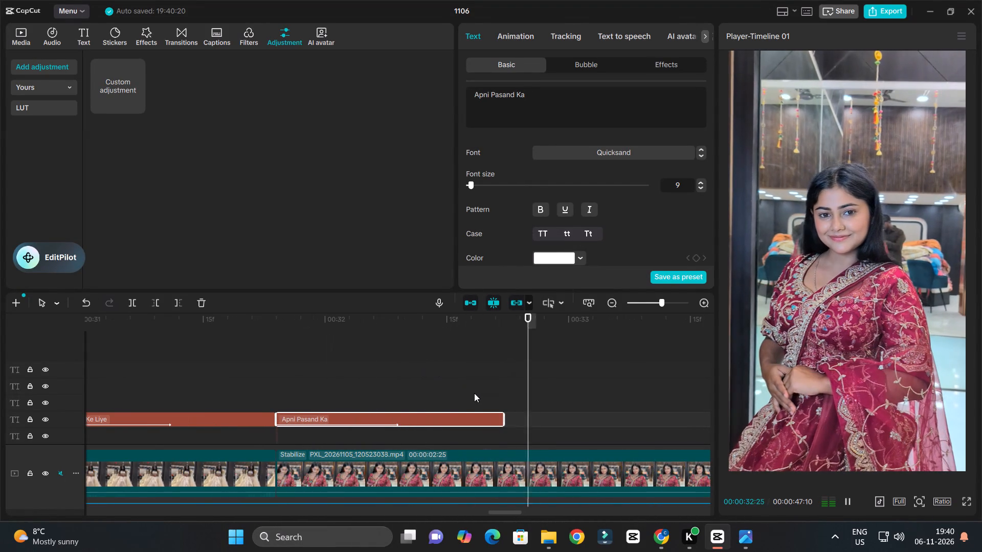
key(space)
Duplicate the "Apni Pasand Ka" caption clip and place the copy directly after the original on the same text track.
ctrl+scroll(480, 394, down, 3)
alt+drag(474, 422, 652, 426)
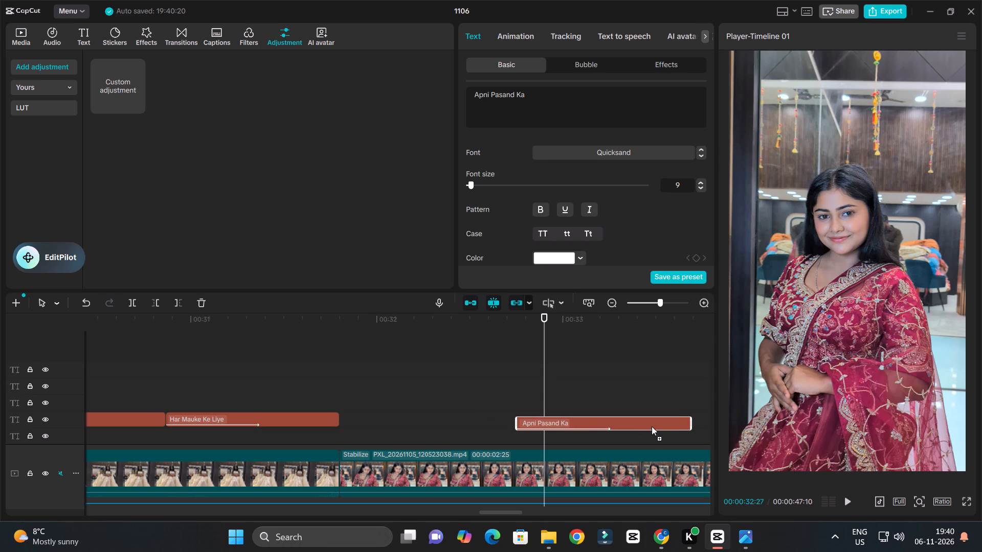
alt+drag(652, 426, 653, 426)
drag(620, 434, 612, 422)
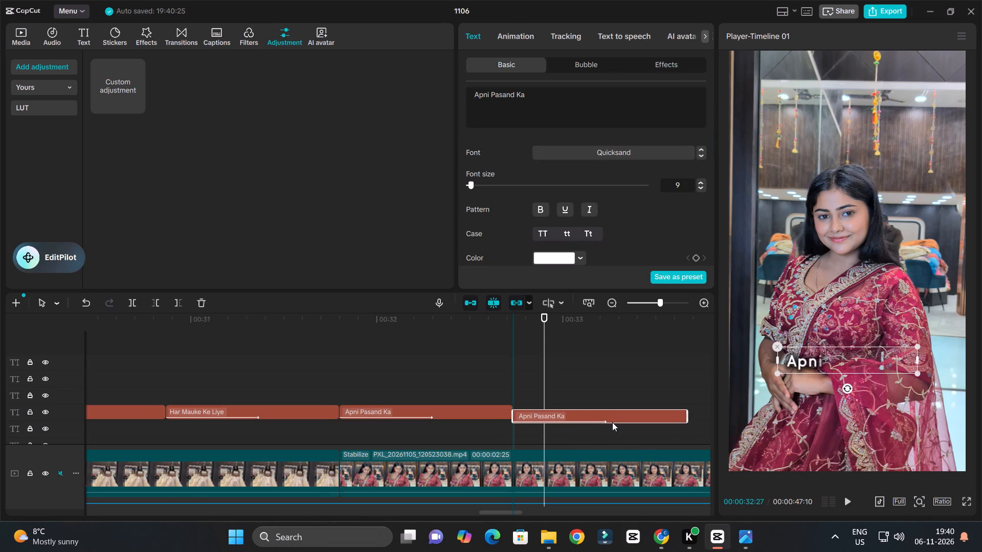
drag(612, 422, 613, 422)
click(613, 422)
drag(613, 424, 613, 413)
click(613, 413)
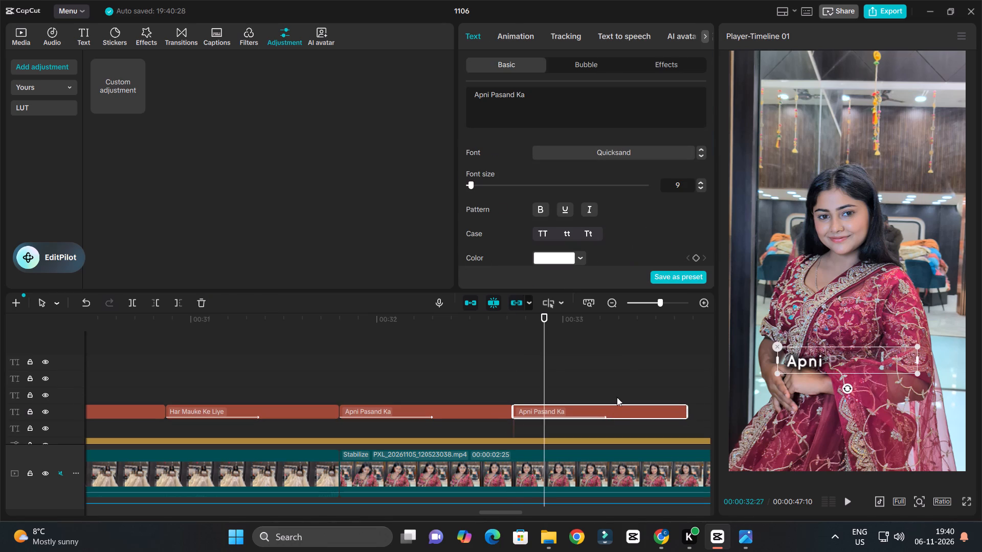
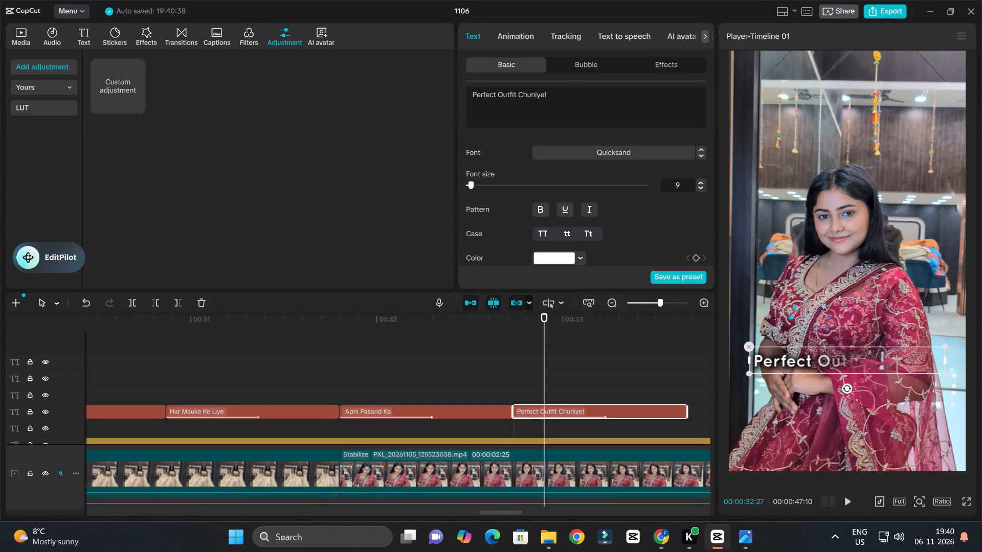
Play back the "Perfect Outfit Chuniye!" caption from its start to check its timing against the video.
click(555, 94)
drag(497, 321, 502, 320)
key(space)
ctrl+scroll(546, 344, down, 4)
ctrl+scroll(549, 352, up, 3)
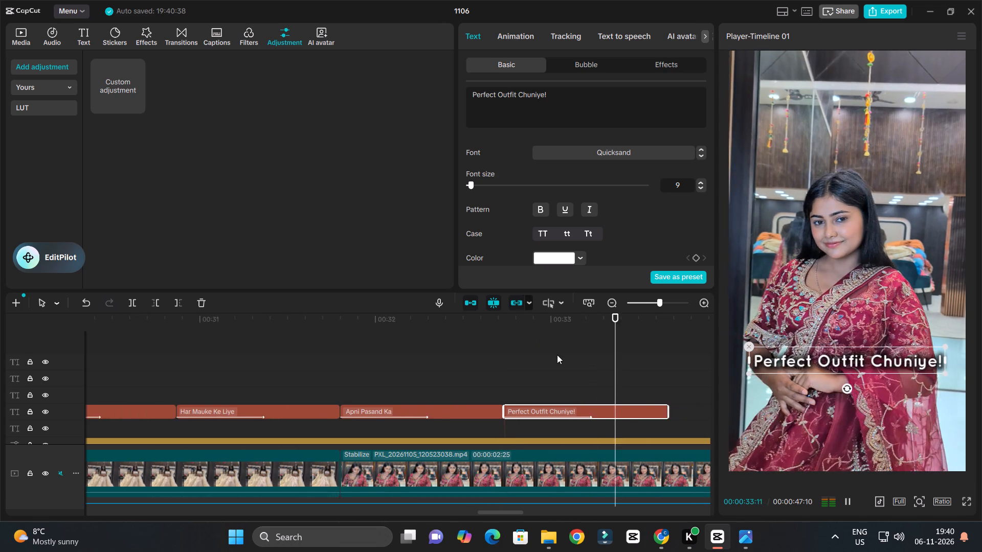
ctrl+scroll(559, 356, down, 2)
key(space)
Extend the end of the "Perfect Outfit Chuniye!" caption clip to about 34.2 s and preview it.
ctrl+scroll(601, 384, down, 4)
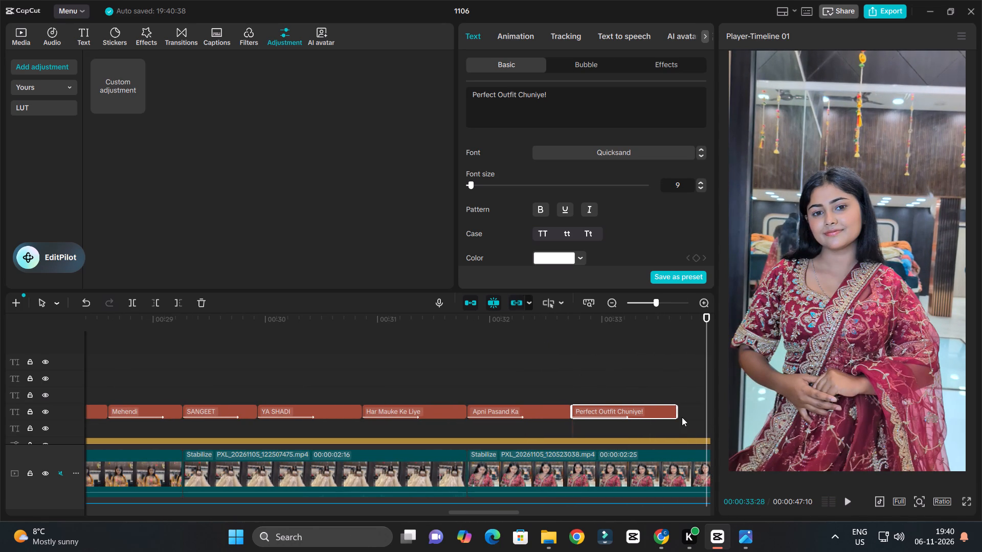
drag(678, 410, 595, 418)
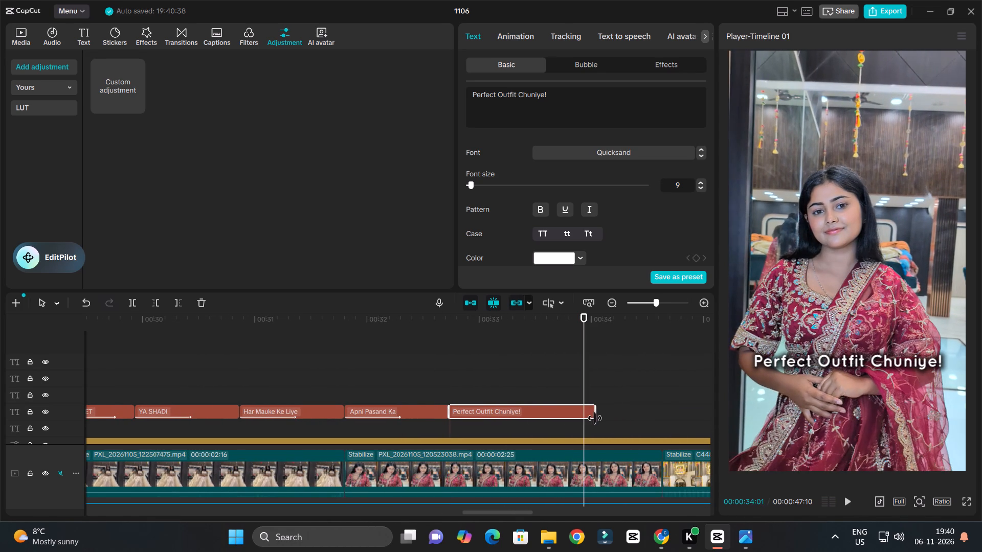
drag(595, 418, 594, 418)
key(space)
ctrl+scroll(607, 418, up, 4)
key(space)
drag(589, 415, 619, 421)
click(369, 323)
key(space)
ctrl+scroll(407, 337, down, 3)
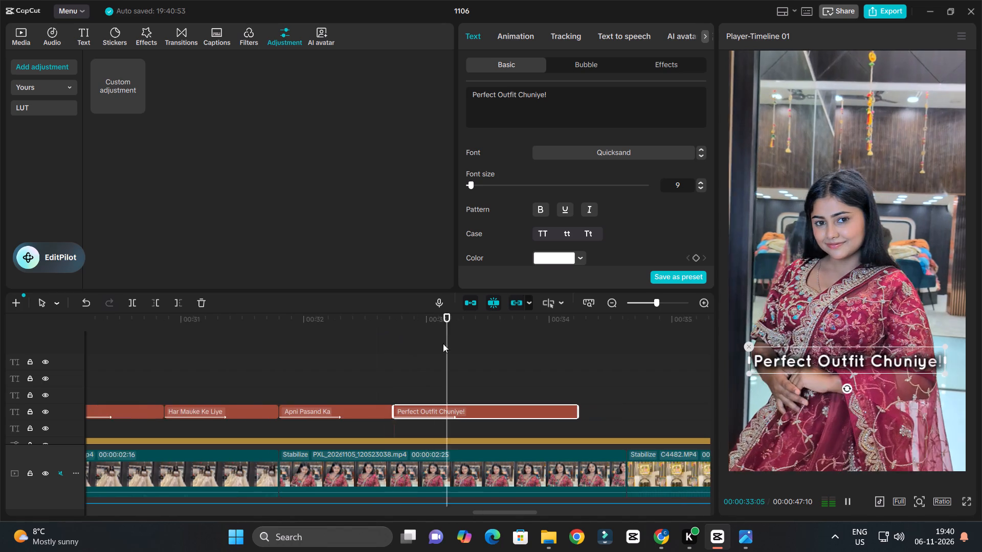
ctrl+scroll(444, 344, up, 3)
key(space)
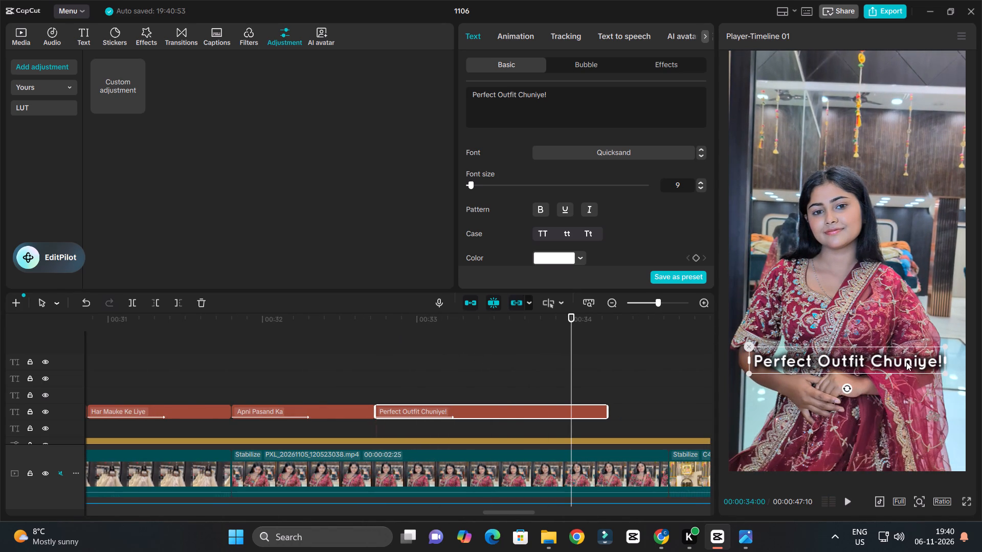
Scale the "Perfect Outfit Chuniye!" caption down slightly on the video frame.
drag(947, 373, 946, 373)
drag(946, 373, 921, 367)
Remove the exclamation mark so the caption reads "Perfect Outfit Chuniye", and preview it from near its start.
click(590, 105)
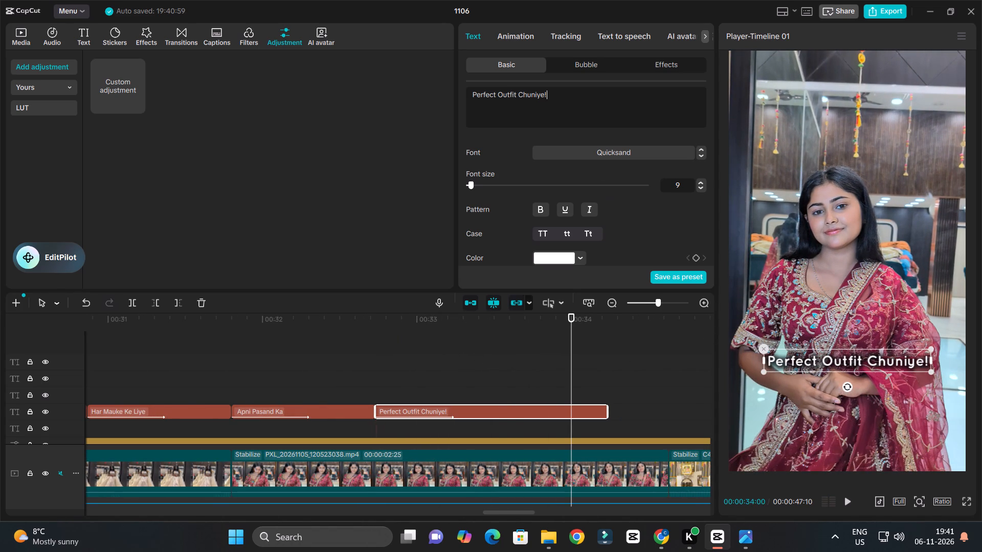
key(BackSpace)
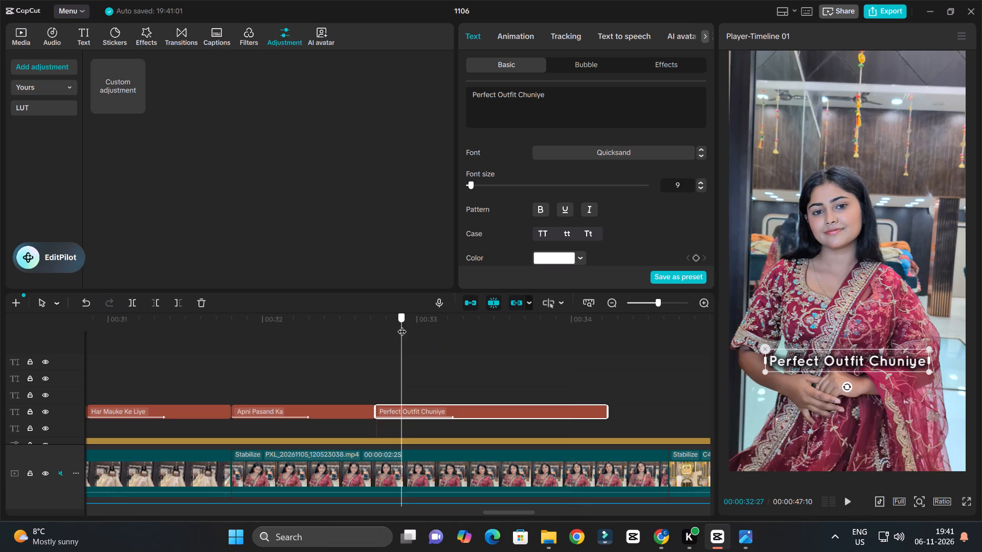
click(403, 325)
key(space)
ctrl+scroll(510, 353, down, 3)
ctrl+scroll(560, 361, up, 3)
key(space)
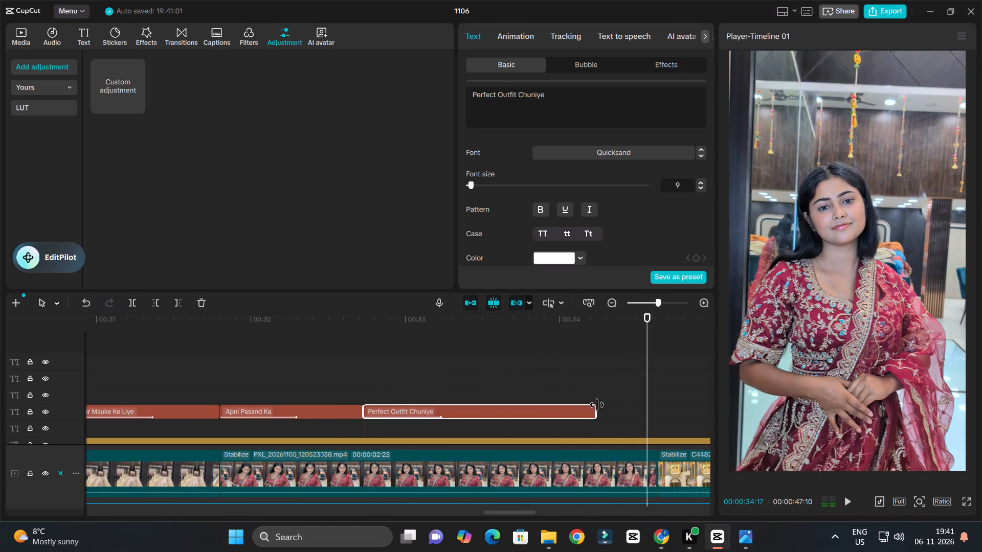
Duplicate the "Perfect Outfit Chuniye" caption clip and place the copy further along the same text track.
ctrl+scroll(596, 405, down, 7)
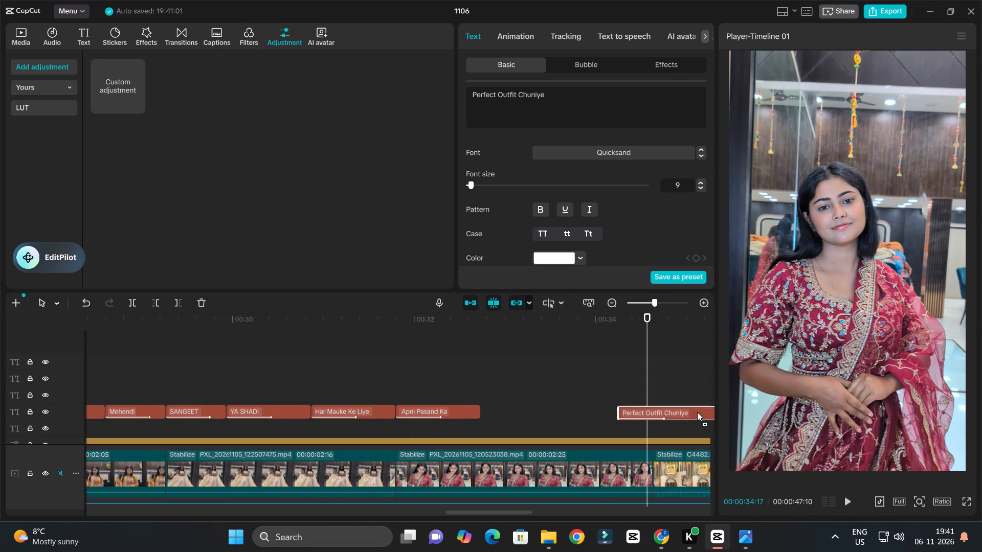
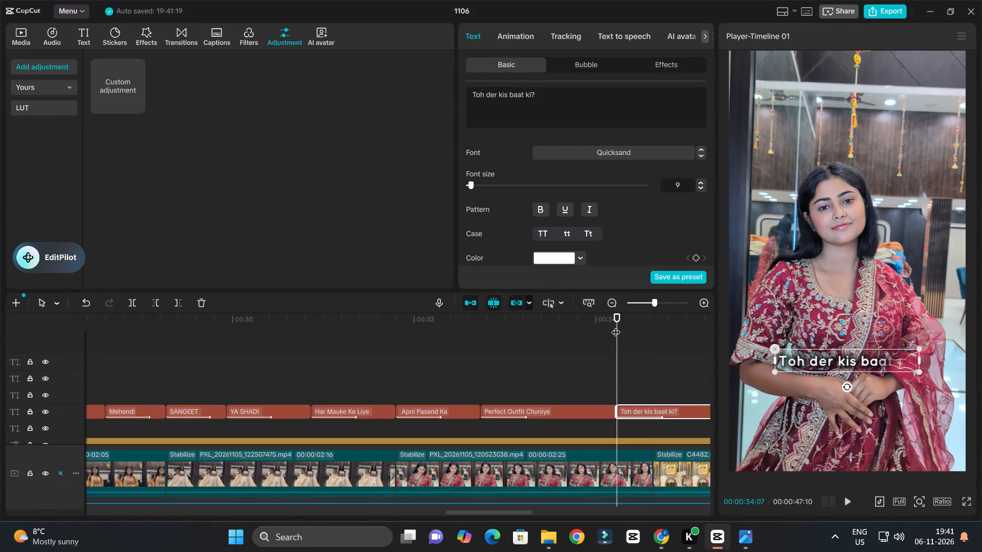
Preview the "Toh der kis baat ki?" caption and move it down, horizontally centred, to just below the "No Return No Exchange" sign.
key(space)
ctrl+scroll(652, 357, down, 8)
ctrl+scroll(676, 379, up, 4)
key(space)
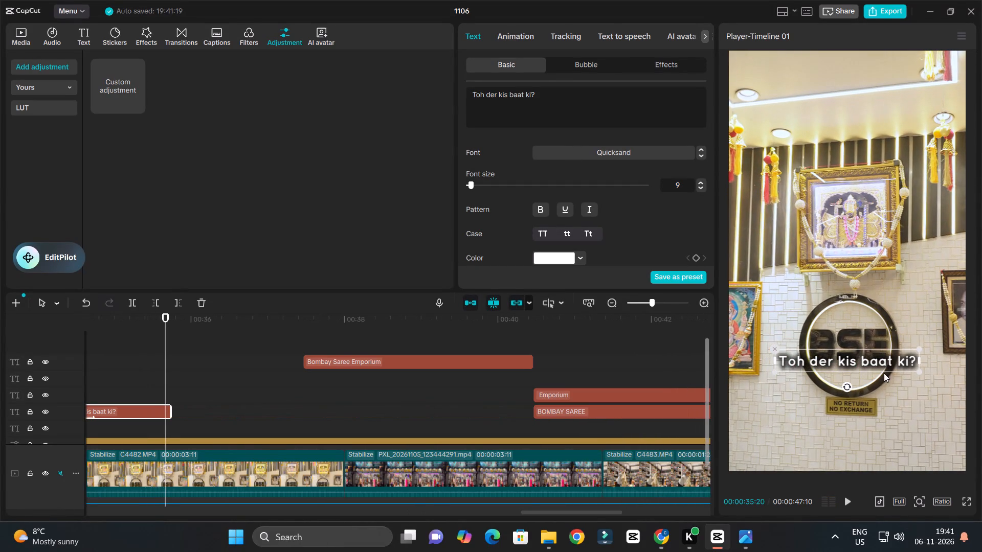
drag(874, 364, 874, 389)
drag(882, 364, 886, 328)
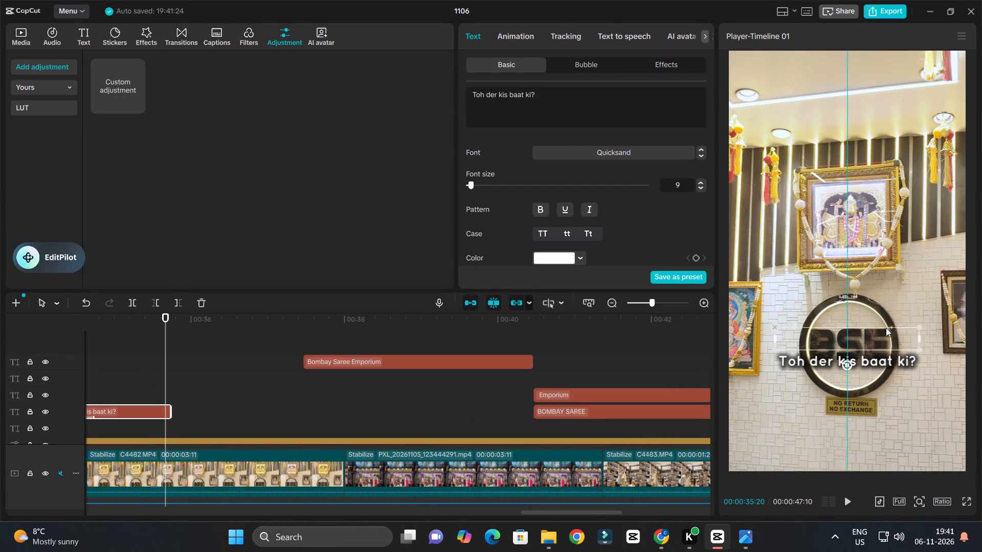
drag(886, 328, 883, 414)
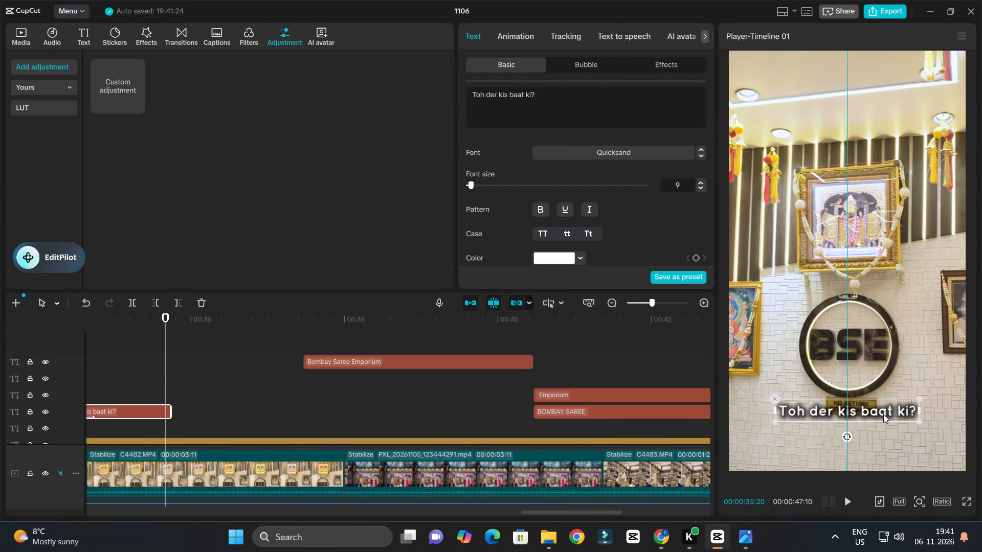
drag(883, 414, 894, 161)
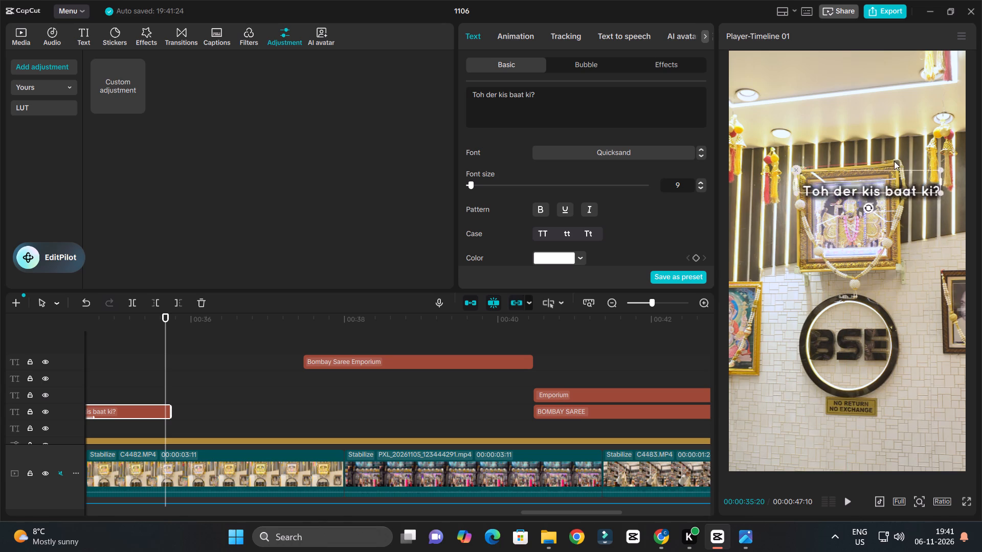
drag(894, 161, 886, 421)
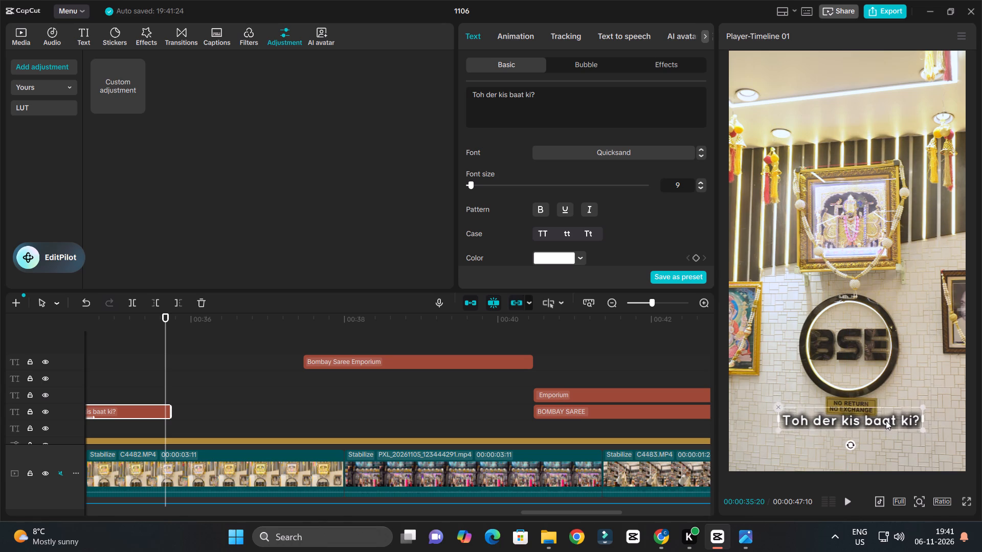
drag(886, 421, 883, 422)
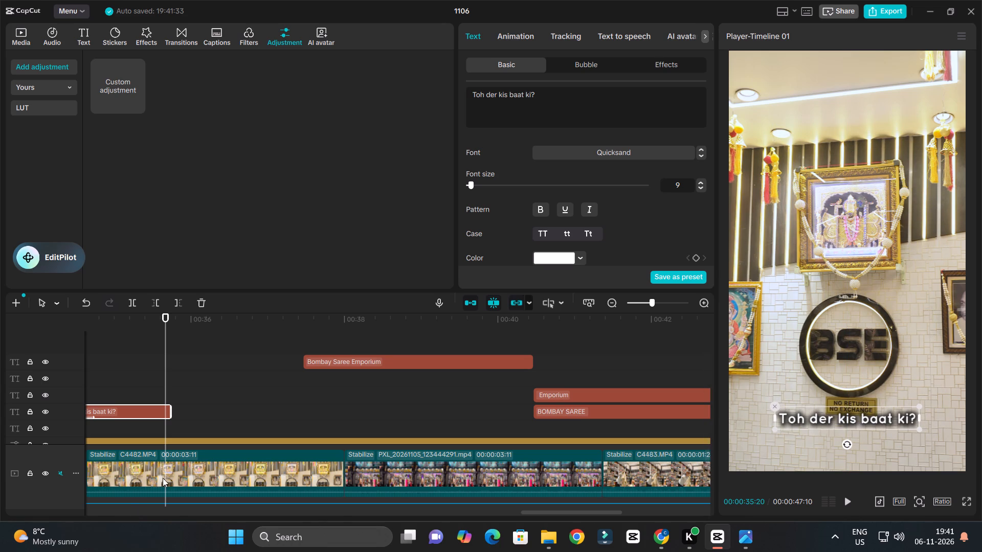
Turn the C4482.MP4 video clip under the "Toh der kis baat ki?" caption into a compound clip.
click(163, 478)
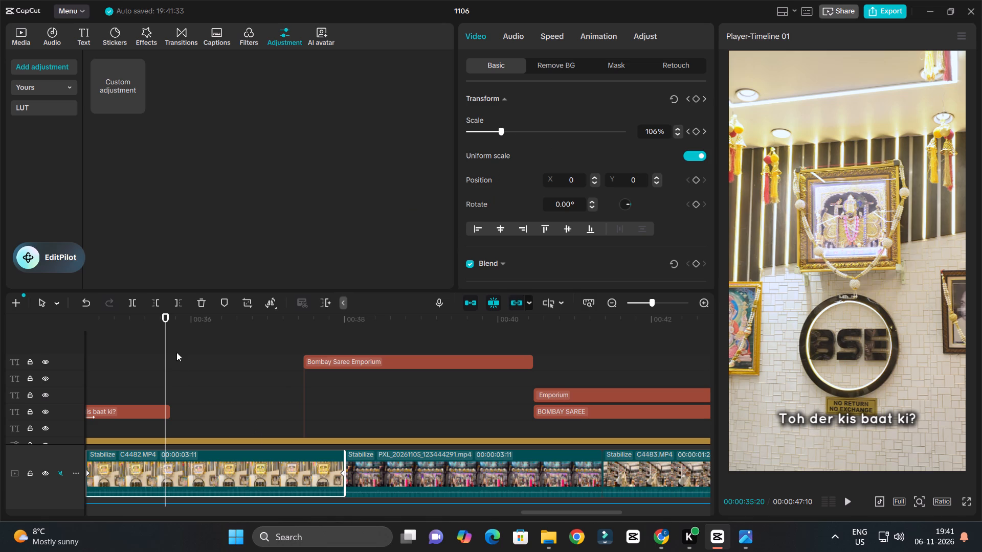
drag(170, 317, 220, 404)
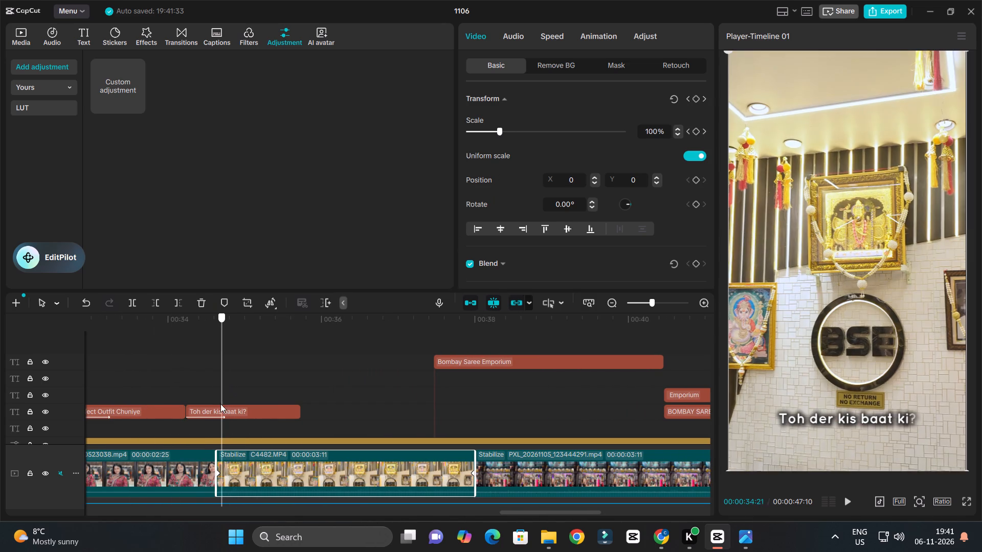
drag(220, 404, 220, 405)
click(246, 459)
key(alt+n)
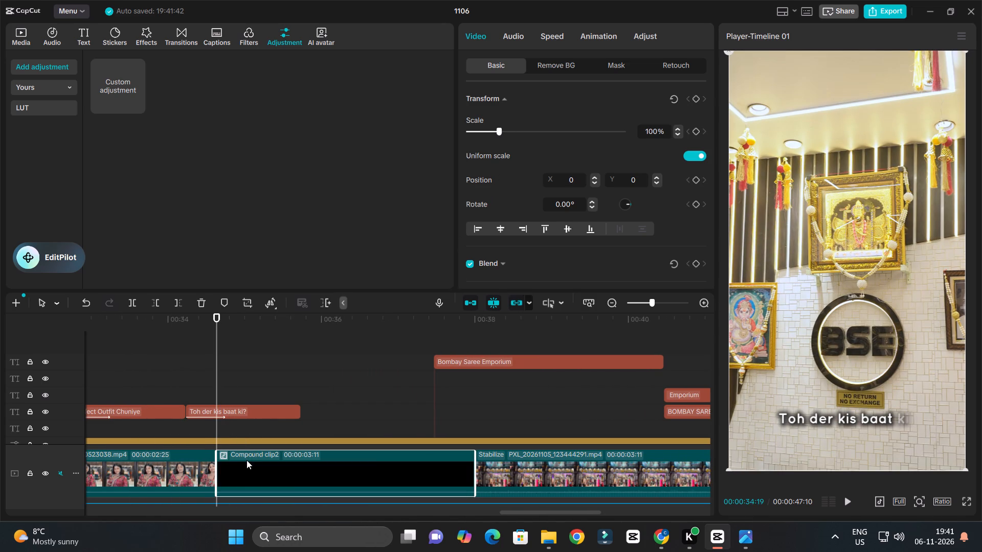
Scale the compound clip to 131%, shift it up to Y 602 with X at 0, and preview the transition into it.
click(247, 460)
drag(500, 131, 501, 131)
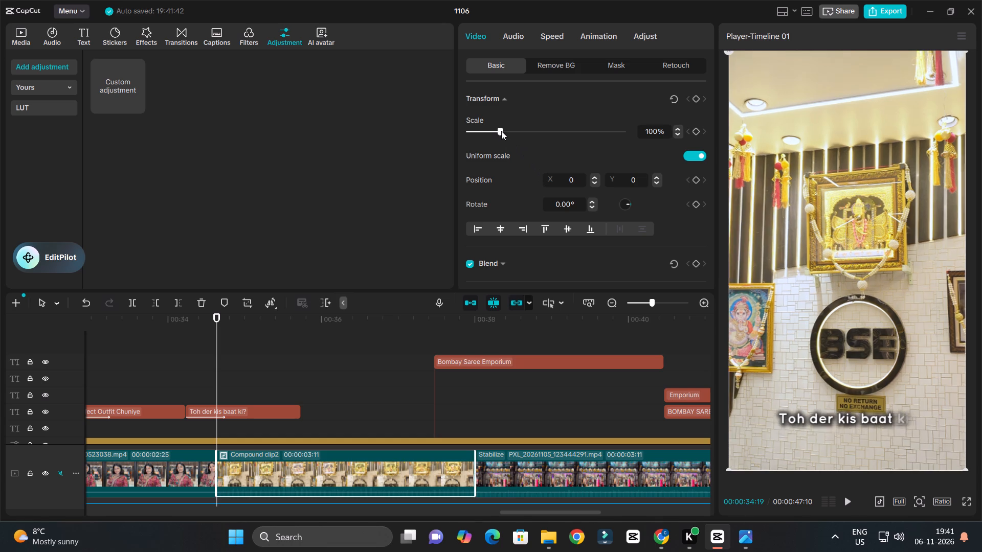
drag(501, 131, 506, 133)
drag(808, 242, 814, 215)
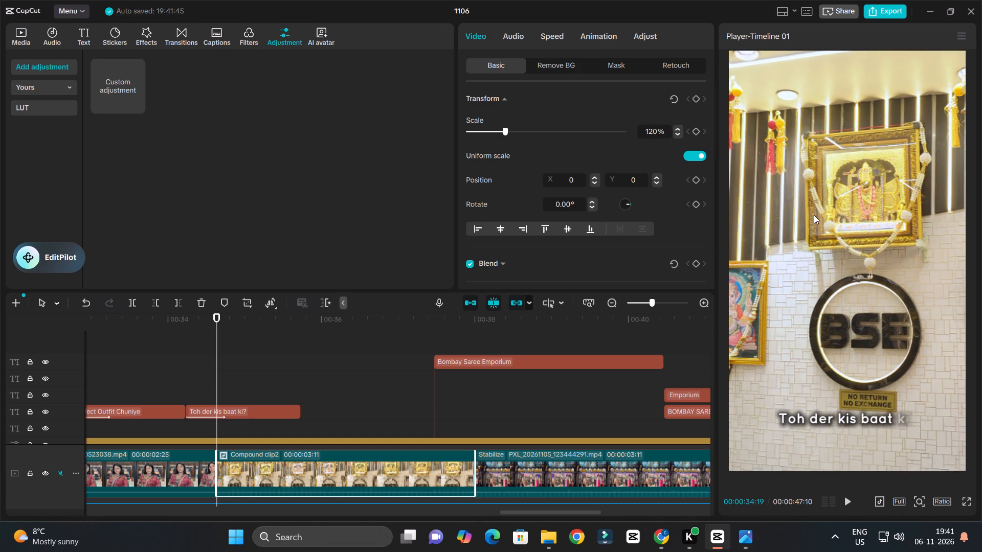
drag(814, 215, 808, 200)
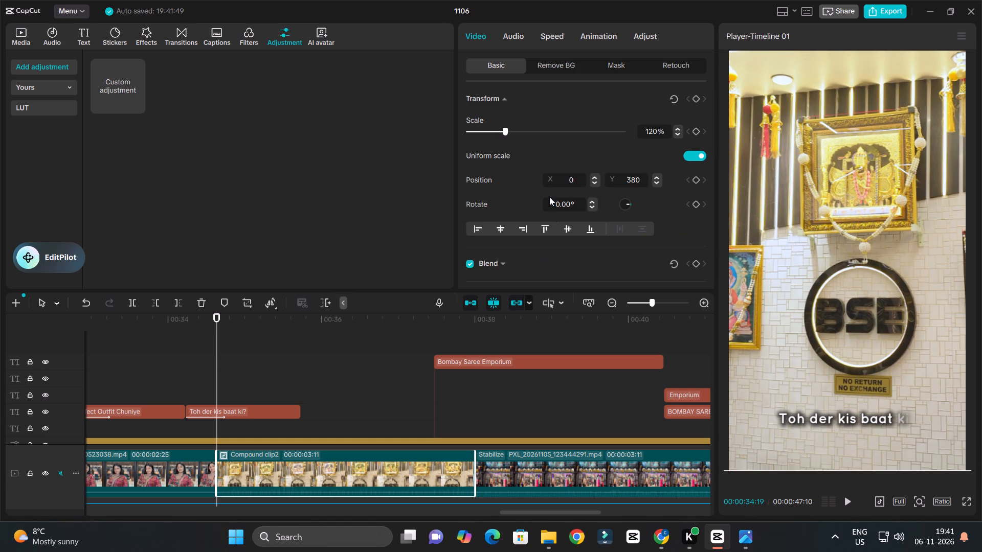
click(508, 131)
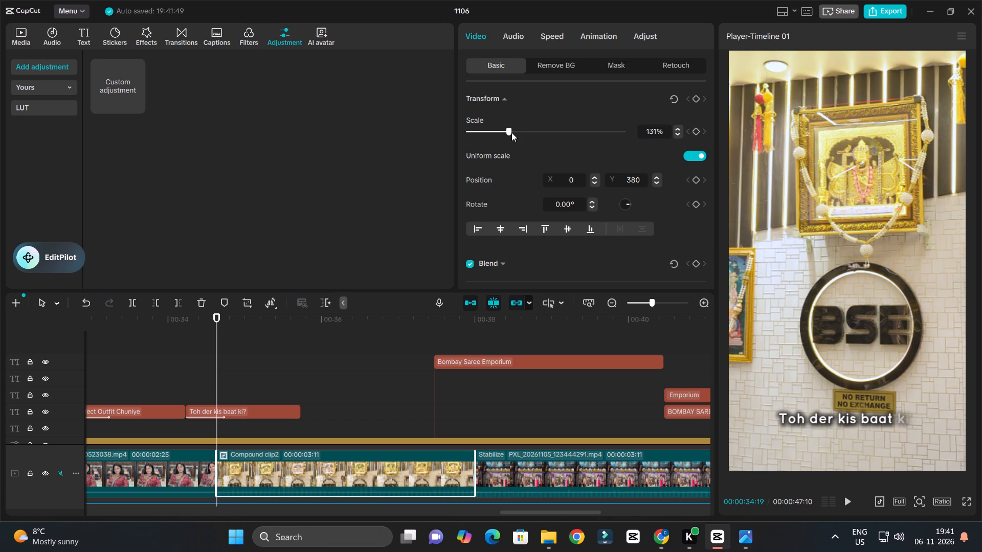
drag(919, 289, 917, 257)
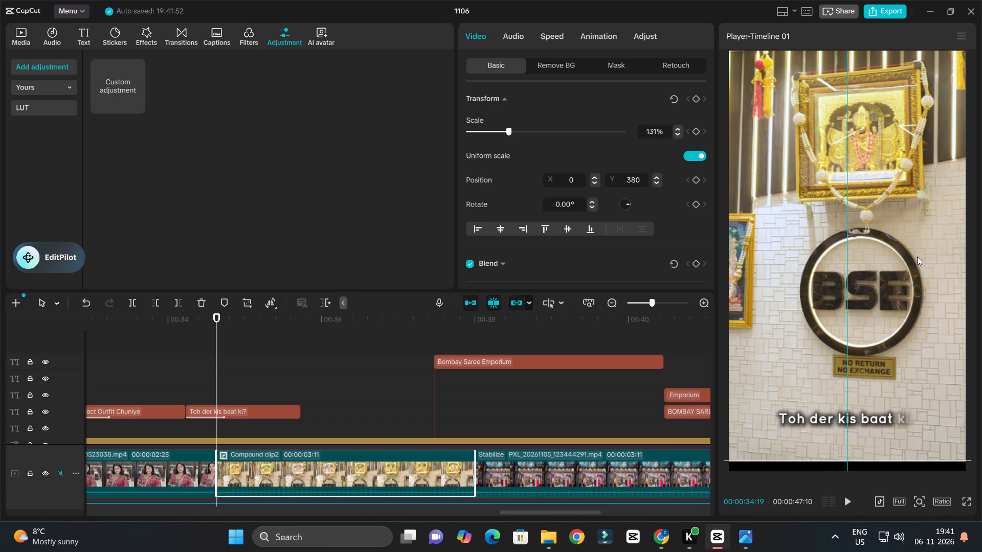
drag(917, 257, 918, 266)
key(space)
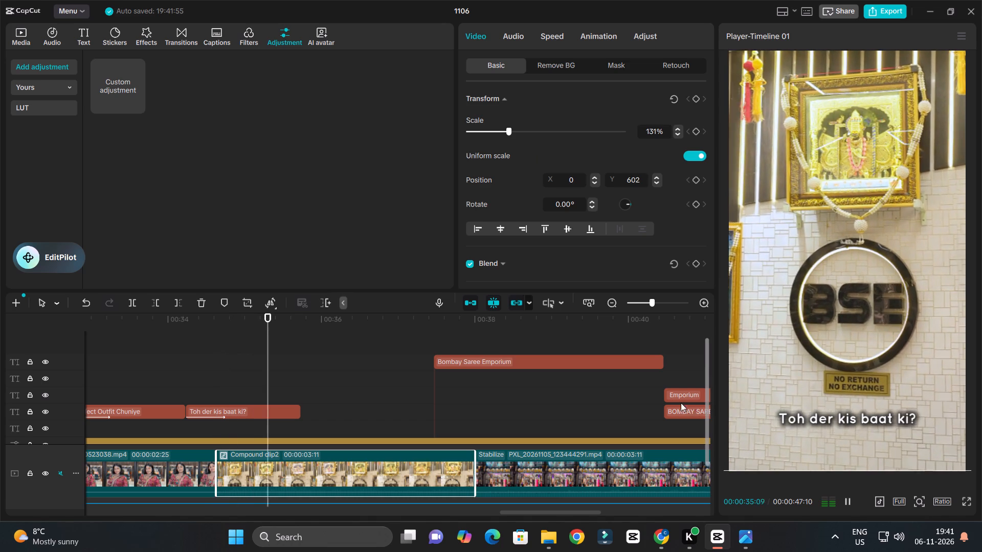
key(space)
click(170, 329)
key(space)
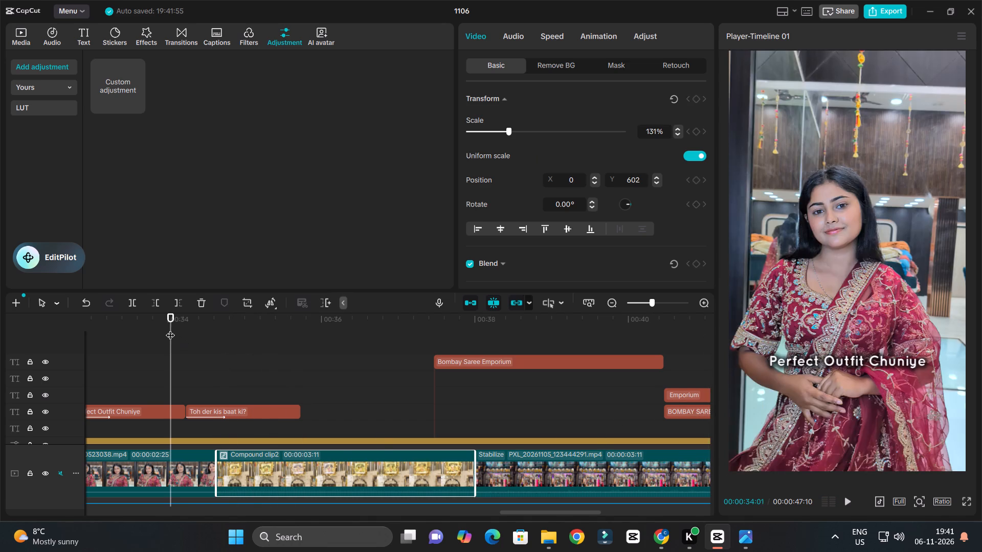
key(space)
Raise the "Toh der kis baat ki?" caption onto the "No Return No Exchange" sign, keeping it centred, and preview it from about 34 s.
click(895, 423)
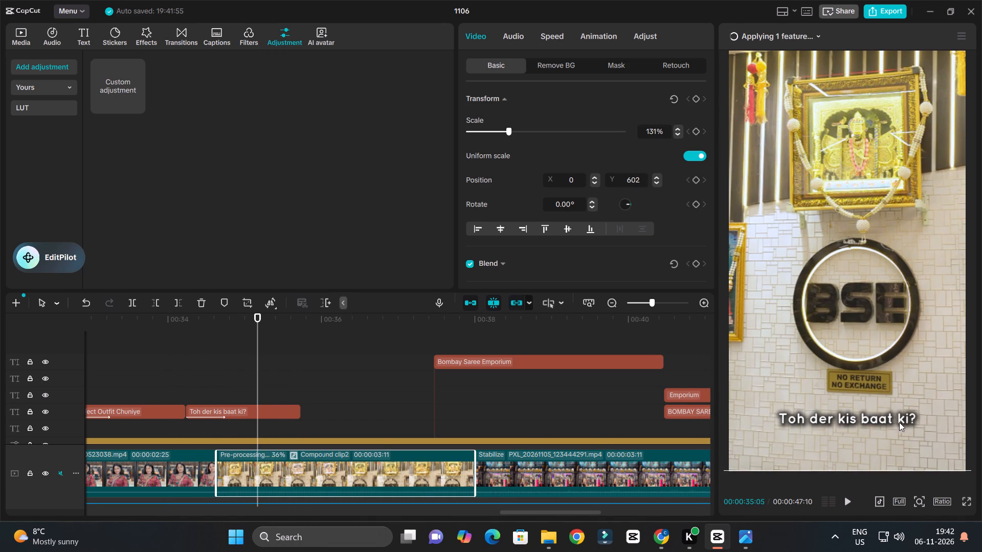
click(901, 419)
drag(897, 420, 897, 393)
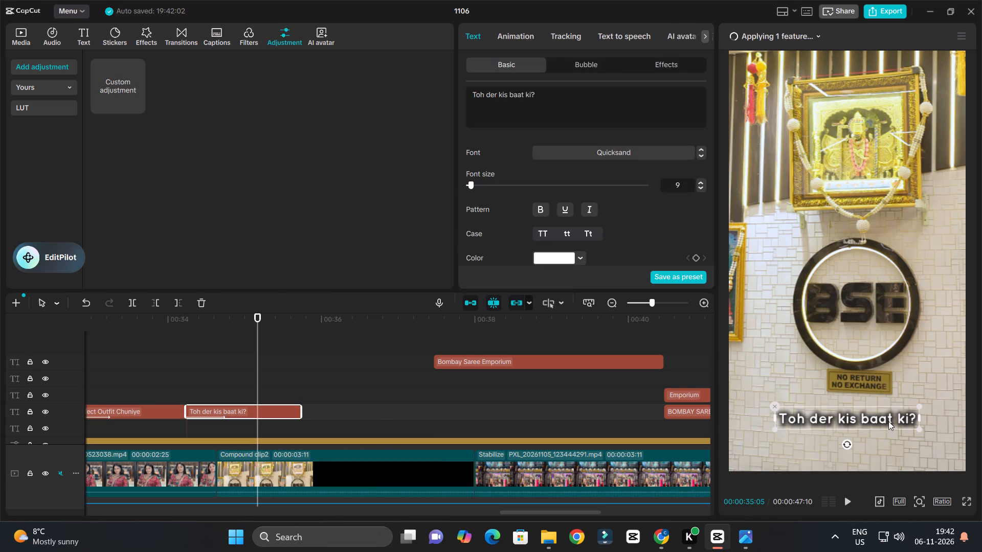
drag(888, 417, 889, 387)
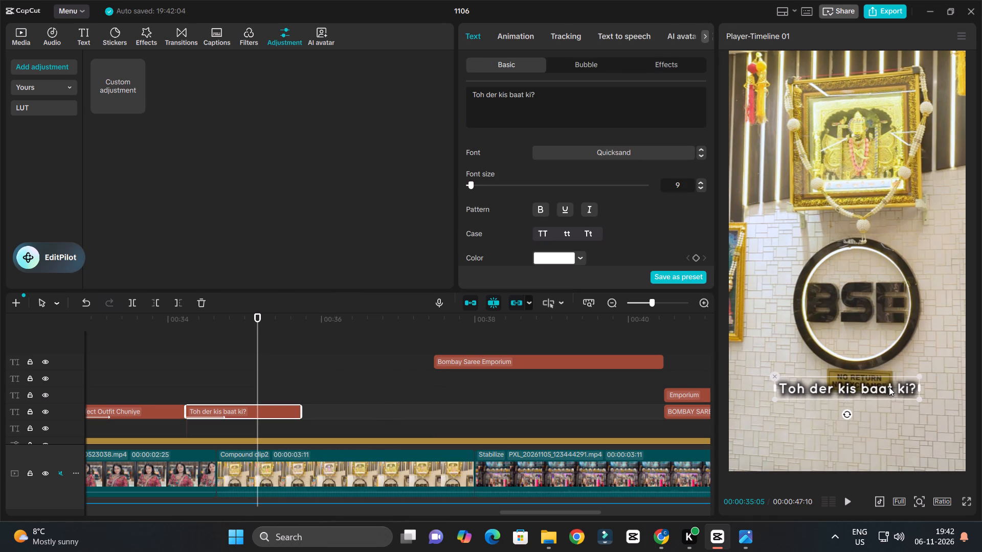
click(173, 331)
key(space)
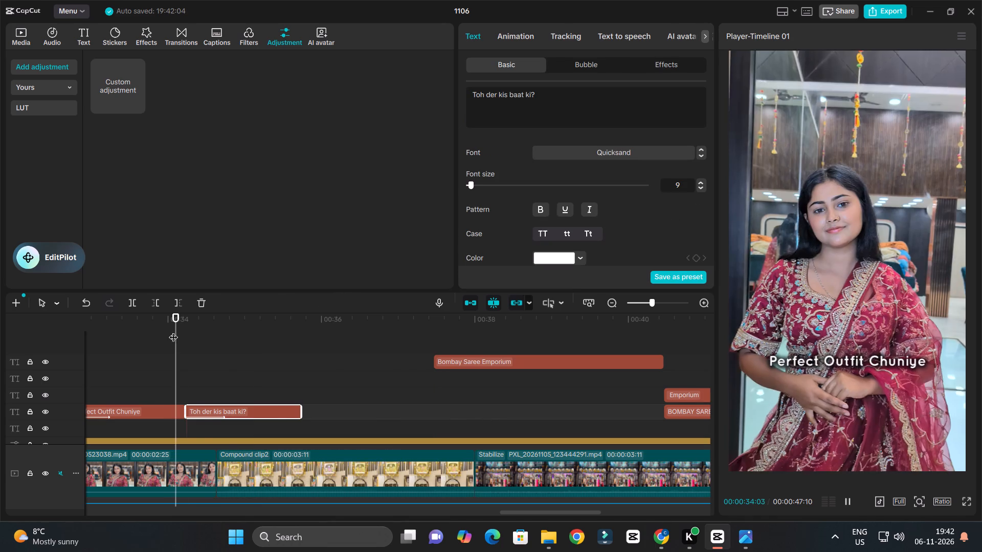
key(space)
key(space)
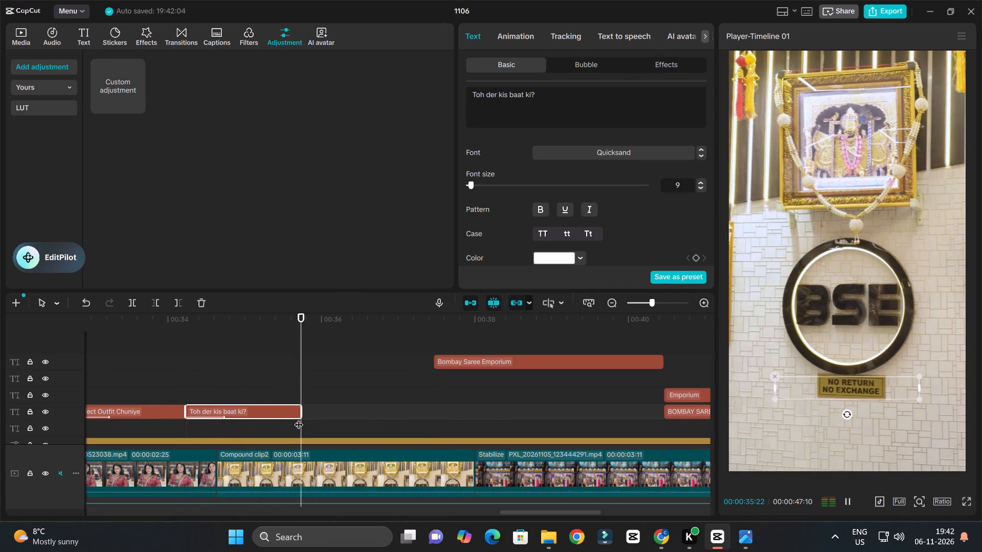
key(space)
drag(196, 325, 161, 334)
key(space)
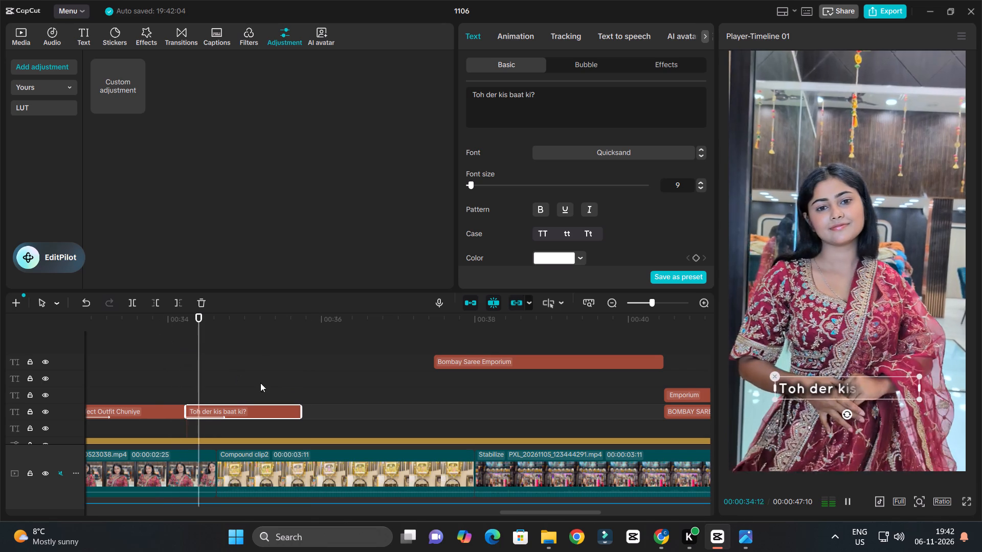
key(space)
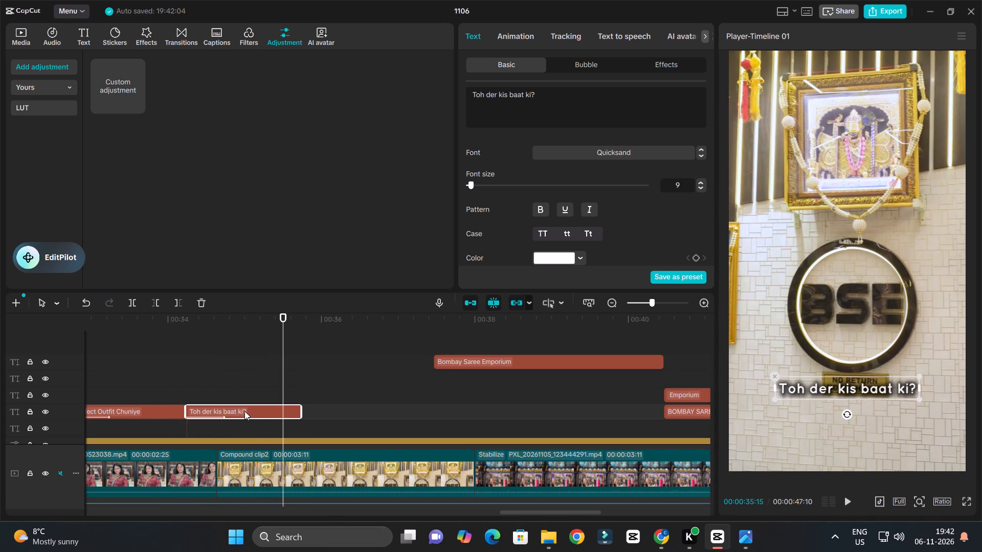
Duplicate the "Toh der kis baat ki?" caption clip and place the copy directly after the original on the same text track.
alt+drag(240, 412, 359, 416)
key(space)
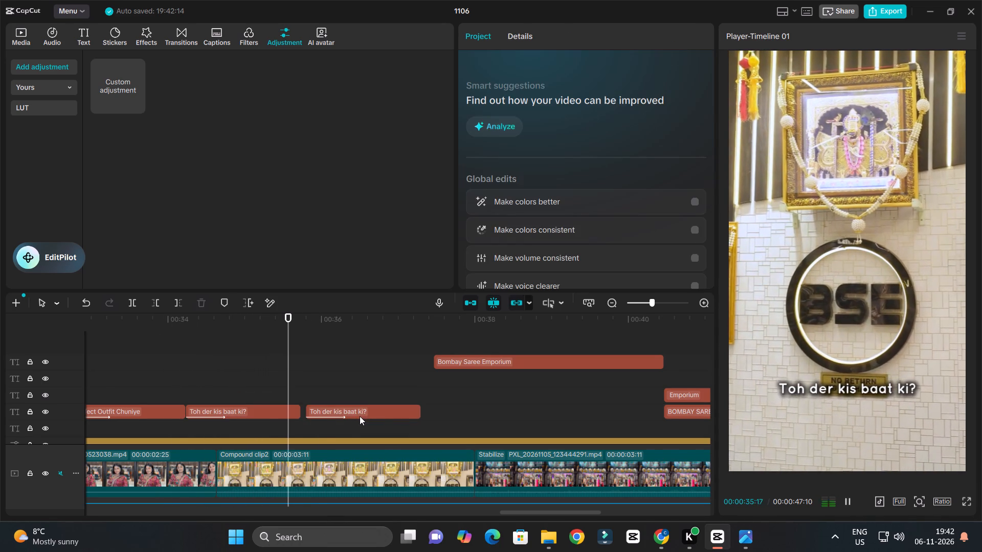
ctrl+scroll(382, 421, up, 5)
key(space)
drag(362, 414, 356, 414)
click(356, 414)
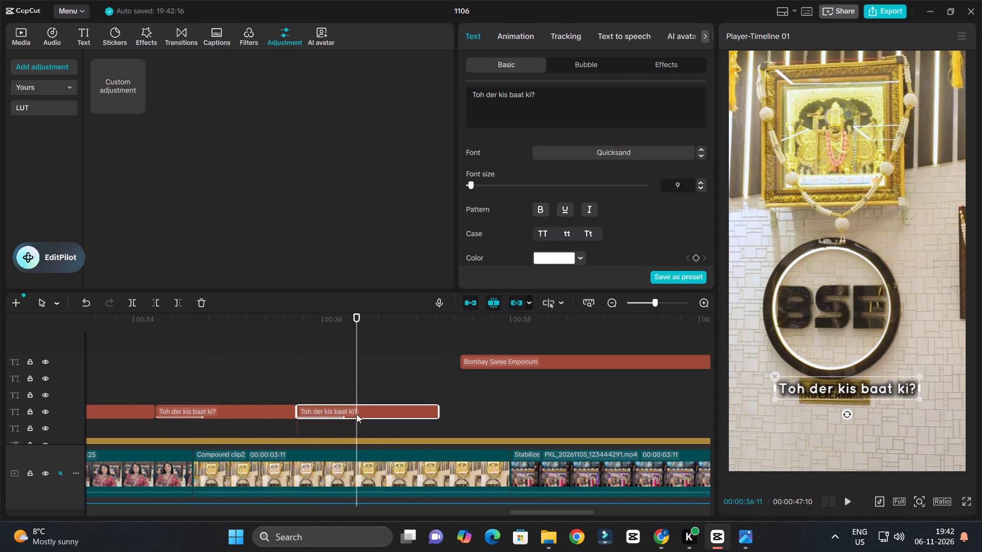
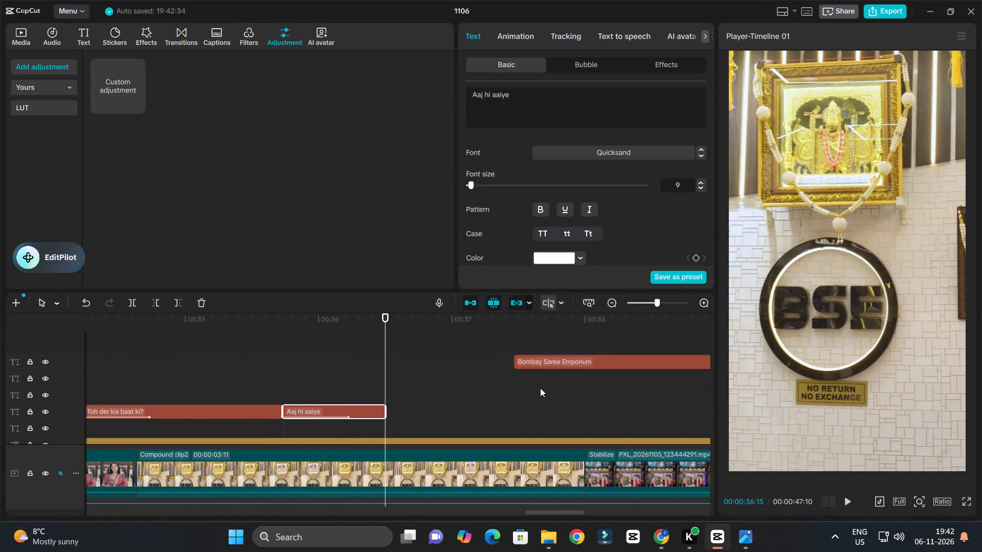
Move the "Emporium" and "BOMBAY SAREE" text clips together to start directly after the "Aaj hi aaiye" caption, and preview them.
ctrl+scroll(540, 388, down, 15)
drag(586, 378, 611, 404)
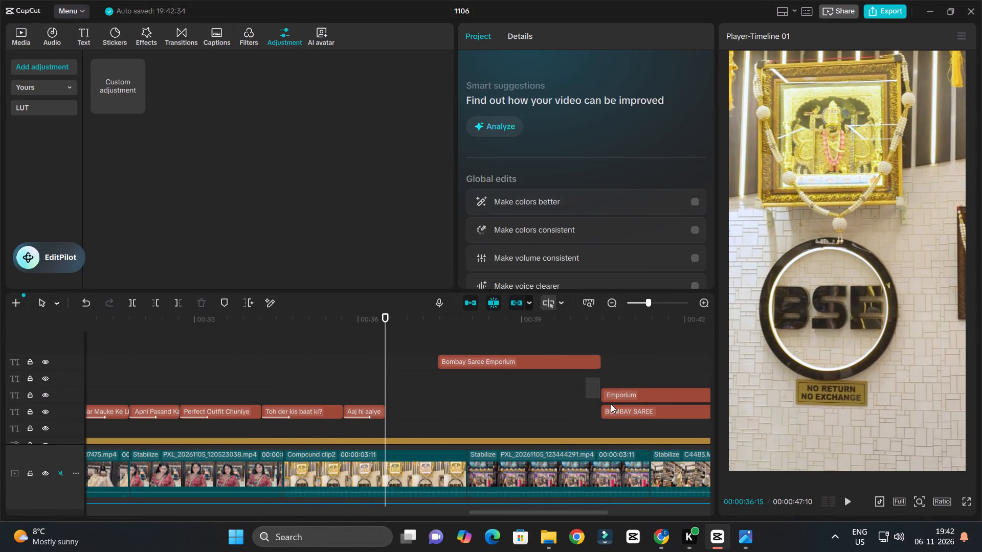
drag(611, 404, 643, 418)
drag(648, 396, 437, 400)
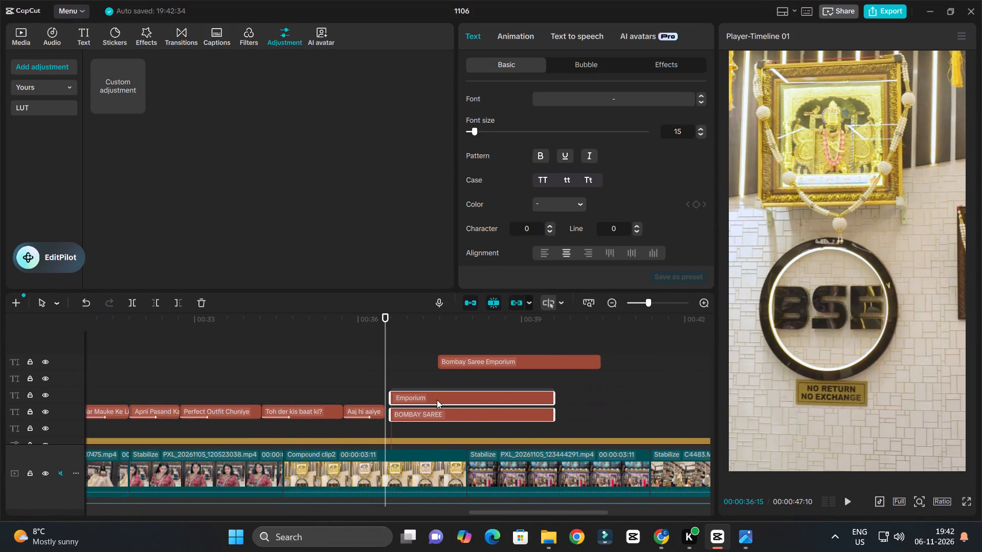
drag(437, 400, 432, 400)
key(space)
ctrl+scroll(443, 404, up, 7)
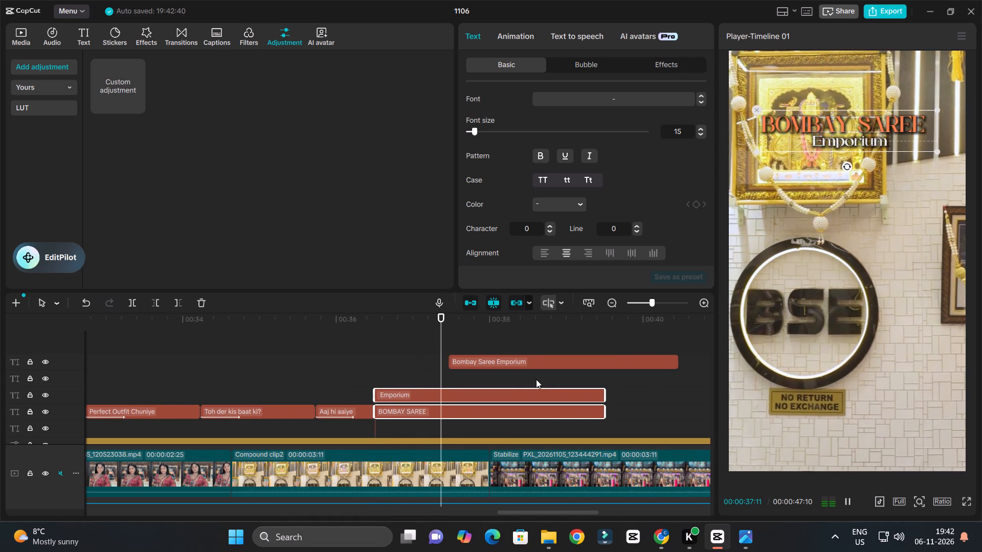
key(space)
Lower the "BOMBAY SAREE Emporium" title pair in the frame to just above the "No Return No Exchange" sign, horizontally centred.
drag(885, 135, 892, 398)
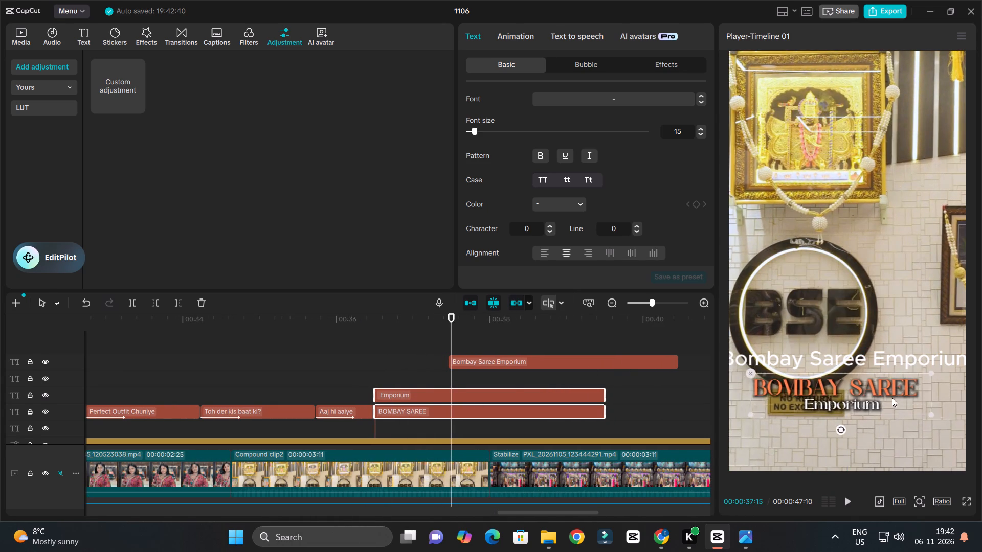
drag(892, 398, 889, 394)
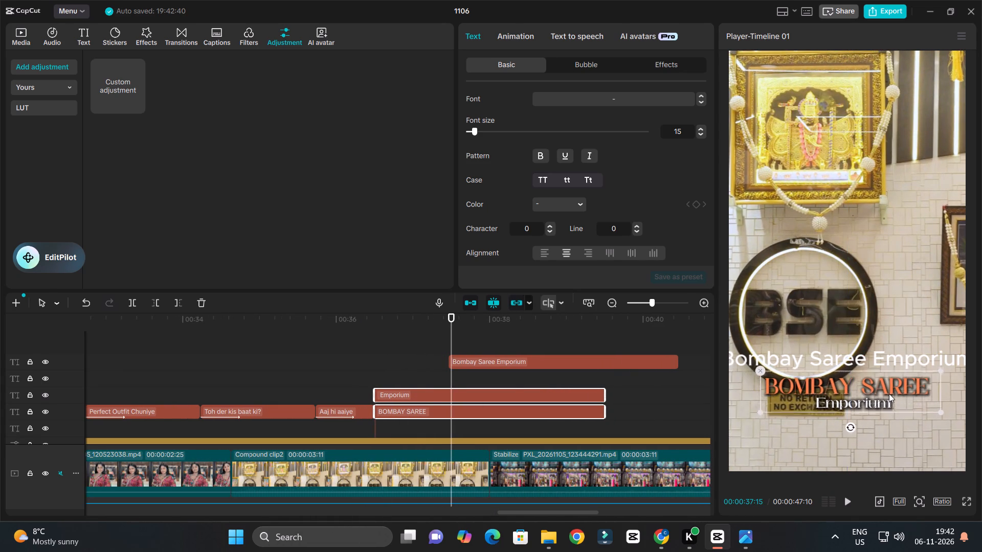
drag(889, 394, 888, 390)
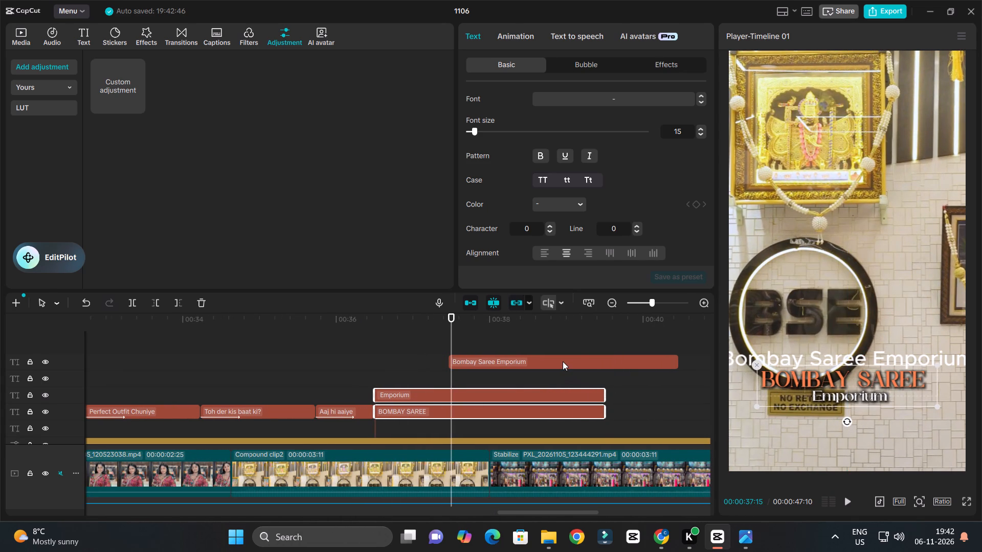
Move the plain "Bombay Saree Emporium" text clip past the end of the video clips, to about 43 s.
ctrl+scroll(563, 361, down, 4)
drag(563, 361, 652, 375)
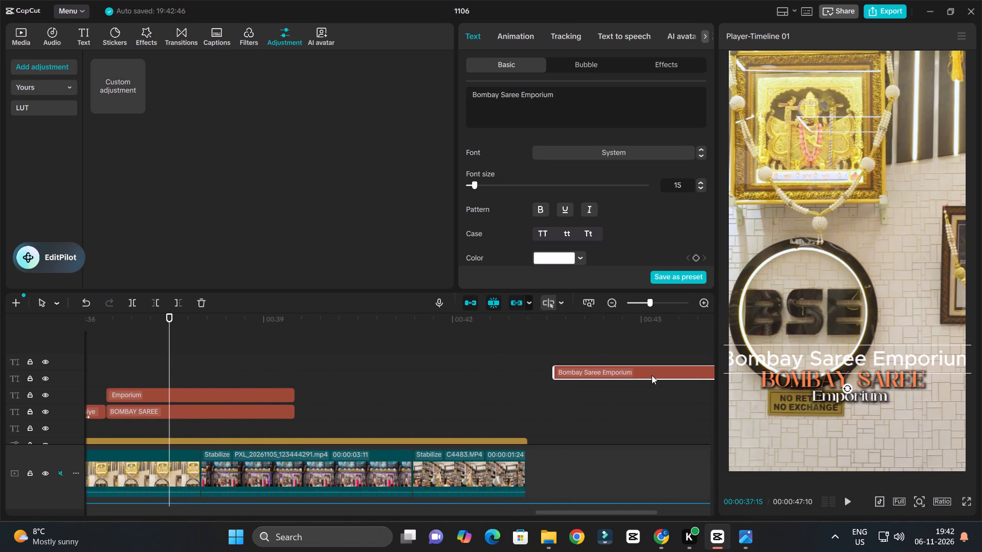
drag(652, 375, 651, 375)
Play back the "BOMBAY SAREE Emporium" title section repeatedly from about 35 s to check it against the shots and voice-over.
drag(117, 327, 109, 330)
key(space)
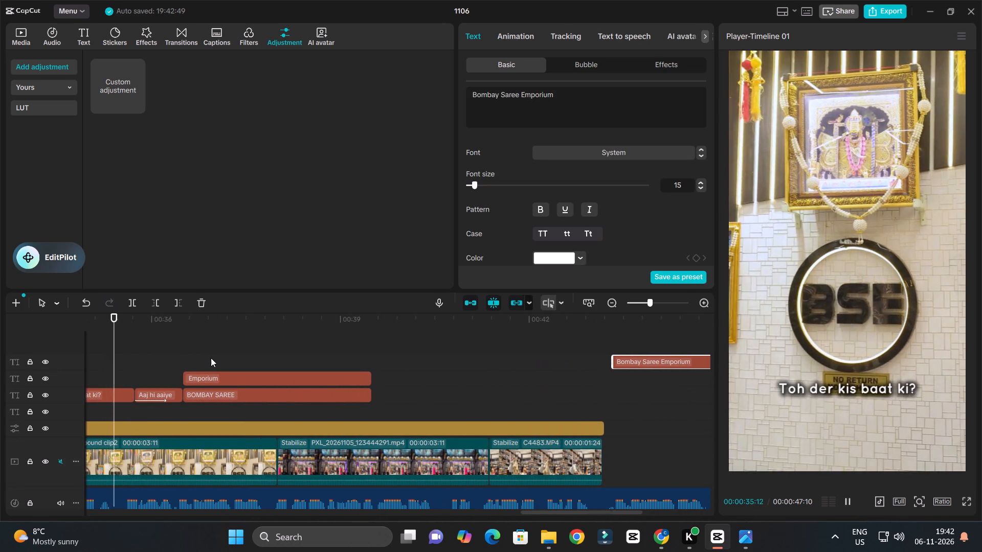
ctrl+scroll(214, 359, up, 4)
ctrl+scroll(217, 359, down, 4)
ctrl+scroll(246, 368, up, 4)
ctrl+scroll(247, 368, down, 4)
ctrl+scroll(250, 369, up, 7)
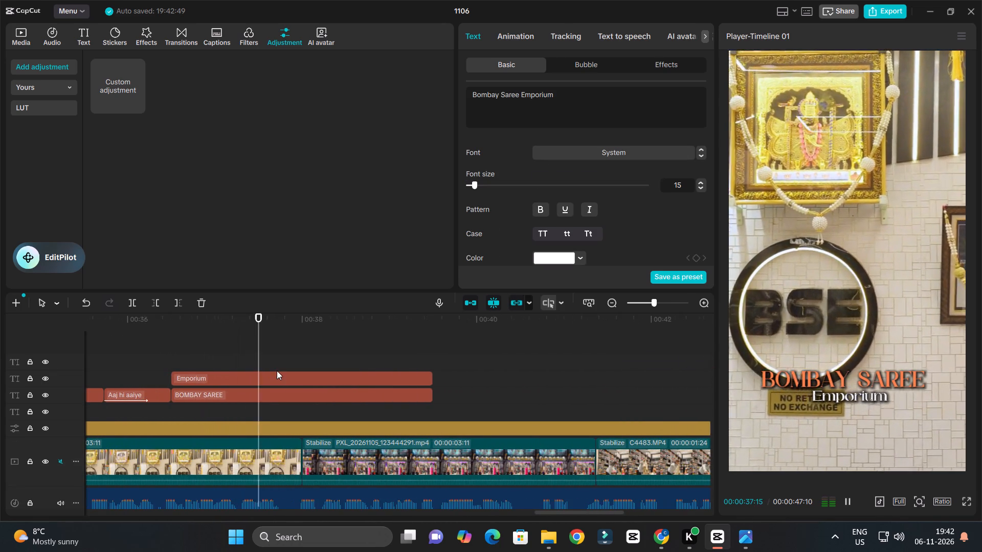
key(space)
key(space)
ctrl+scroll(365, 370, down, 3)
key(space)
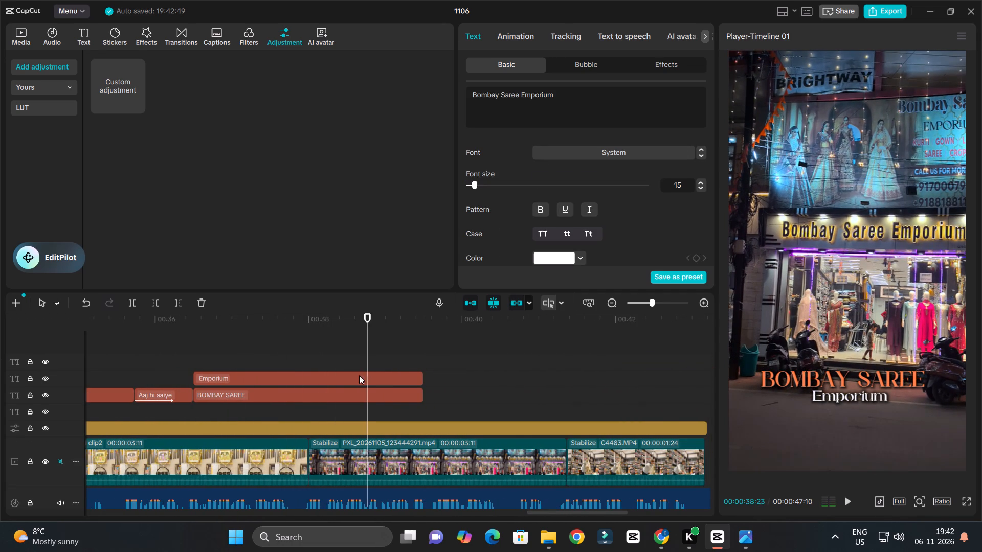
click(249, 320)
key(space)
ctrl+scroll(318, 357, up, 6)
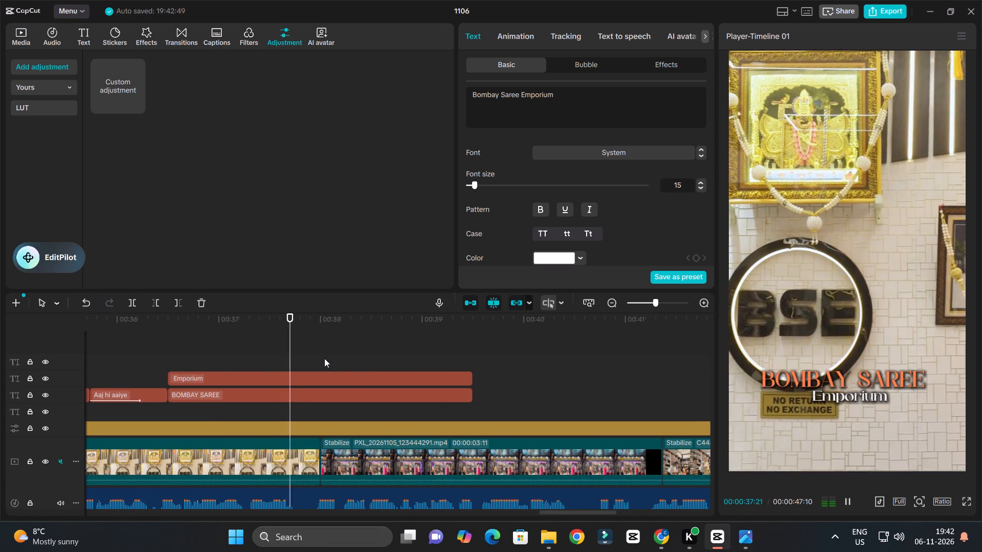
key(space)
drag(147, 325, 152, 326)
key(space)
ctrl+scroll(209, 353, down, 4)
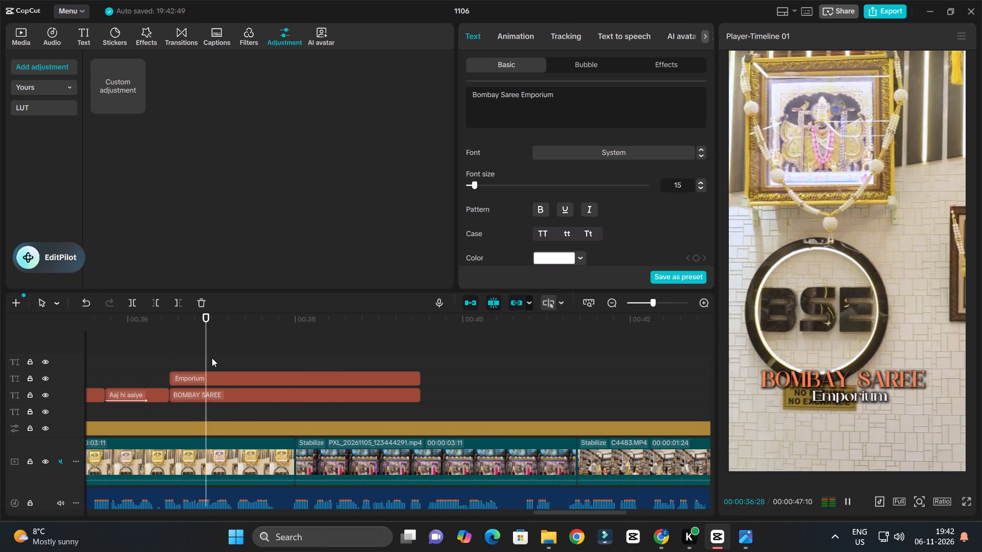
key(ctrl+space)
ctrl+scroll(225, 365, up, 3)
key(space)
key(space)
key(space)
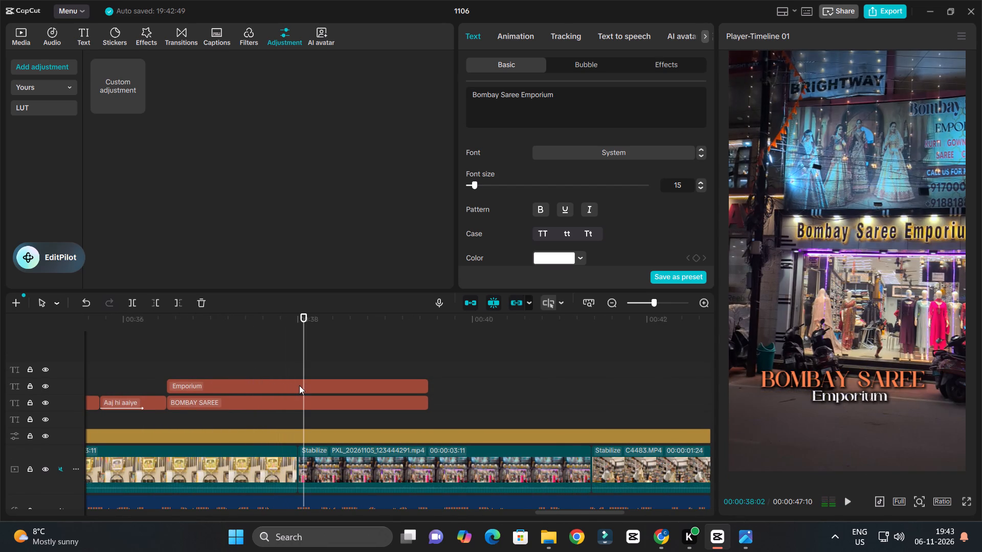
ctrl+scroll(299, 385, down, 7)
key(space)
ctrl+scroll(318, 387, up, 3)
key(space)
ctrl+scroll(319, 387, down, 3)
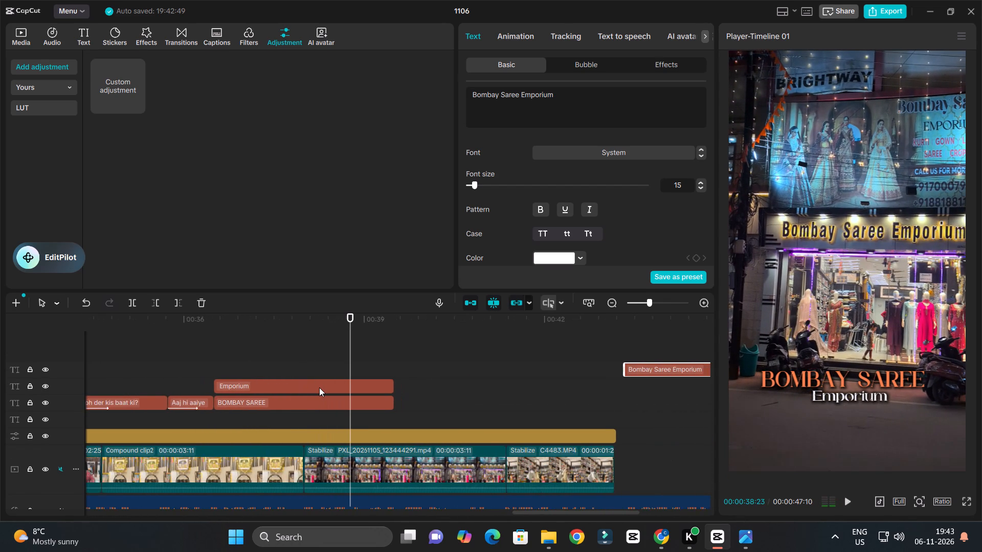
ctrl+scroll(319, 387, down, 5)
click(252, 327)
key(space)
key(space)
Trim the end of the BSE-logo compound clip to the start of the "BOMBAY SAREE" title at 00:00:36:15.
click(259, 473)
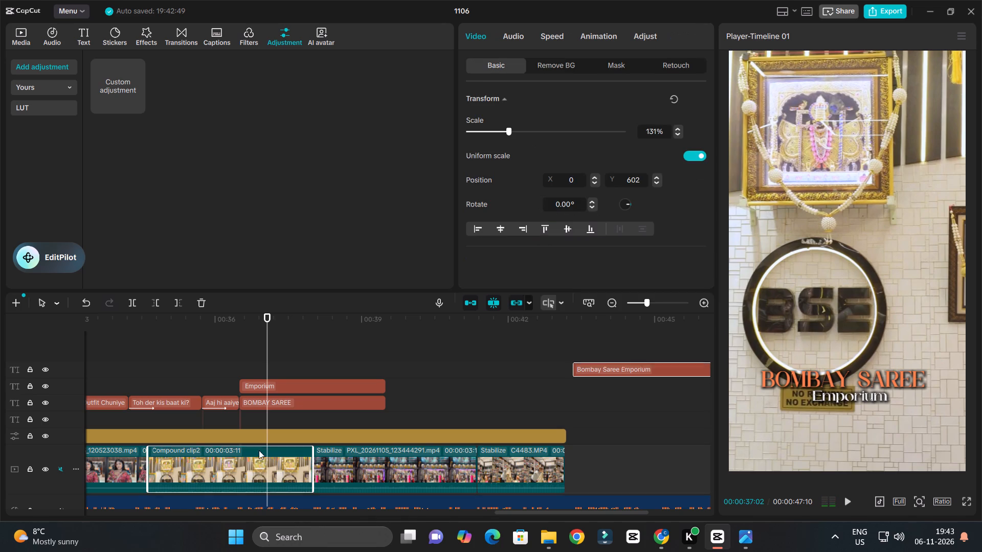
drag(263, 337, 258, 365)
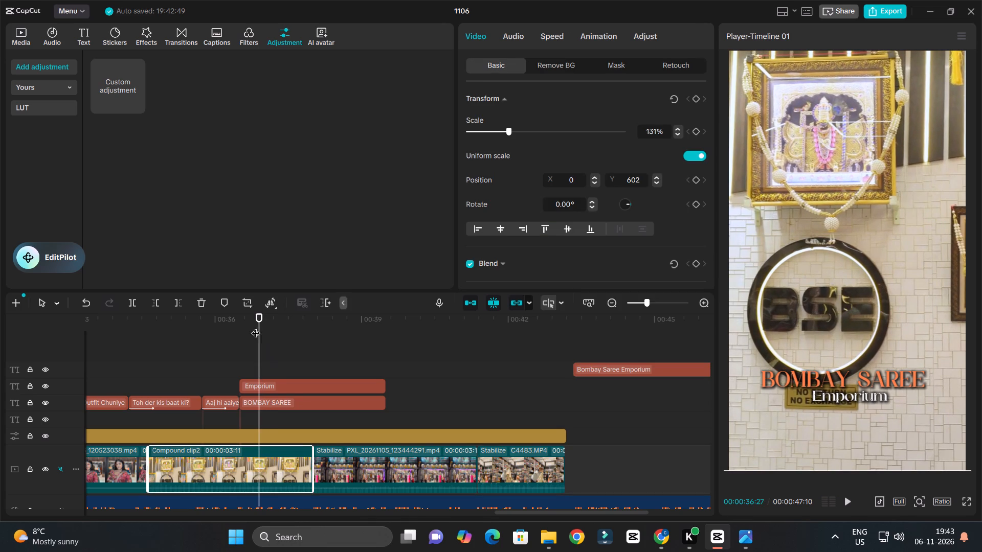
drag(253, 324, 236, 339)
click(261, 463)
key(w)
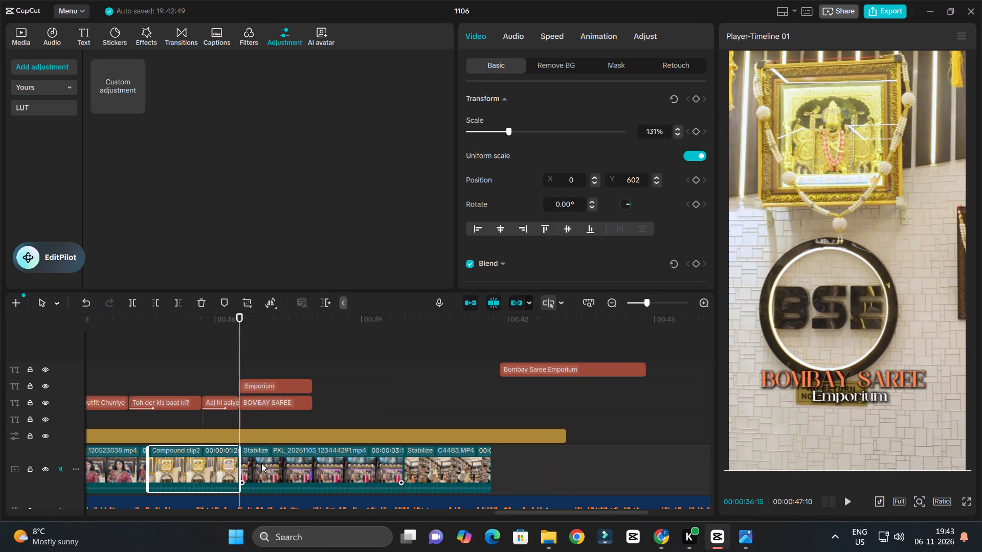
Preview the new cut, and extend the "Emporium" and "BOMBAY SAREE" text clips to the end of the storefront clip.
key(space)
ctrl+scroll(315, 456, up, 6)
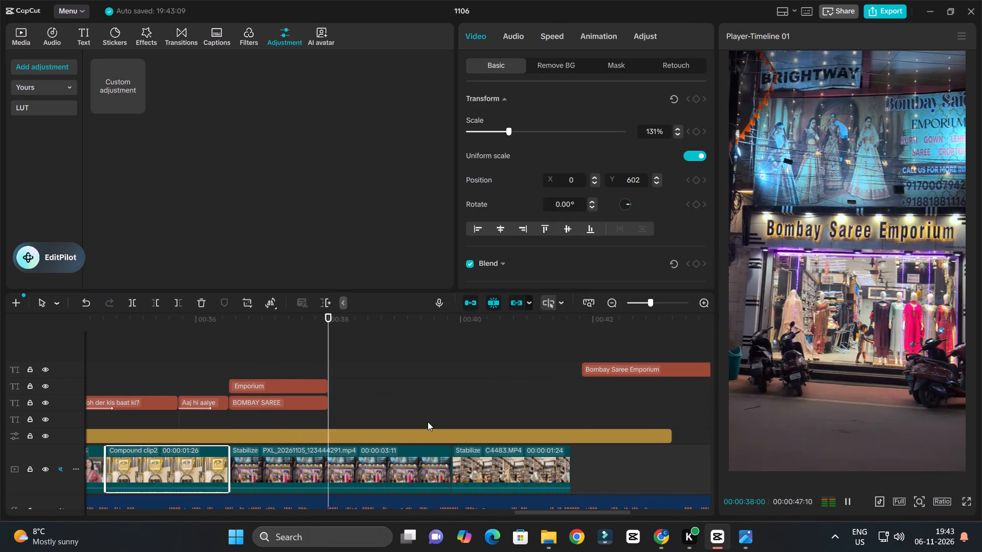
key(space)
key(space)
key(space)
drag(345, 385, 324, 411)
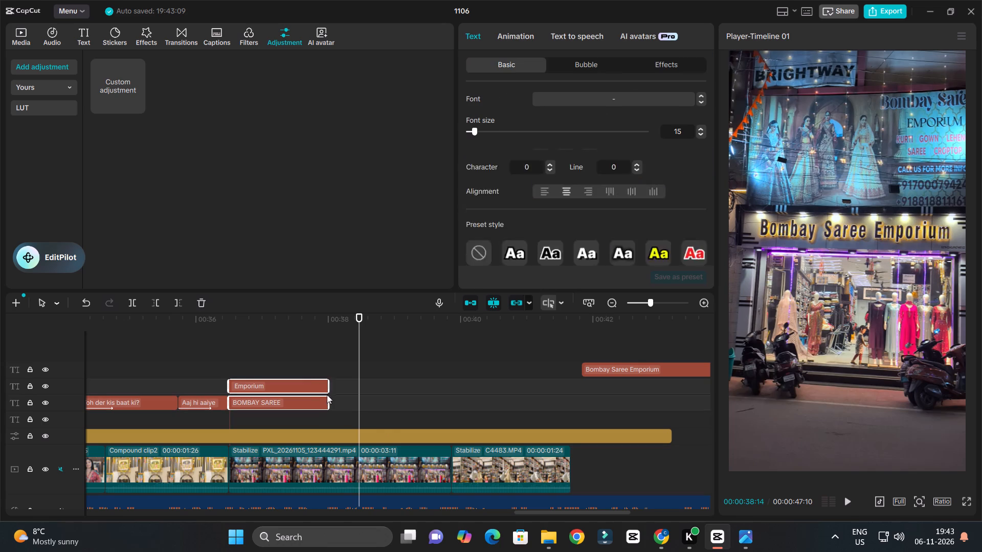
drag(329, 388, 450, 411)
Play the ending from the storefront title through the last shop shot to check the remaining footage and voice-over.
key(space)
ctrl+scroll(460, 411, up, 3)
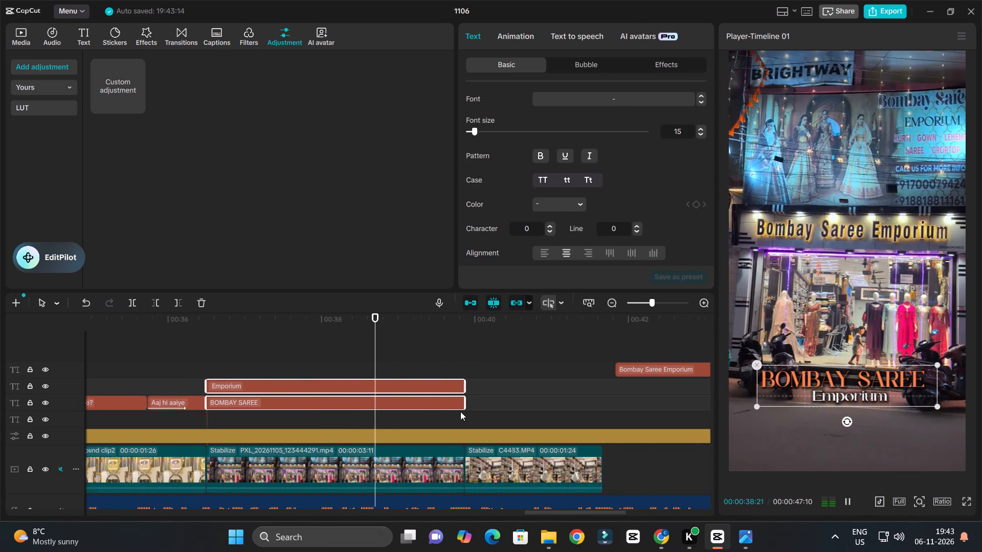
ctrl+scroll(460, 411, up, 4)
ctrl+scroll(506, 409, down, 13)
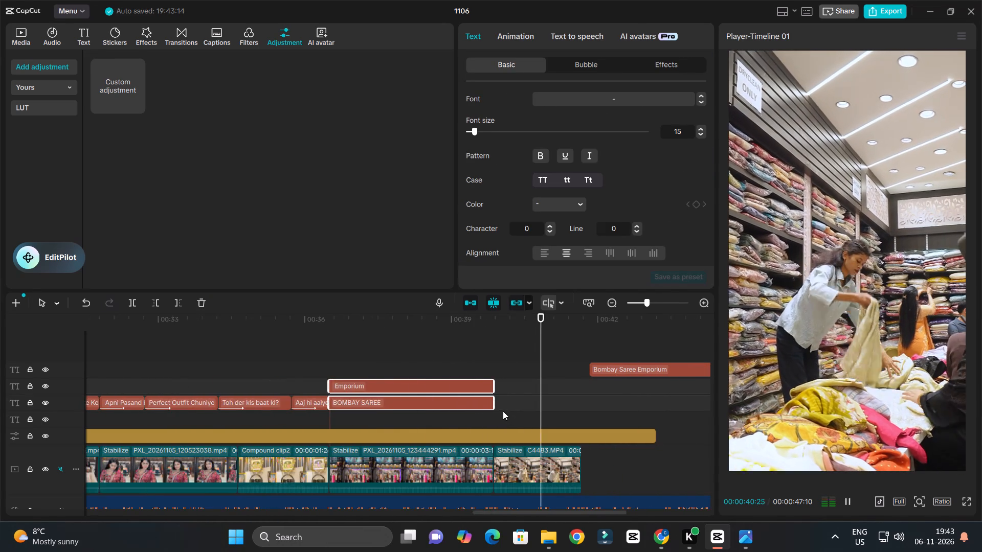
ctrl+scroll(507, 411, down, 4)
key(space)
key(space)
ctrl+scroll(548, 411, down, 13)
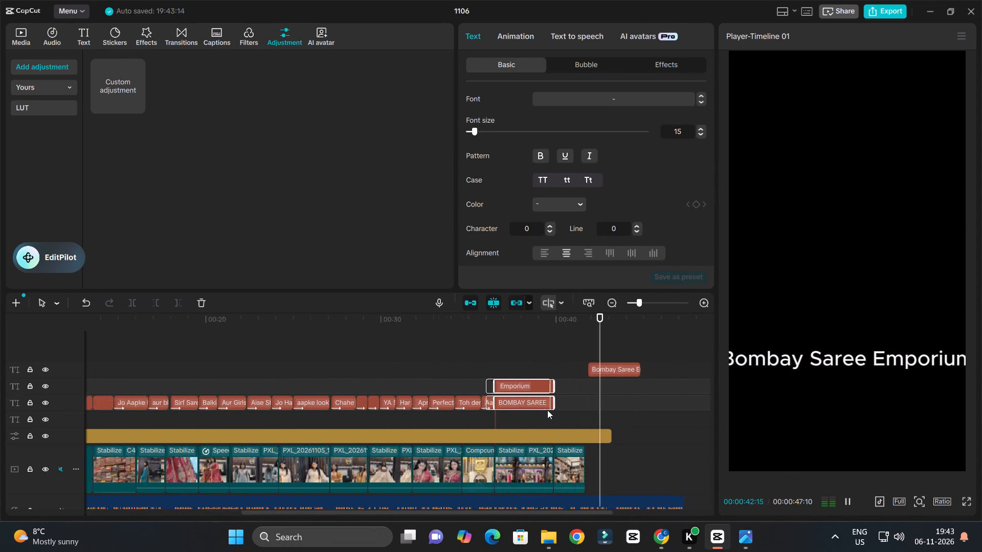
ctrl+scroll(547, 410, down, 1)
key(ctrl+space)
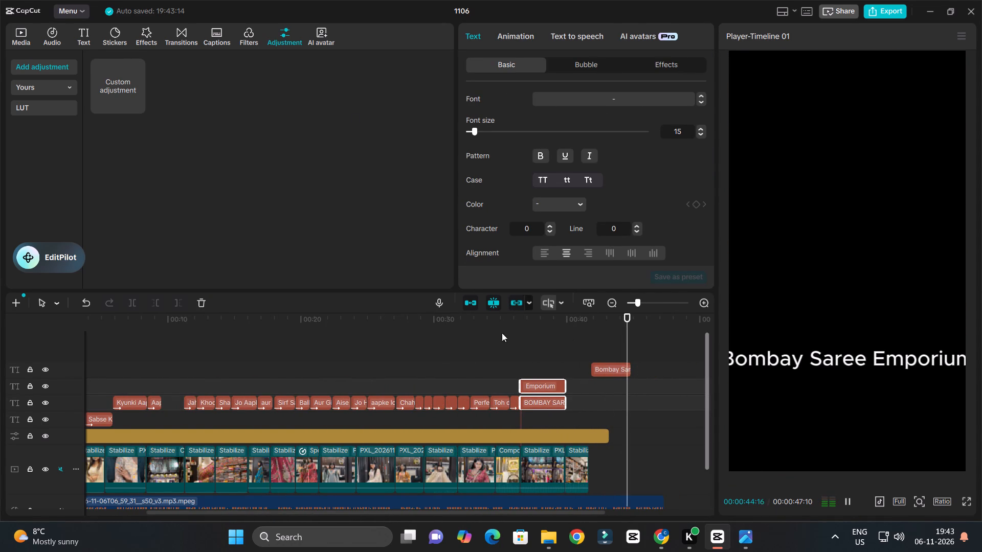
click(543, 354)
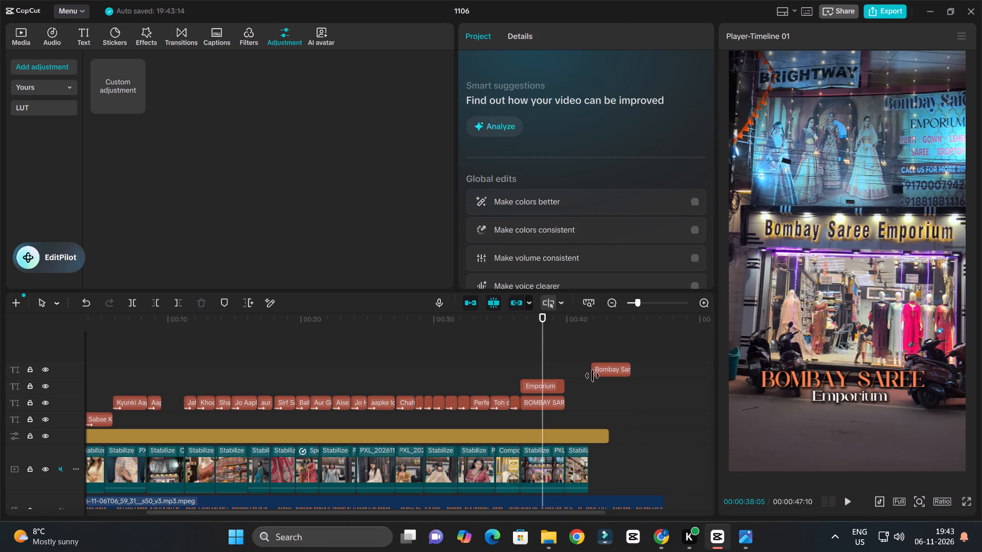
key(space)
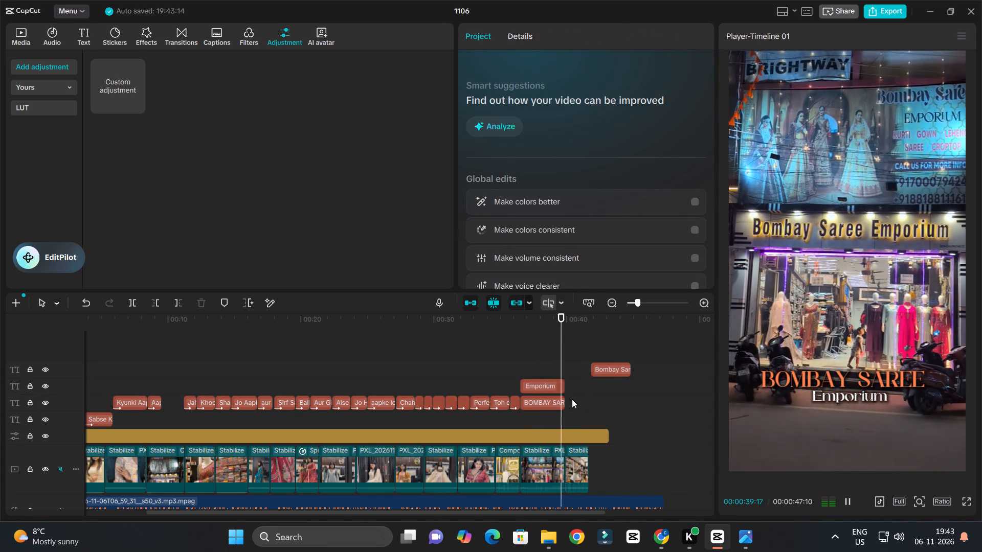
key(space)
ctrl+scroll(604, 467, up, 4)
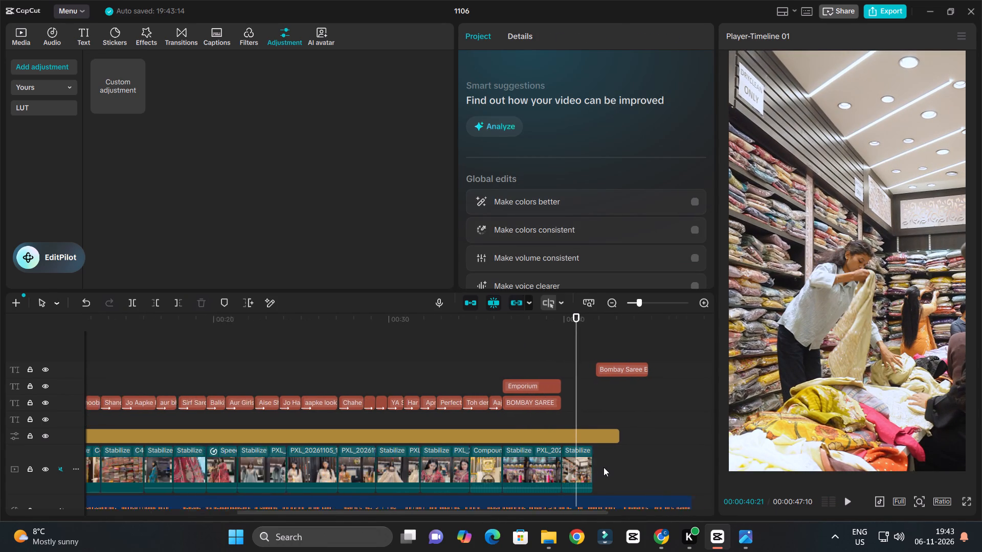
Delete the final C4483.MP4 clip after the storefront shot.
drag(579, 468, 639, 470)
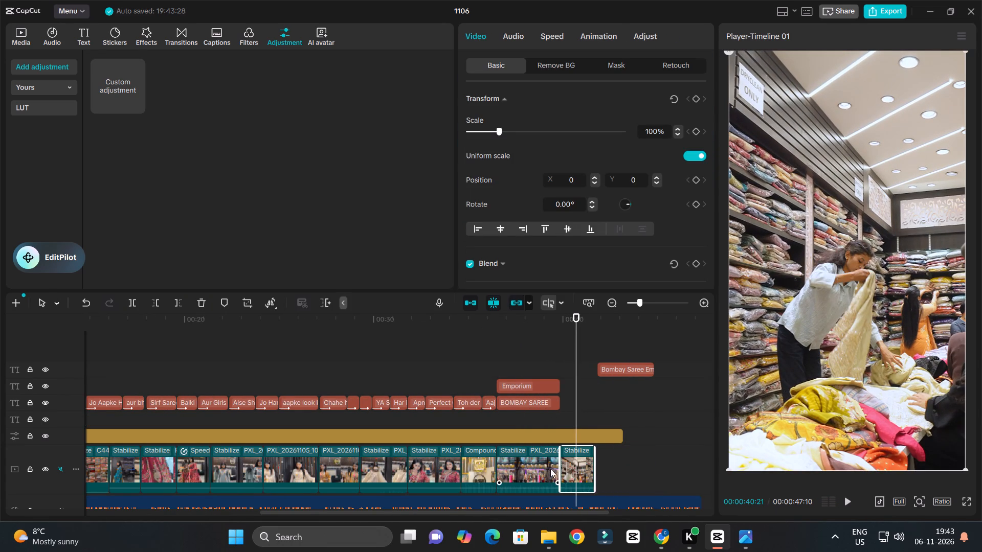
click(581, 463)
key(Delete)
Extend the end of the PXL_20261105_123444291.mp4 storefront clip to about 00:00:41:19.
click(545, 460)
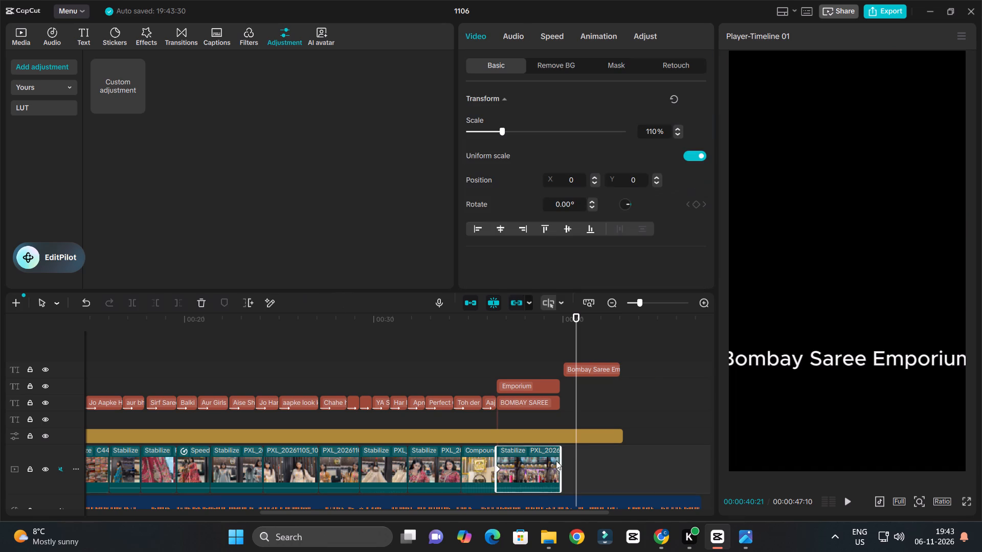
drag(562, 462, 593, 469)
drag(559, 471, 608, 475)
Play and scrub the extended part of the storefront clip around 40 to 41 s to check its footage.
key(space)
ctrl+scroll(626, 393, up, 4)
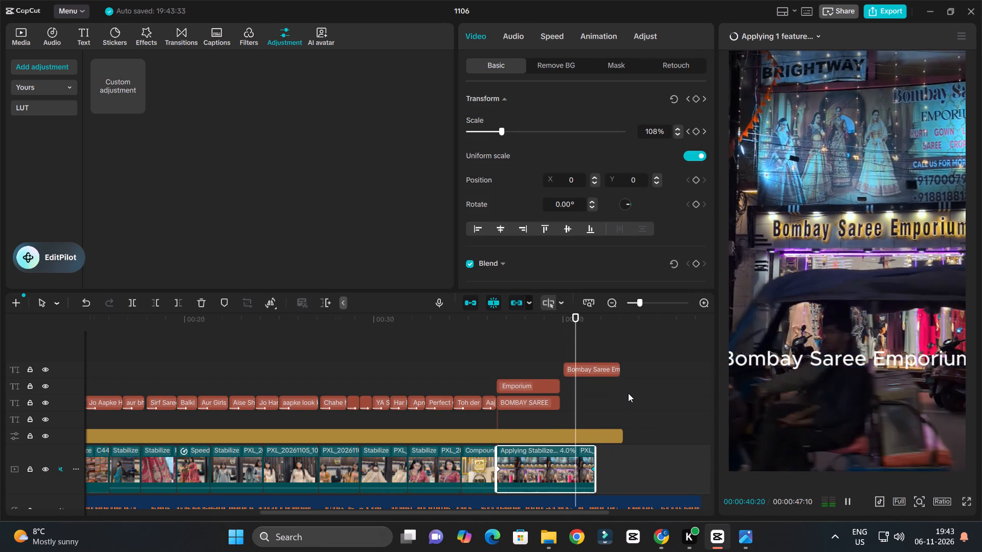
key(space)
key(space)
key(space)
ctrl+scroll(598, 442, down, 4)
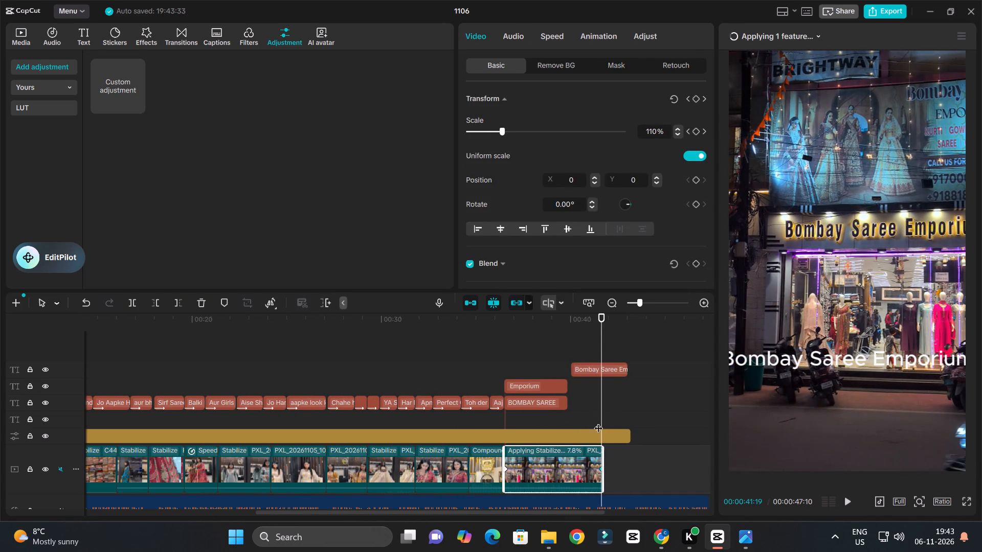
drag(599, 320, 594, 338)
ctrl+scroll(594, 338, down, 5)
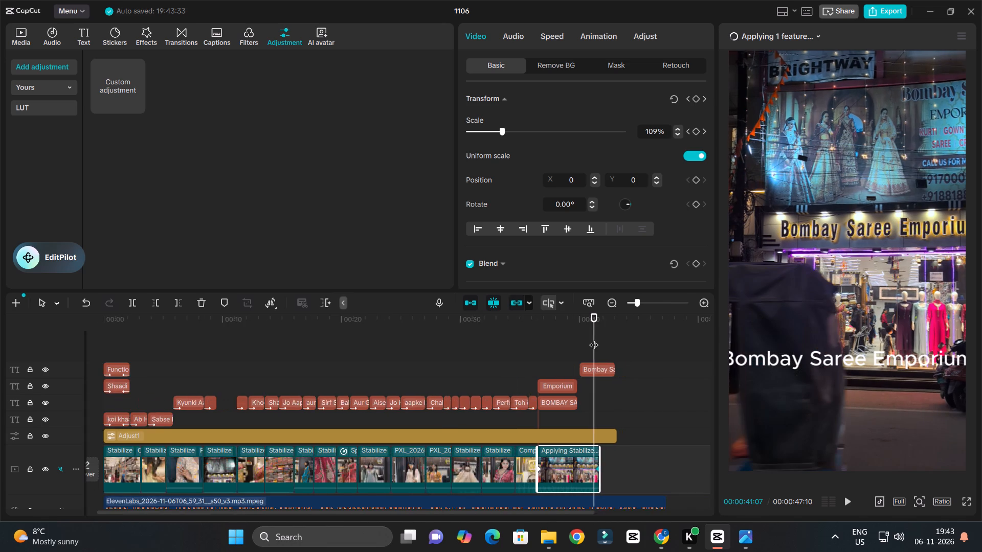
ctrl+scroll(594, 338, down, 3)
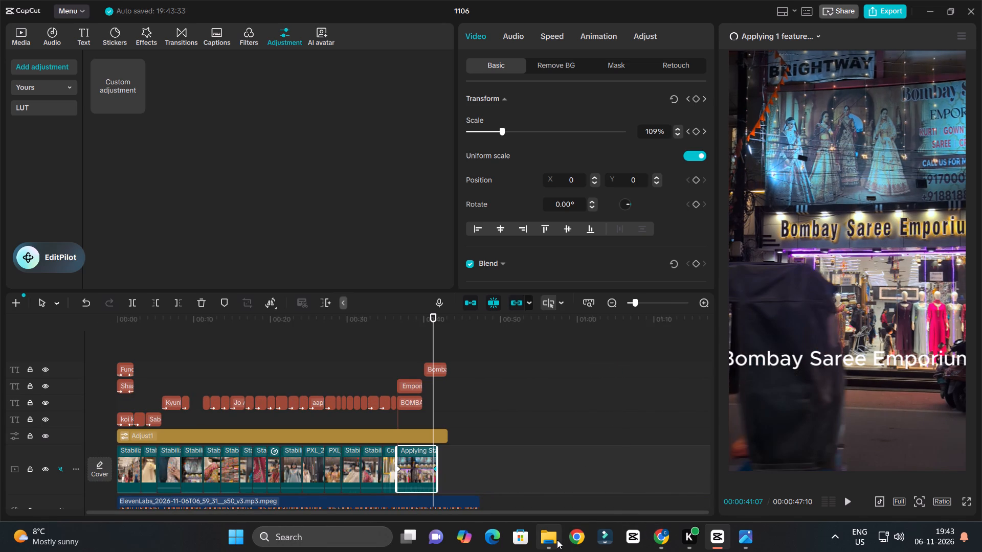
Switch to File Explorer and open the VIDEO 1 folder inside BOMBAY SAREE VIDEO 5-11-26 in Downloads.
click(556, 540)
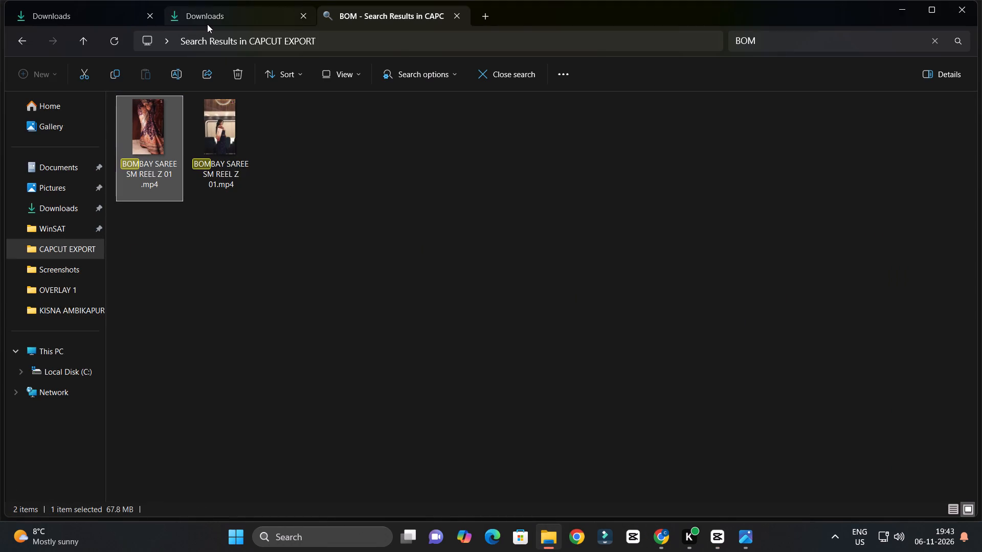
click(485, 14)
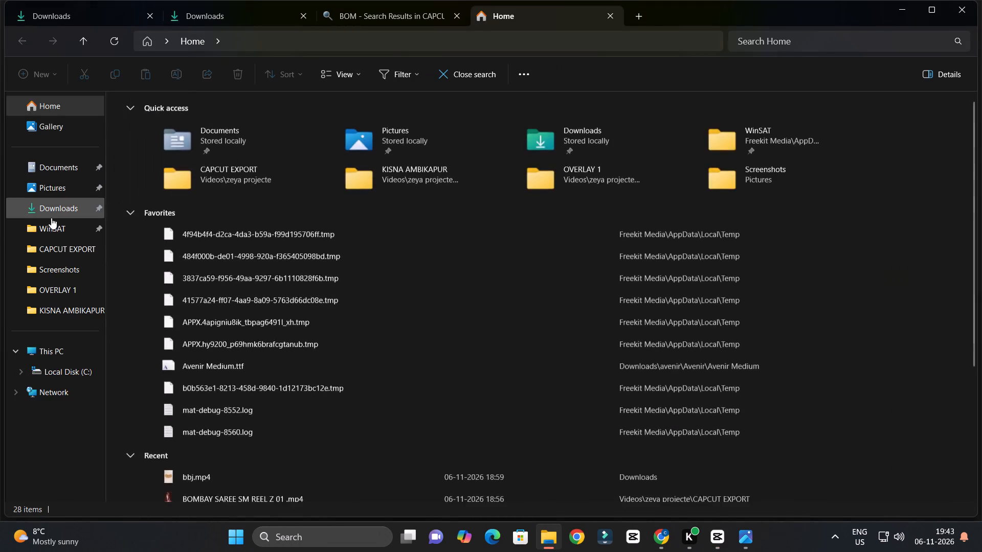
click(51, 218)
scroll(634, 244, down, 3)
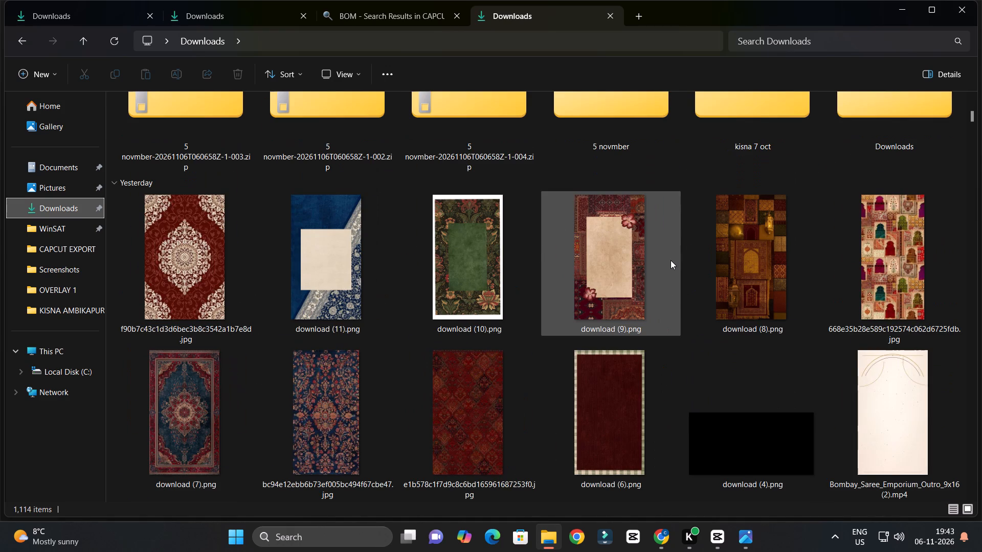
scroll(671, 260, up, 1)
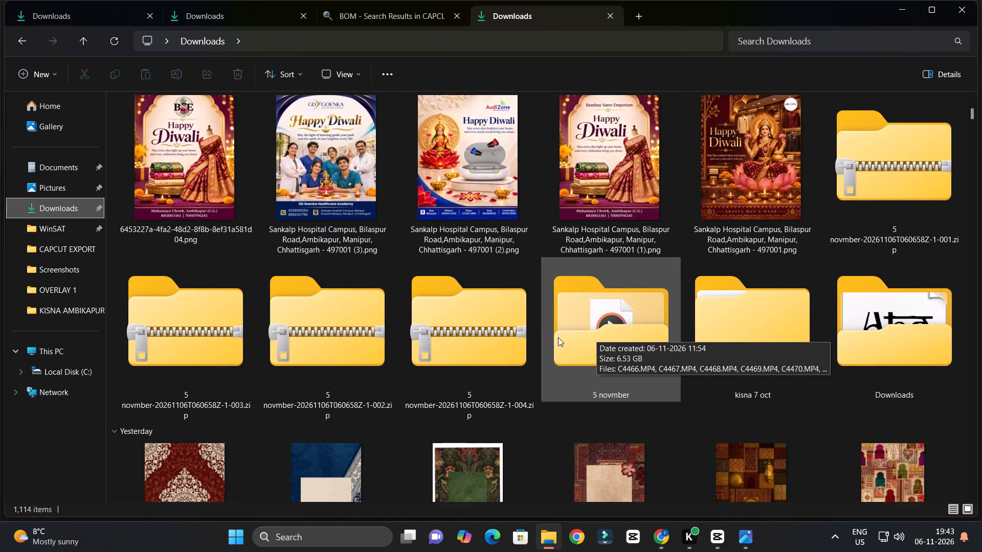
scroll(601, 307, down, 1)
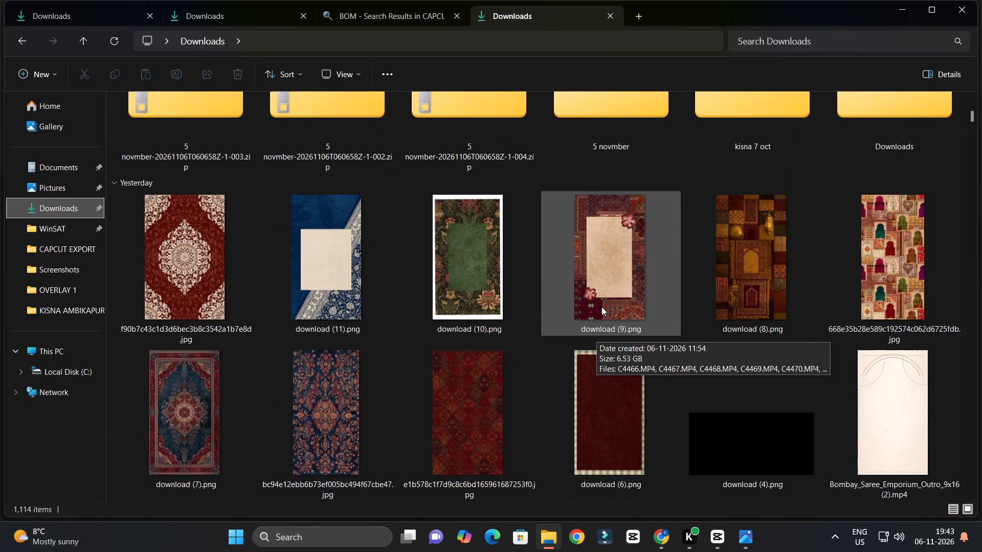
scroll(601, 307, down, 6)
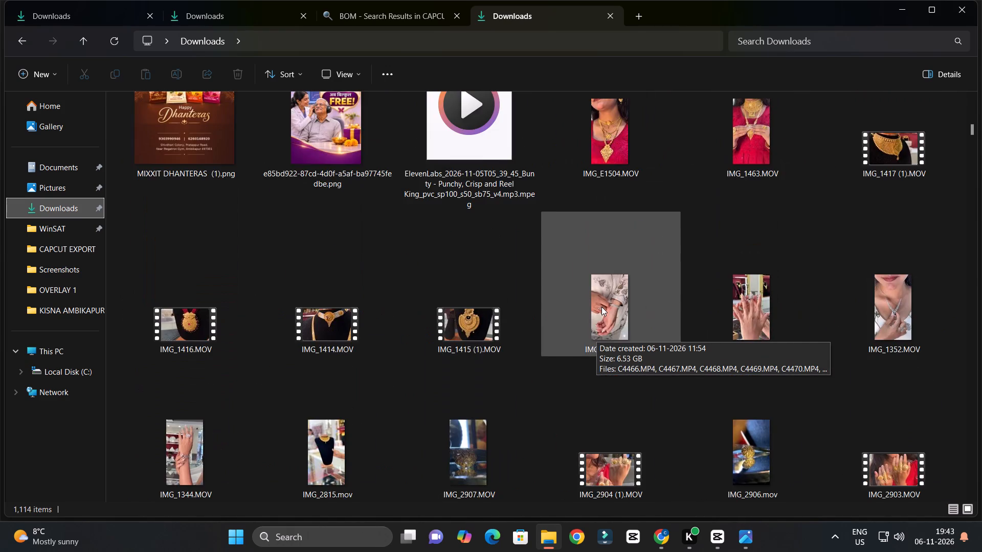
scroll(601, 307, down, 2)
double_click(175, 129)
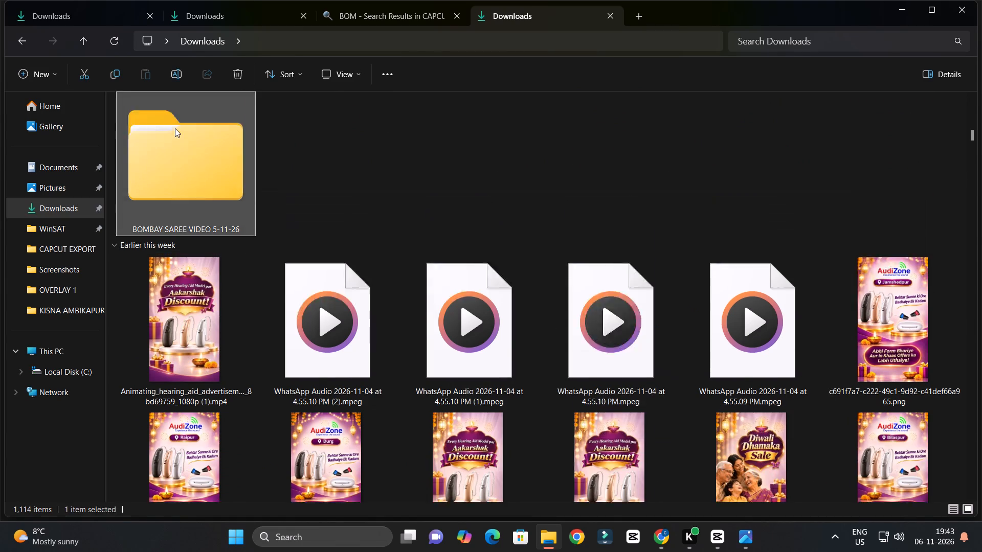
click(200, 145)
double_click(198, 136)
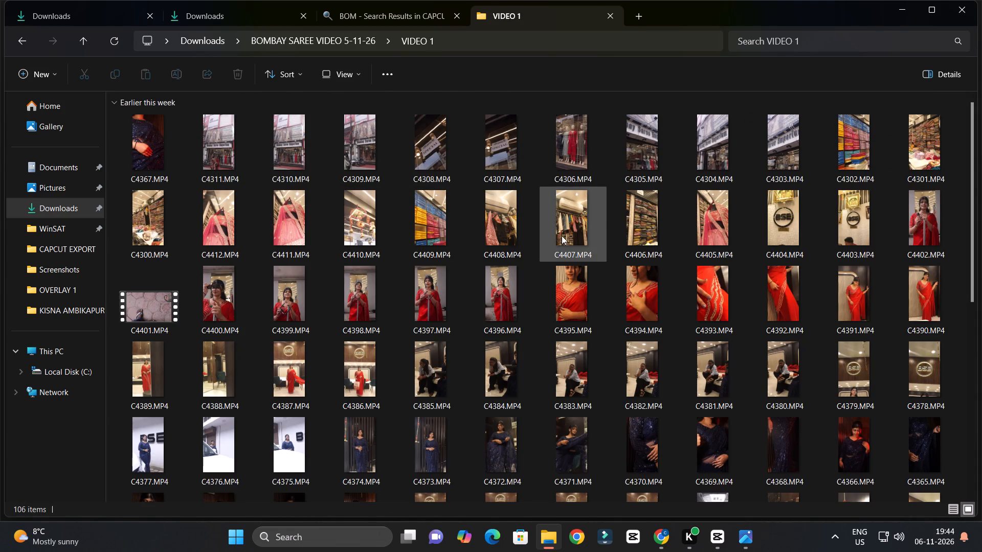
Browse the clip thumbnails in the VIDEO 1 folder for more footage for the reel's ending.
scroll(562, 236, down, 4)
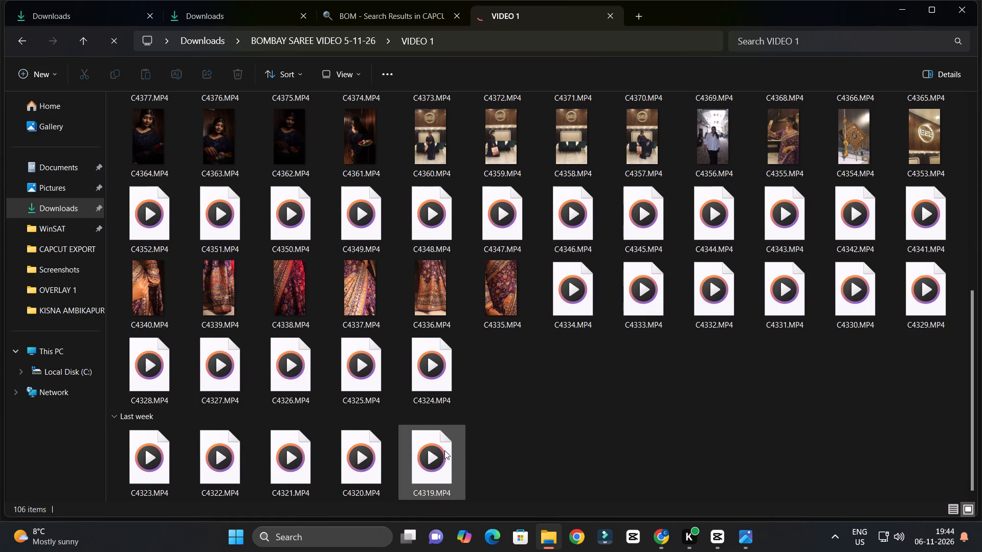
scroll(547, 438, up, 3)
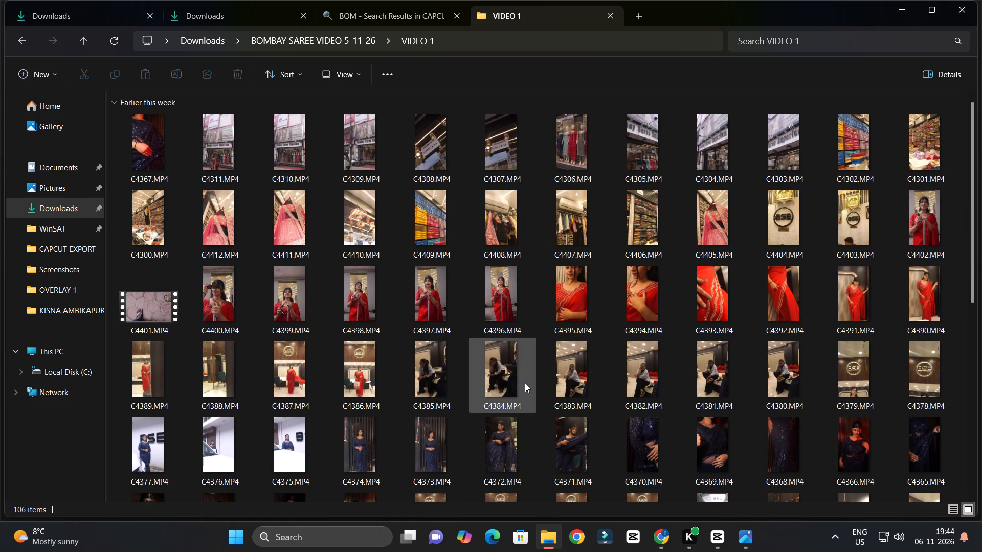
scroll(525, 383, down, 3)
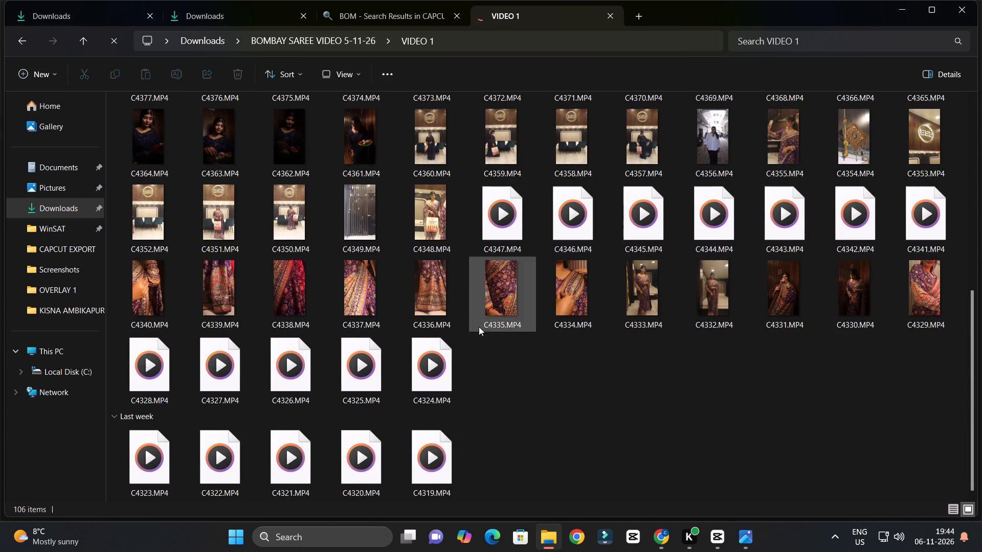
scroll(390, 452, up, 3)
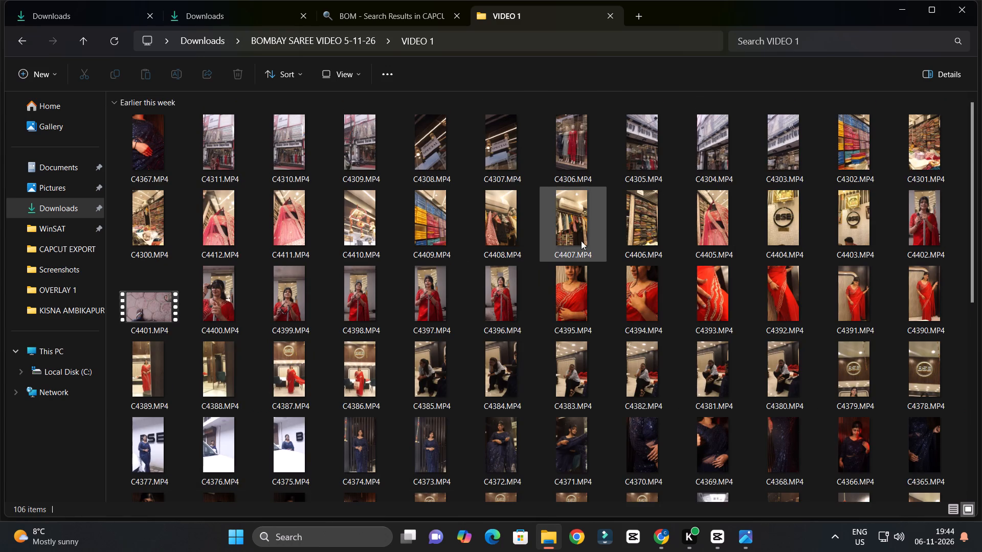
scroll(526, 344, down, 2)
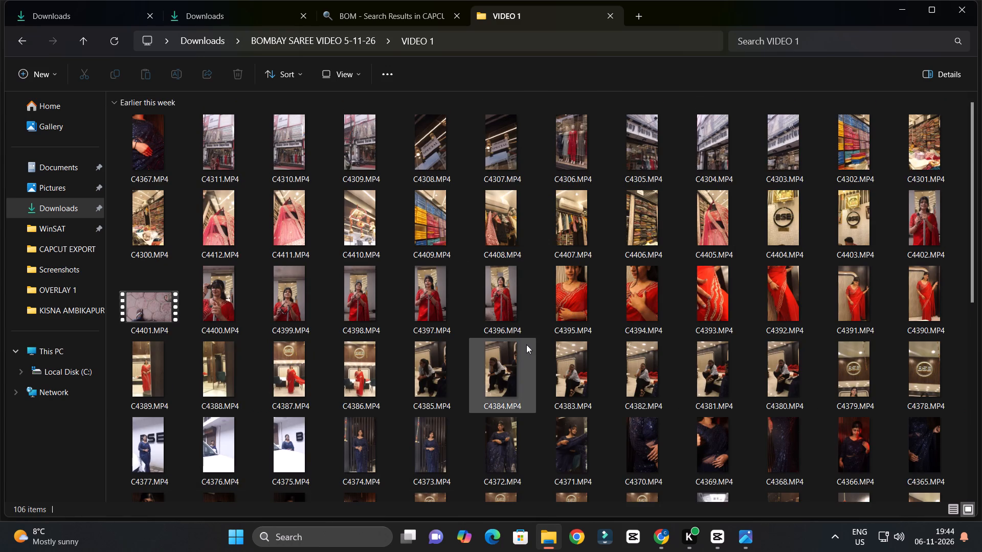
scroll(526, 344, down, 7)
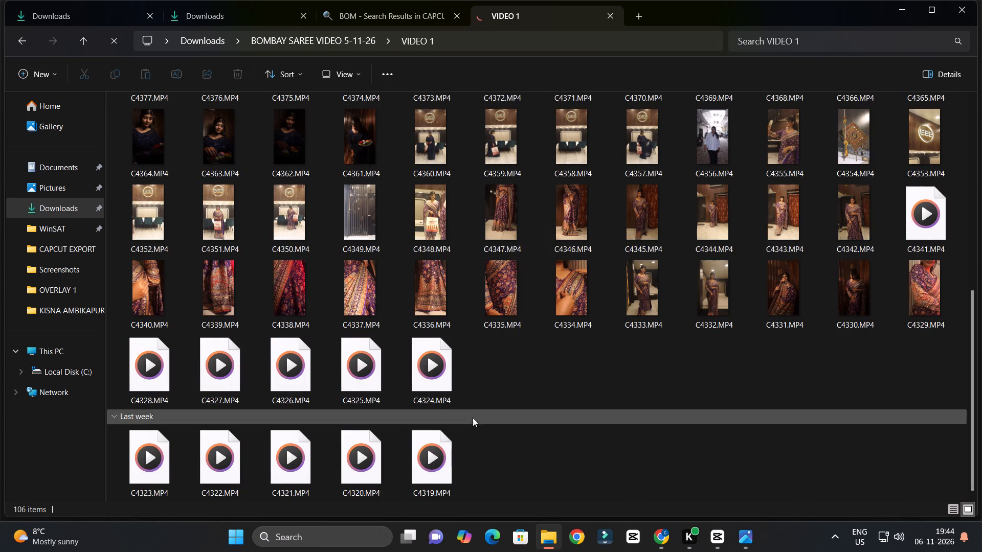
scroll(482, 441, up, 4)
scroll(482, 441, down, 8)
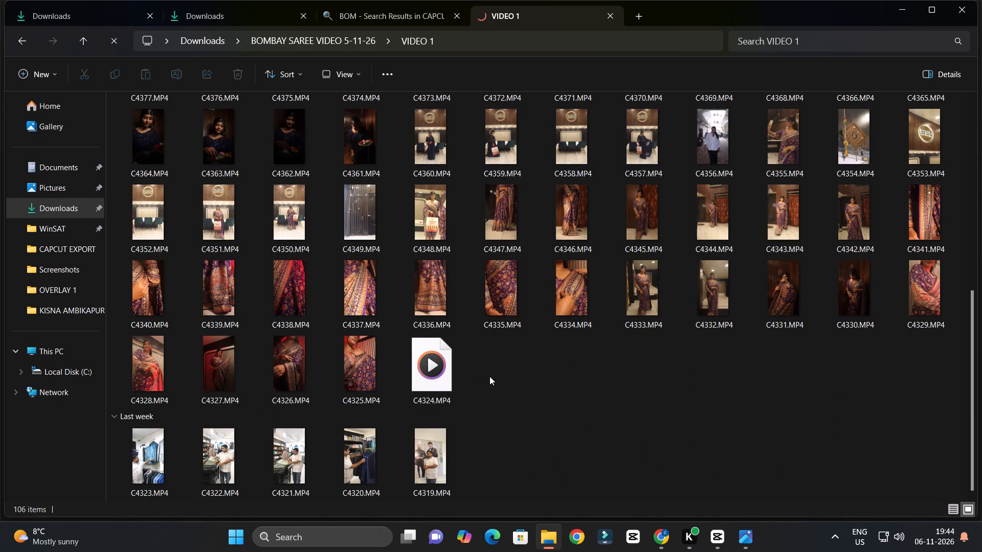
Preview C4324.MP4 in Media Player, close it and return to the CapCut project.
double_click(443, 361)
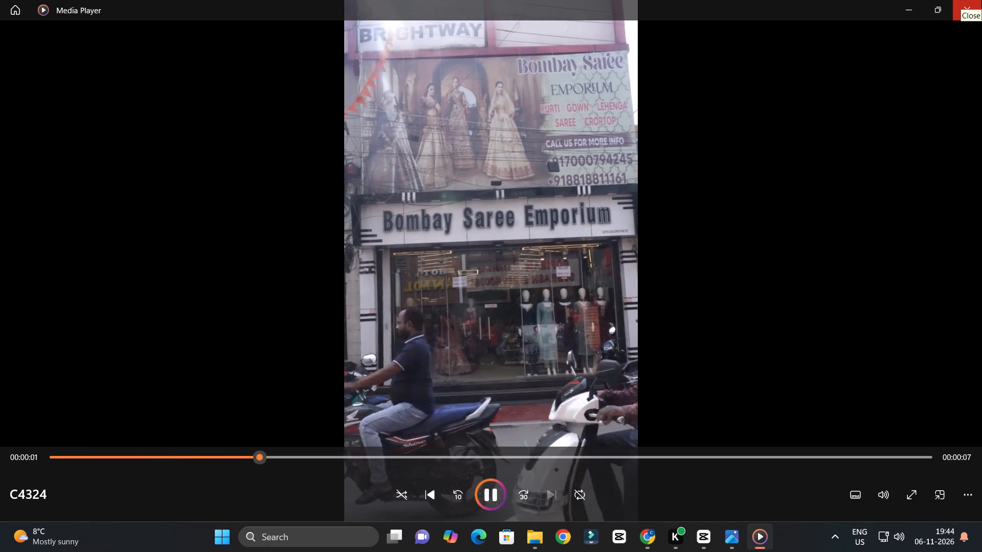
click(981, 0)
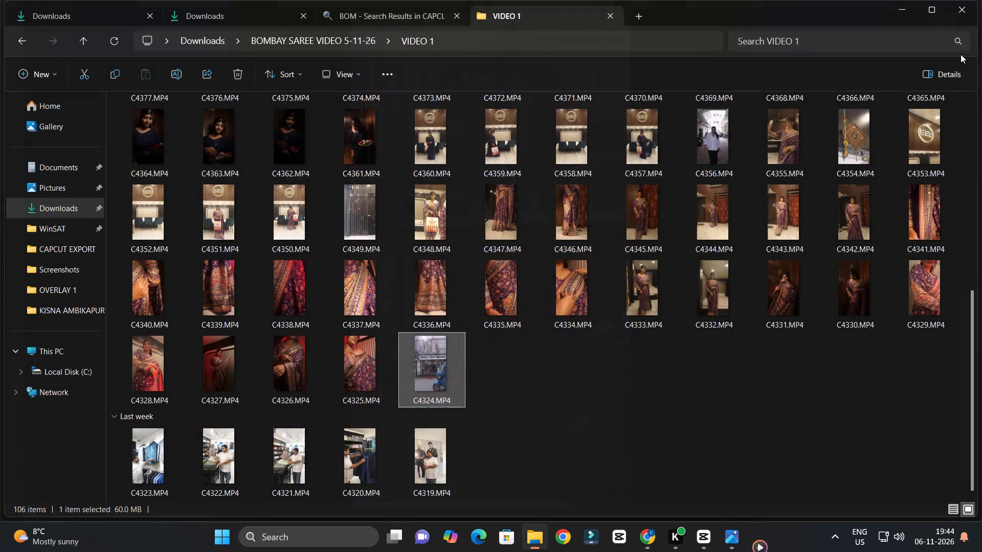
scroll(546, 302, up, 8)
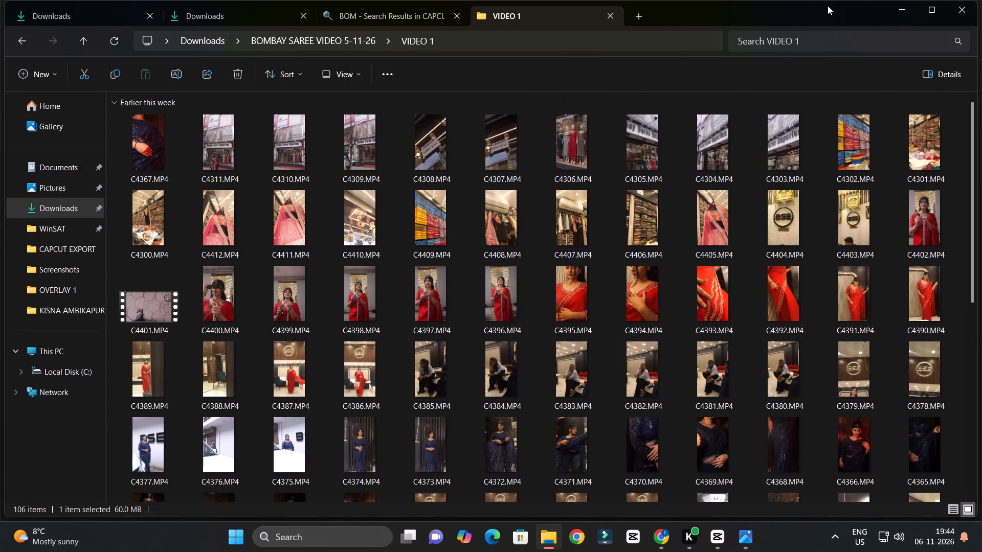
click(897, 11)
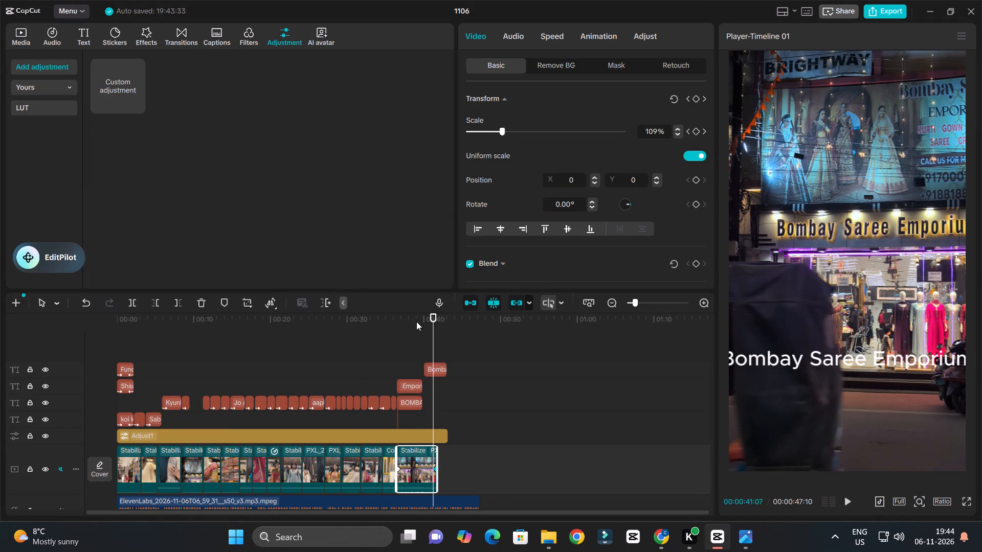
Play the ending from the storefront clip to the end of the voice-over to check which part needs footage.
drag(410, 325, 404, 327)
key(space)
ctrl+scroll(598, 433, up, 12)
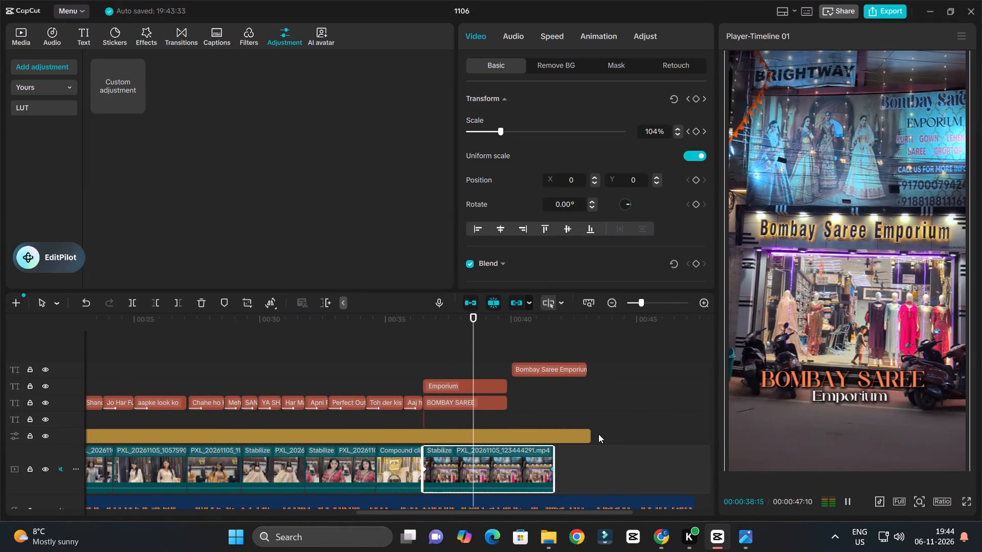
ctrl+scroll(598, 434, up, 2)
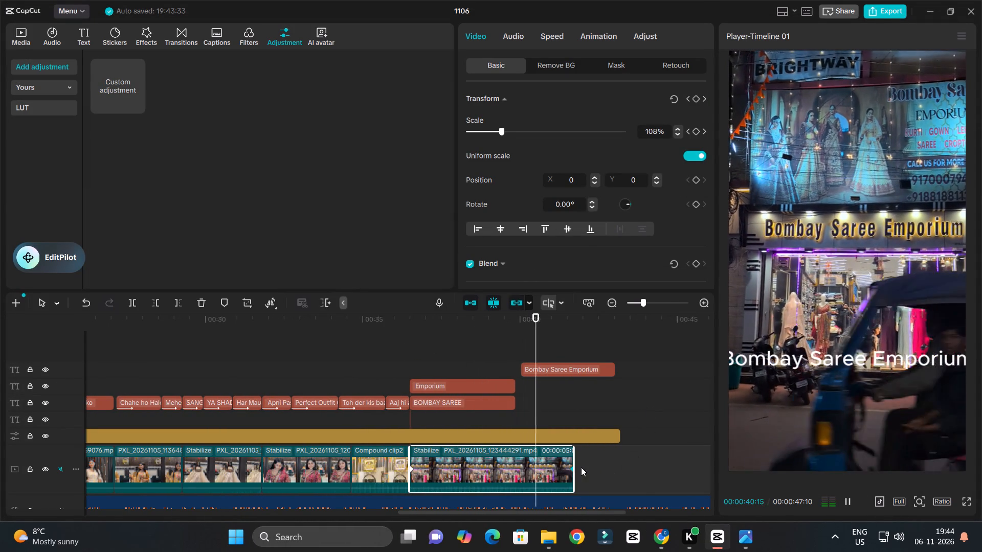
key(space)
key(space)
ctrl+scroll(600, 425, down, 8)
ctrl+scroll(600, 425, up, 8)
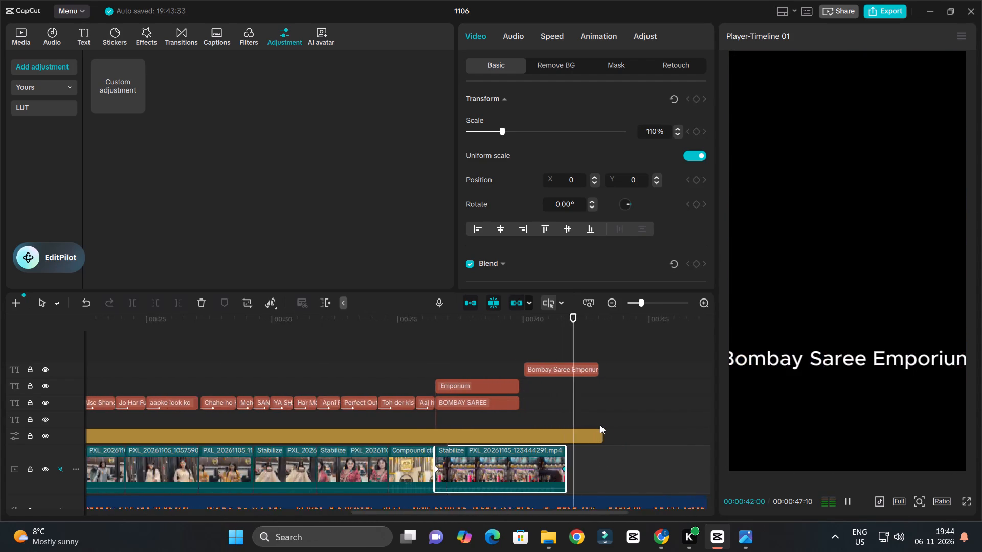
scroll(600, 425, down, 4)
scroll(600, 425, up, 2)
ctrl+scroll(600, 425, down, 4)
ctrl+scroll(600, 425, up, 6)
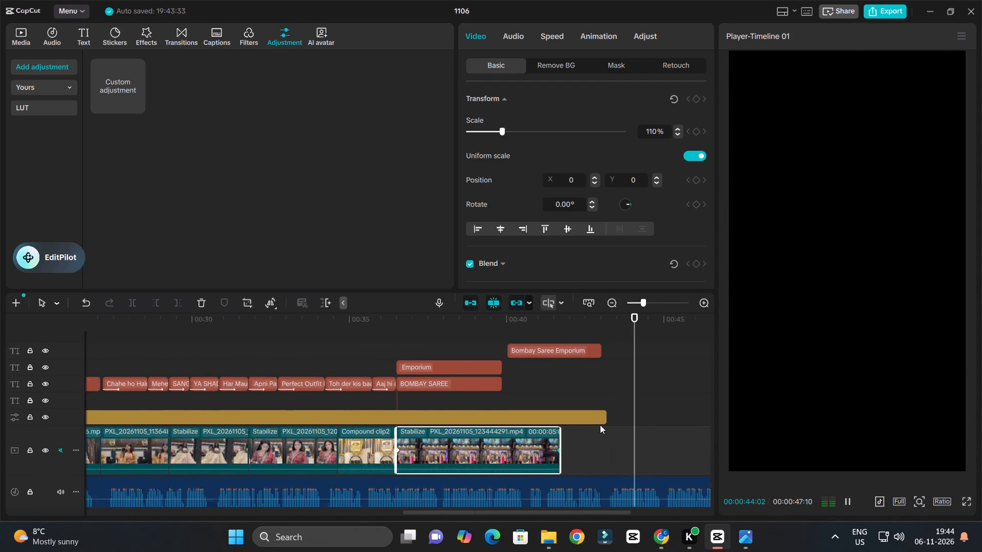
ctrl+scroll(600, 425, up, 1)
ctrl+scroll(600, 425, down, 8)
ctrl+scroll(619, 433, up, 4)
ctrl+scroll(619, 433, down, 4)
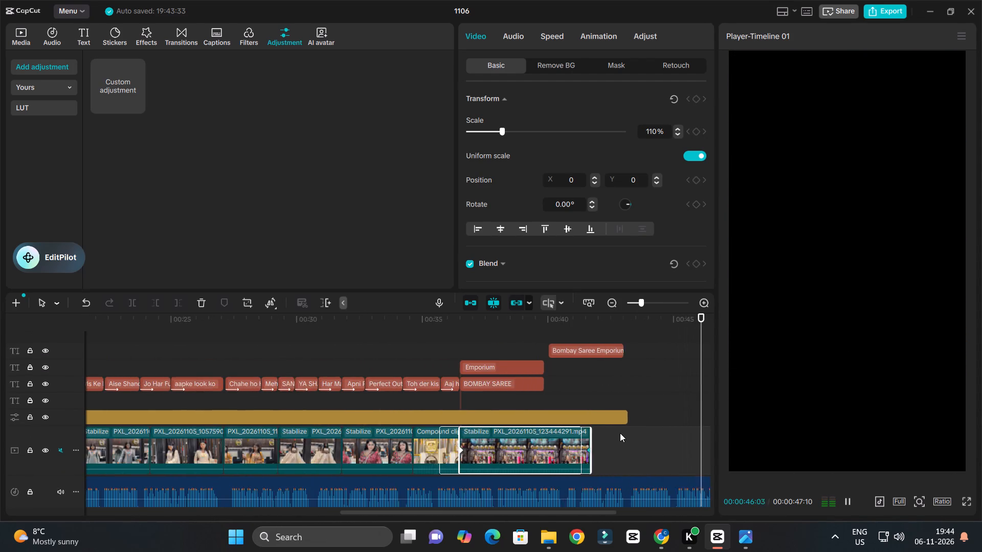
ctrl+scroll(620, 433, down, 3)
ctrl+scroll(620, 433, up, 6)
key(space)
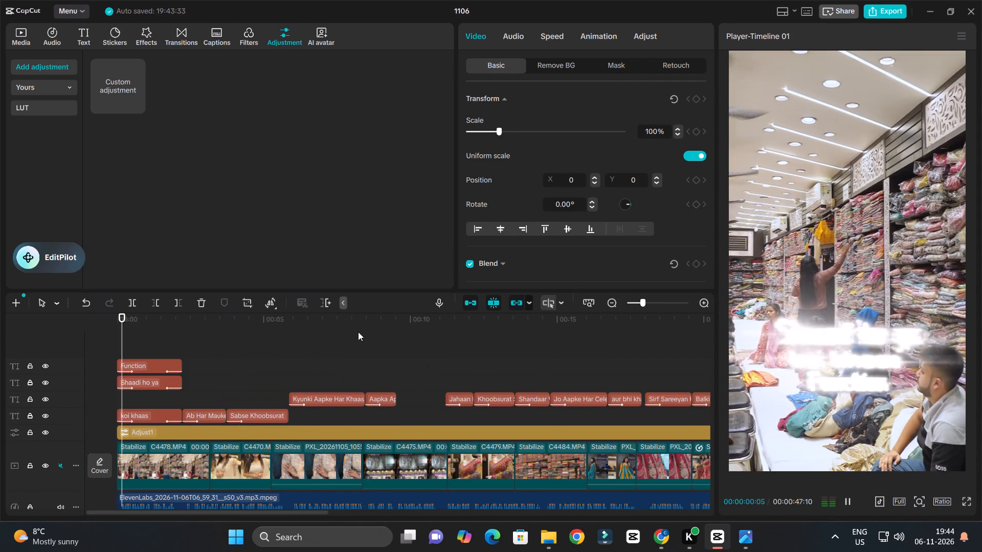
Replay the storefront clip from the BOMBAY SAREE title to just past its end to check the titles.
key(space)
ctrl+scroll(452, 386, down, 14)
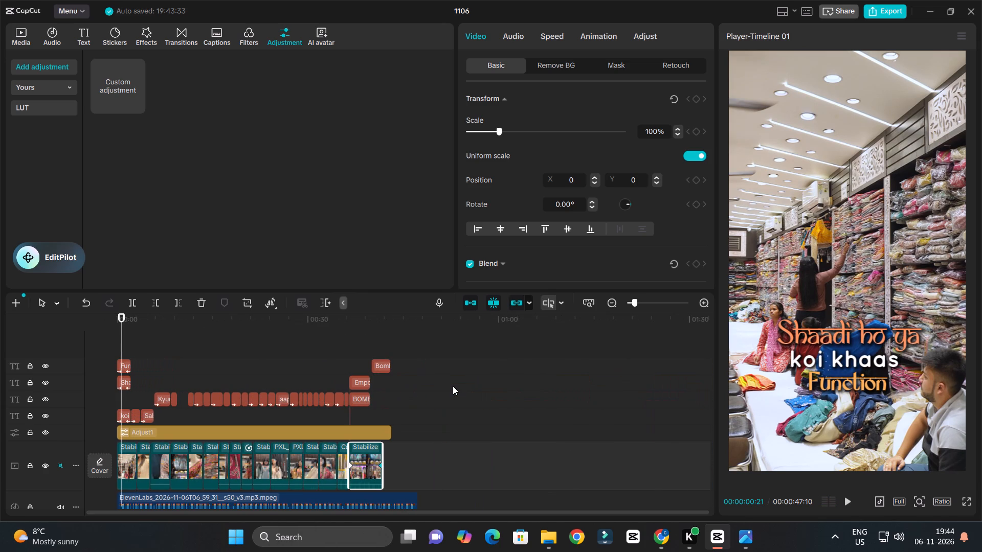
click(368, 318)
key(space)
ctrl+scroll(426, 411, up, 9)
ctrl+scroll(564, 428, up, 7)
key(space)
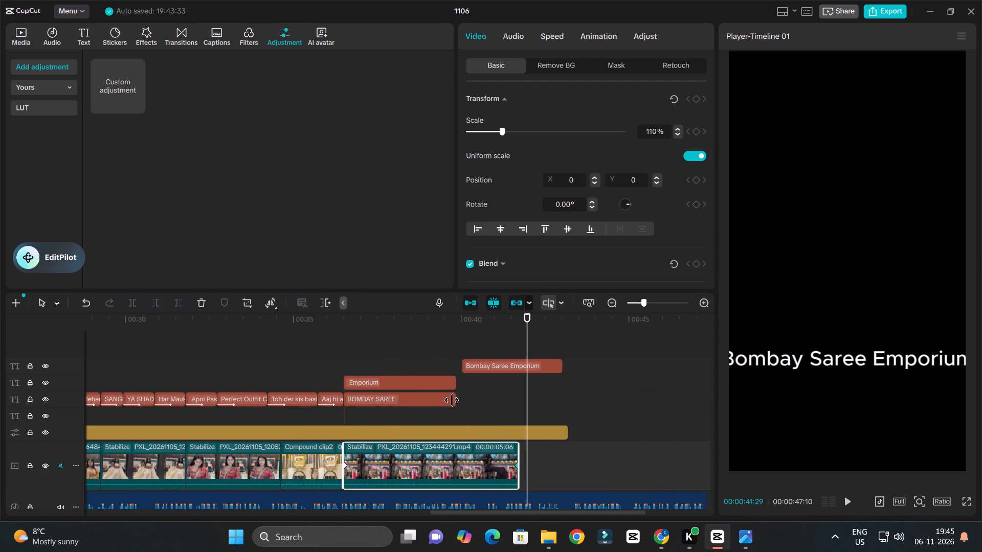
Replay from the start of the storefront clip to about 00:00:45:22, checking the closing titles against the voice-over.
click(340, 333)
key(space)
ctrl+scroll(389, 349, down, 3)
ctrl+scroll(391, 350, up, 4)
ctrl+scroll(391, 350, down, 4)
ctrl+scroll(425, 354, up, 4)
ctrl+scroll(447, 363, down, 4)
ctrl+scroll(467, 366, up, 4)
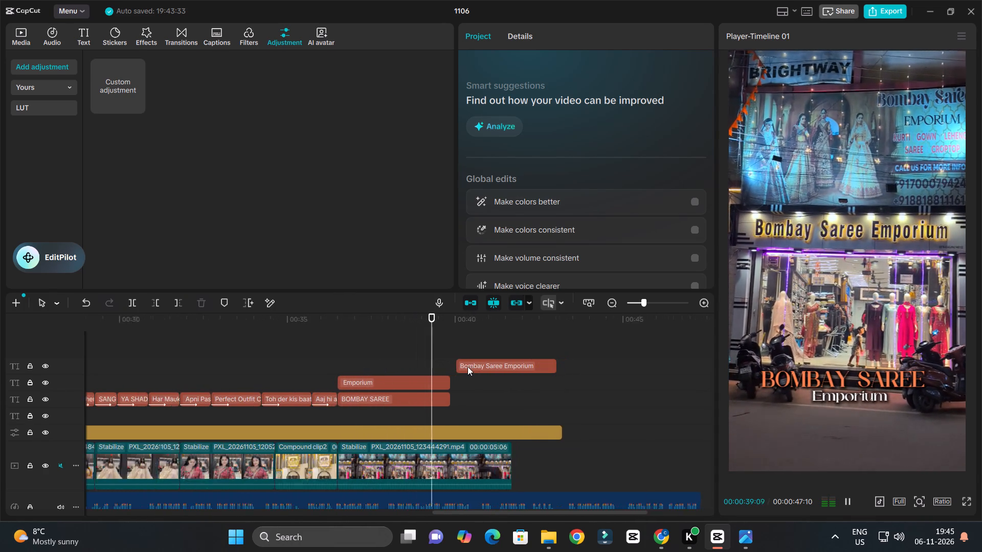
ctrl+scroll(467, 366, down, 4)
ctrl+scroll(482, 367, up, 4)
key(space)
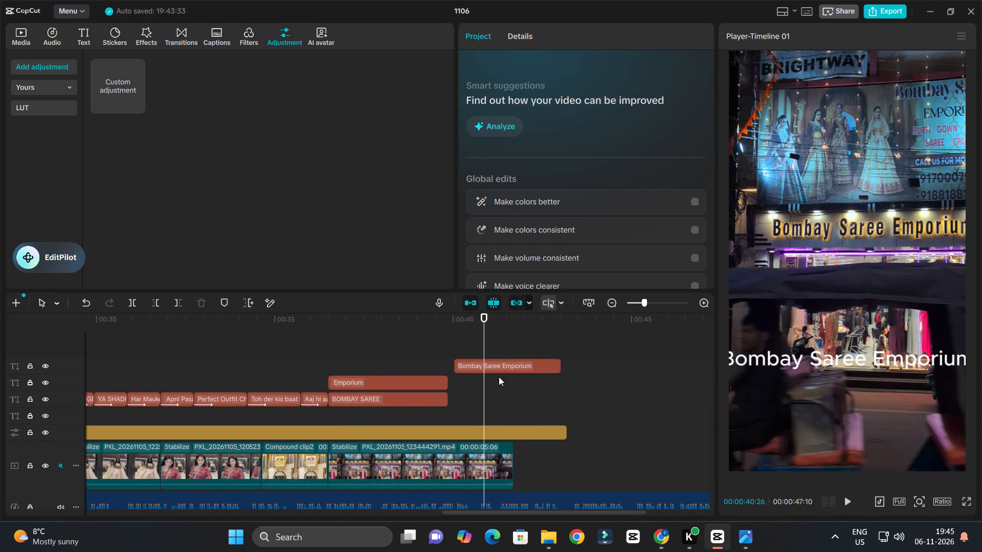
key(space)
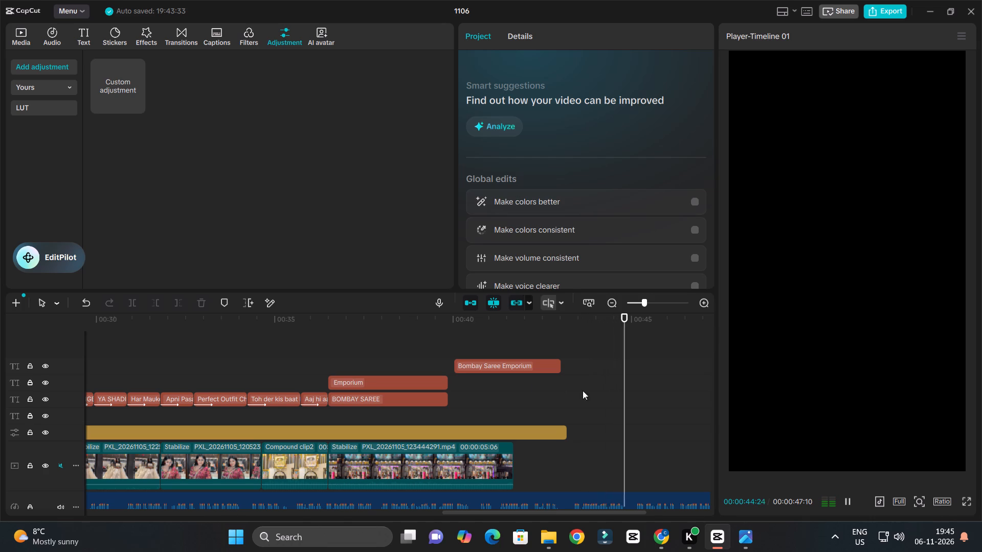
key(space)
key(space)
key(space)
Replay the ending from about 00:00:40 to 00:00:44 to check the voice-over past the storefront clip.
scroll(635, 375, down, 3)
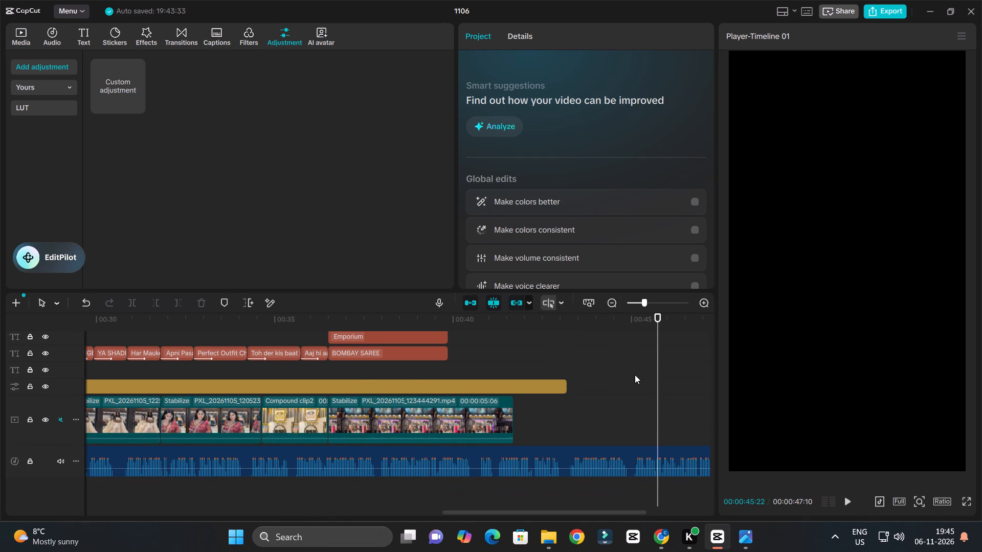
drag(629, 323, 480, 397)
key(space)
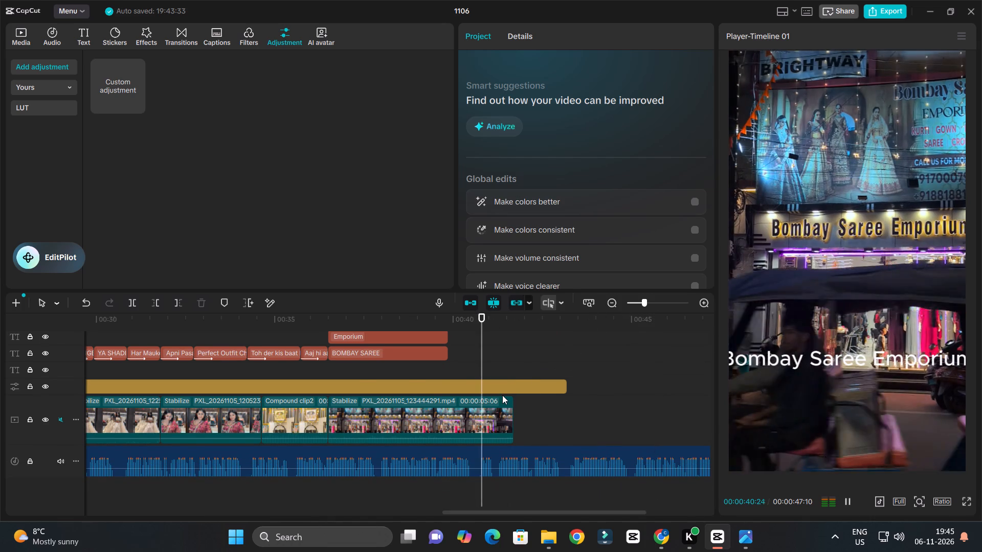
ctrl+scroll(502, 395, down, 4)
ctrl+scroll(502, 395, up, 4)
ctrl+scroll(502, 395, down, 4)
ctrl+scroll(502, 395, up, 3)
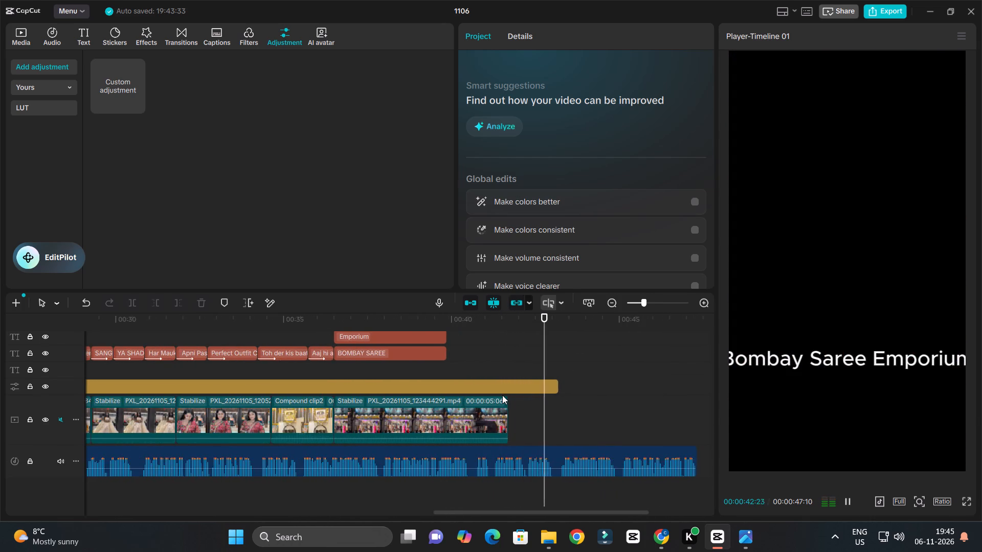
ctrl+scroll(502, 395, down, 3)
ctrl+scroll(515, 401, up, 4)
key(space)
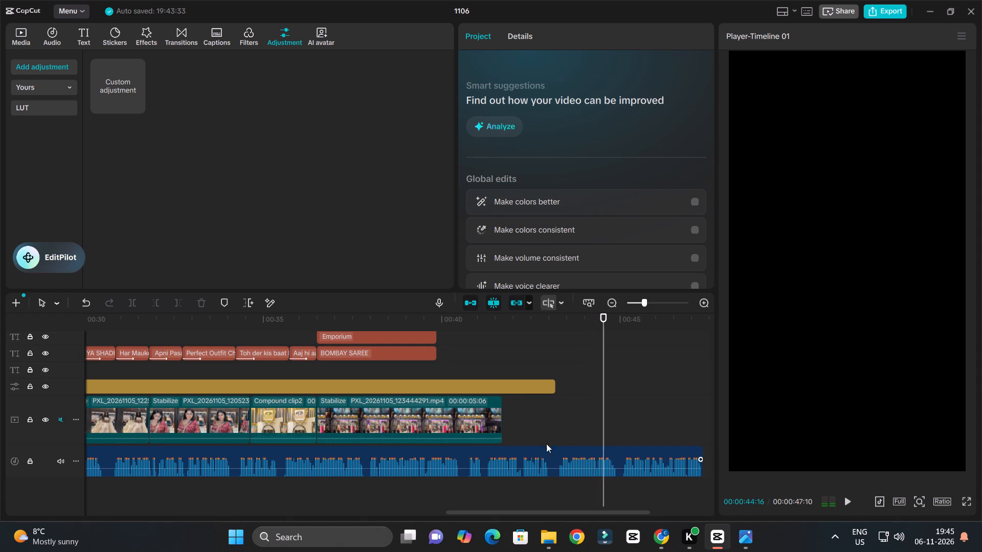
Find the break in speech near the end of the storefront clip and split the voice-over at 00:00:41:06.
click(411, 323)
key(space)
ctrl+scroll(588, 402, up, 6)
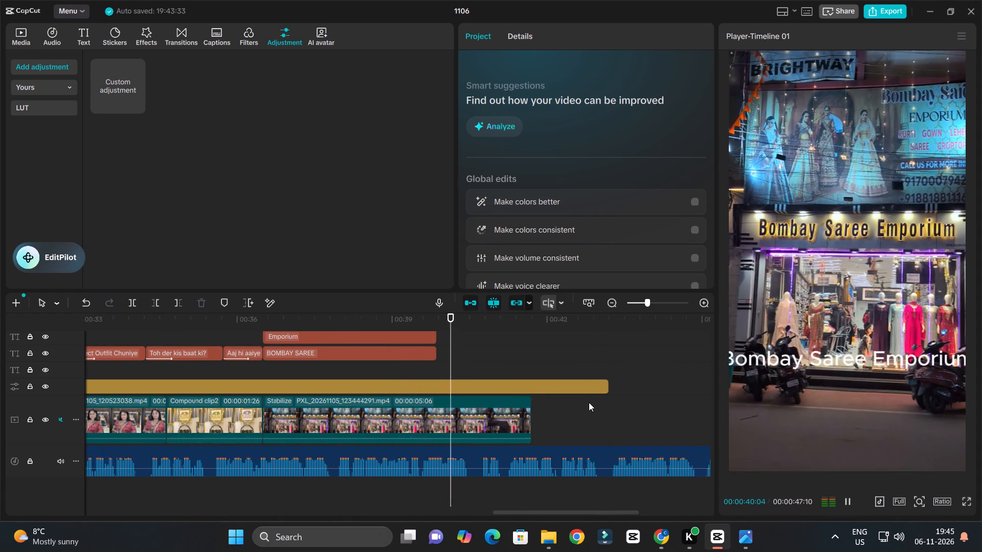
ctrl+scroll(589, 402, up, 1)
key(space)
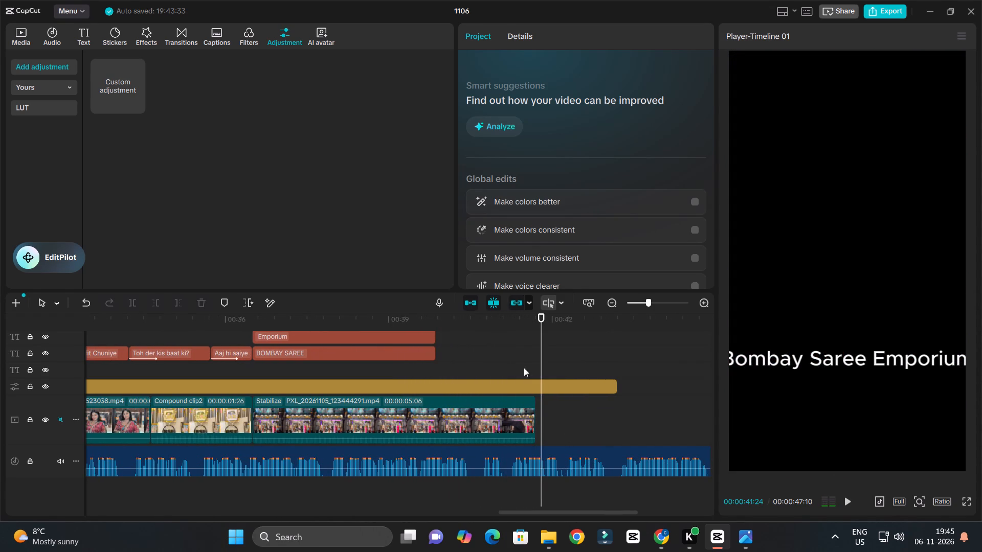
drag(514, 318, 509, 361)
click(517, 455)
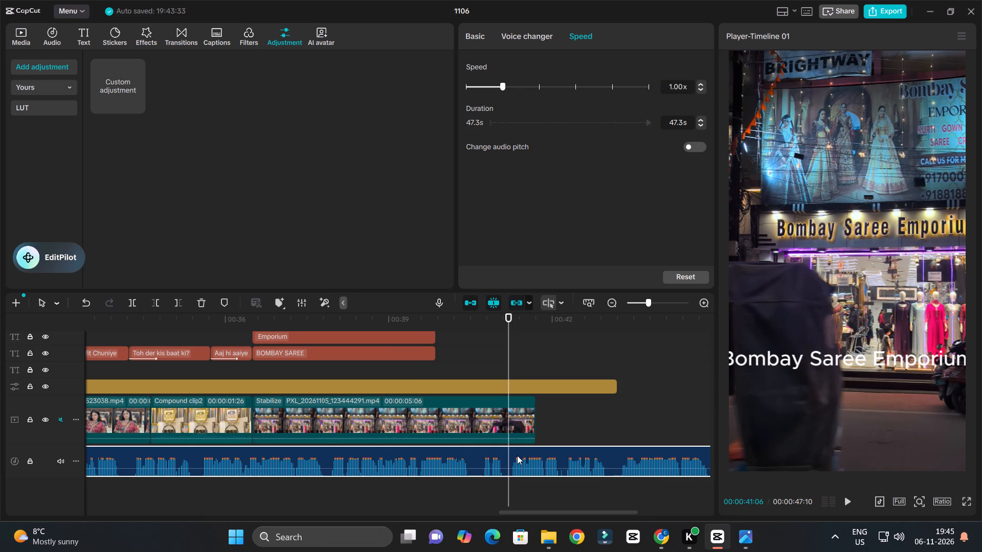
key(c)
Replay the storefront section and trim the end of the voice-over's first part to 00:00:40:16.
click(302, 318)
key(space)
ctrl+scroll(522, 378, up, 3)
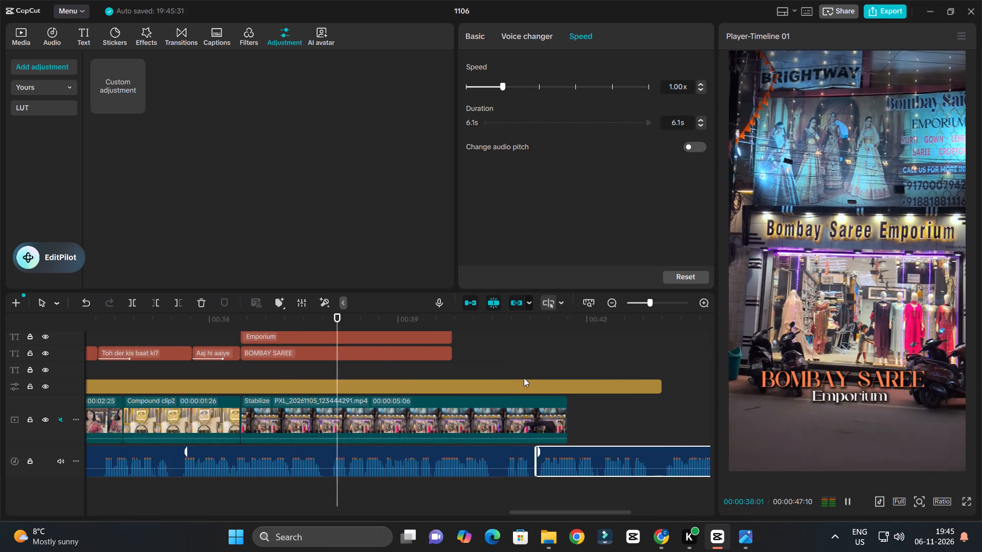
ctrl+scroll(524, 378, down, 3)
ctrl+scroll(524, 378, up, 3)
ctrl+scroll(524, 378, down, 3)
ctrl+scroll(524, 378, up, 7)
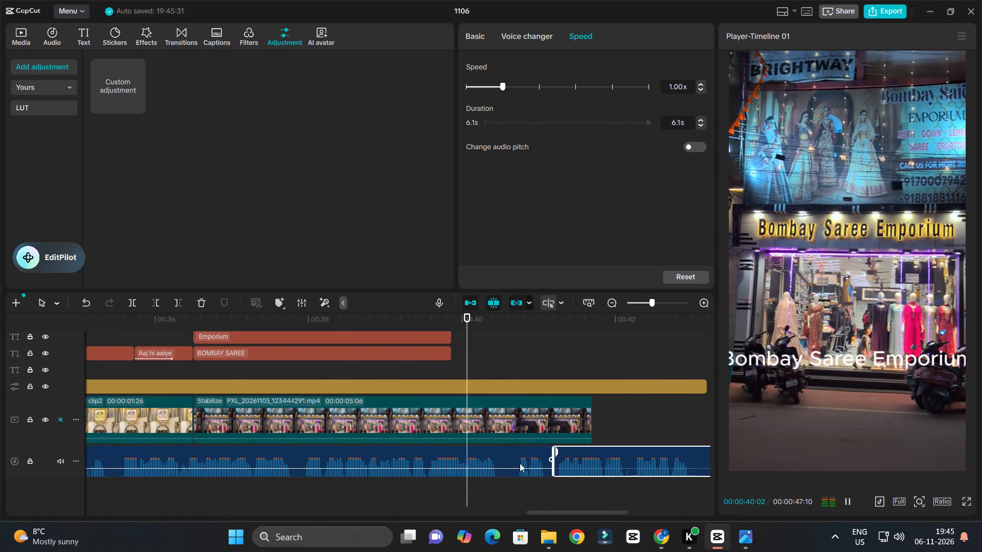
key(space)
click(515, 453)
key(w)
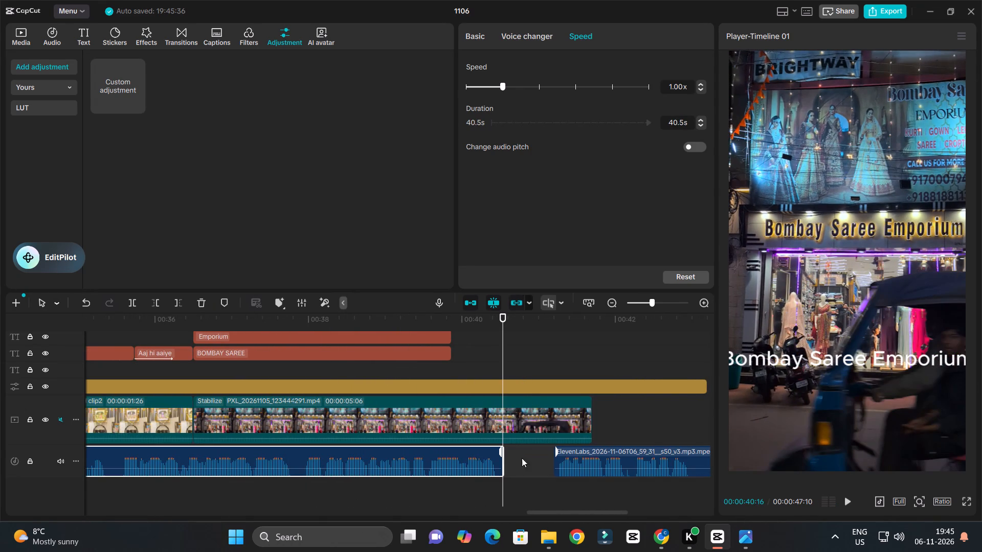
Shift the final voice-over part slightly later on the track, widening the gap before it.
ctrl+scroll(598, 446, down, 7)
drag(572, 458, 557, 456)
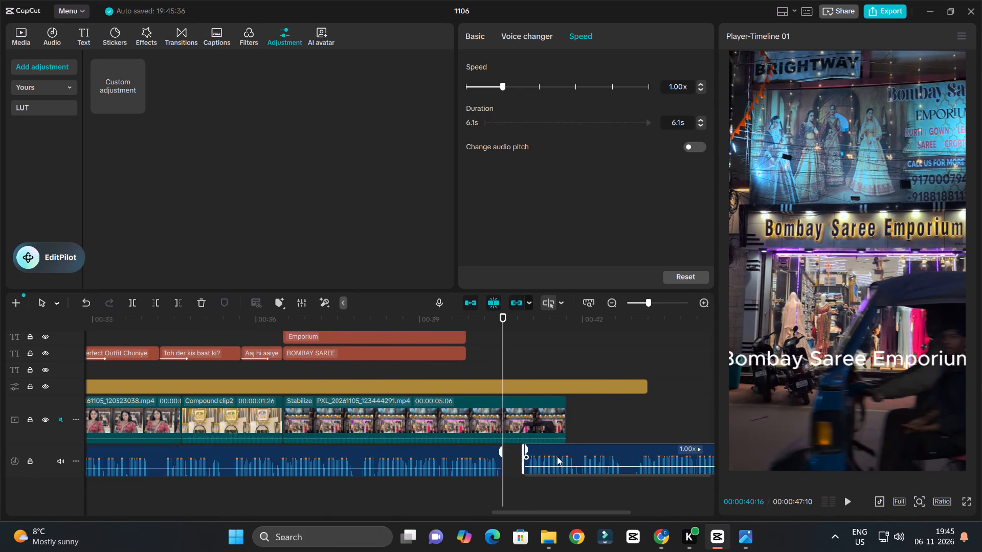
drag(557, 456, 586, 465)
Play the final voice-over part from about 00:00:43 to near its end to check its wording.
drag(658, 321, 659, 330)
key(space)
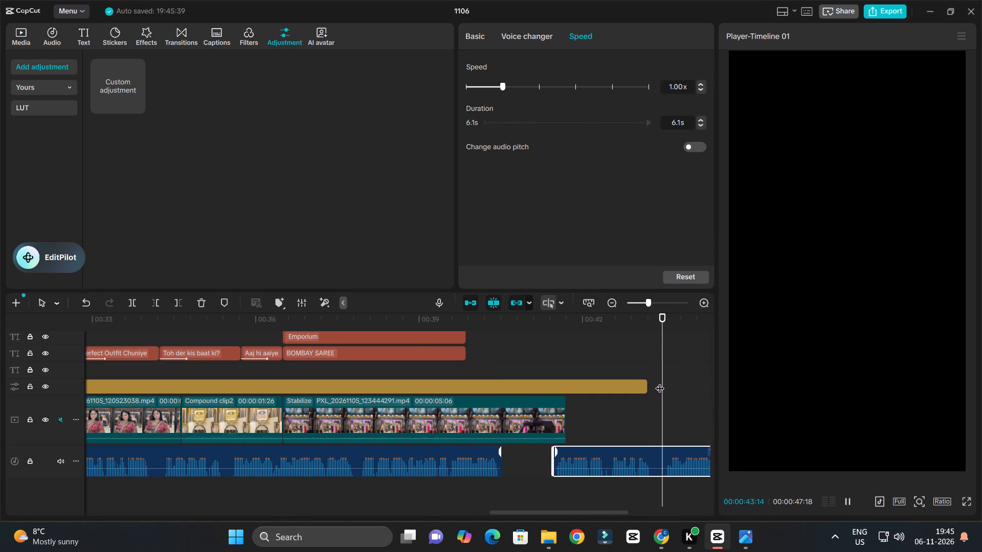
ctrl+scroll(660, 382, down, 18)
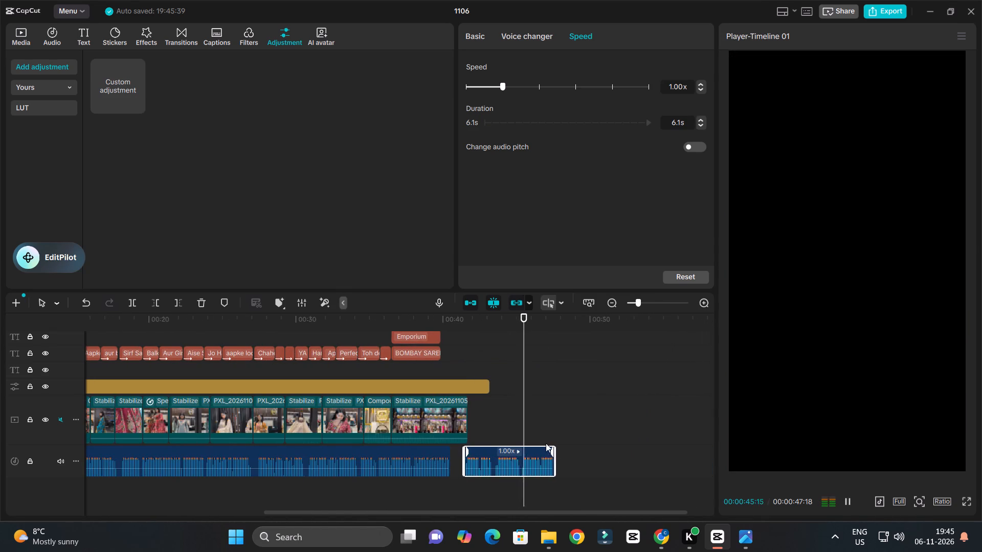
ctrl+scroll(546, 443, up, 16)
key(space)
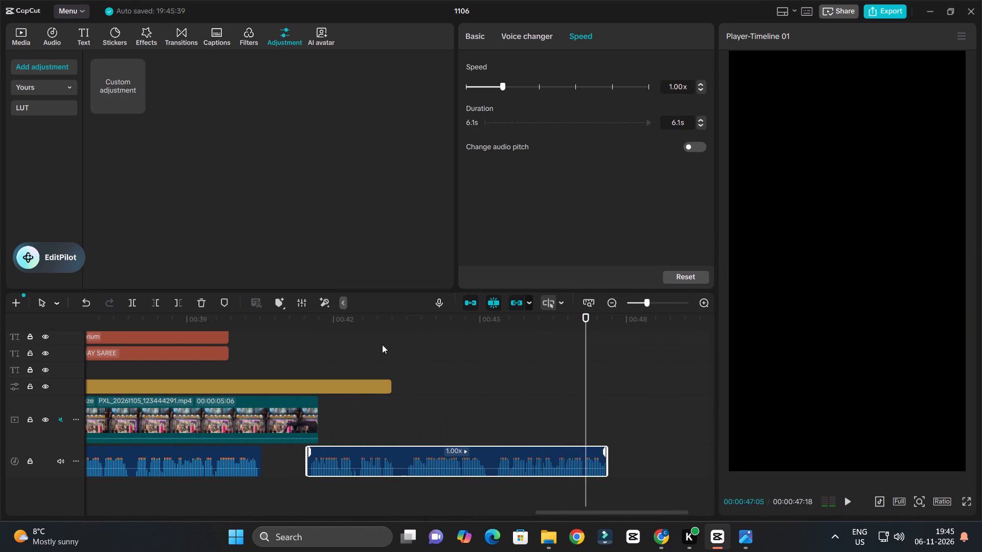
Move the final voice-over part earlier so it starts directly after the trimmed first part.
drag(394, 328, 401, 354)
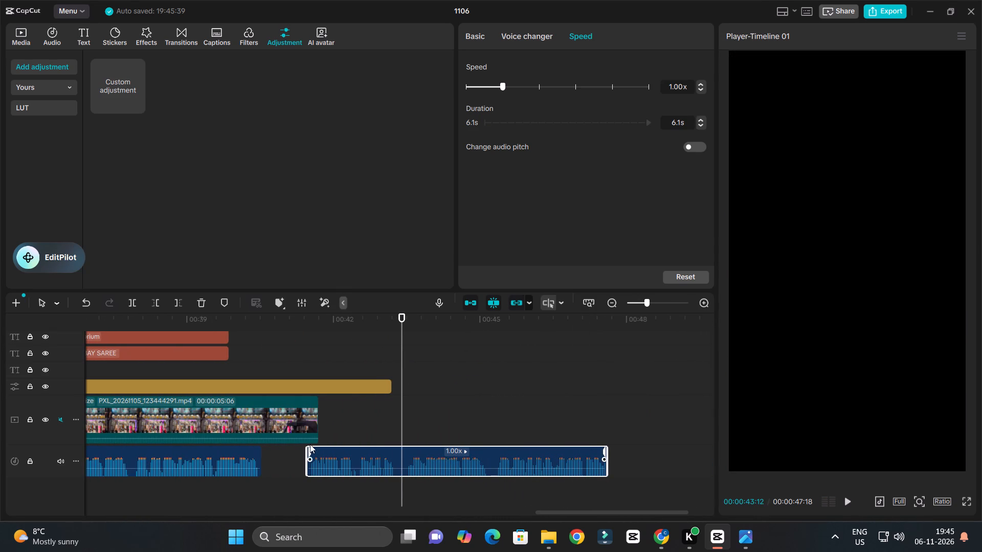
click(220, 331)
drag(352, 460, 344, 462)
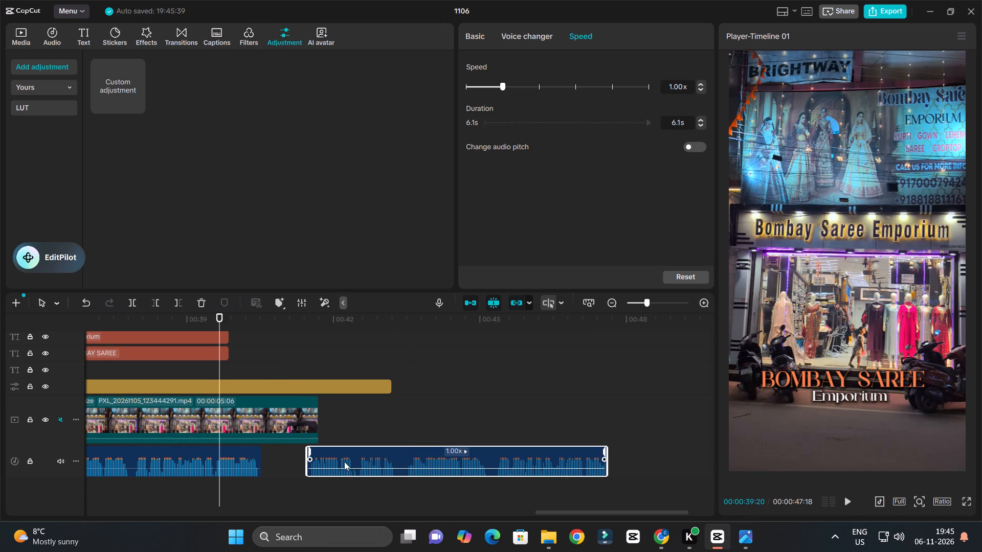
drag(344, 462, 307, 459)
Play from 00:00:39:20 to near the end of the voice-over to check the new join and the closing lines.
key(space)
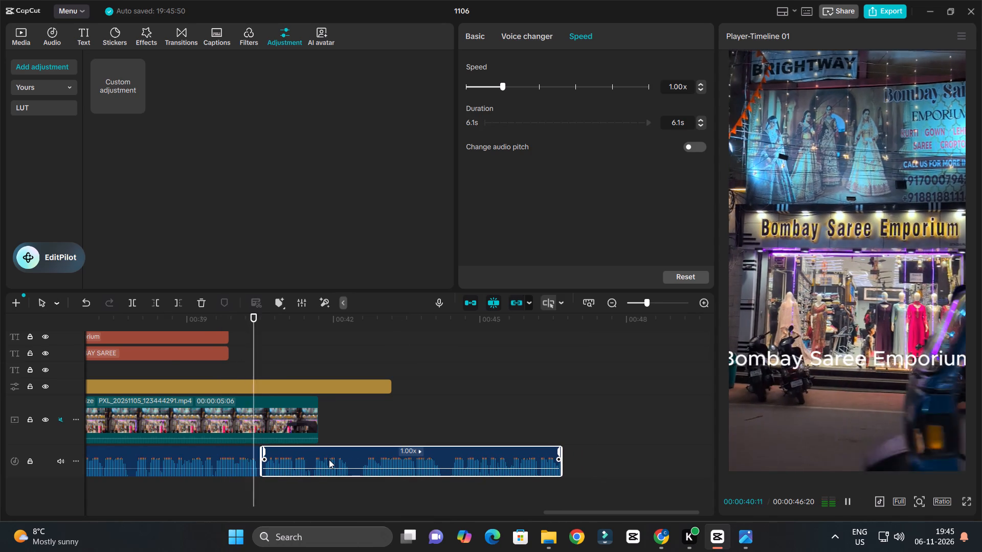
ctrl+scroll(329, 459, down, 7)
ctrl+scroll(415, 469, up, 3)
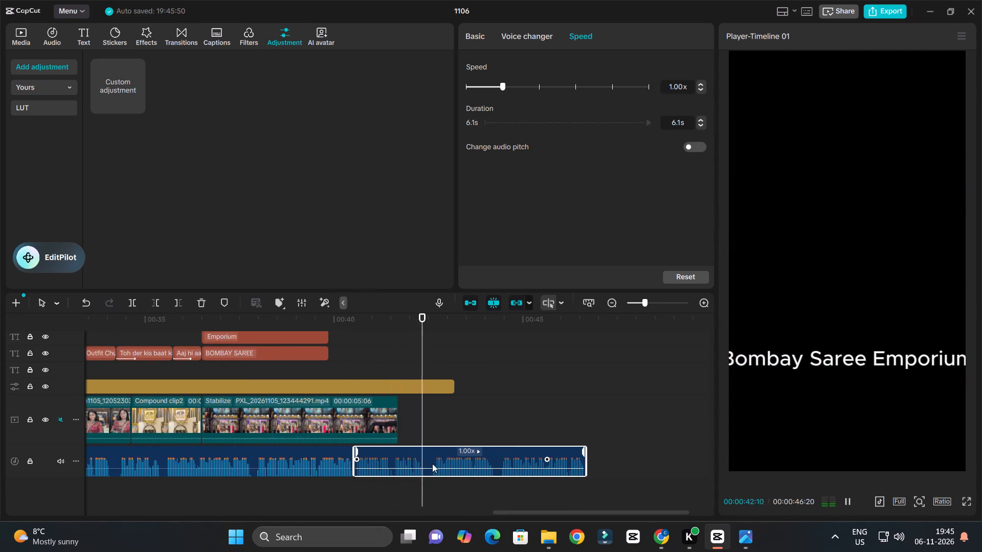
ctrl+scroll(434, 463, up, 12)
ctrl+scroll(436, 462, down, 8)
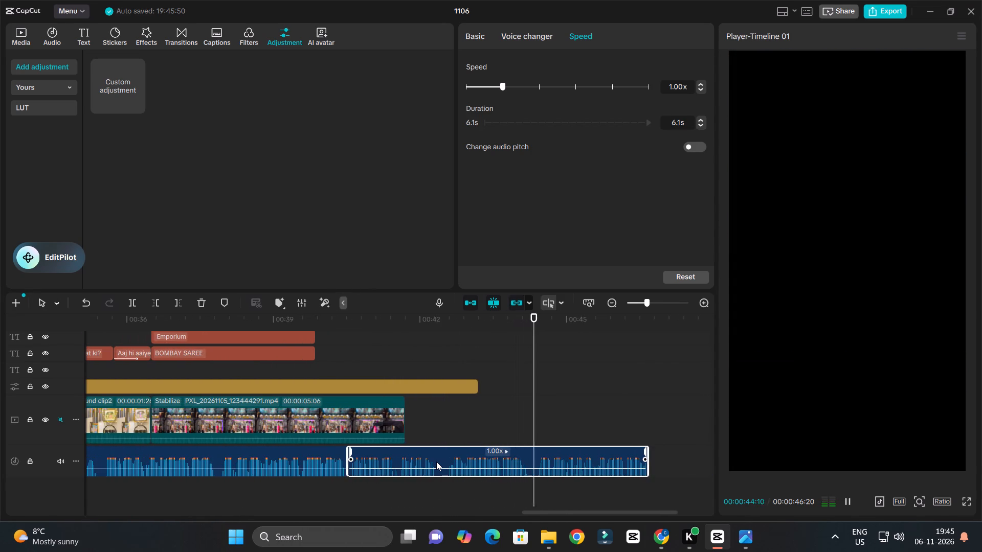
ctrl+scroll(436, 462, down, 7)
ctrl+scroll(518, 454, up, 7)
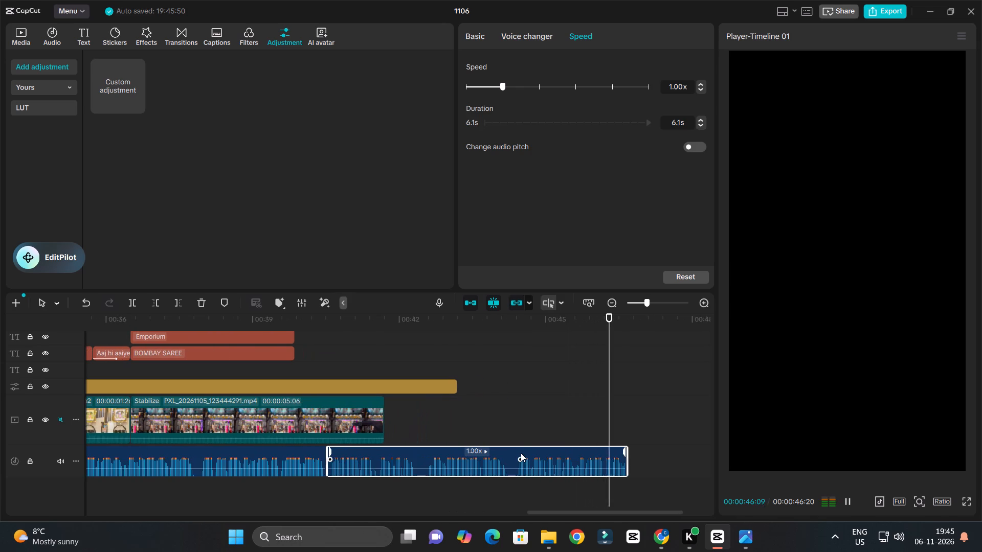
key(space)
Trim the final voice-over part to end at 00:00:44:08, removing its last line.
drag(523, 322, 514, 325)
ctrl+scroll(499, 409, down, 13)
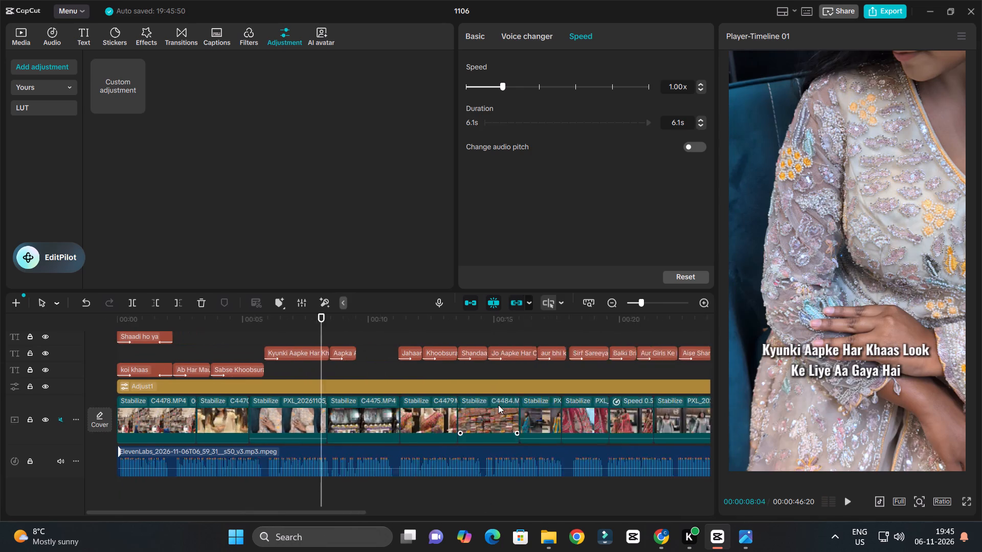
ctrl+scroll(498, 405, down, 12)
ctrl+scroll(465, 398, up, 5)
ctrl+scroll(507, 413, up, 1)
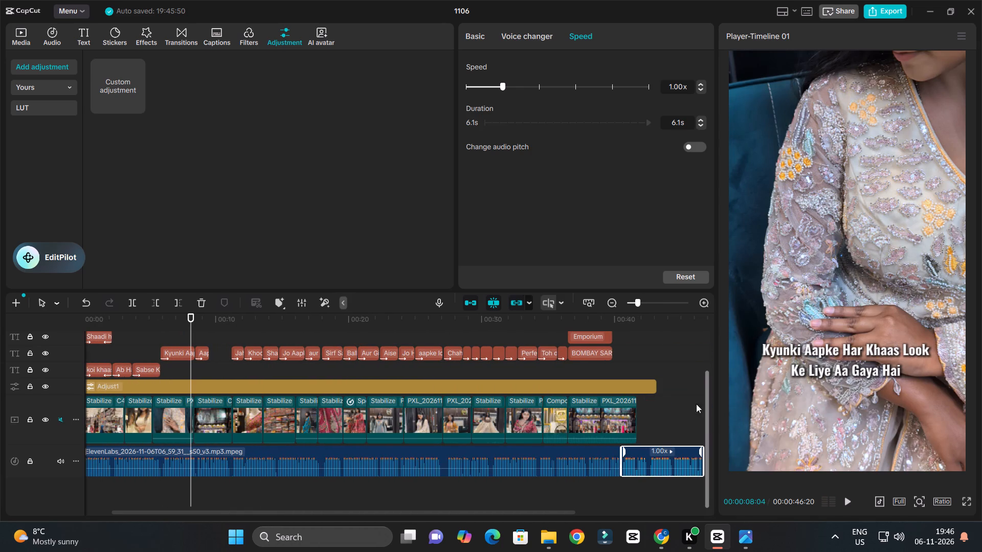
click(678, 316)
ctrl+scroll(689, 390, up, 16)
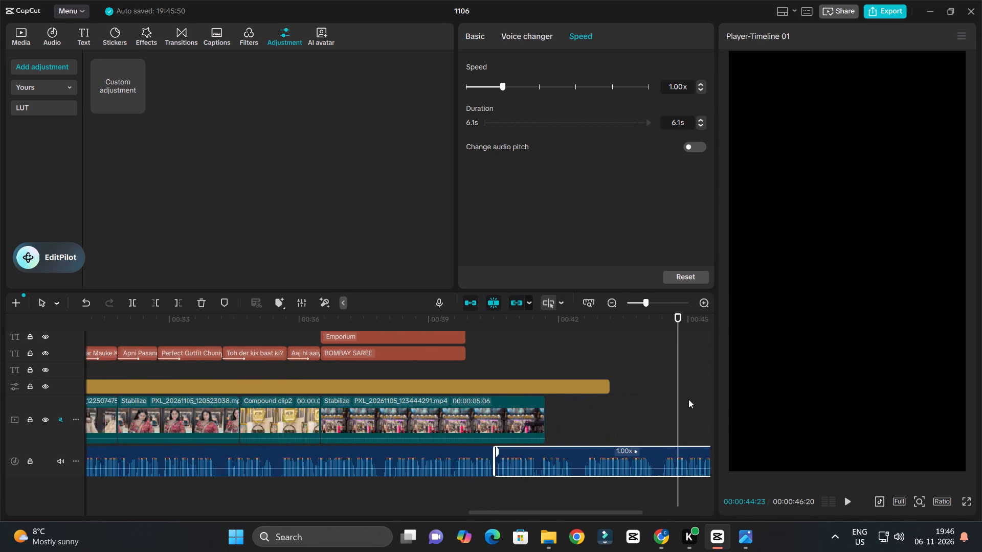
ctrl+scroll(688, 399, up, 3)
drag(650, 329, 651, 337)
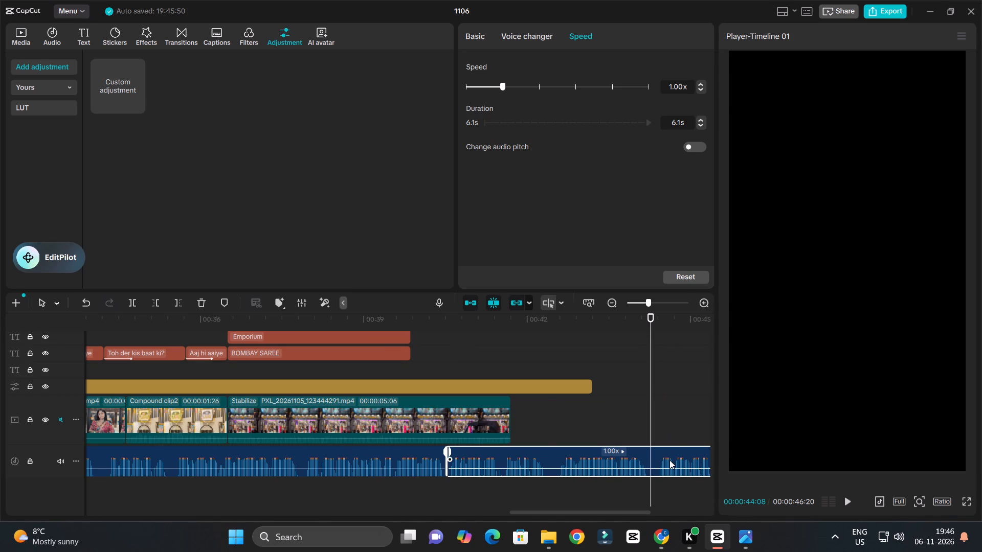
click(669, 459)
key(w)
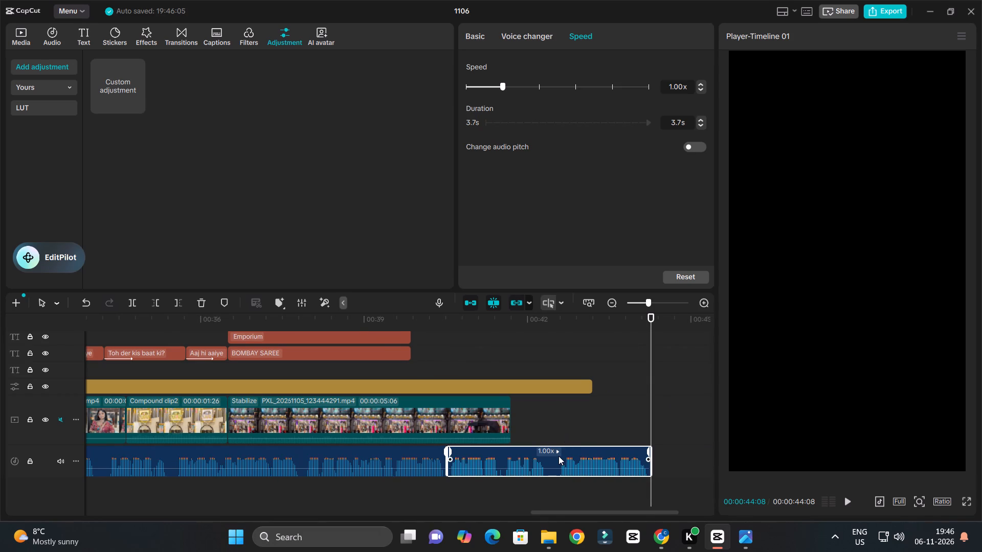
Split the final voice-over part at 00:00:42:14 and swap the order of its two halves after the first part.
click(559, 456)
drag(548, 324, 552, 347)
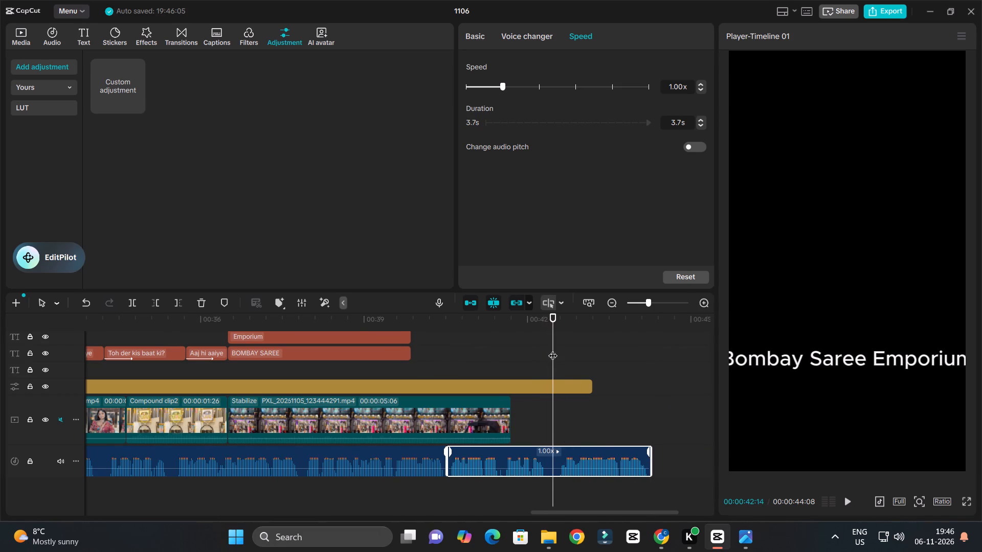
key(c)
drag(518, 460, 736, 459)
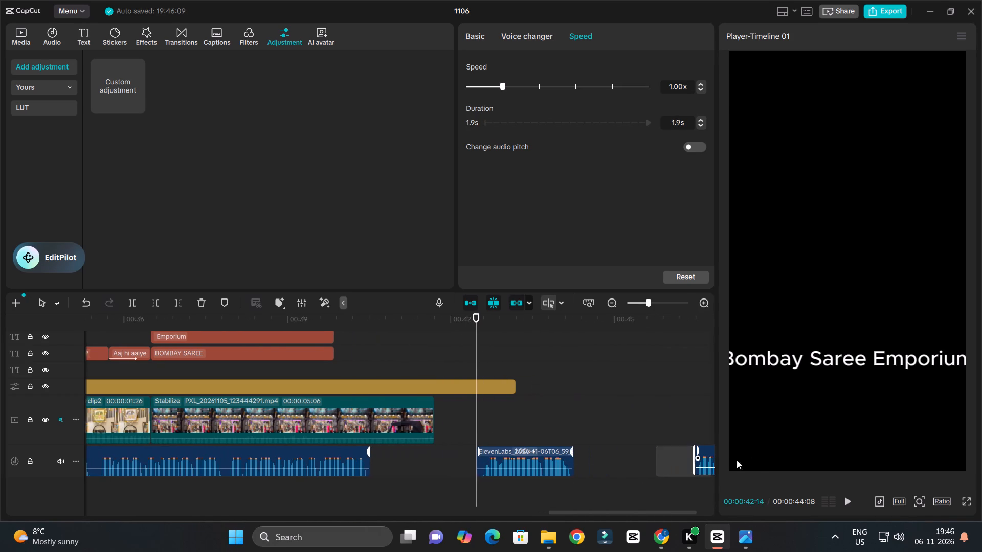
drag(736, 459, 680, 451)
drag(537, 457, 434, 454)
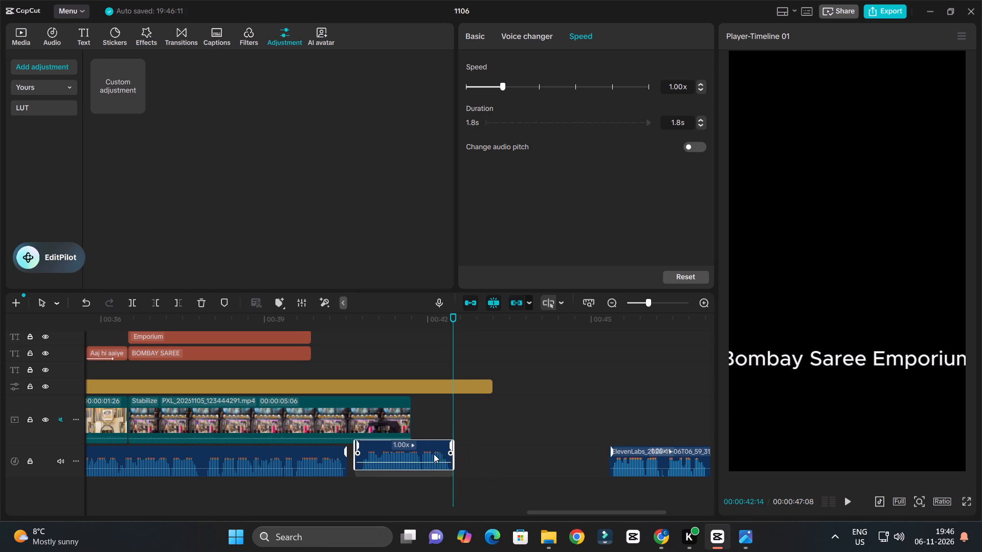
drag(434, 454, 428, 456)
drag(648, 458, 485, 457)
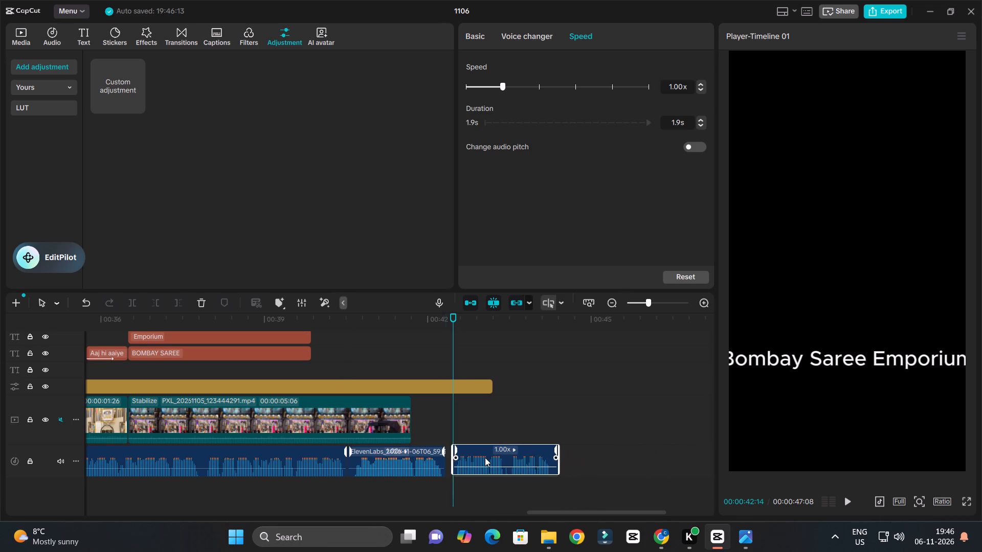
drag(485, 457, 484, 457)
Trim the start of the first short voice-over piece to 00:00:40:19 and move it earlier against the preceding part.
click(344, 329)
key(space)
ctrl+scroll(338, 351, up, 5)
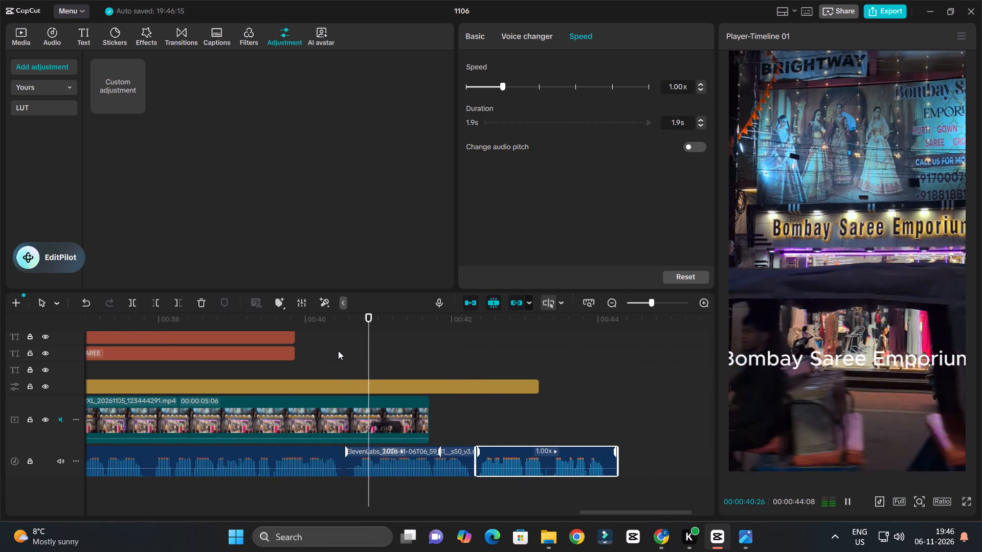
ctrl+scroll(338, 351, up, 10)
key(space)
click(250, 321)
key(space)
ctrl+scroll(325, 365, up, 8)
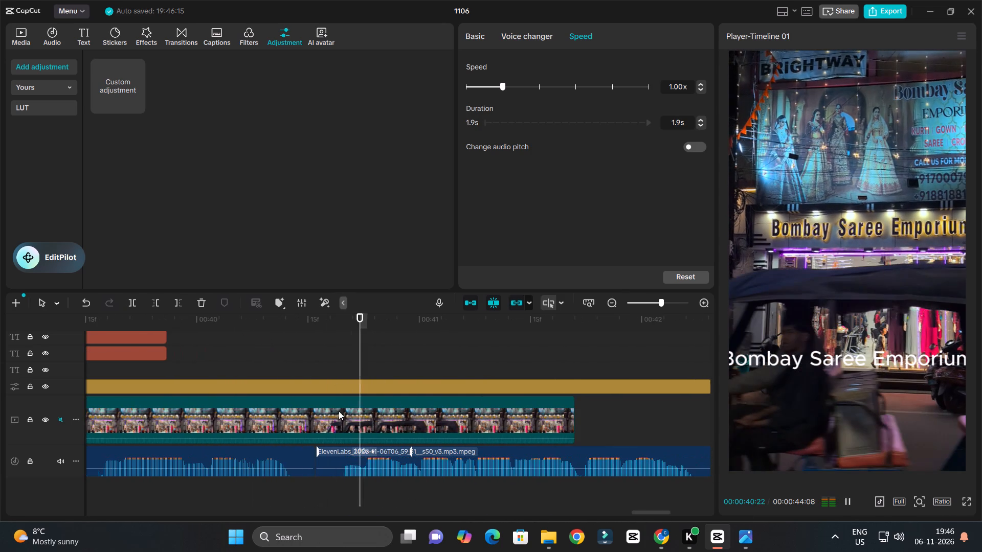
key(space)
drag(339, 324, 335, 341)
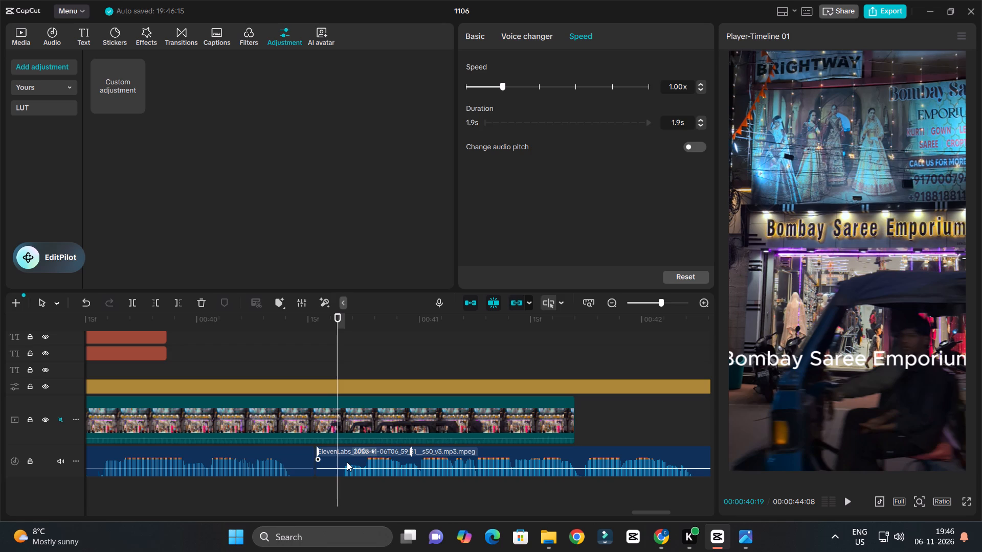
click(347, 462)
key(q)
key(space)
key(space)
drag(351, 456, 331, 458)
Replay the join and move the last voice-over piece earlier to close the gap after the previous piece.
ctrl+scroll(346, 433, down, 4)
click(261, 328)
key(space)
ctrl+scroll(366, 359, down, 5)
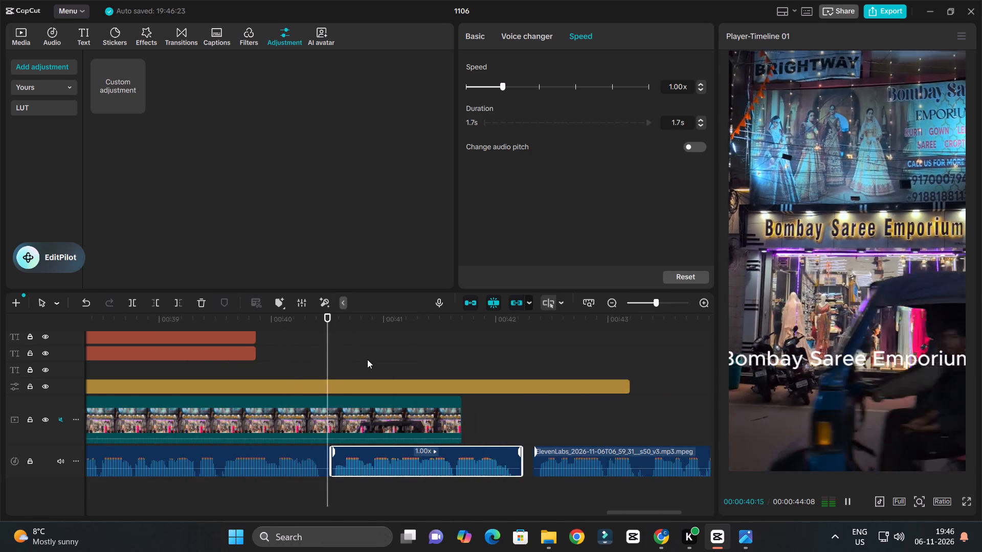
ctrl+scroll(367, 359, down, 17)
key(space)
drag(511, 457, 509, 457)
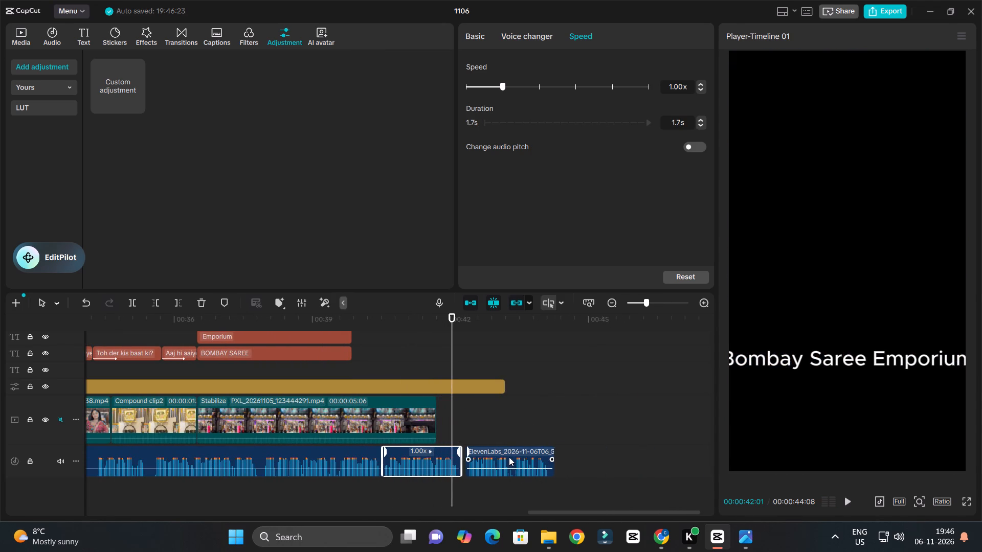
drag(509, 457, 505, 457)
Play the rearranged voice-over ending from 00:00:42:01 to check how its last pieces join.
key(space)
ctrl+scroll(514, 459, down, 9)
ctrl+scroll(529, 461, up, 5)
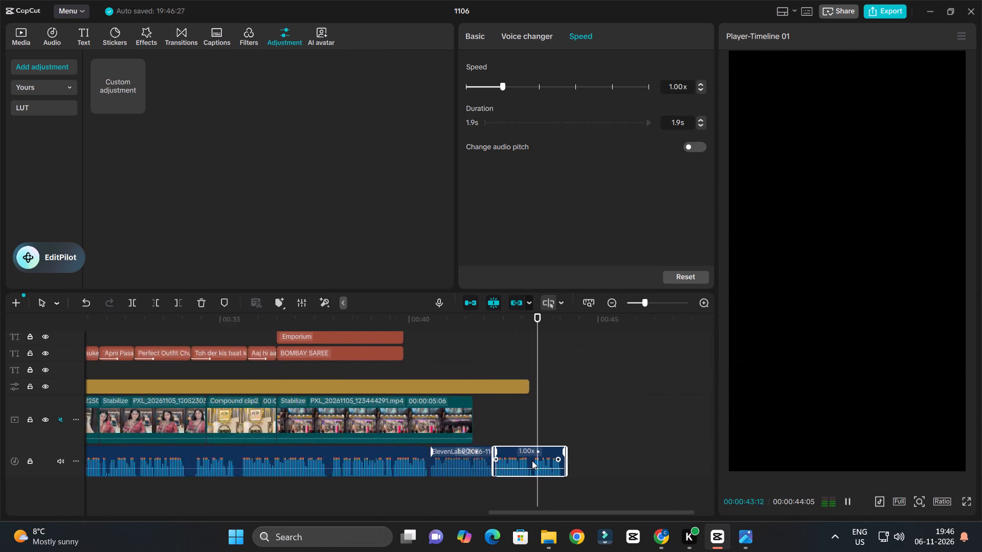
ctrl+scroll(532, 461, up, 5)
key(space)
Trim the end of the final storefront clip to 00:00:40:16, just before the first short voice-over piece.
drag(345, 325, 339, 323)
key(space)
ctrl+scroll(390, 375, up, 2)
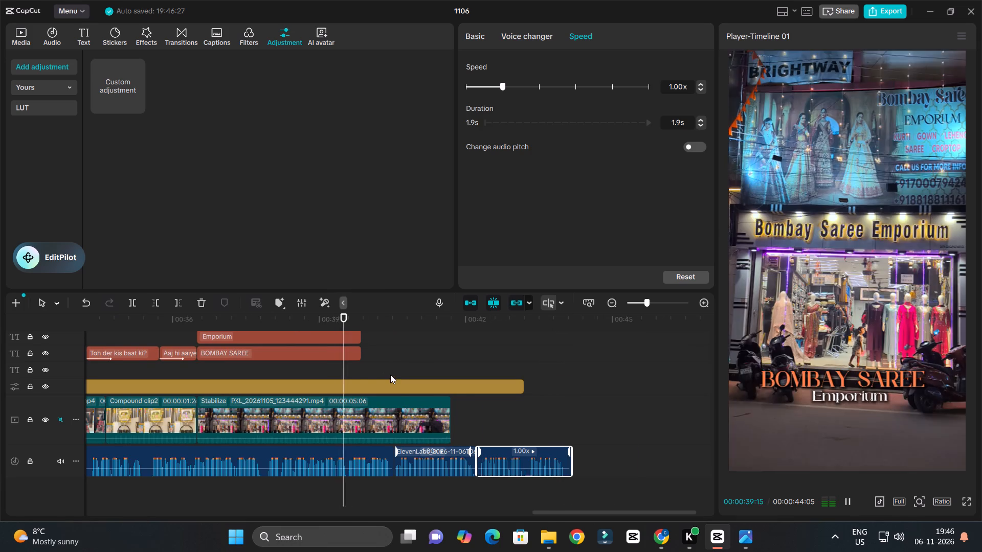
ctrl+scroll(390, 375, up, 7)
key(space)
key(space)
key(space)
click(430, 423)
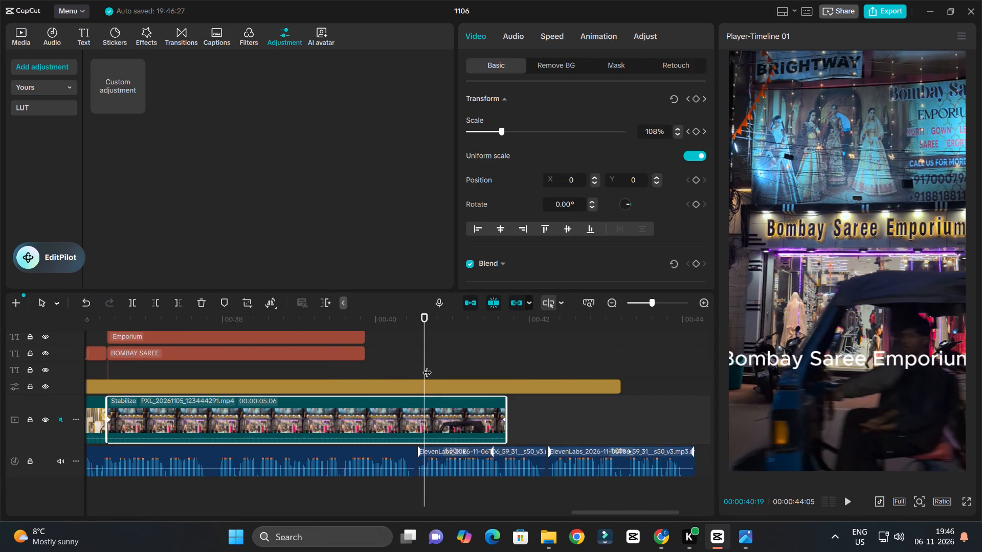
drag(424, 364, 415, 365)
click(434, 421)
key(w)
Trim the end of the adjustment layer to 00:00:40:16, matching the storefront clip.
ctrl+scroll(441, 416, down, 4)
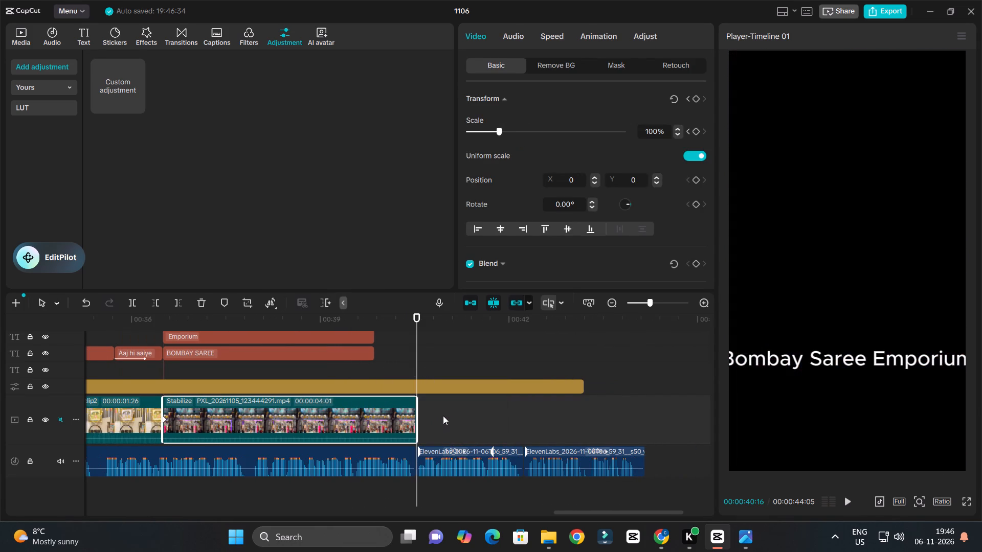
click(458, 391)
key(w)
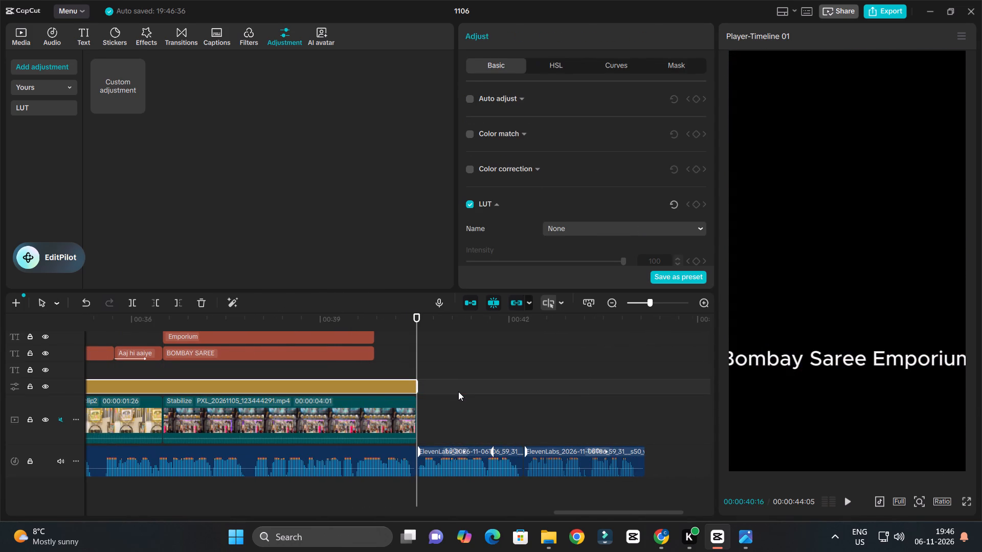
Replay the storefront section to check the voice-over's timing against the BOMBAY SAREE and Emporium titles.
ctrl+scroll(458, 392, down, 10)
click(317, 324)
key(space)
ctrl+scroll(455, 397, up, 4)
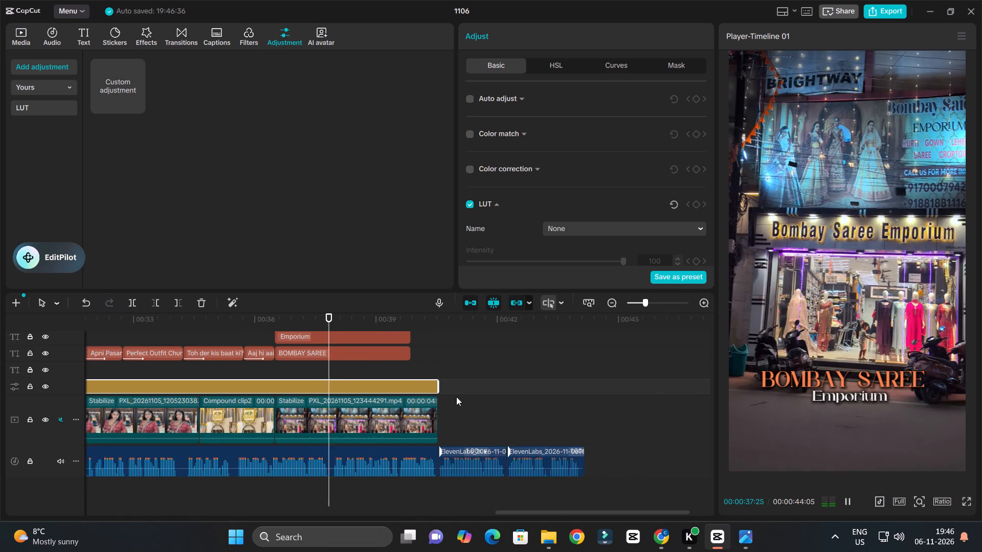
ctrl+scroll(457, 397, down, 4)
ctrl+scroll(457, 397, up, 3)
ctrl+scroll(458, 397, down, 3)
ctrl+scroll(458, 397, up, 3)
key(space)
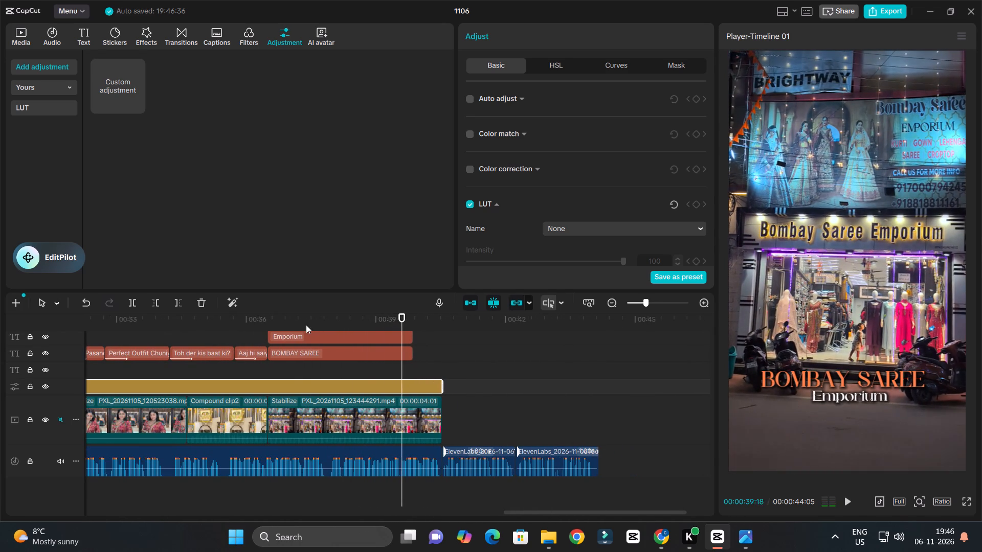
Find the voice-over cue under the storefront clip and trim both the BOMBAY SAREE and Emporium titles to end at 00:00:37:29.
drag(305, 323, 291, 322)
key(space)
ctrl+scroll(370, 388, up, 8)
key(space)
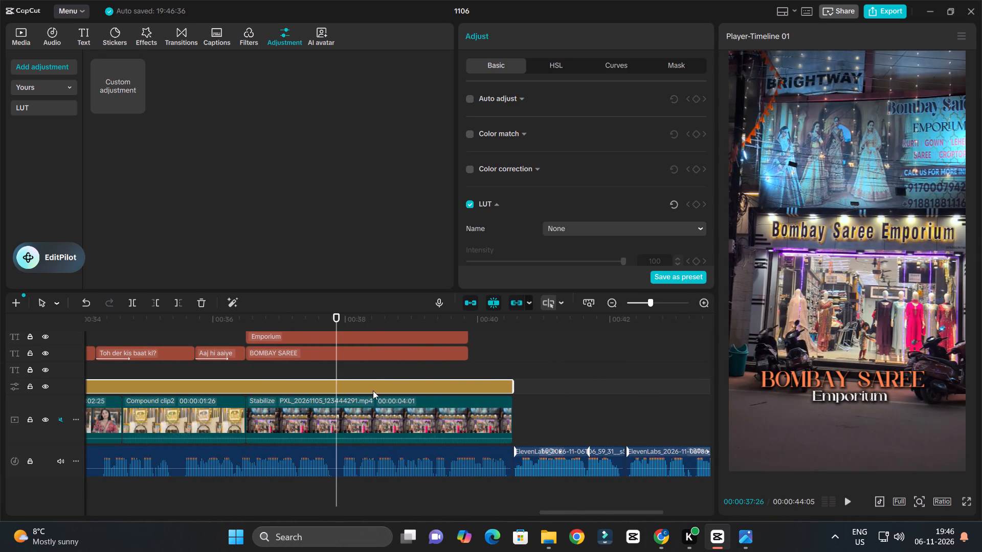
scroll(373, 390, up, 3)
key(space)
ctrl+scroll(374, 392, up, 4)
key(space)
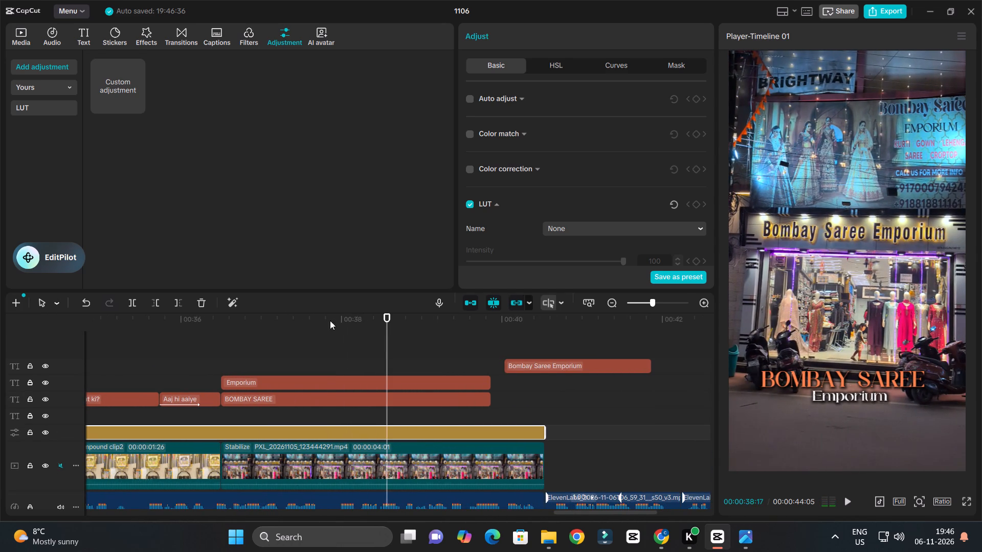
drag(330, 320, 338, 362)
drag(368, 369, 393, 408)
key(w)
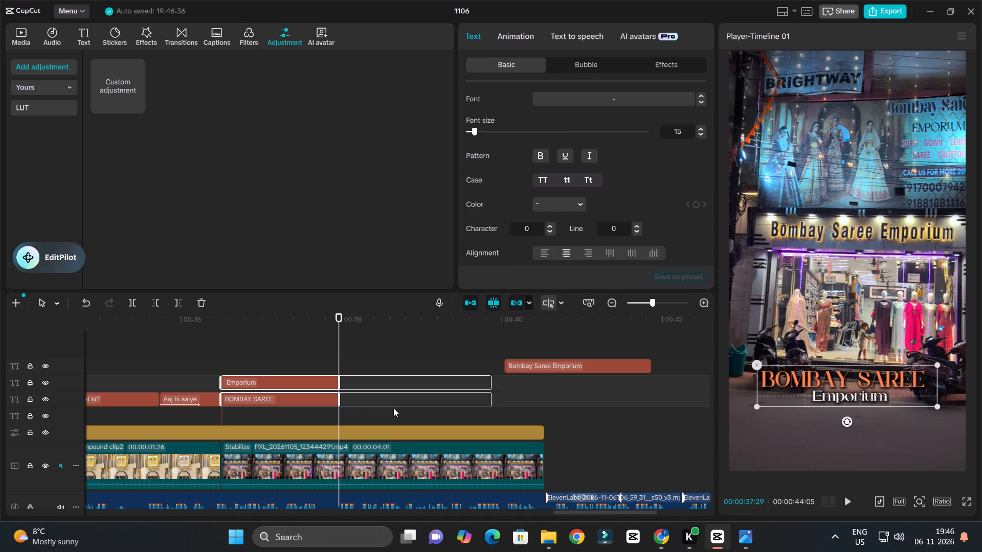
Duplicate the "Aaj hi aaiye" caption and place the copy just after the BOMBAY SAREE title on the same track.
ctrl+scroll(397, 406, down, 5)
alt+drag(225, 398, 361, 401)
drag(361, 401, 369, 418)
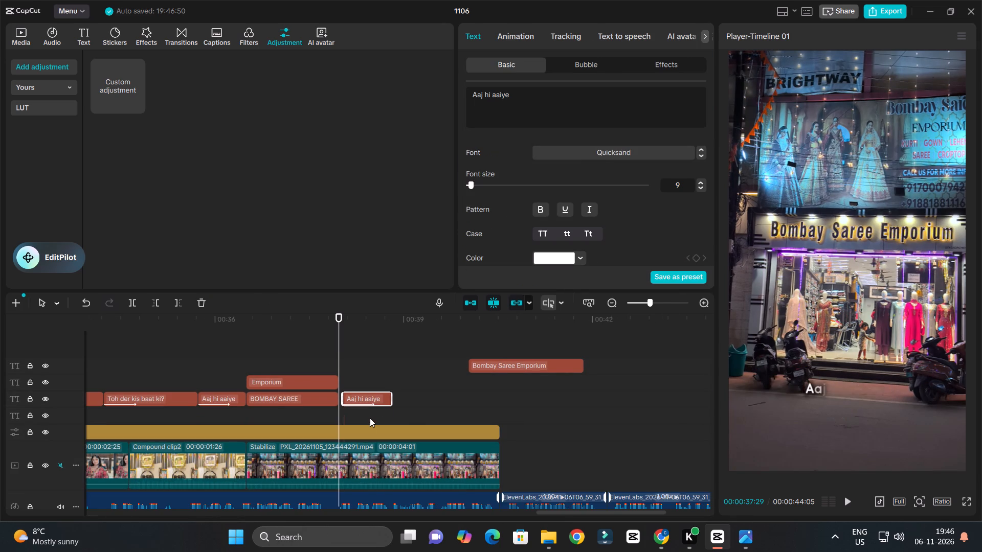
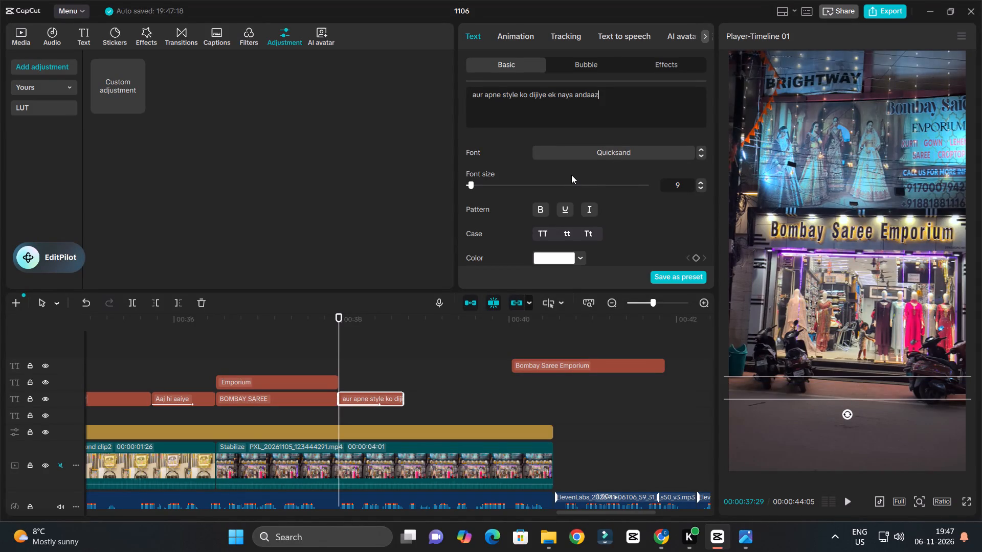
Break the caption "aur apne style ko dijiye ek naya andaaz" into two lines after "dijiye".
click(336, 332)
drag(337, 339, 323, 342)
key(space)
ctrl+scroll(384, 371, up, 7)
key(space)
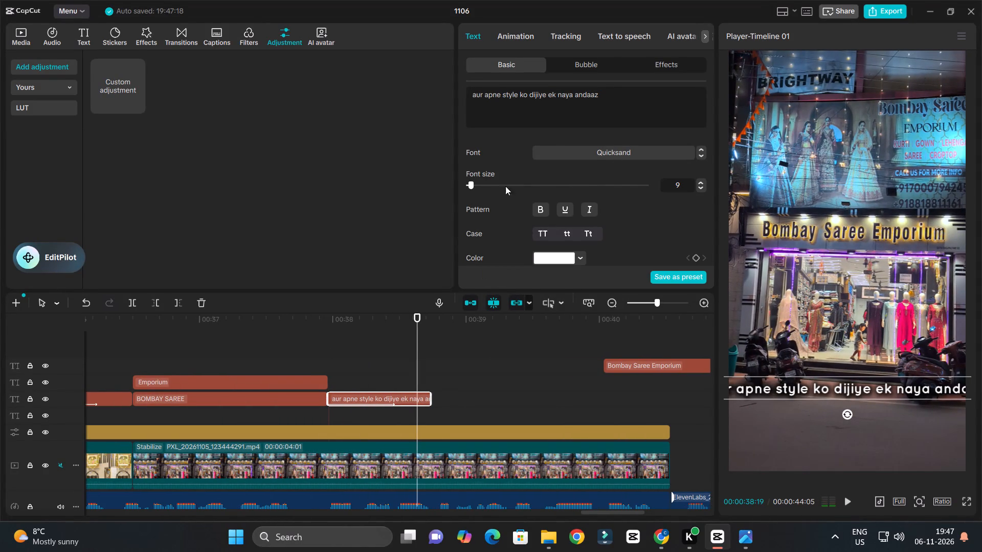
click(528, 100)
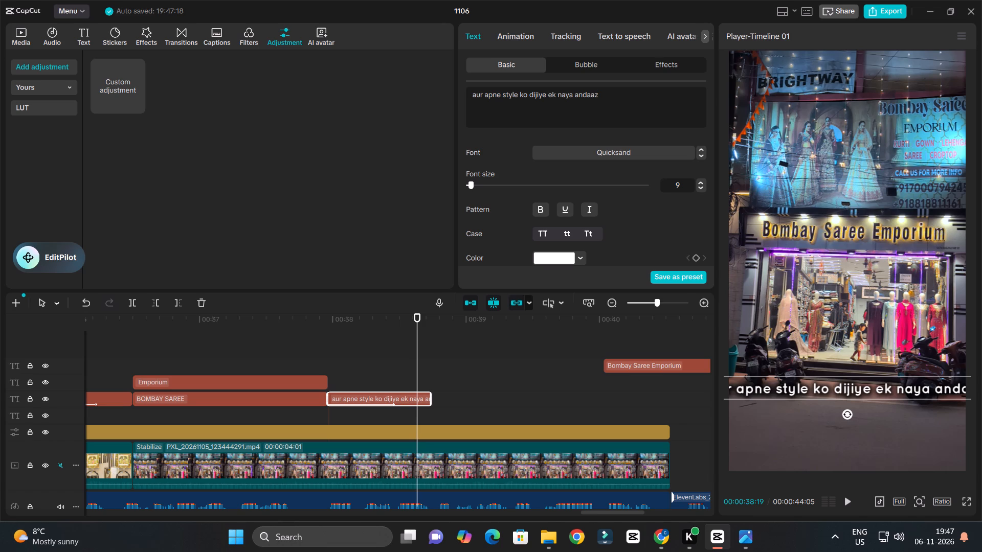
click(547, 92)
key(Return)
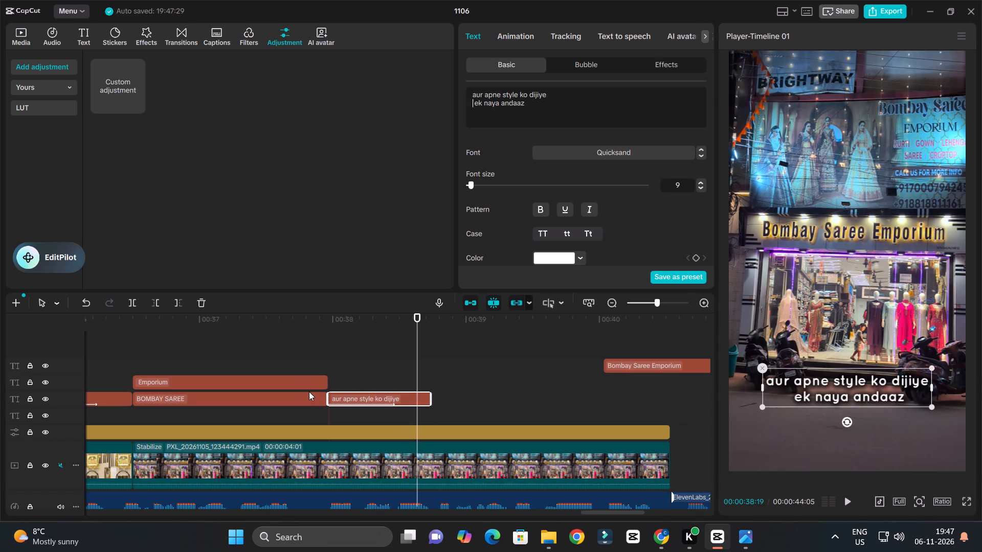
Check the voice-over under the "aur apne style ko dijiye" caption and extend the caption to the end of the storefront clip.
click(328, 325)
key(space)
ctrl+scroll(398, 379, up, 7)
ctrl+scroll(398, 379, down, 7)
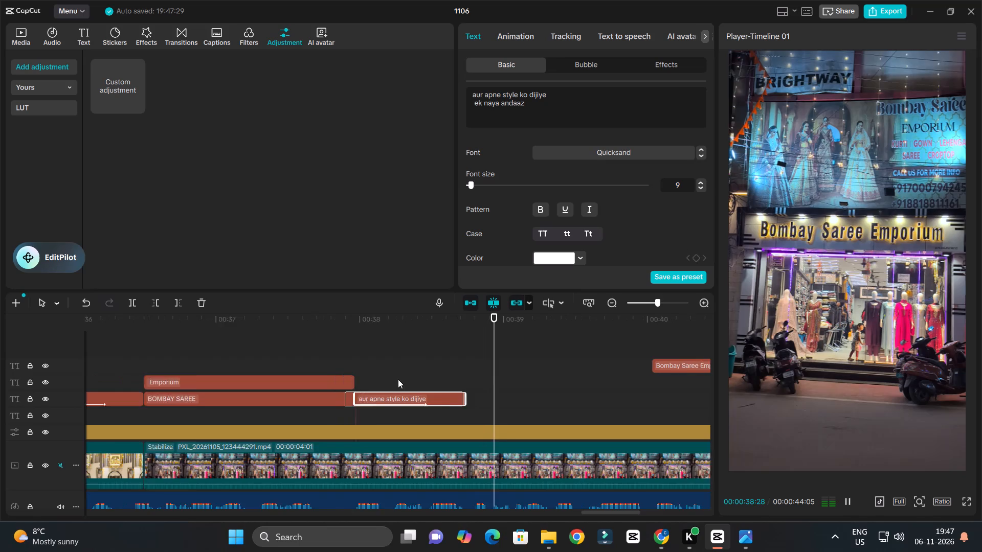
ctrl+scroll(398, 379, down, 1)
key(space)
drag(474, 401, 632, 404)
key(space)
ctrl+scroll(571, 412, down, 8)
ctrl+scroll(592, 414, up, 4)
key(space)
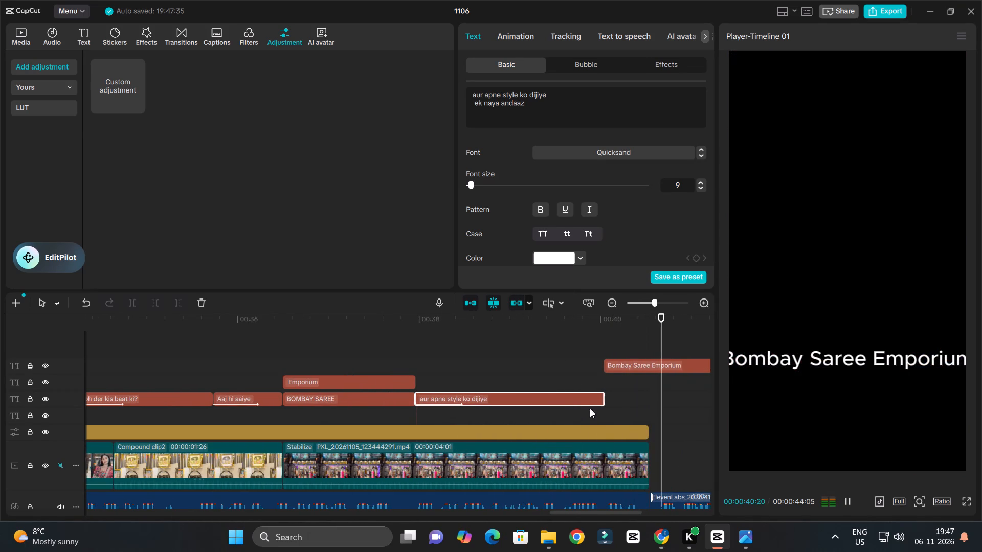
ctrl+scroll(590, 403, down, 9)
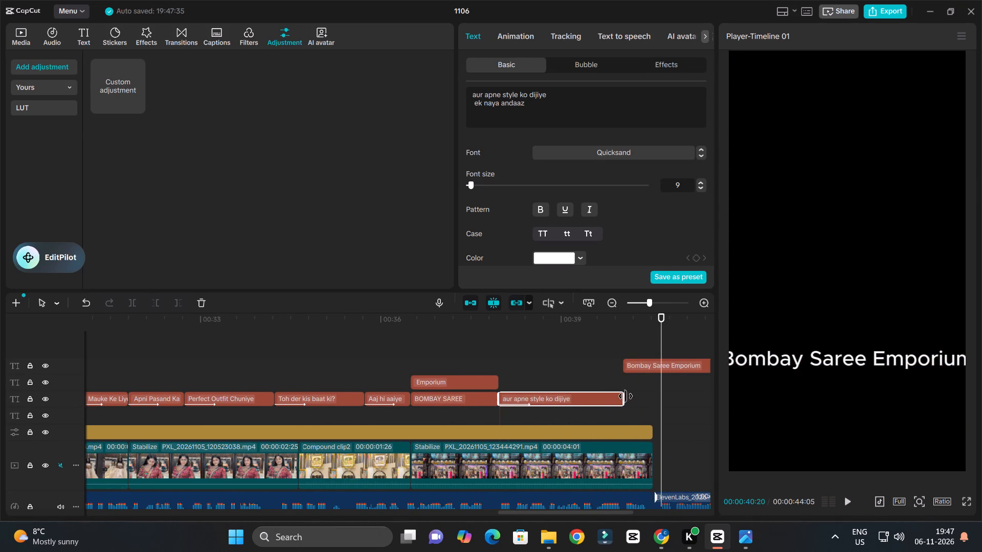
drag(623, 397, 648, 405)
Delete the leftover Bombay Saree Emporium title near the end of the timeline and play the remaining ending.
ctrl+scroll(648, 405, down, 4)
click(663, 367)
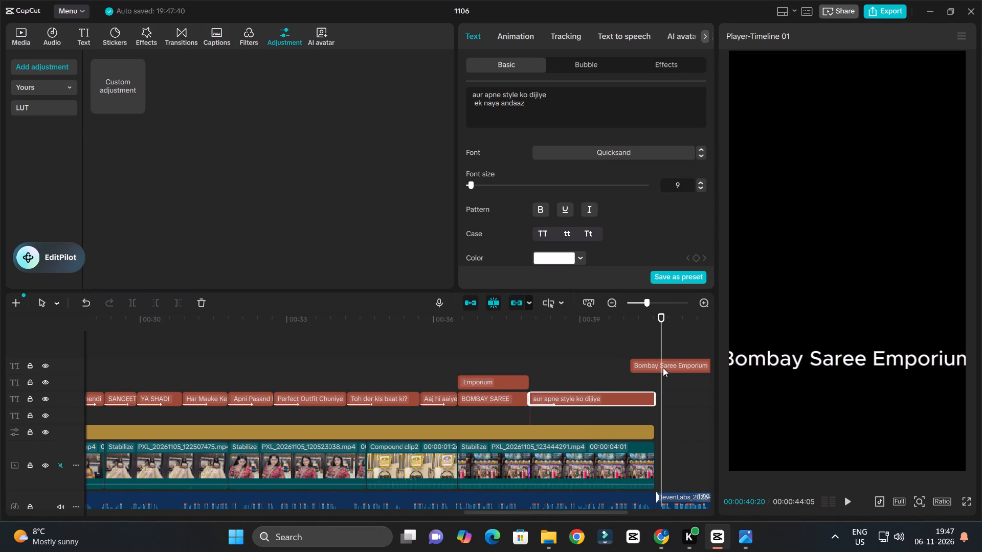
key(Delete)
key(space)
ctrl+scroll(658, 382, down, 13)
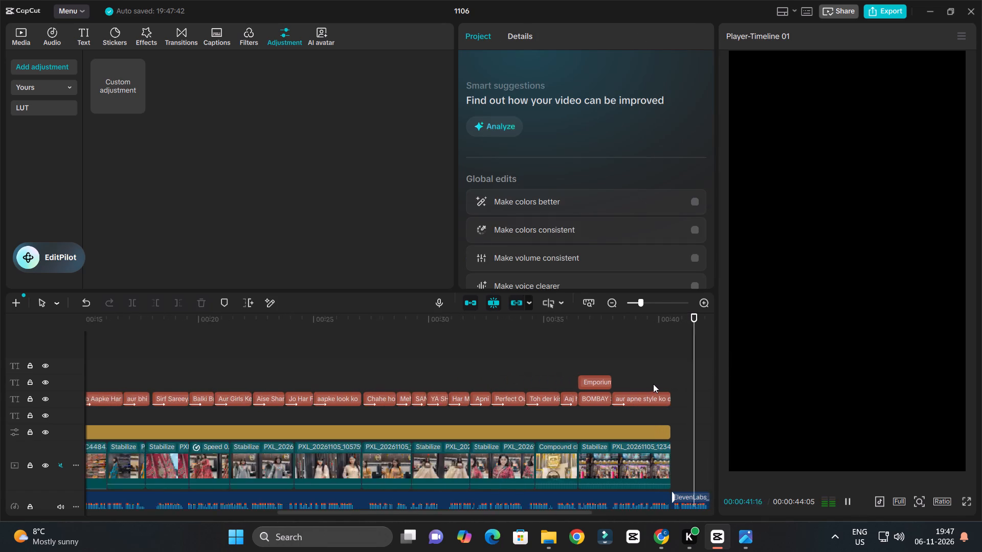
ctrl+scroll(653, 384, down, 2)
key(space)
Import Bombay_Saree_Emporium_Outro_9x16 (2).mp4 from Downloads and place it on the main track directly after the storefront clip.
click(17, 28)
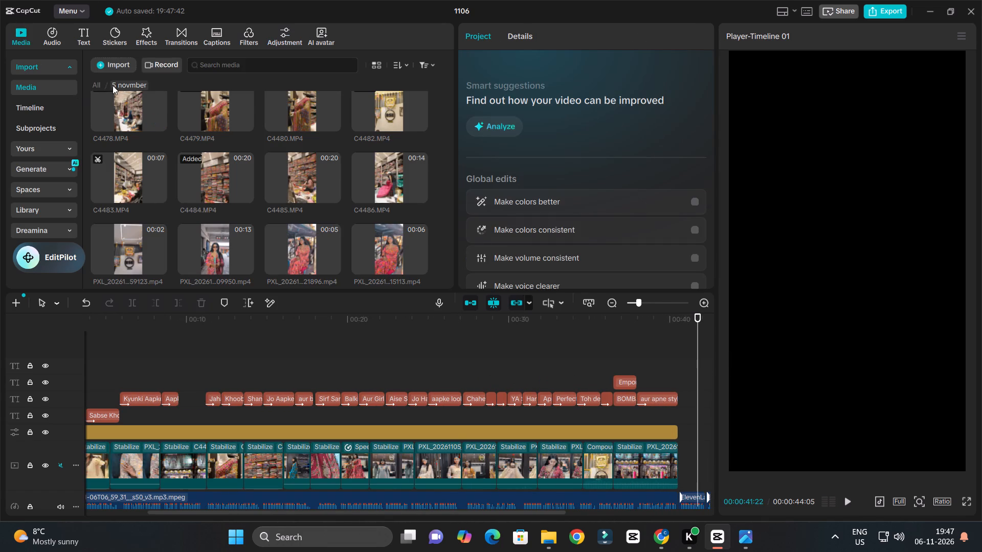
click(96, 85)
click(102, 66)
click(134, 88)
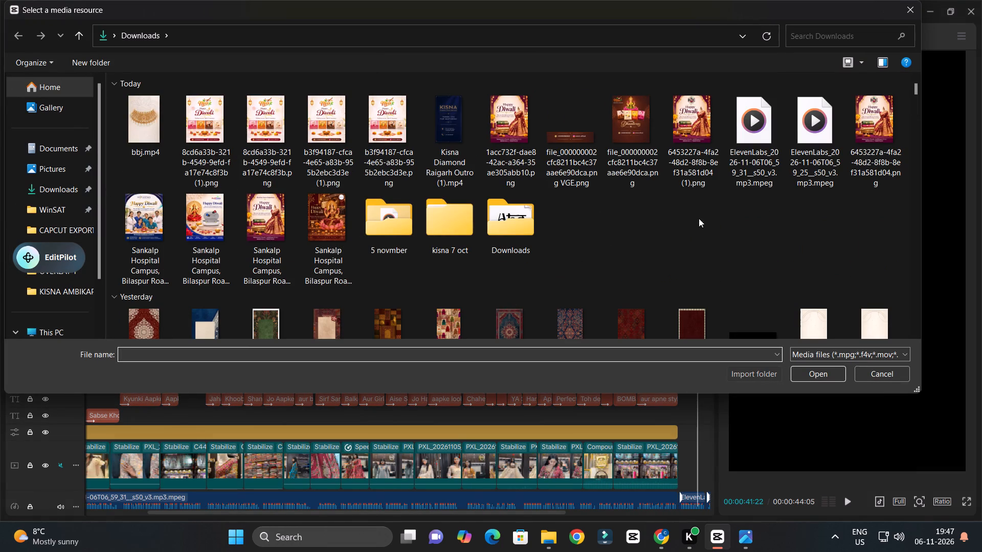
scroll(458, 252, down, 1)
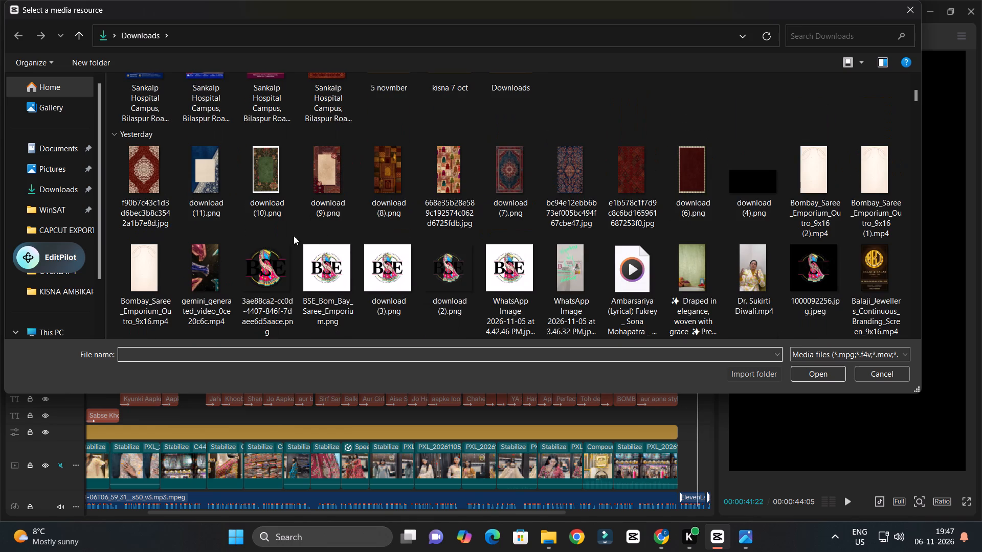
scroll(581, 217, down, 1)
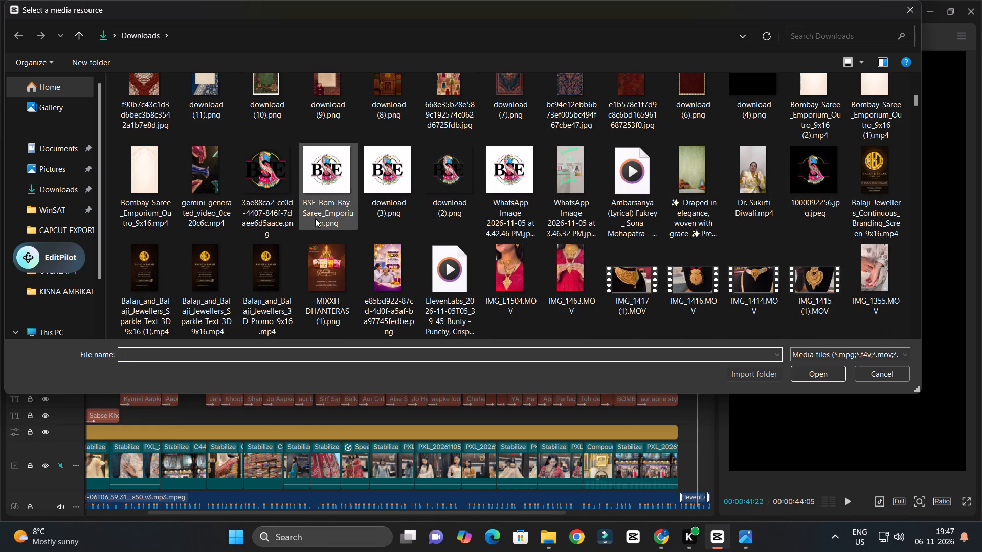
click(820, 100)
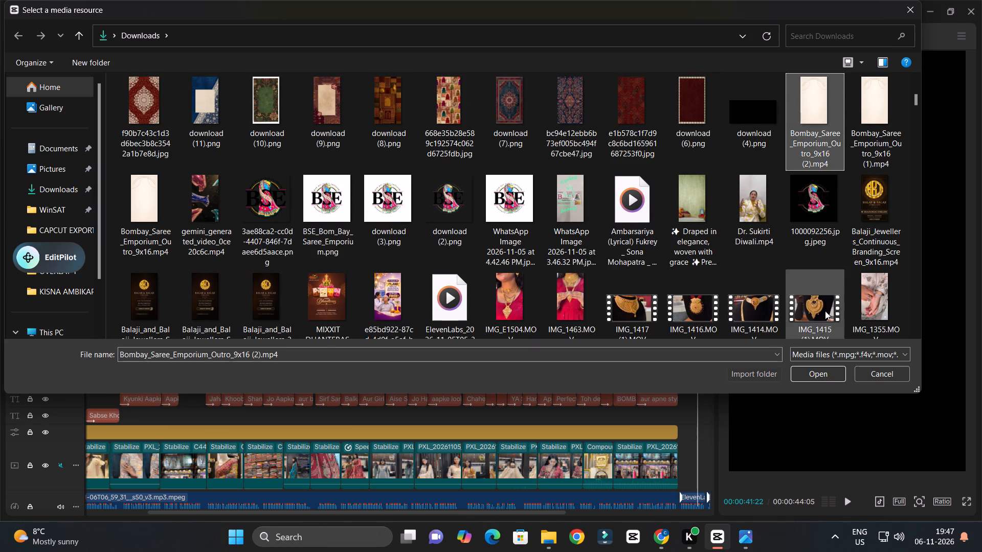
click(815, 373)
drag(305, 120, 676, 462)
Find the frame just before the outro's BOMBAY SAREE text appears and trim away everything before it, leaving a 00:00:06:14 clip.
click(669, 325)
key(space)
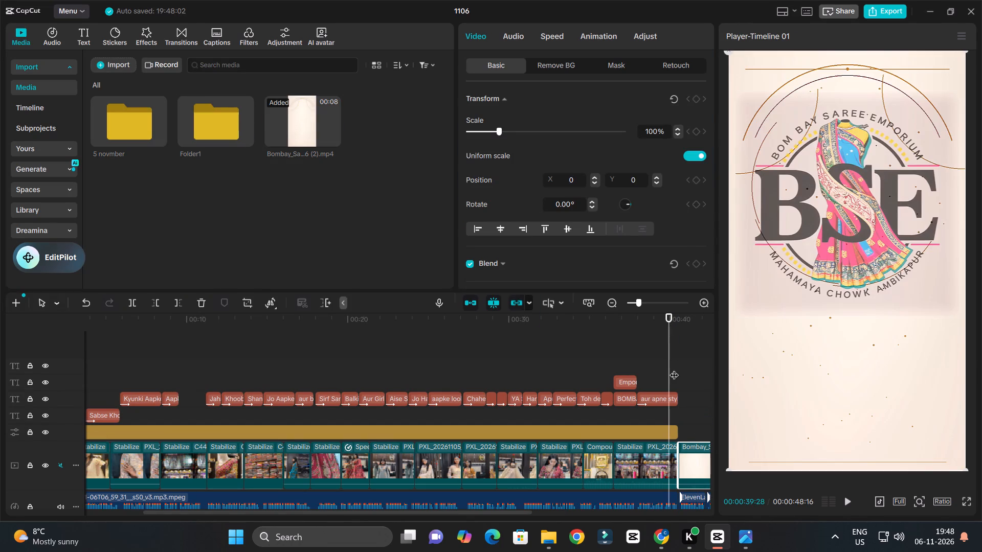
ctrl+scroll(677, 369, down, 8)
ctrl+scroll(602, 397, up, 15)
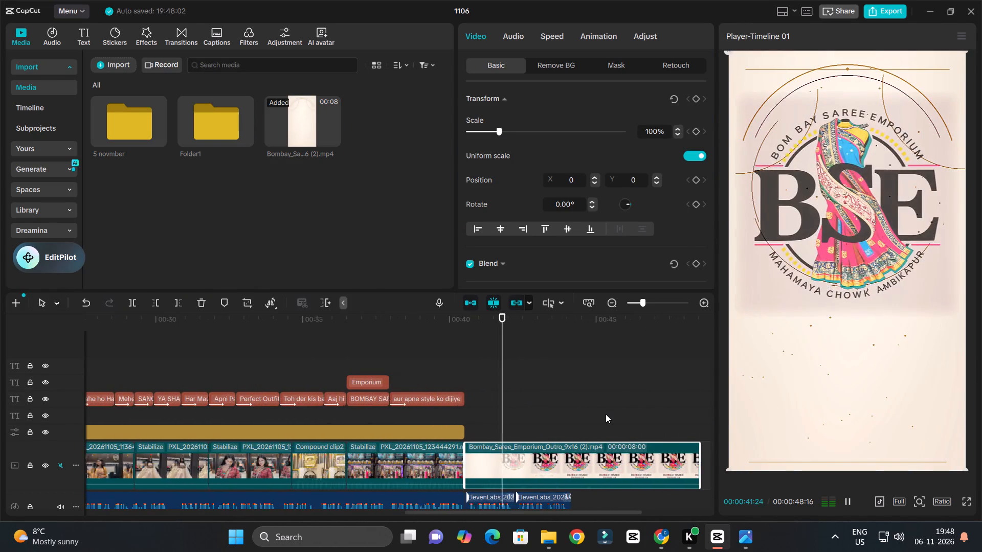
ctrl+scroll(606, 414, up, 2)
key(space)
drag(530, 366, 527, 371)
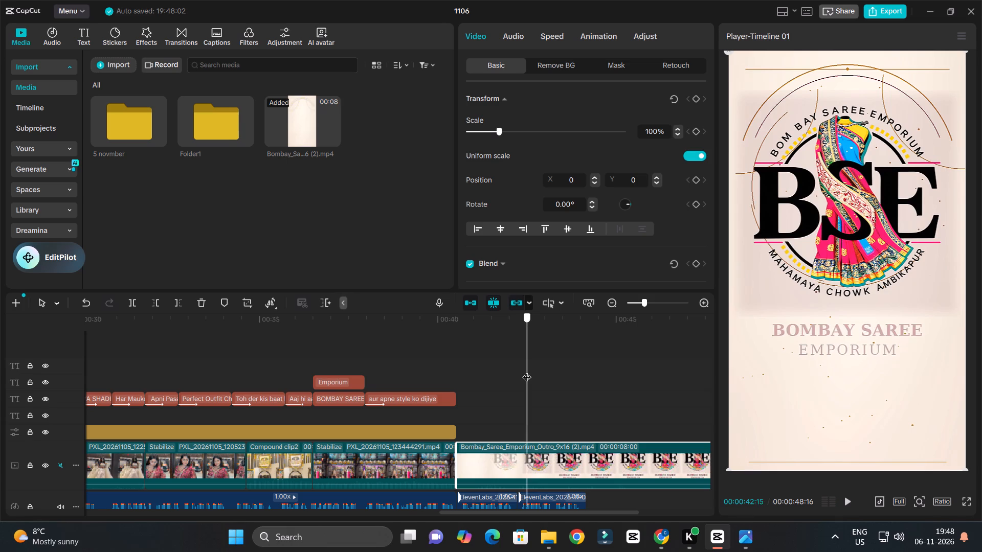
drag(527, 371, 520, 388)
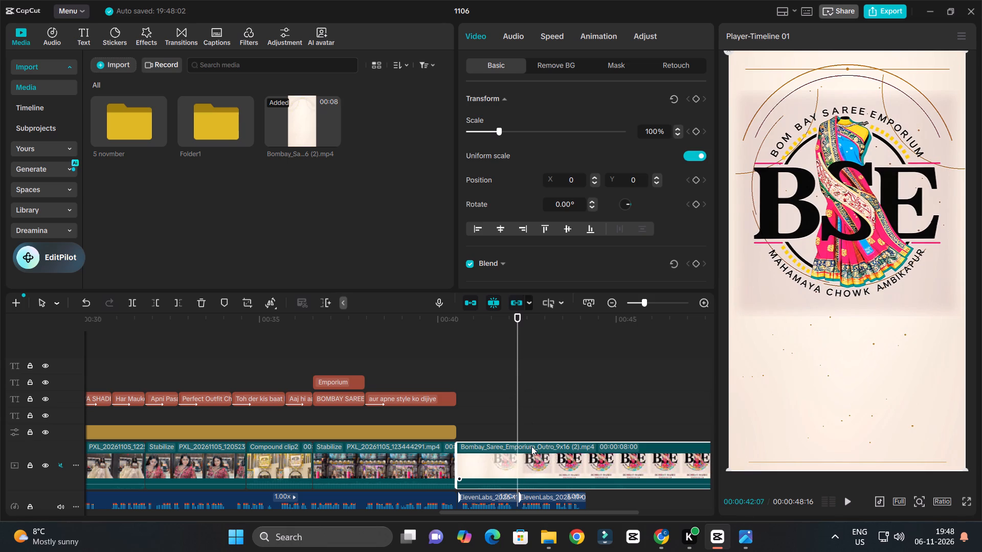
key(Left)
key(Left)
key(Left)
key(Left)
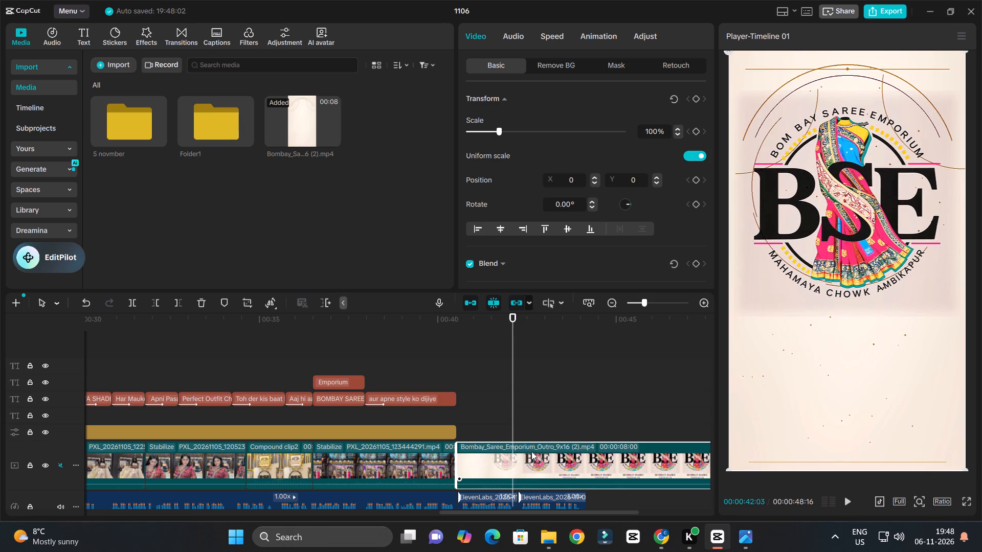
key(Left)
click(529, 453)
key(q)
Play through the outro, trim its end to 00:00:46:08 and save the project.
key(space)
ctrl+scroll(539, 441, down, 2)
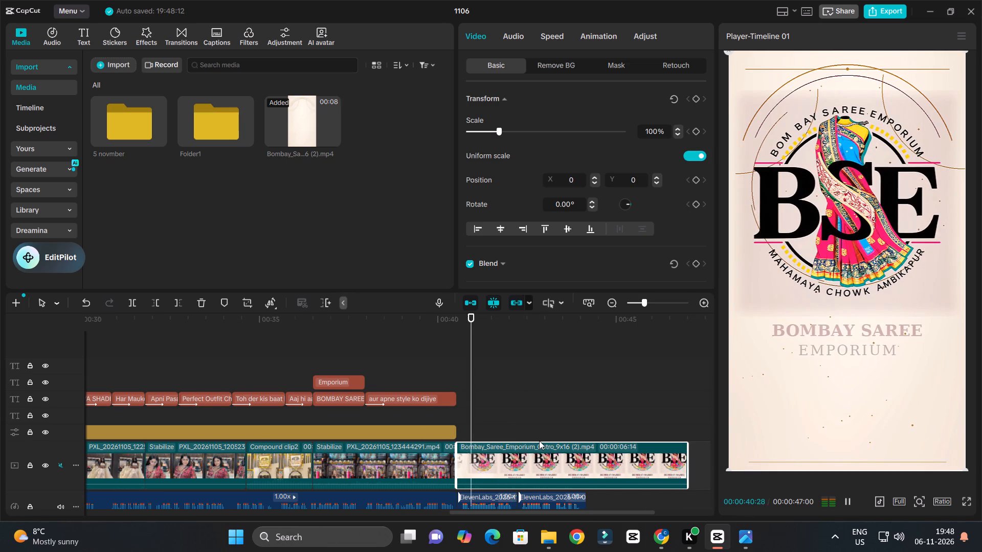
ctrl+scroll(539, 441, down, 7)
ctrl+scroll(550, 441, up, 4)
ctrl+scroll(550, 441, down, 4)
ctrl+scroll(550, 441, up, 4)
ctrl+scroll(550, 441, down, 4)
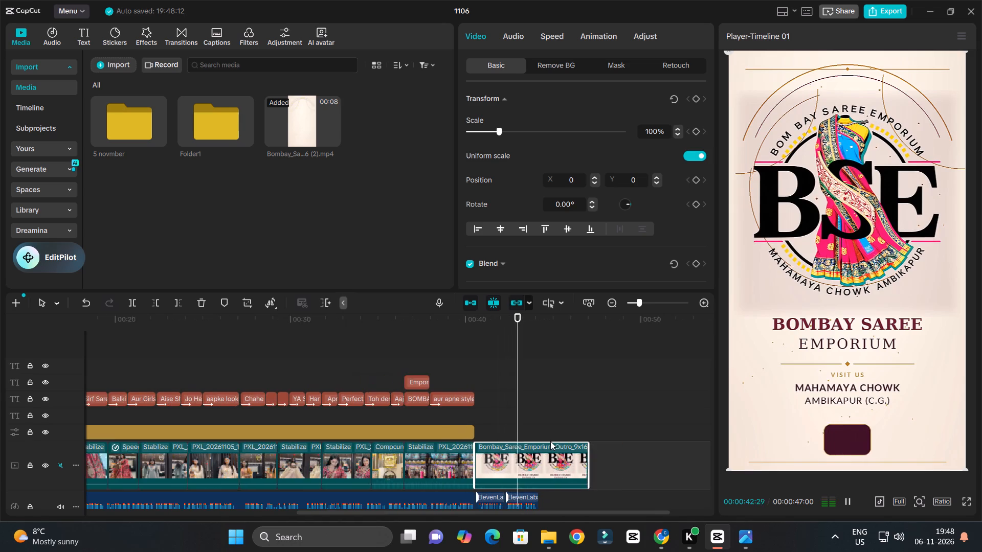
ctrl+scroll(551, 441, up, 4)
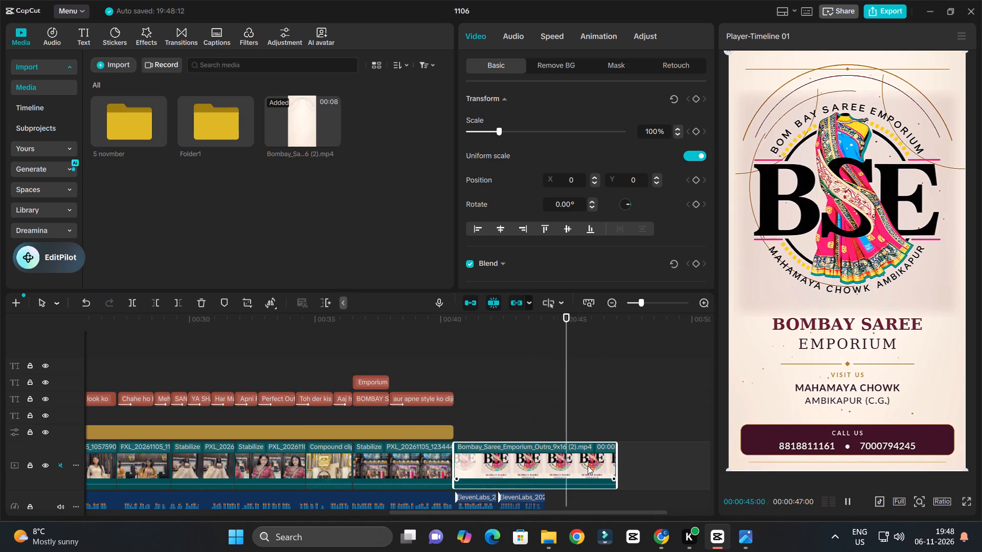
key(space)
key(space)
key(space)
click(592, 466)
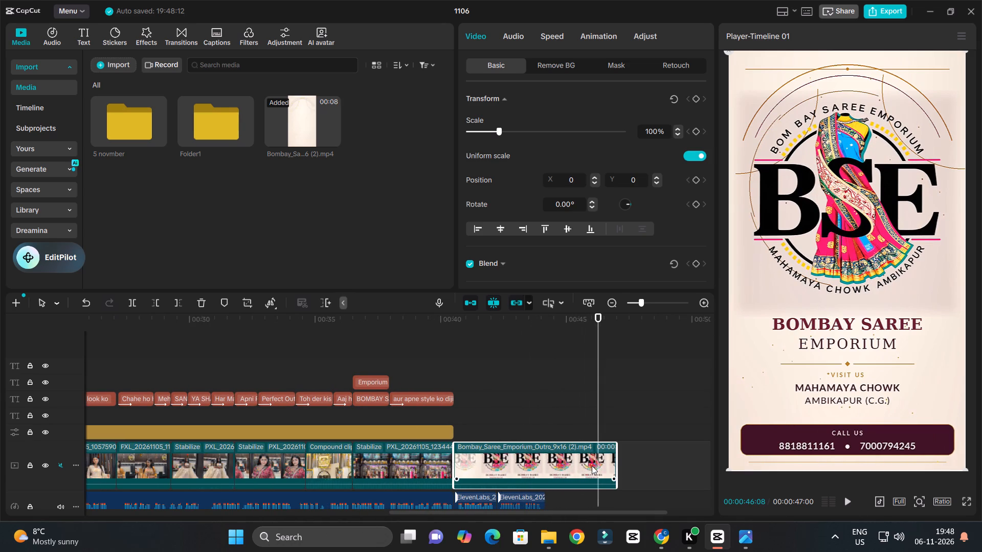
key(w)
ctrl+scroll(597, 439, down, 5)
key(ctrl+s)
ctrl+scroll(597, 439, down, 6)
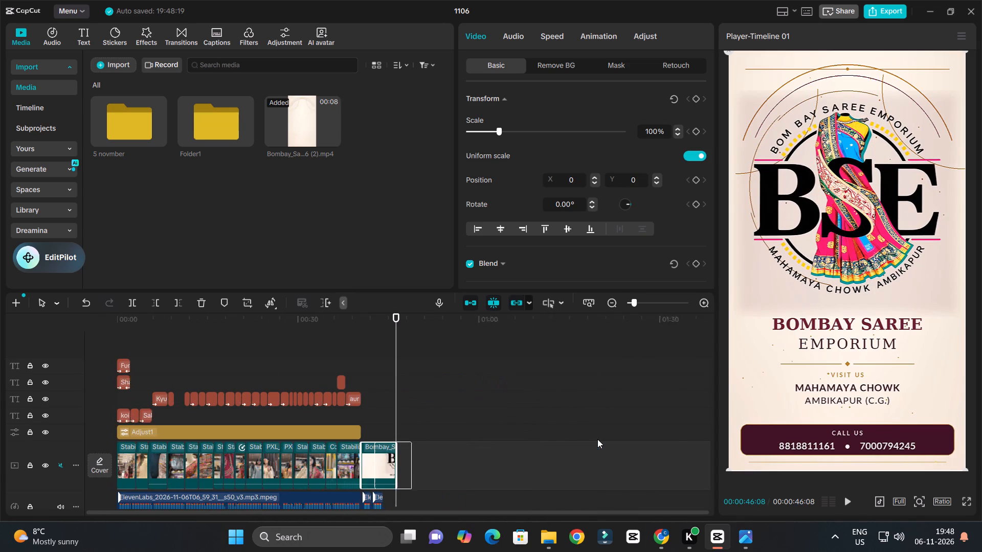
Review the reel's opening and lower the exposure of the first clip, C4478.MP4, to -7.
ctrl+scroll(597, 439, down, 4)
drag(207, 319, 0, 333)
key(space)
ctrl+scroll(217, 355, up, 10)
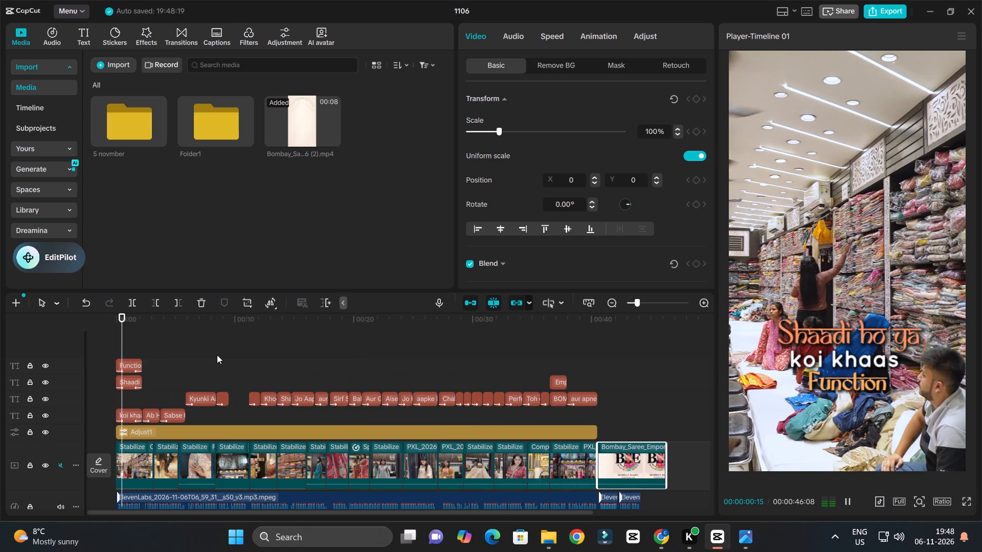
ctrl+scroll(217, 355, up, 7)
key(space)
click(130, 457)
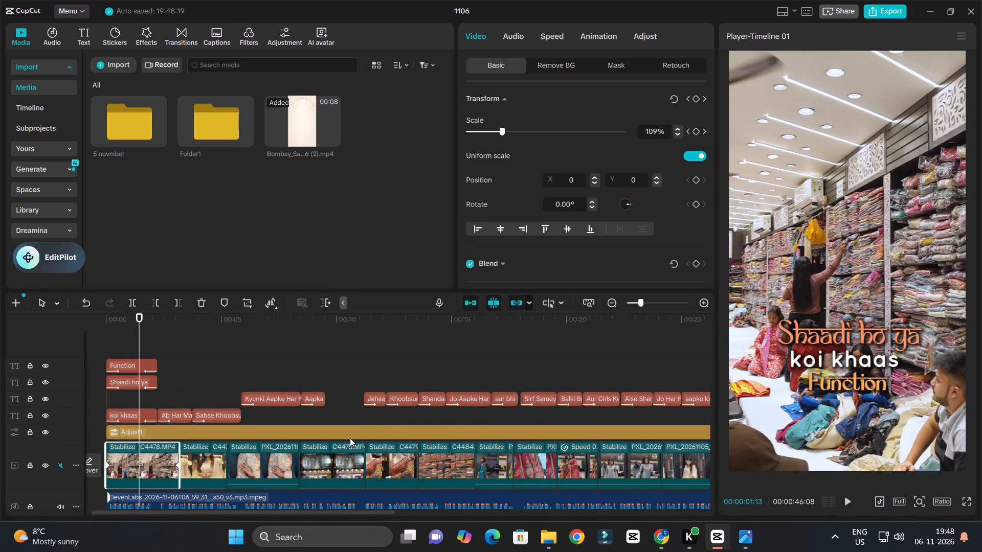
ctrl+scroll(238, 363, down, 2)
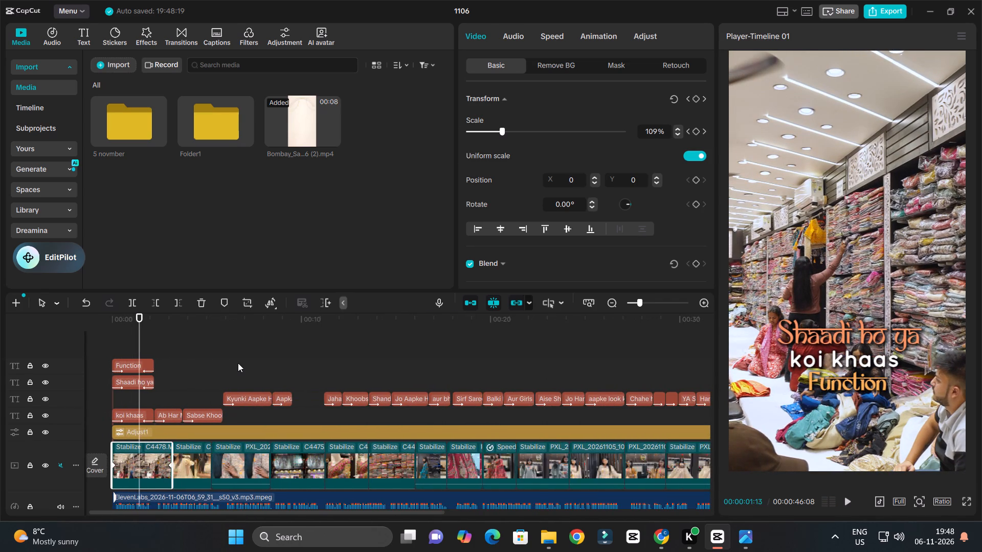
ctrl+scroll(238, 363, up, 3)
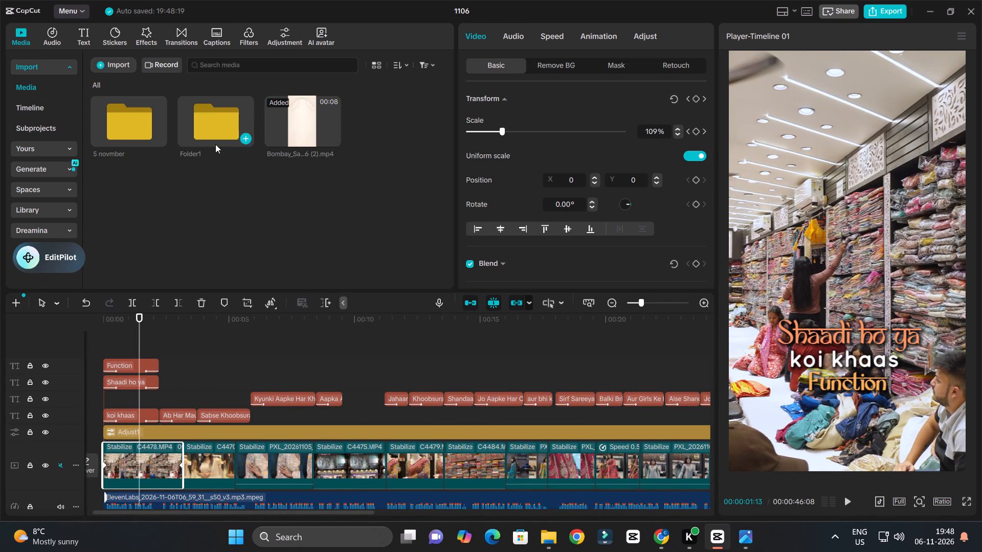
click(888, 268)
click(144, 466)
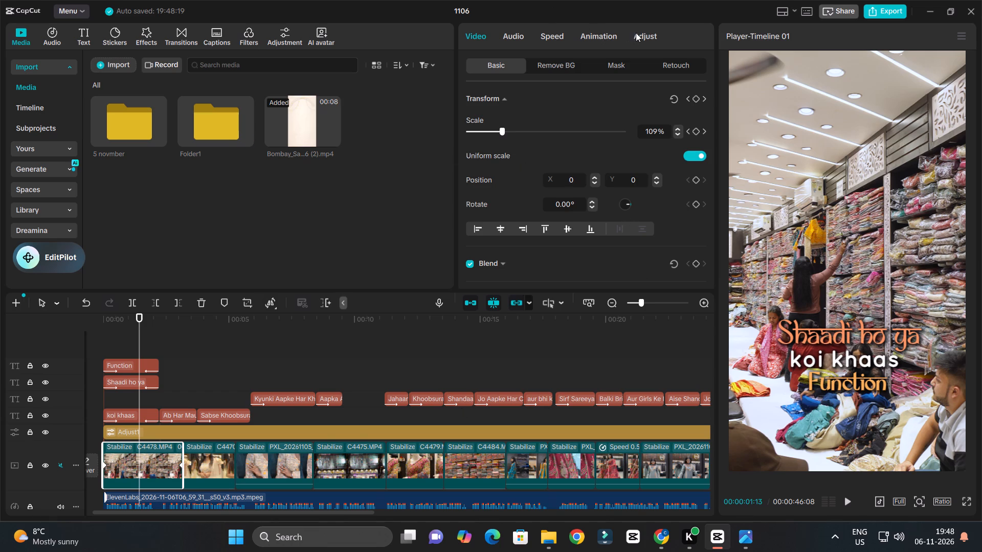
click(637, 33)
scroll(549, 176, down, 4)
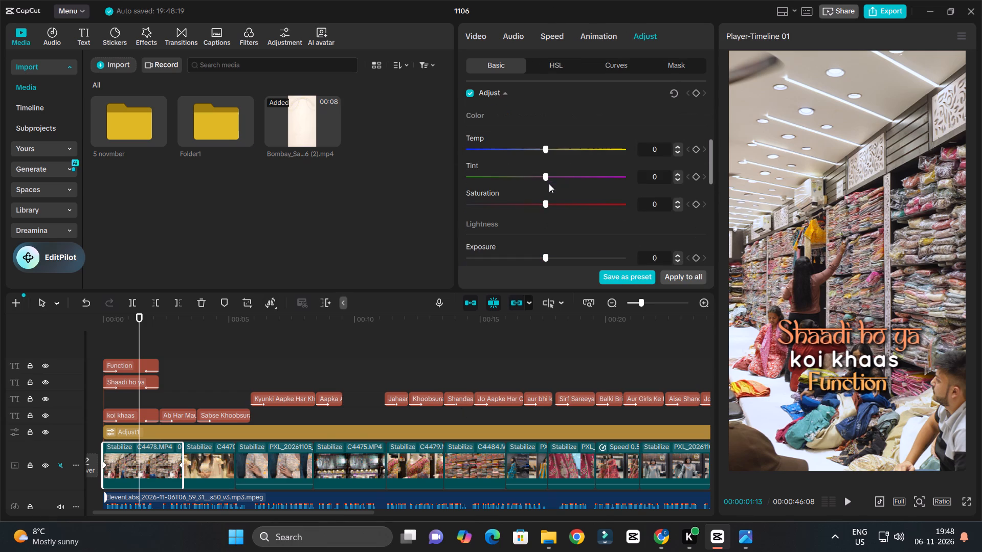
drag(545, 255, 532, 259)
Replay the opening clips to check the brightness of C4478.MP4 against the footage that follows.
key(space)
ctrl+scroll(314, 404, up, 3)
ctrl+scroll(314, 404, down, 4)
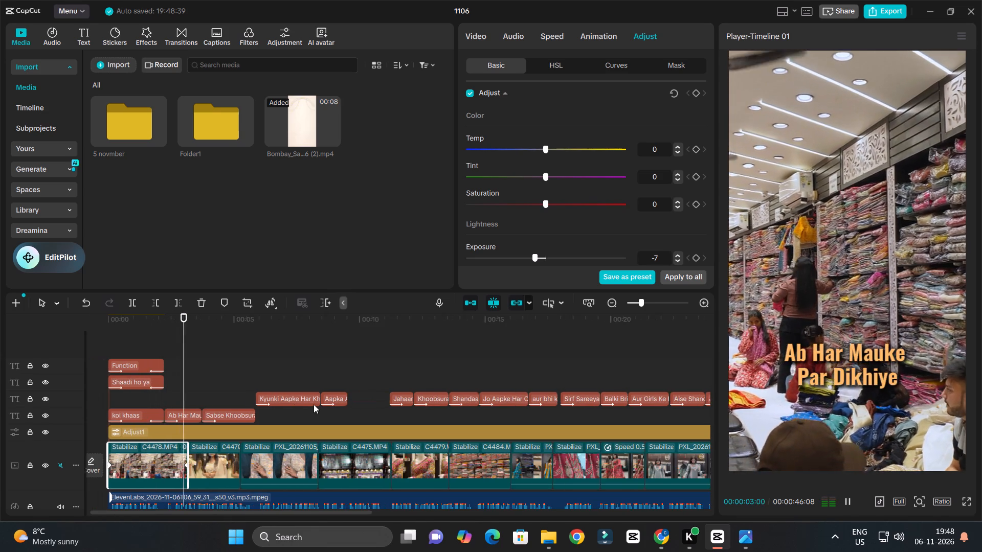
ctrl+scroll(314, 404, down, 3)
ctrl+scroll(314, 406, up, 4)
ctrl+scroll(315, 407, down, 7)
key(space)
scroll(315, 405, up, 3)
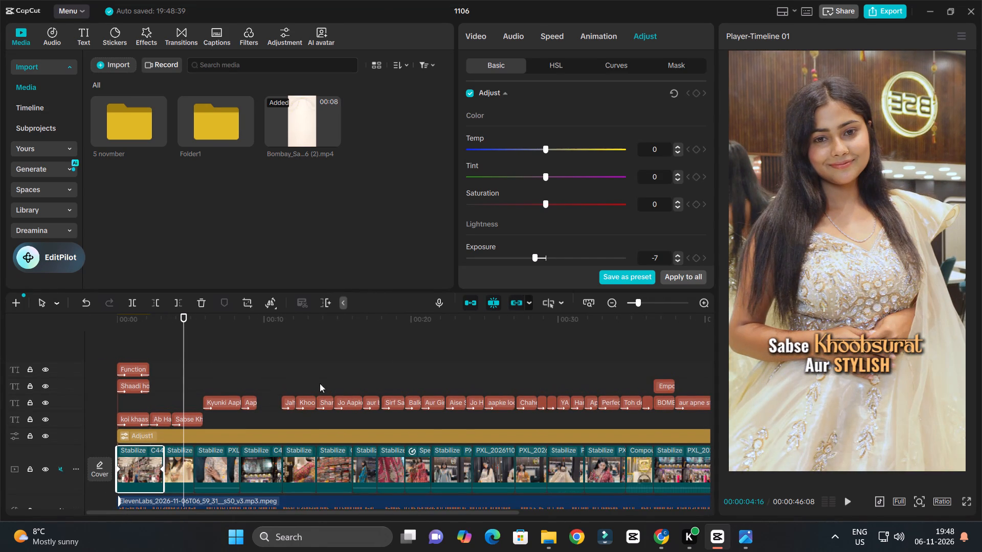
Add a custom adjustment layer above the captions from the reel's start and extend it to where the outro clip begins.
click(283, 36)
drag(123, 84, 123, 94)
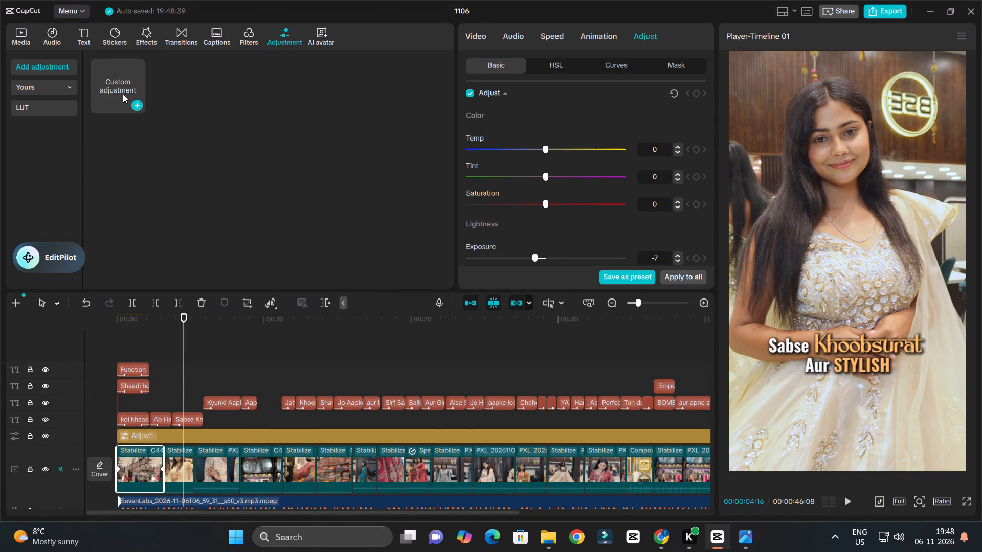
drag(123, 94, 112, 335)
ctrl+scroll(164, 365, down, 2)
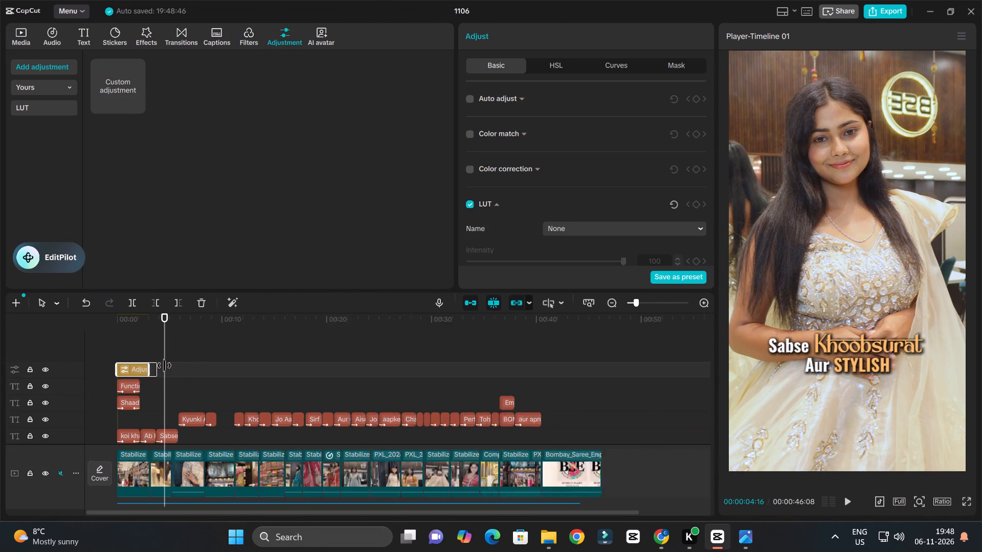
ctrl+scroll(164, 365, down, 4)
drag(137, 364, 351, 379)
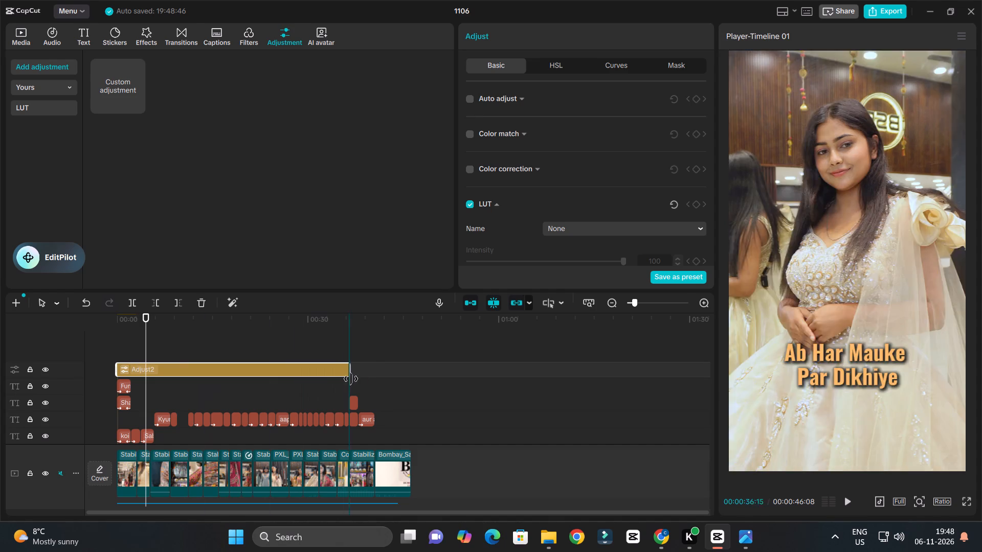
drag(351, 379, 374, 384)
Play a little of the opening and set the new adjustment layer's saturation to 15.
key(space)
ctrl+scroll(333, 378, up, 4)
key(space)
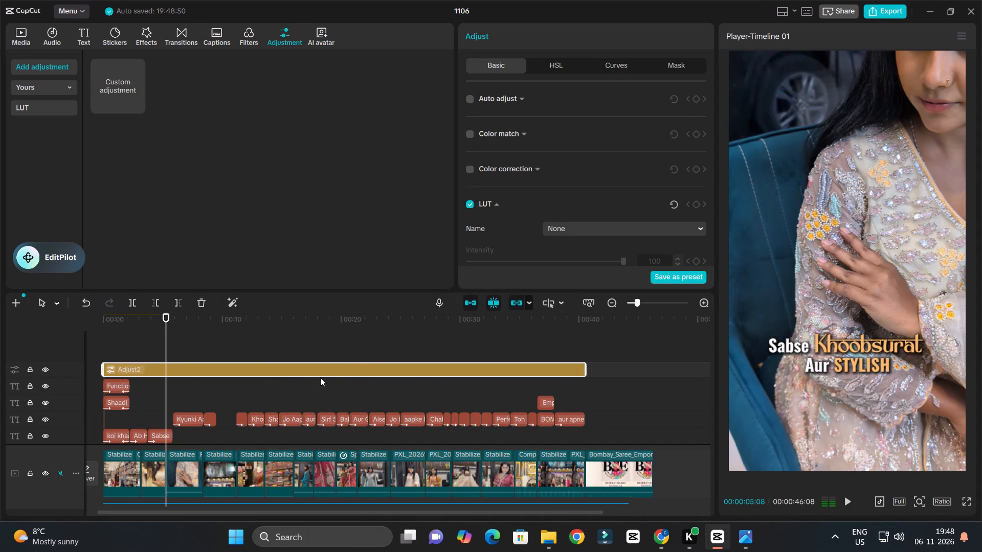
click(320, 376)
scroll(611, 103, down, 4)
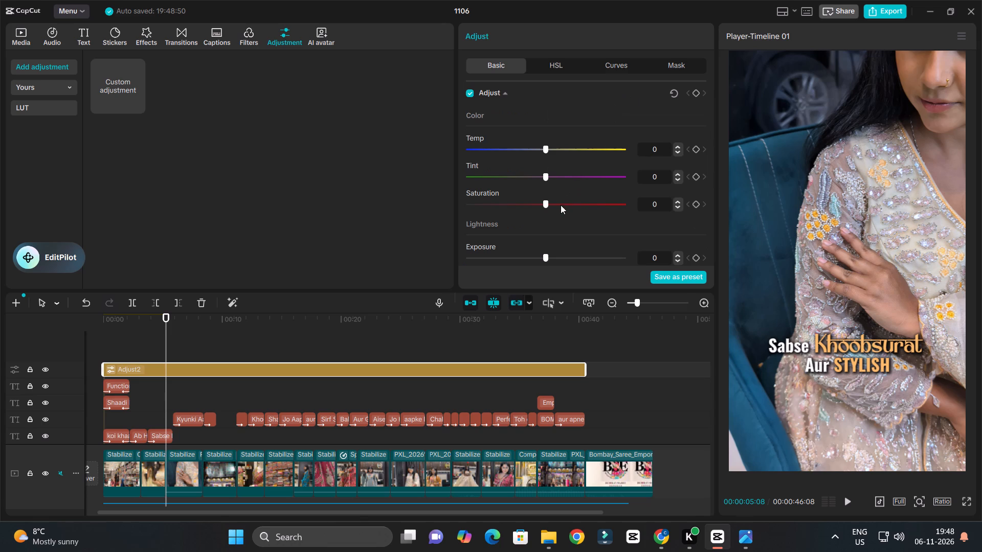
drag(555, 204, 567, 200)
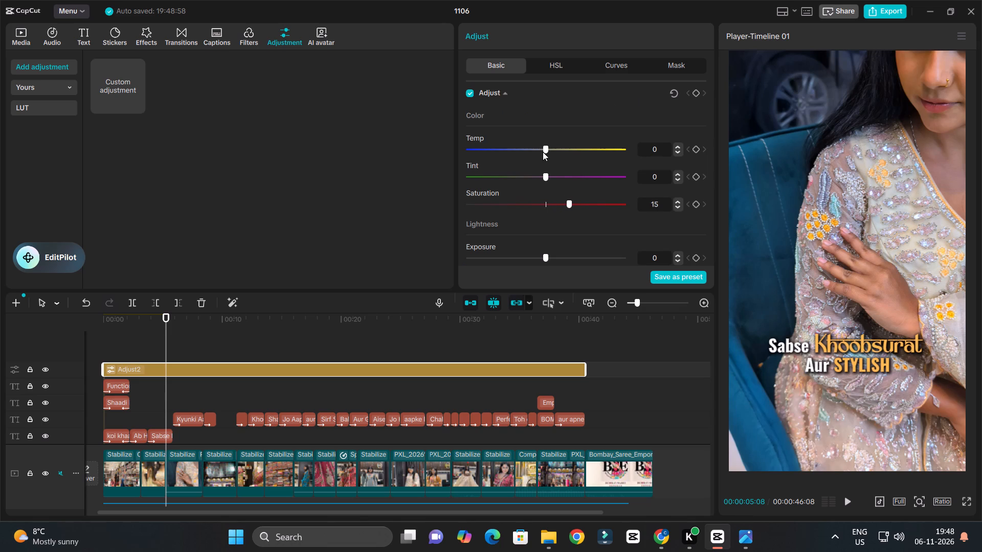
Replay the reel from the start to check how the saturation boost looks on the opening clips.
scroll(301, 377, up, 5)
scroll(301, 377, down, 3)
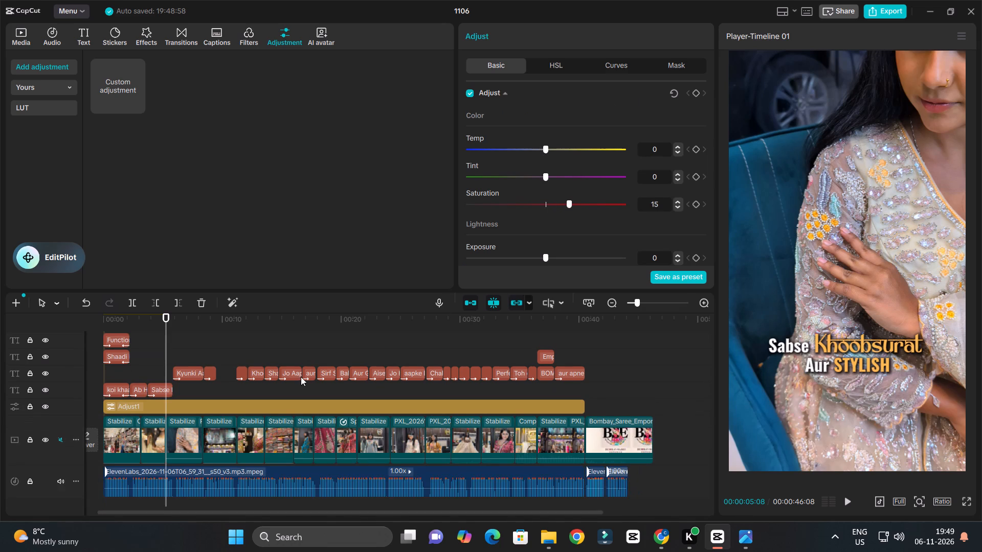
scroll(327, 358, up, 4)
scroll(236, 402, down, 4)
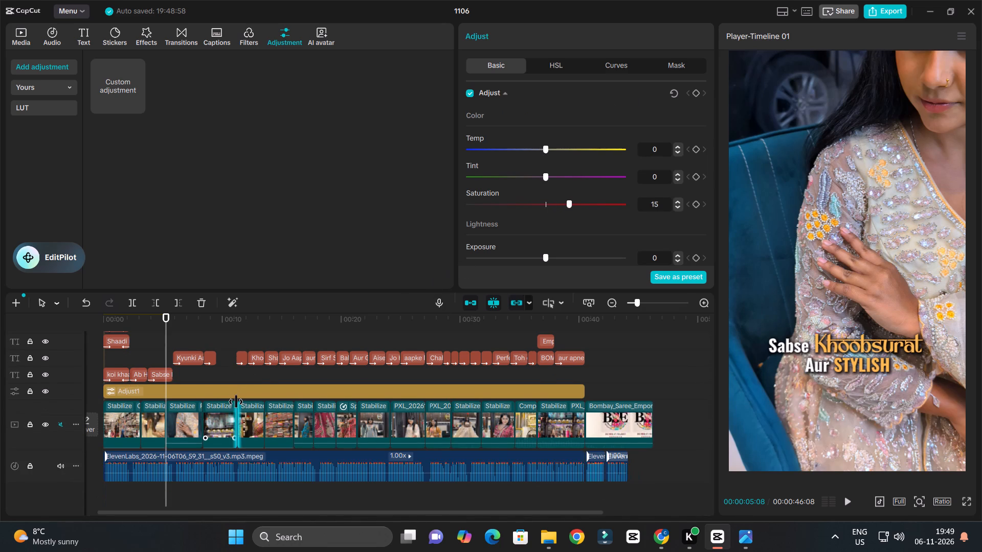
scroll(236, 401, up, 4)
drag(175, 323, 64, 323)
key(space)
ctrl+scroll(271, 341, up, 4)
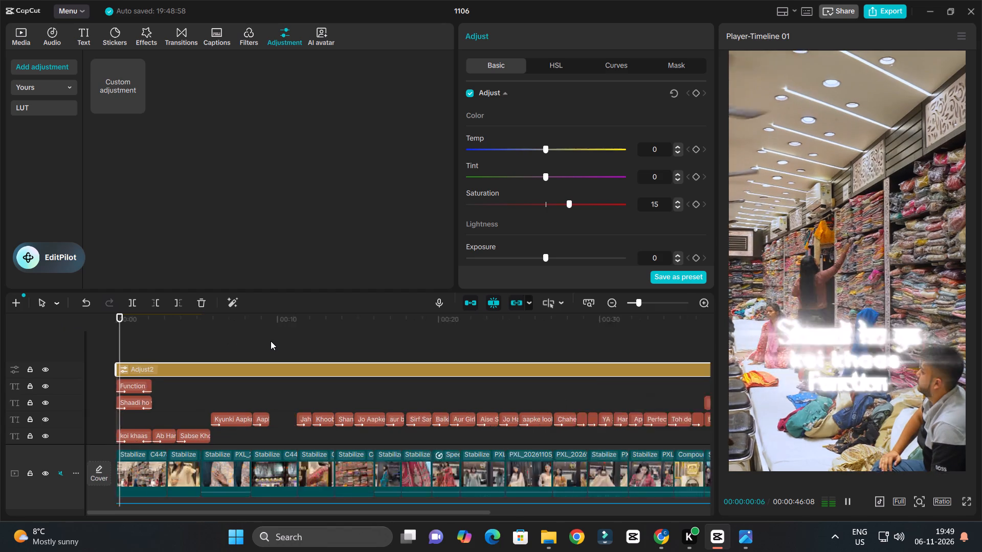
ctrl+scroll(272, 341, down, 4)
ctrl+scroll(272, 341, up, 3)
ctrl+scroll(272, 341, down, 4)
ctrl+scroll(272, 341, up, 4)
ctrl+scroll(272, 341, down, 4)
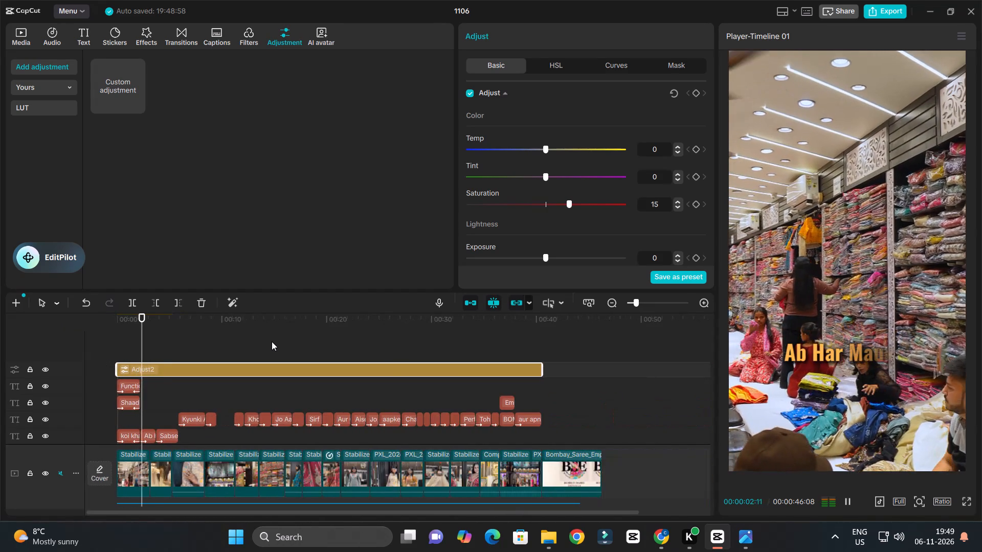
ctrl+scroll(272, 341, up, 3)
ctrl+scroll(272, 341, down, 4)
ctrl+scroll(272, 341, up, 3)
key(space)
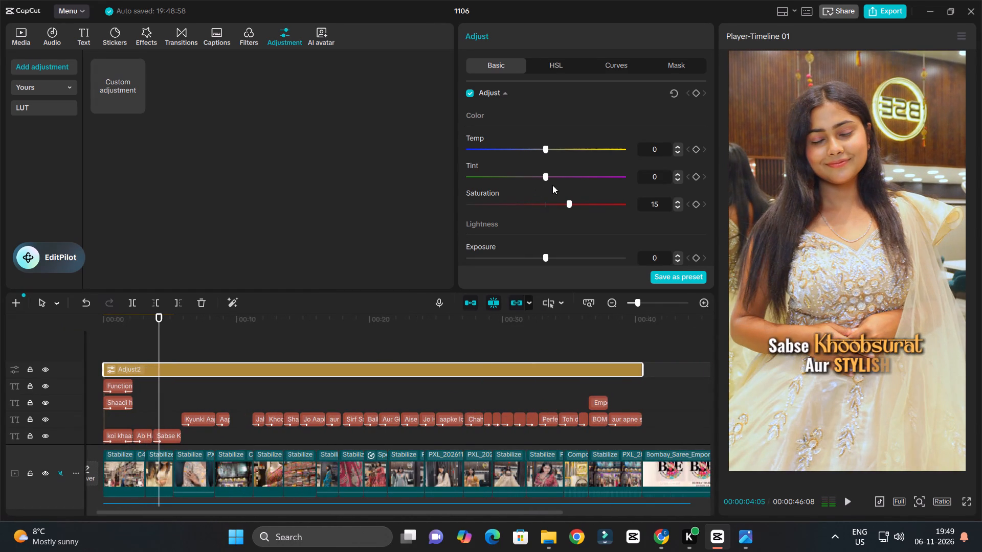
Set the upper adjustment layer's tint to 9 and highlight to -5.
drag(555, 175, 557, 181)
drag(557, 181, 557, 181)
scroll(537, 194, down, 2)
drag(543, 195, 519, 203)
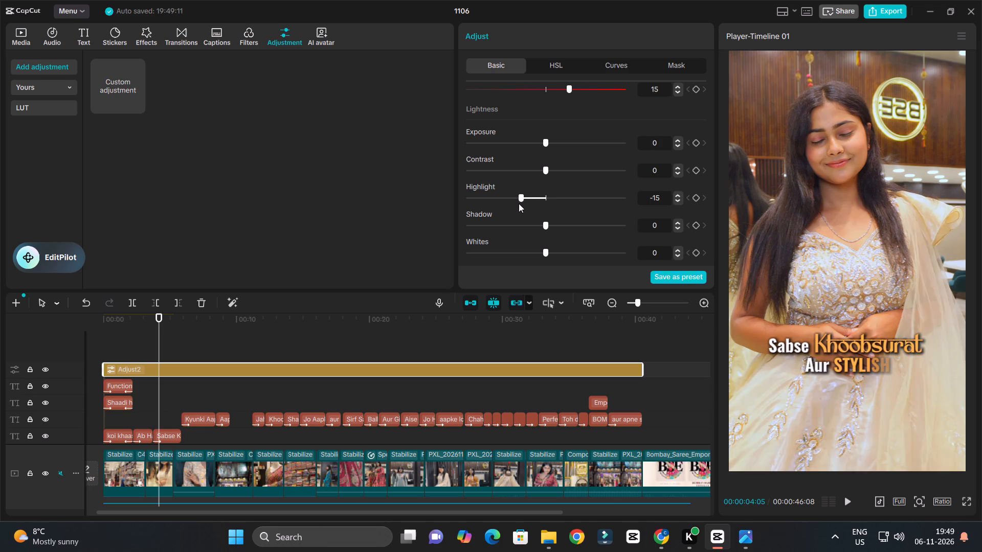
drag(519, 203, 535, 204)
Play on into the embroidered-dress clip to check the tint and highlight changes.
key(space)
ctrl+scroll(350, 361, up, 2)
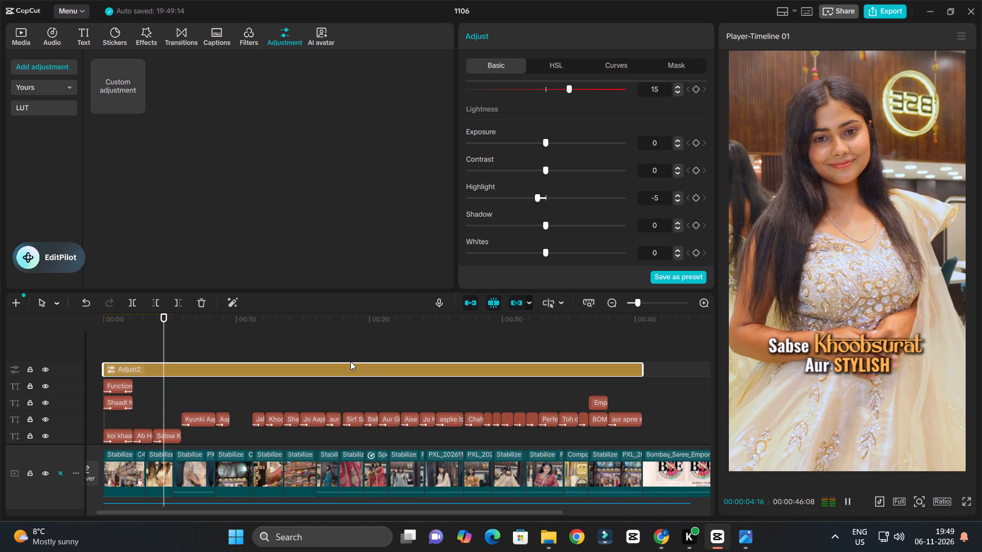
ctrl+scroll(350, 361, up, 2)
ctrl+scroll(350, 365, down, 4)
ctrl+scroll(348, 375, up, 3)
ctrl+scroll(348, 379, down, 3)
ctrl+scroll(349, 382, up, 3)
key(space)
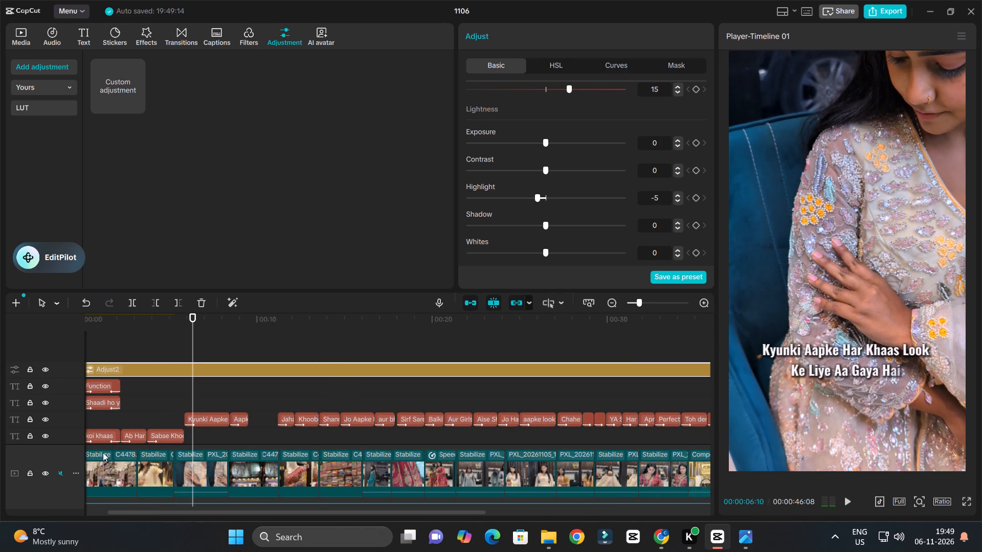
Warm the third clip, the close-up of the embroidered dress, by setting its temp to 8.
click(187, 466)
scroll(561, 205, down, 3)
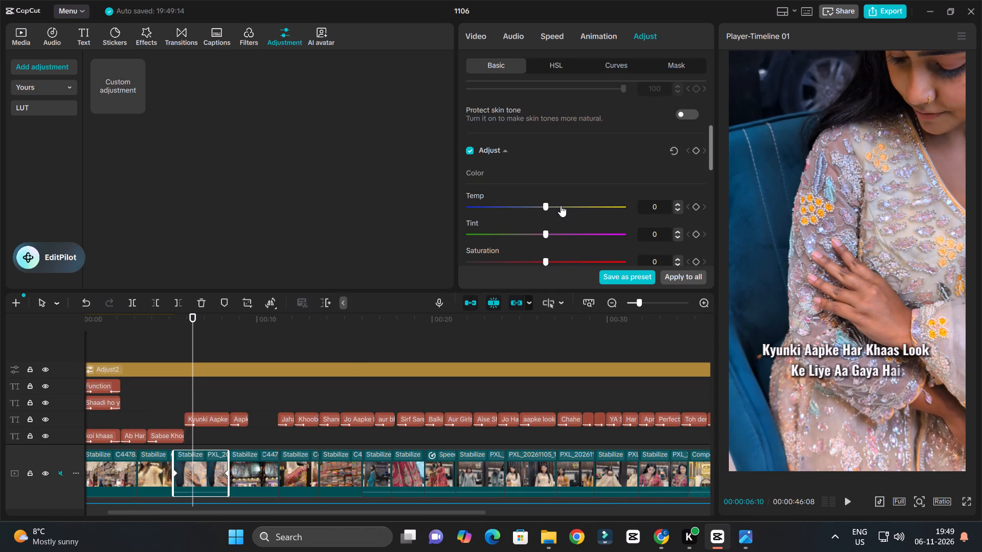
drag(556, 203, 556, 209)
Play the reel from the embroidered-dress clip to about 00:00:25:04, checking the colours of the storefront, saree and outfit clips.
key(space)
ctrl+scroll(275, 478, up, 4)
ctrl+scroll(275, 478, down, 2)
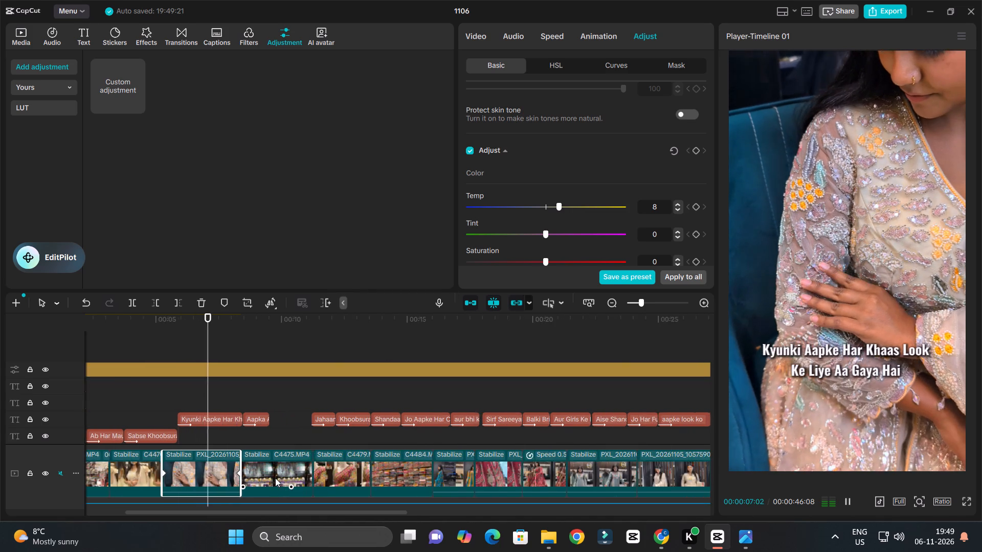
ctrl+scroll(275, 478, down, 2)
ctrl+scroll(275, 478, up, 3)
ctrl+scroll(275, 478, down, 3)
ctrl+scroll(275, 478, up, 2)
ctrl+scroll(275, 478, down, 4)
ctrl+scroll(275, 478, up, 3)
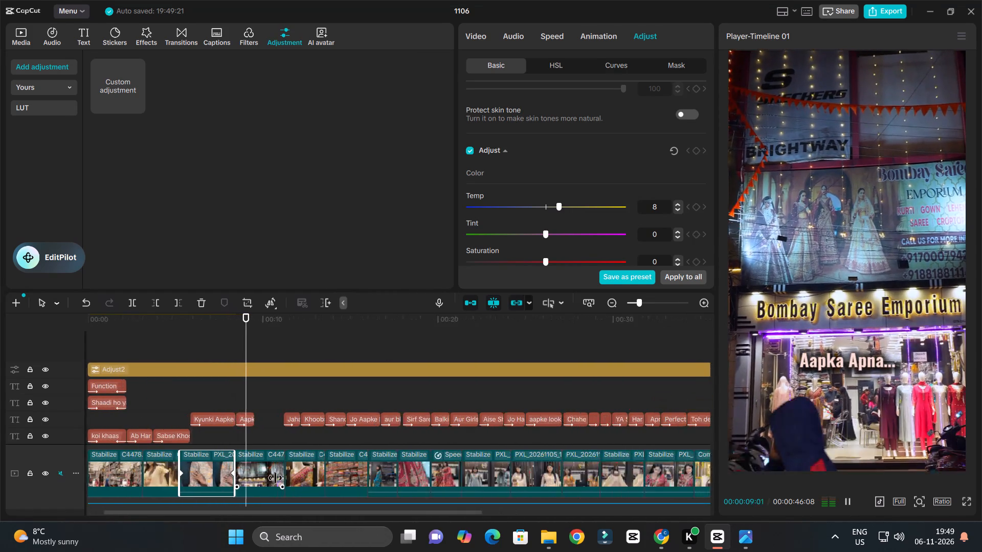
ctrl+scroll(275, 478, down, 4)
ctrl+scroll(275, 478, up, 3)
ctrl+scroll(275, 478, down, 4)
ctrl+scroll(275, 478, up, 3)
ctrl+scroll(275, 478, down, 4)
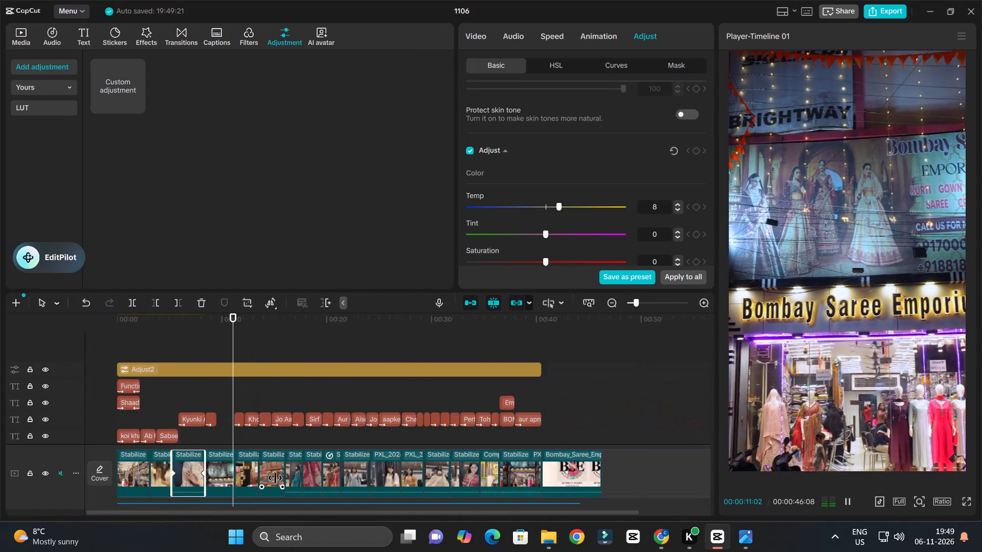
ctrl+scroll(275, 478, up, 4)
ctrl+scroll(275, 478, down, 4)
ctrl+scroll(275, 478, up, 3)
ctrl+scroll(275, 478, down, 4)
ctrl+scroll(275, 478, up, 2)
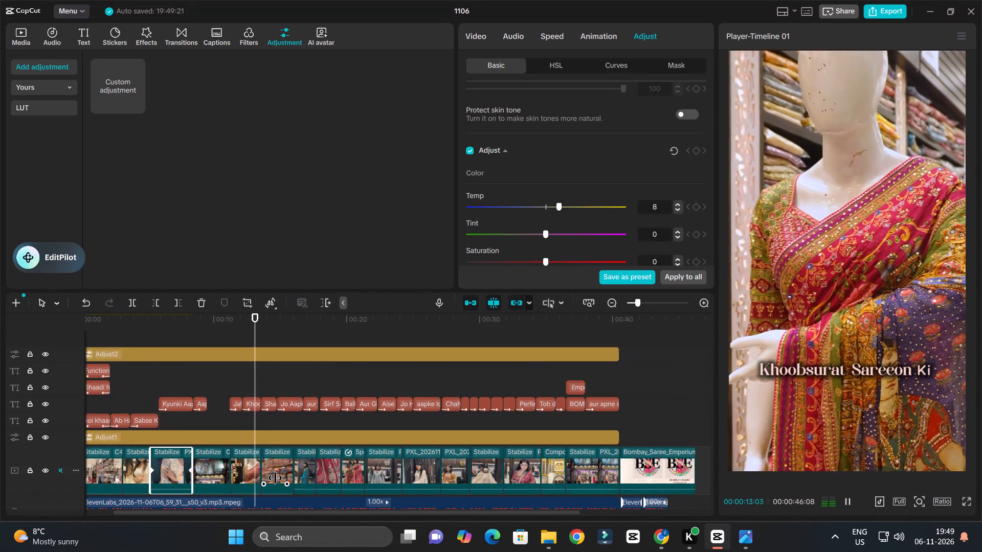
ctrl+scroll(275, 478, down, 3)
ctrl+scroll(227, 516, up, 3)
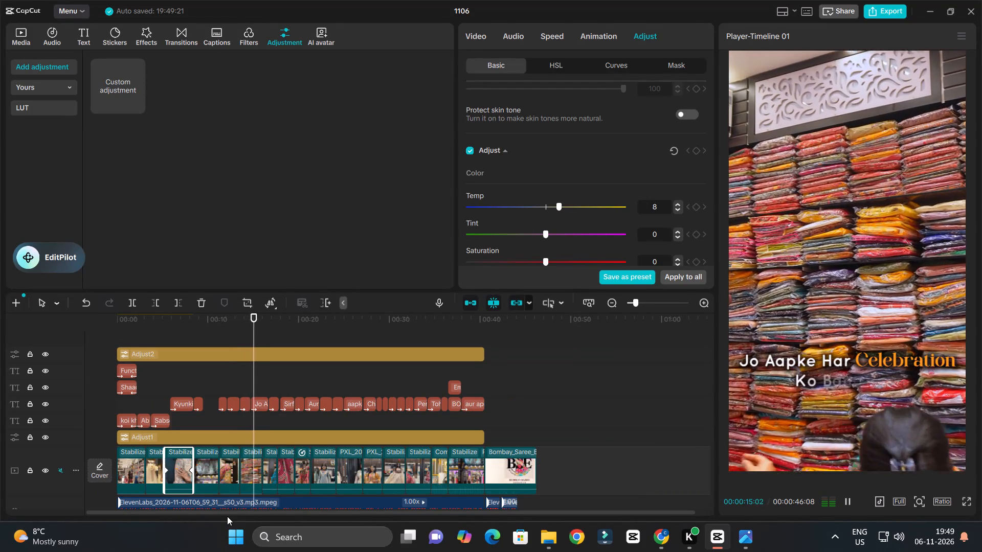
scroll(227, 516, up, 2)
ctrl+scroll(227, 516, down, 3)
ctrl+scroll(227, 516, up, 3)
ctrl+scroll(227, 516, down, 3)
ctrl+scroll(227, 516, up, 2)
ctrl+scroll(227, 516, down, 3)
ctrl+scroll(227, 516, up, 3)
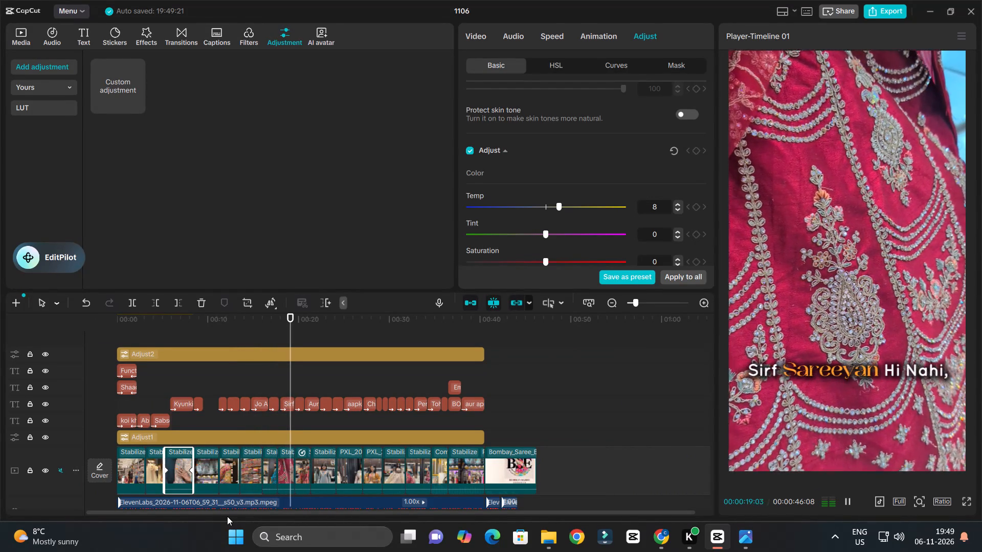
ctrl+scroll(227, 516, down, 3)
ctrl+scroll(227, 516, up, 3)
ctrl+scroll(227, 516, down, 3)
ctrl+scroll(226, 517, up, 3)
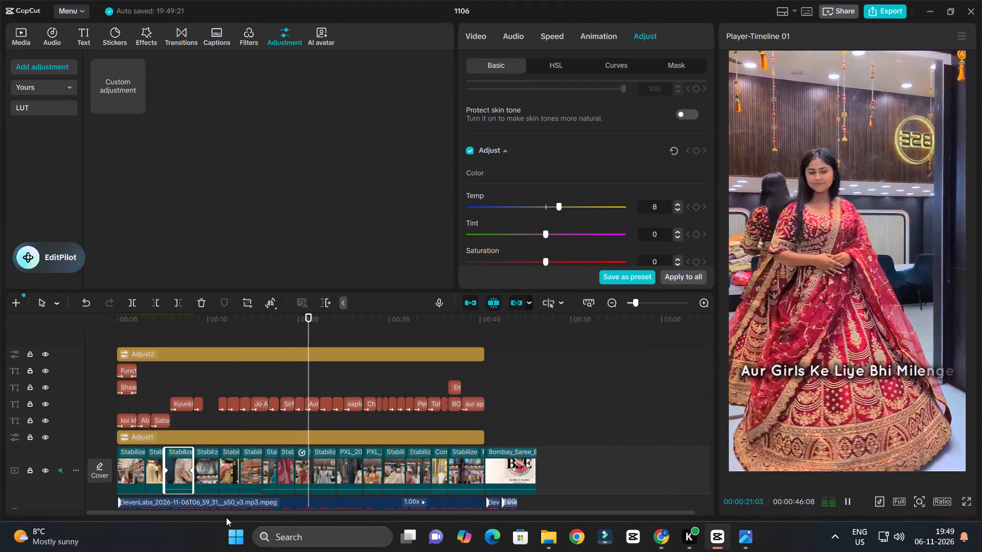
ctrl+scroll(226, 517, down, 3)
ctrl+scroll(226, 517, up, 3)
ctrl+scroll(226, 517, down, 3)
ctrl+scroll(226, 518, up, 3)
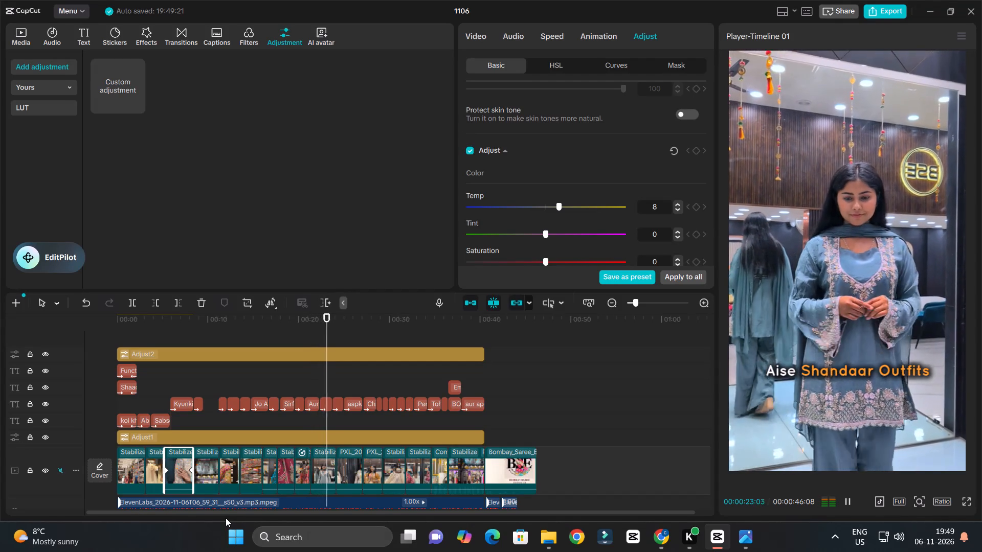
key(space)
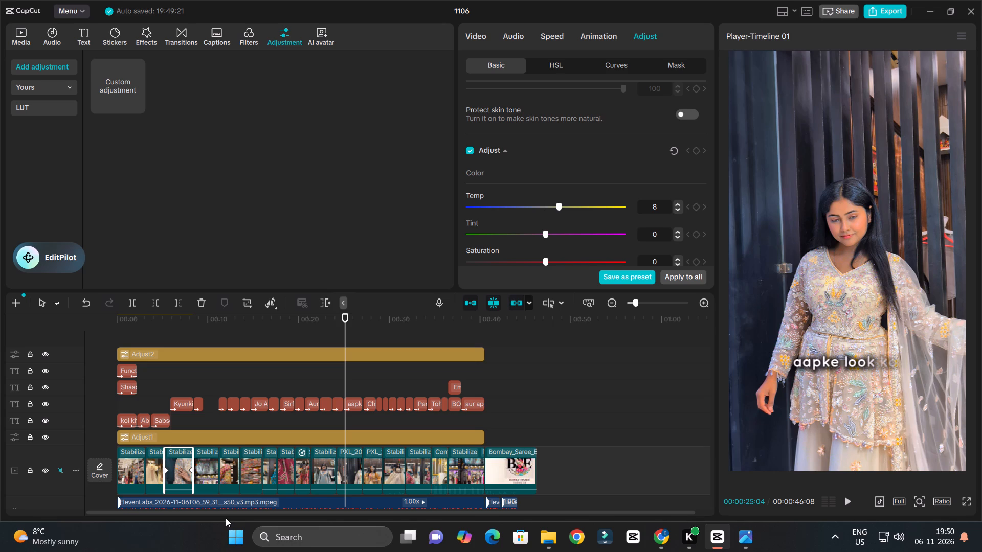
Play the remaining footage into the branded outro to review its colours and captions.
key(space)
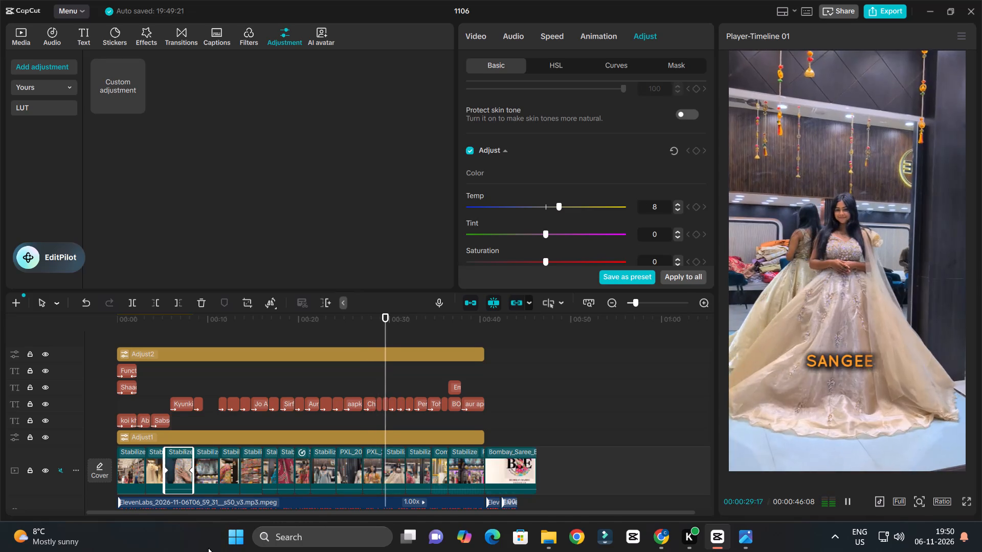
ctrl+scroll(176, 549, up, 5)
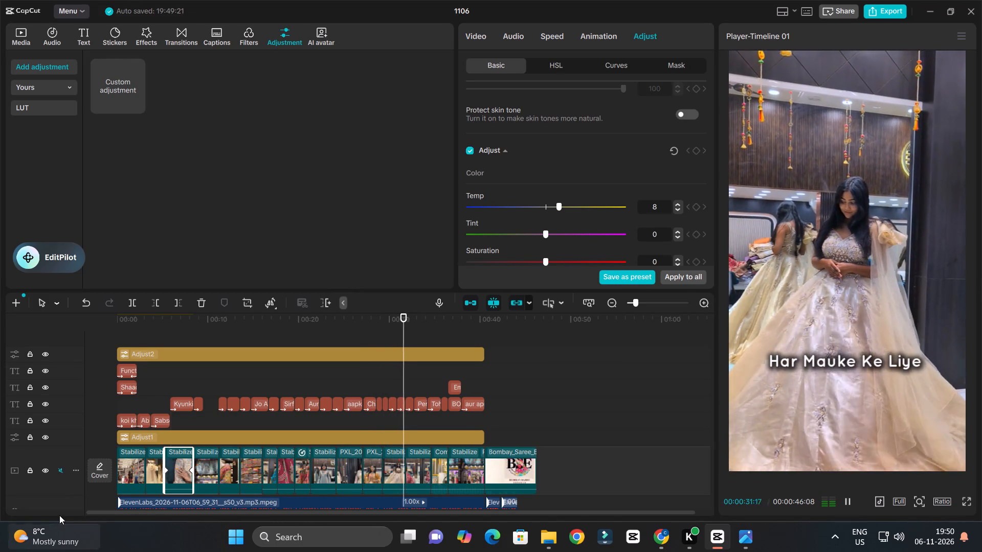
ctrl+scroll(208, 439, up, 8)
ctrl+scroll(208, 439, down, 4)
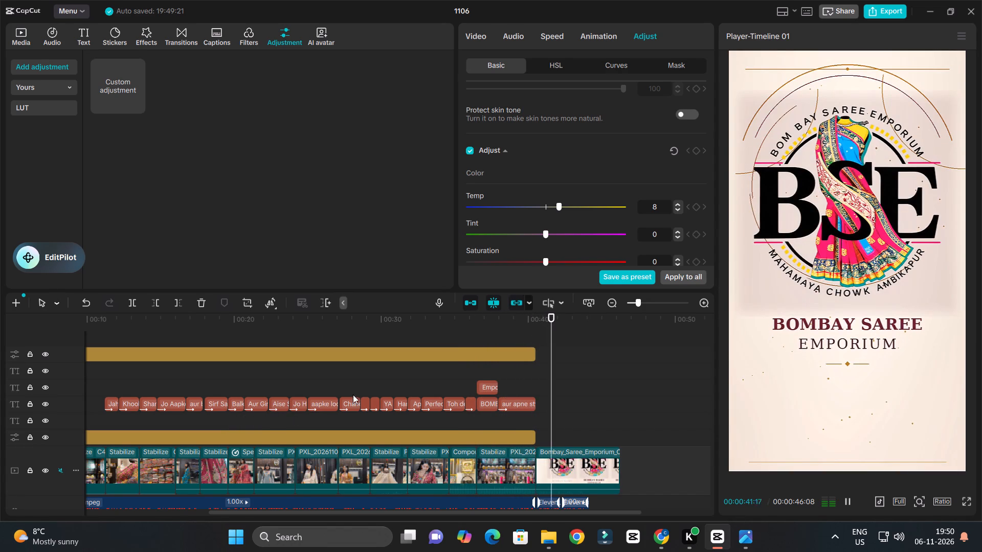
key(space)
Search the transitions for flash white, add White Flash between the reel's first and second clips and preview it.
drag(445, 326, 0, 365)
scroll(121, 395, down, 3)
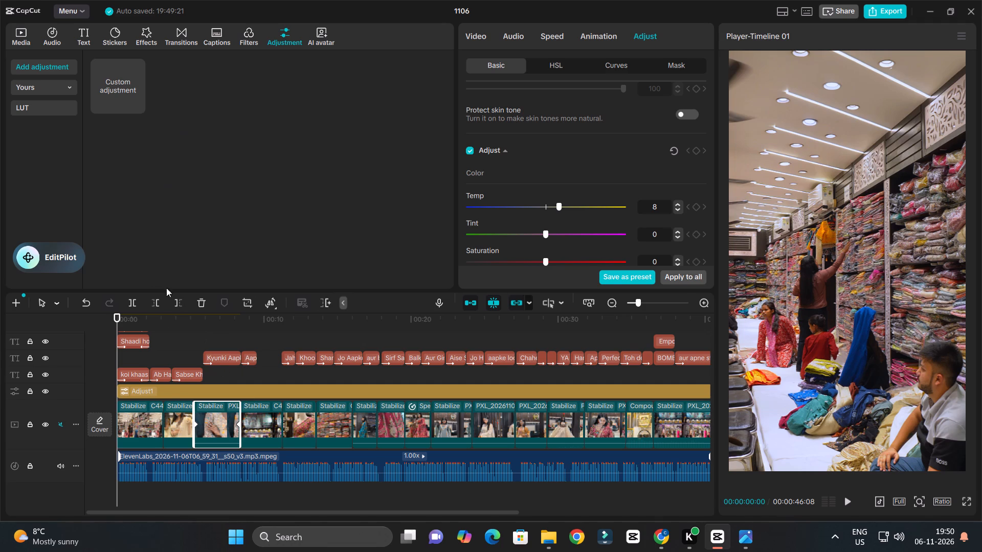
click(174, 358)
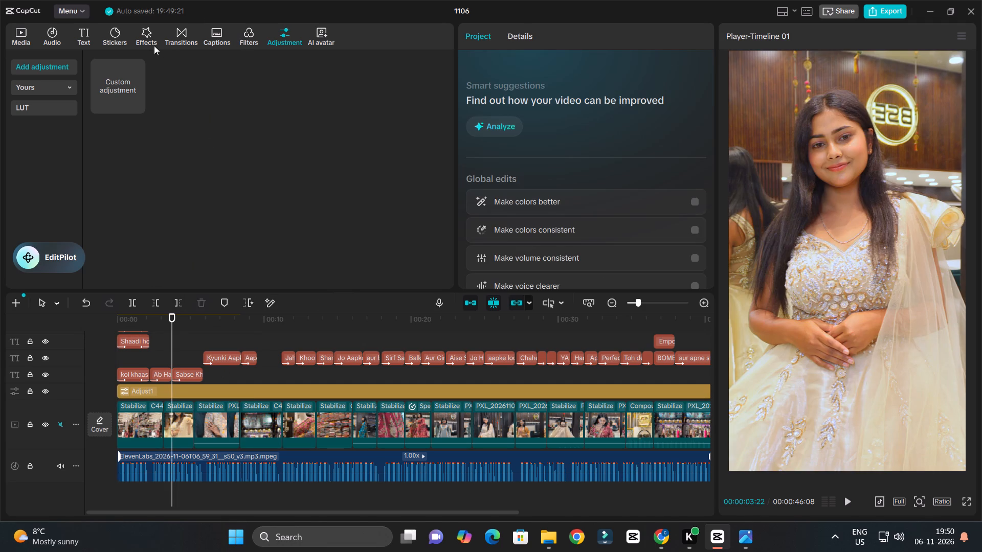
click(150, 41)
click(186, 38)
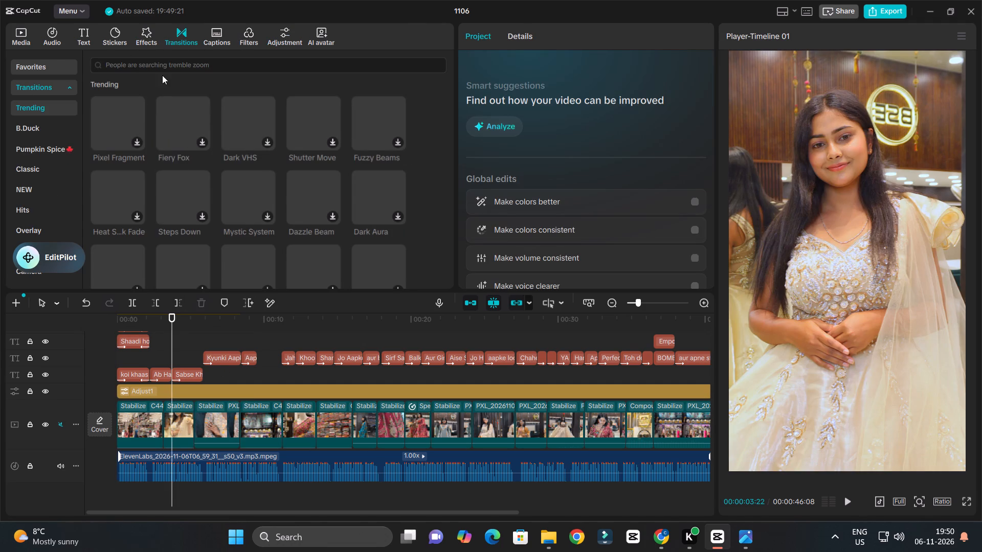
click(162, 67)
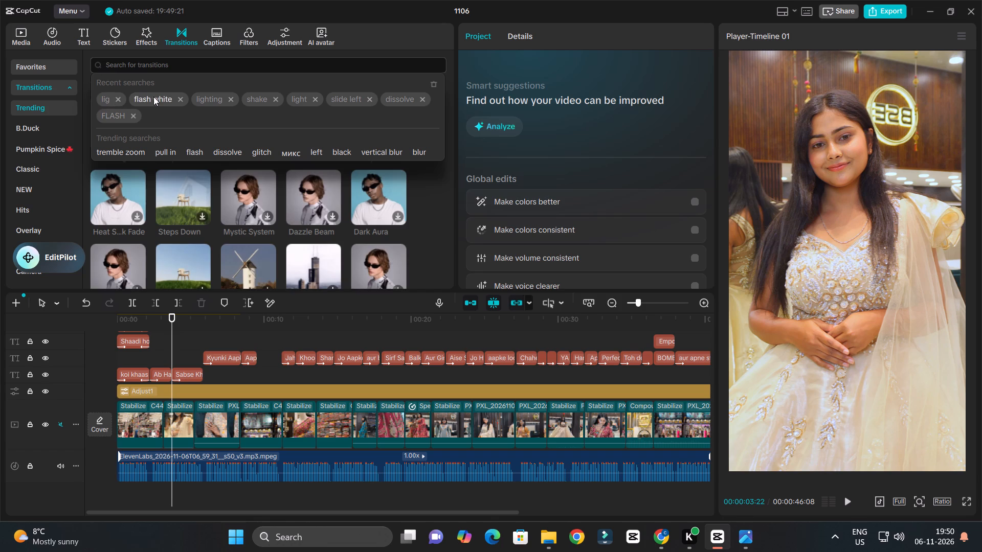
click(154, 97)
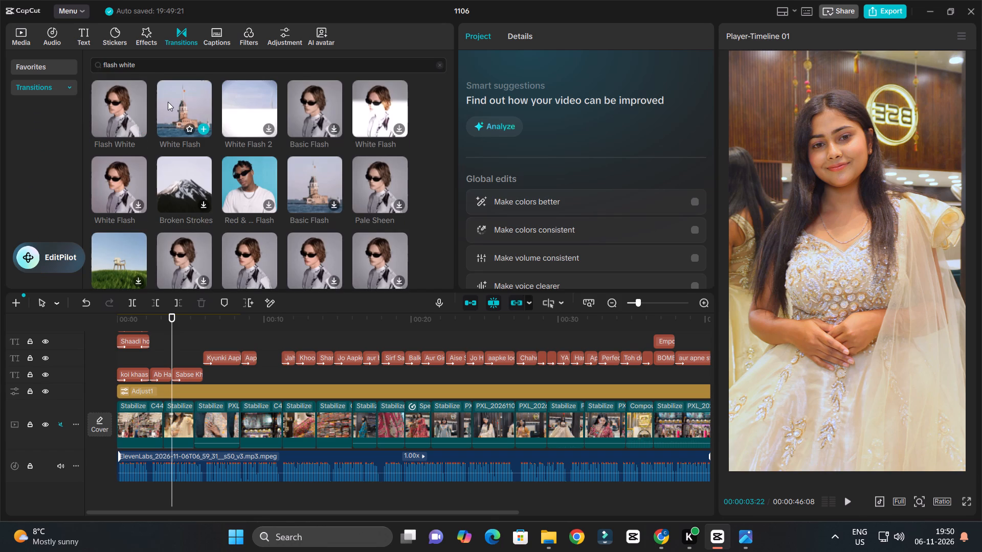
drag(168, 102, 158, 425)
drag(165, 318, 157, 321)
key(space)
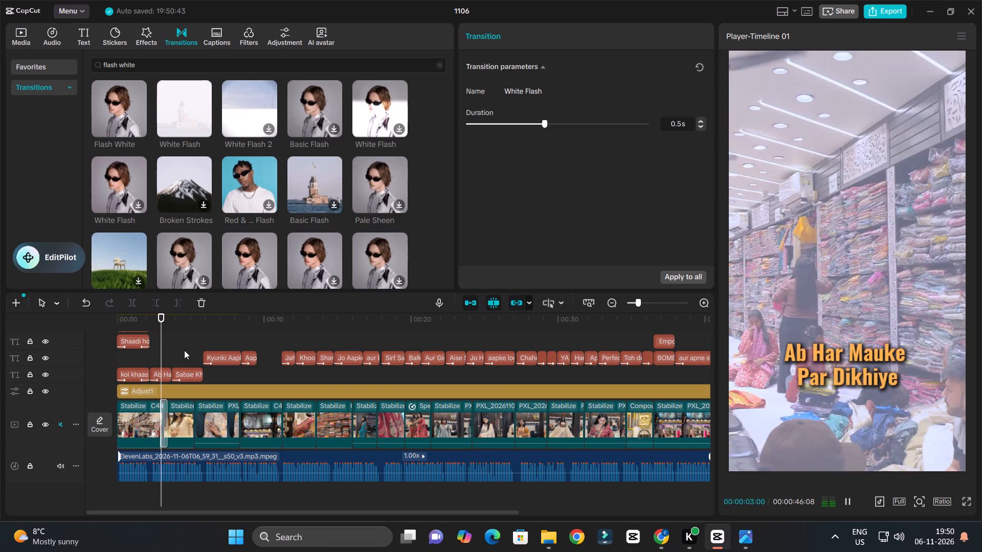
Search the transitions for light, add Glare II between the embroidered-dress close-up and the storefront clip, and preview it.
ctrl+scroll(184, 350, up, 5)
ctrl+scroll(187, 350, down, 6)
ctrl+scroll(191, 356, up, 4)
key(space)
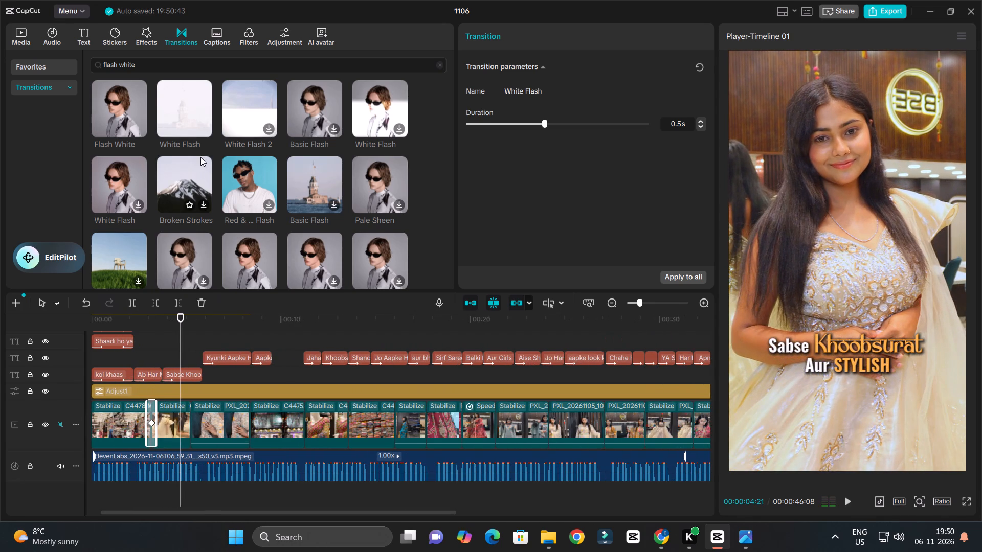
click(439, 64)
click(272, 68)
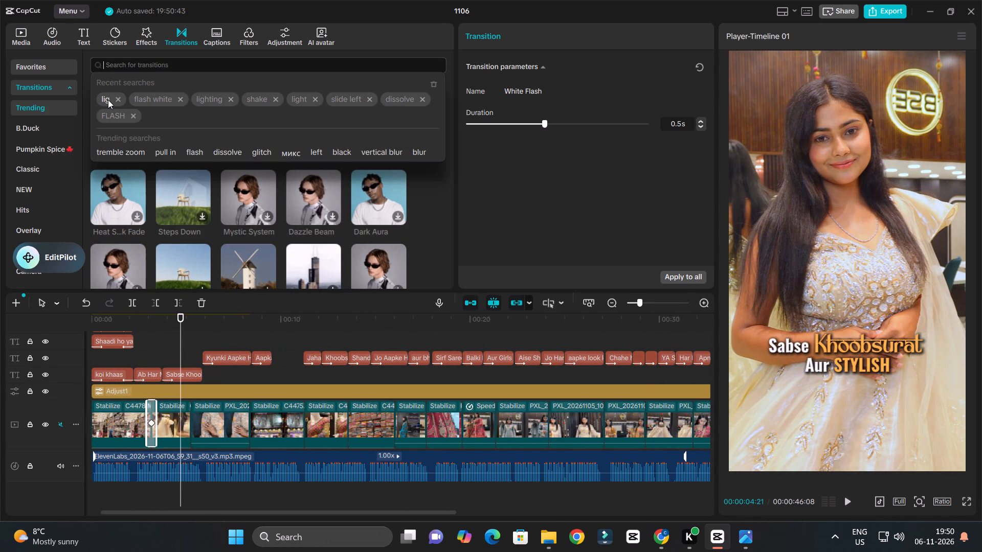
click(300, 99)
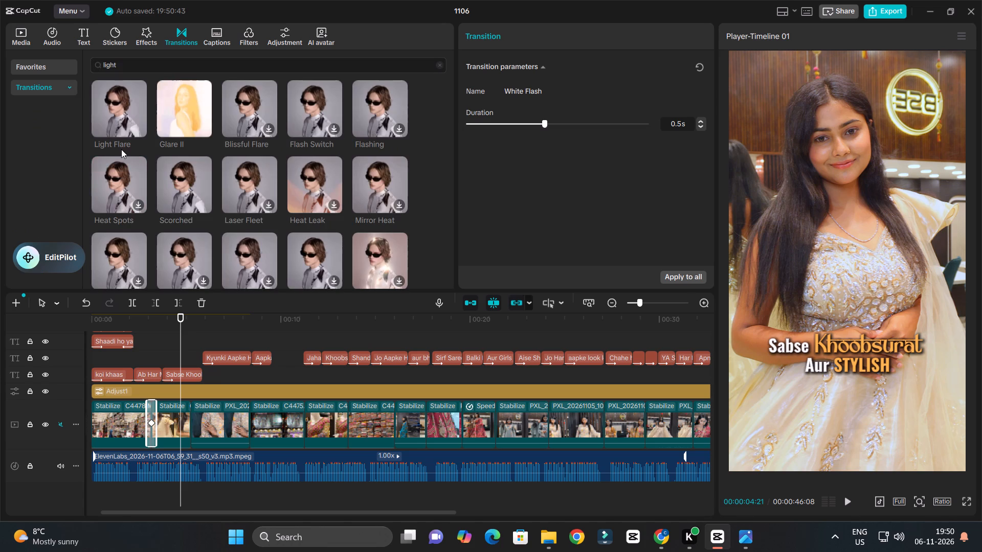
drag(186, 102, 237, 420)
drag(237, 420, 248, 425)
click(243, 325)
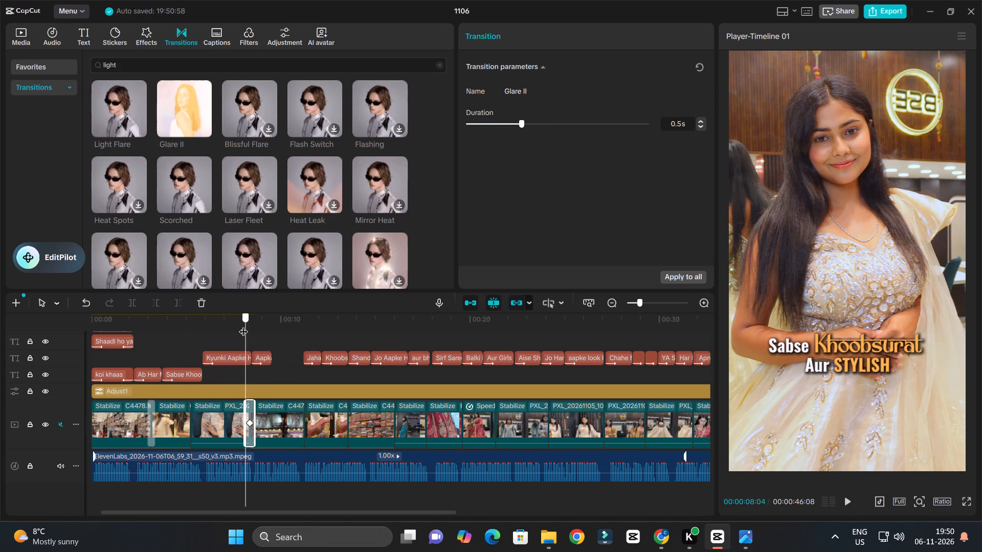
key(space)
ctrl+scroll(283, 351, up, 4)
ctrl+scroll(283, 351, down, 4)
key(space)
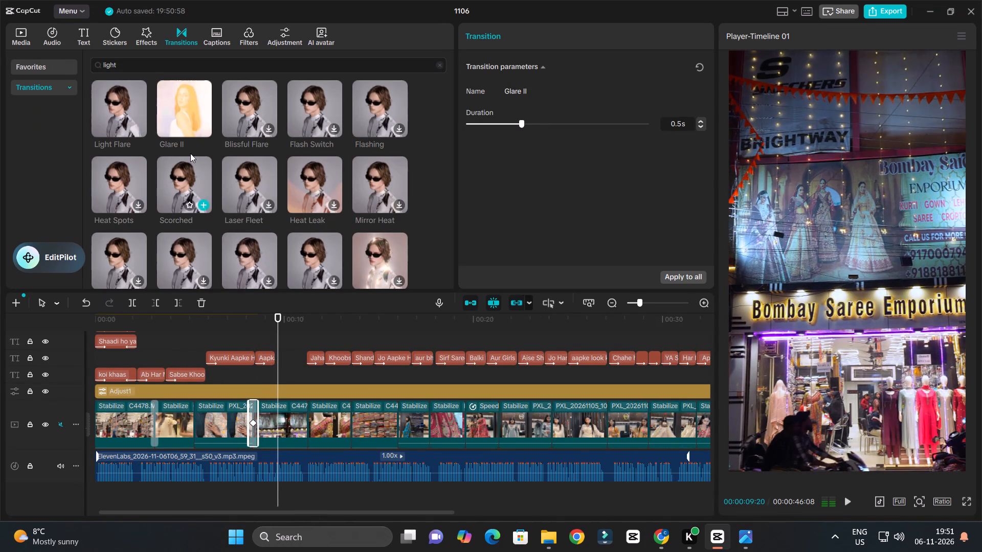
Add Glare II between the stacked-sarees clip and the blue-and-yellow outfit clip, and play the reel through it to about 00:00:18:10.
drag(180, 108, 393, 423)
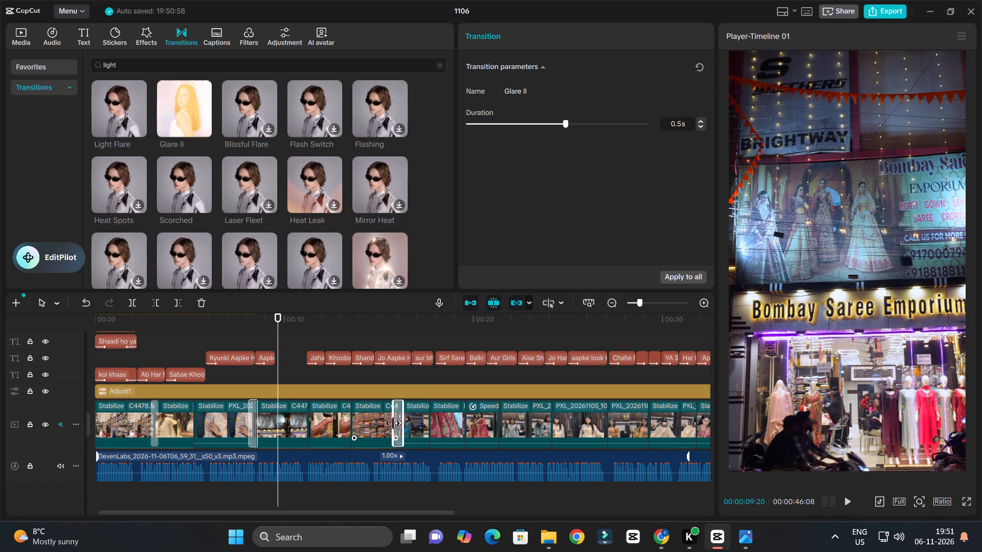
key(space)
ctrl+scroll(322, 409, up, 10)
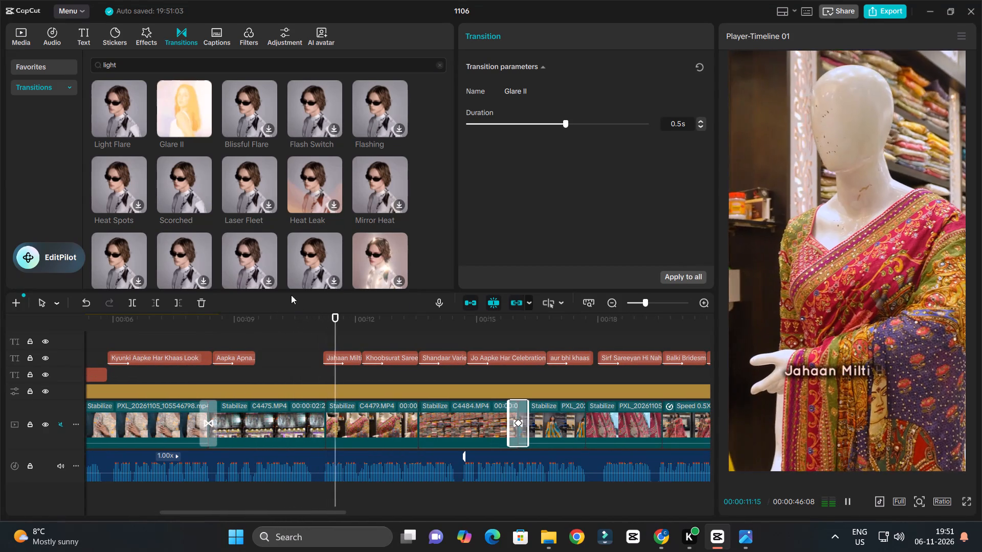
ctrl+scroll(425, 412, down, 4)
ctrl+scroll(425, 412, up, 3)
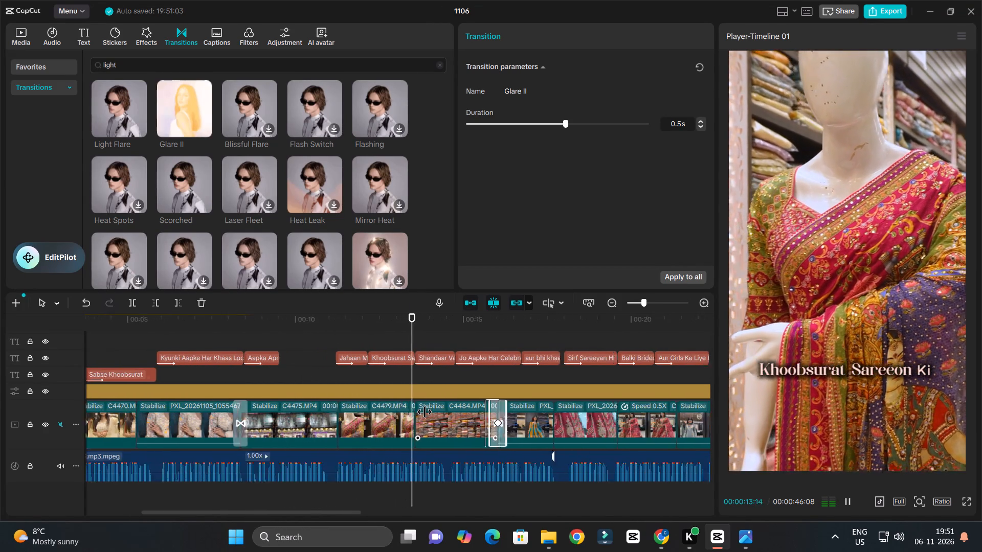
ctrl+scroll(425, 412, up, 1)
ctrl+scroll(432, 413, down, 4)
ctrl+scroll(432, 413, up, 2)
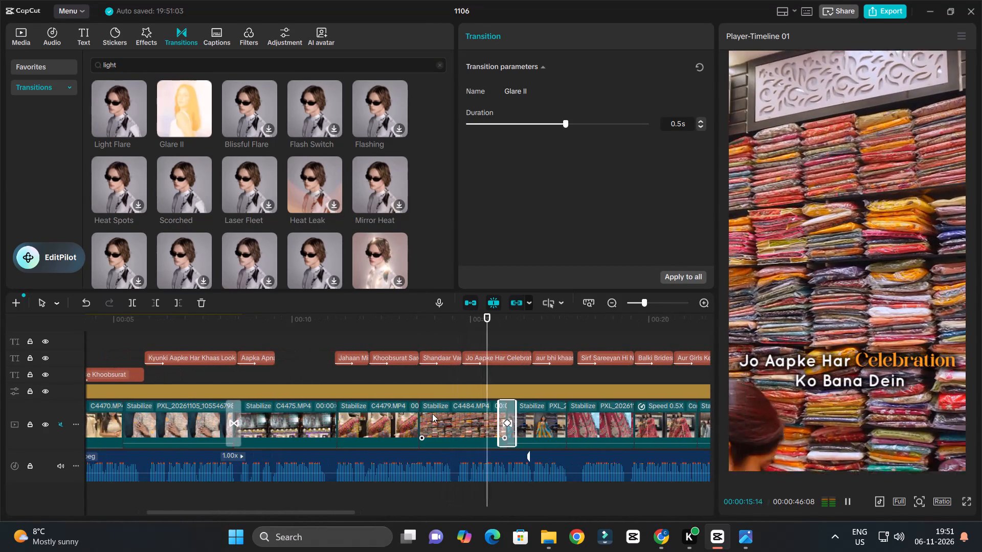
ctrl+scroll(432, 413, down, 4)
ctrl+scroll(432, 413, up, 4)
ctrl+scroll(432, 413, down, 8)
ctrl+scroll(432, 413, up, 2)
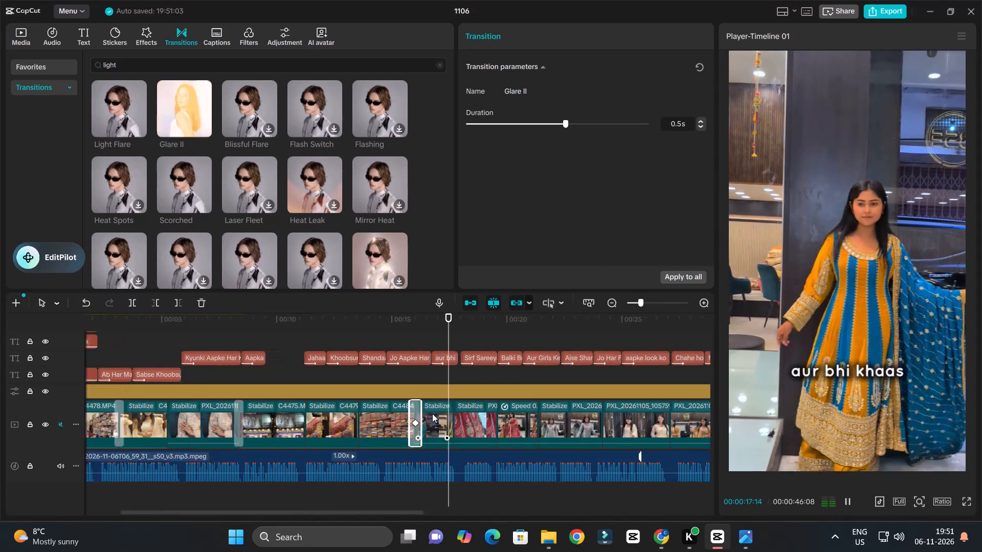
ctrl+scroll(432, 413, up, 4)
key(space)
Add Glare II between the red embroidery close-up and the slowed red lehenga clip, and preview it.
drag(191, 105, 193, 126)
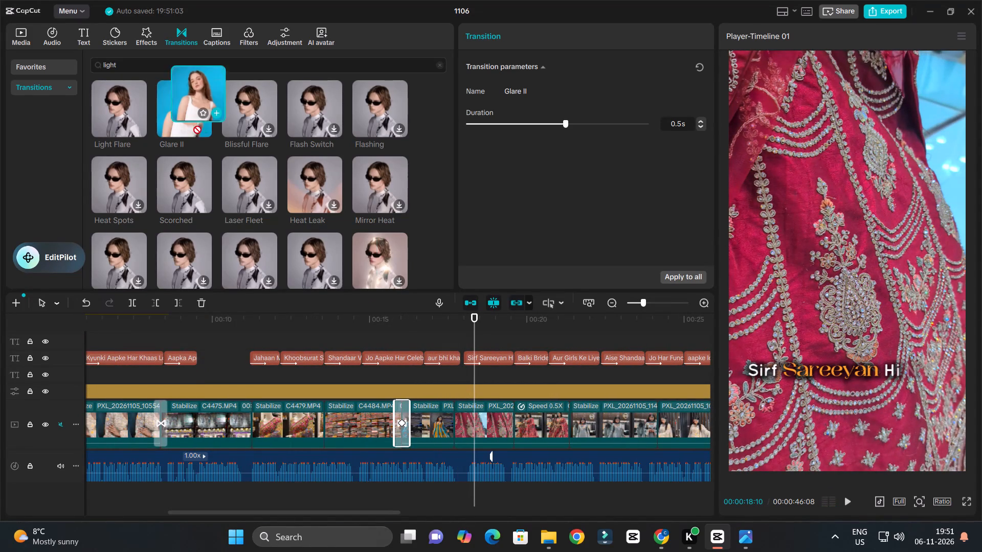
drag(193, 126, 514, 424)
key(space)
ctrl+scroll(529, 423, down, 4)
ctrl+scroll(529, 423, up, 3)
ctrl+scroll(529, 423, down, 4)
ctrl+scroll(529, 423, up, 3)
ctrl+scroll(529, 423, down, 3)
ctrl+scroll(529, 423, up, 3)
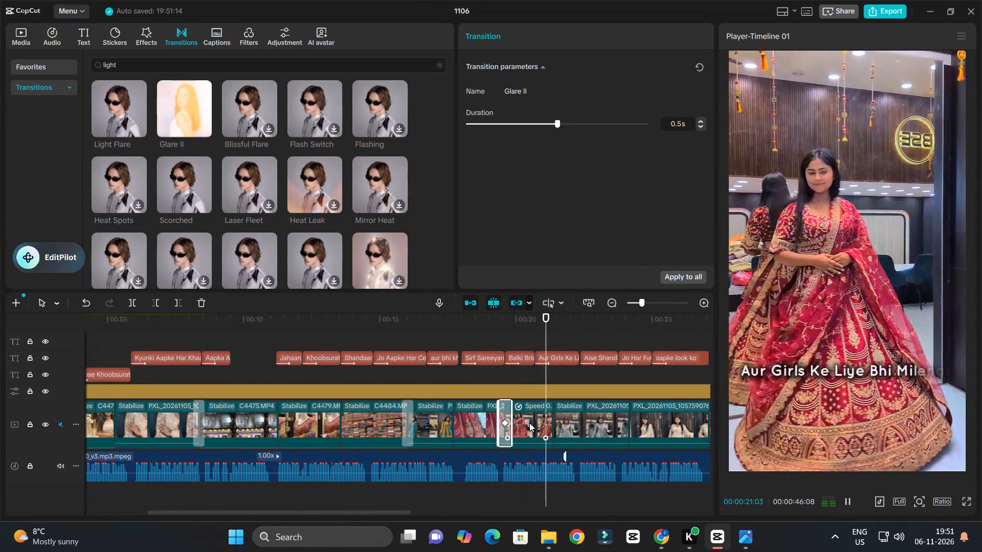
key(space)
Add Glare II at the cut from the red lehenga footage to the blue embroidered suit clip and preview it.
drag(168, 92, 545, 417)
key(space)
ctrl+scroll(568, 419, down, 9)
ctrl+scroll(568, 419, up, 8)
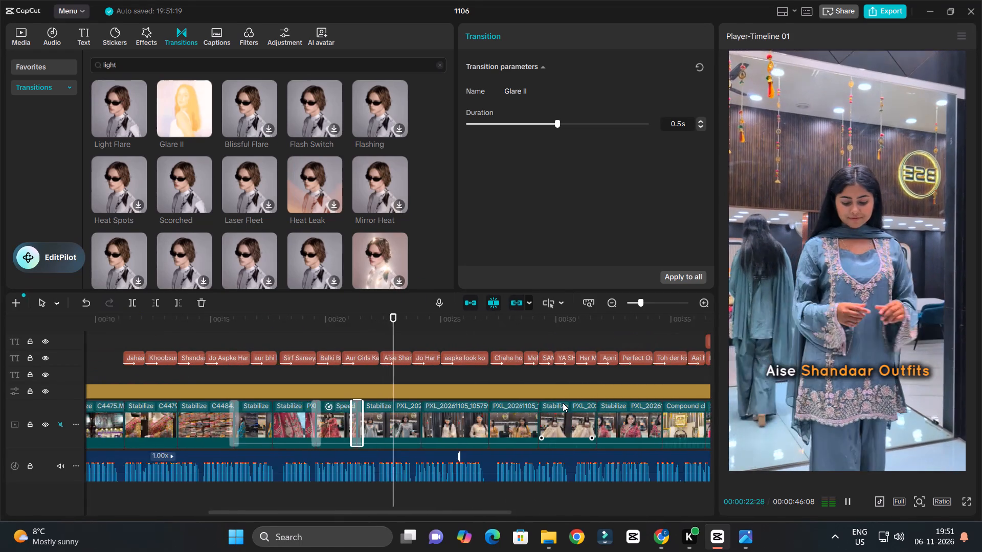
ctrl+scroll(563, 403, up, 2)
key(space)
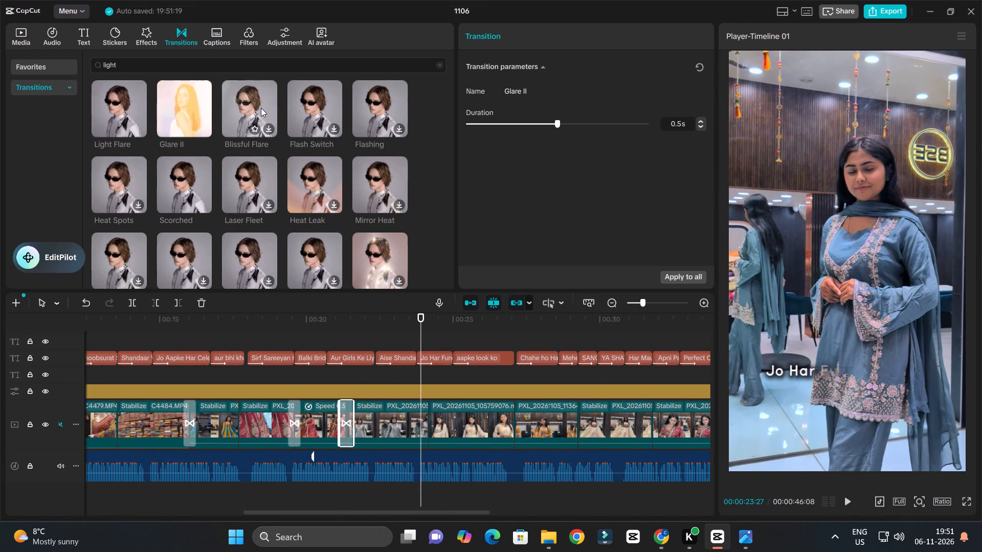
Add the Light Gold transition from the favorites between the blue suit clip and the cream embroidered outfit clip.
scroll(232, 230, down, 2)
scroll(232, 230, up, 1)
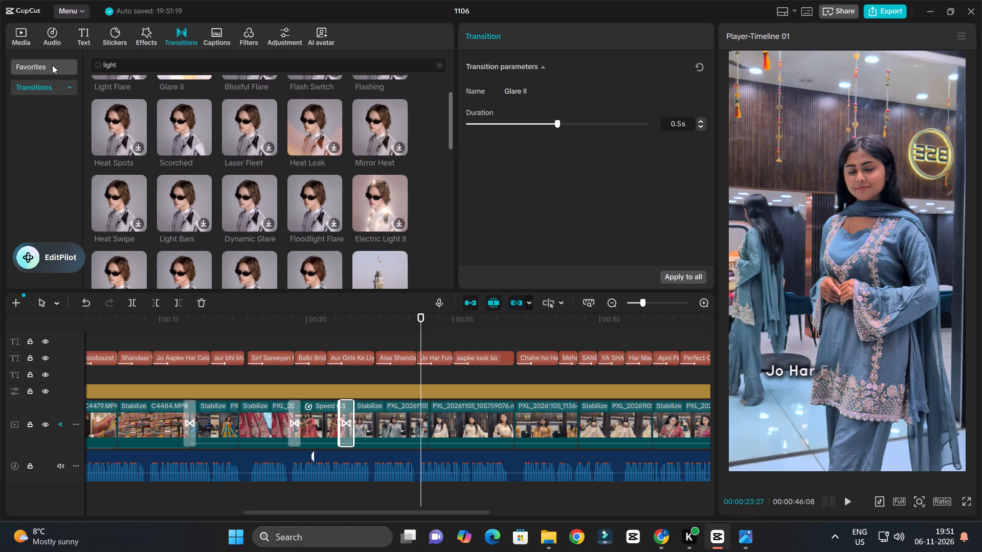
click(51, 65)
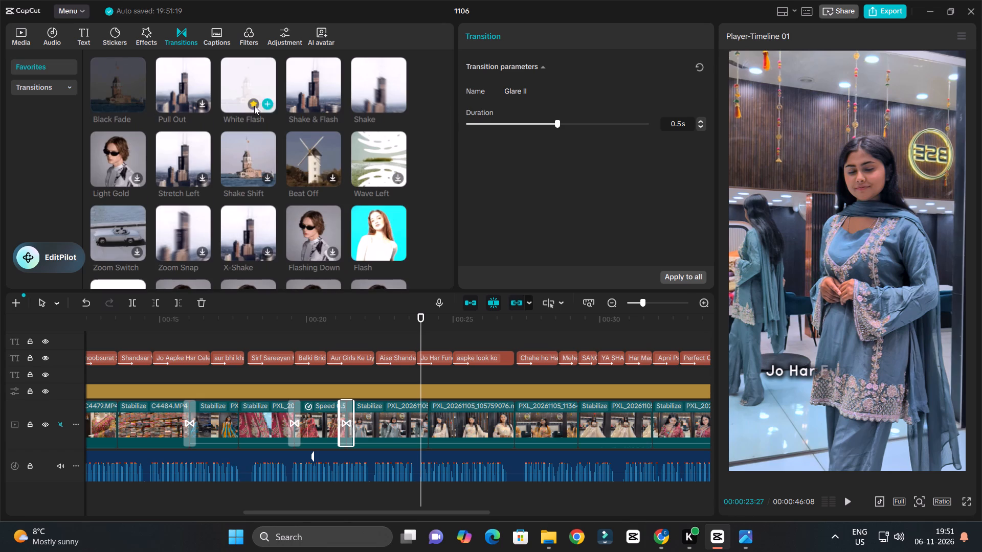
click(125, 154)
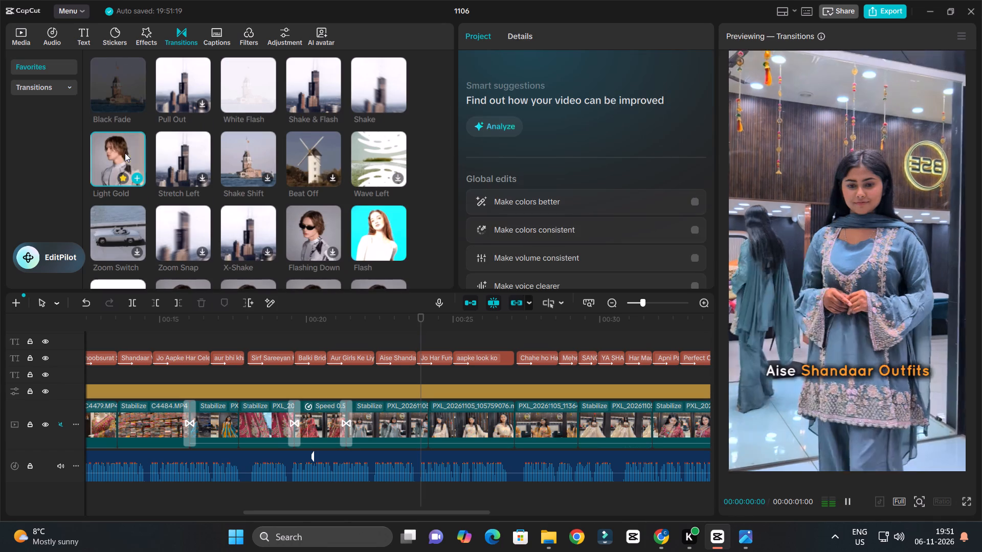
drag(119, 151, 347, 325)
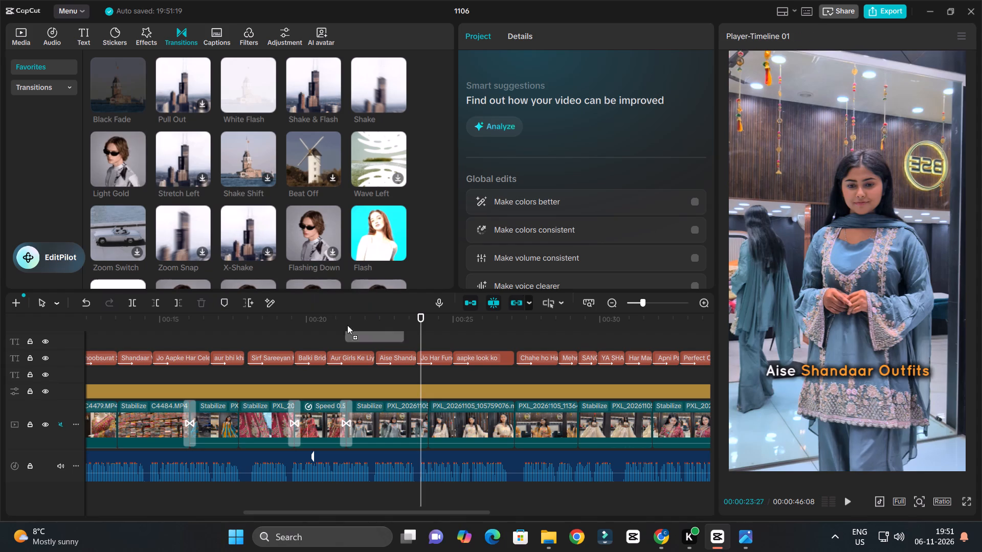
drag(347, 325, 419, 423)
key(space)
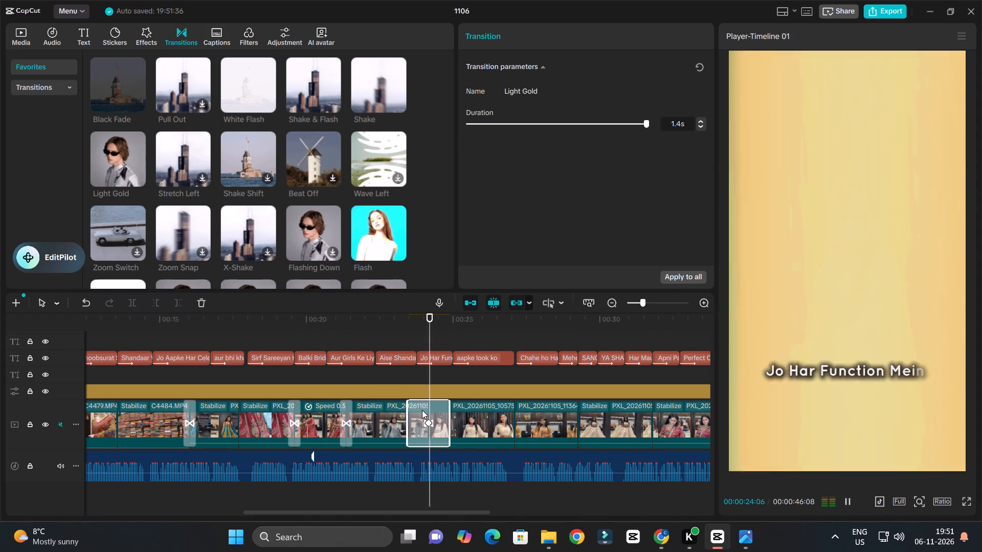
key(space)
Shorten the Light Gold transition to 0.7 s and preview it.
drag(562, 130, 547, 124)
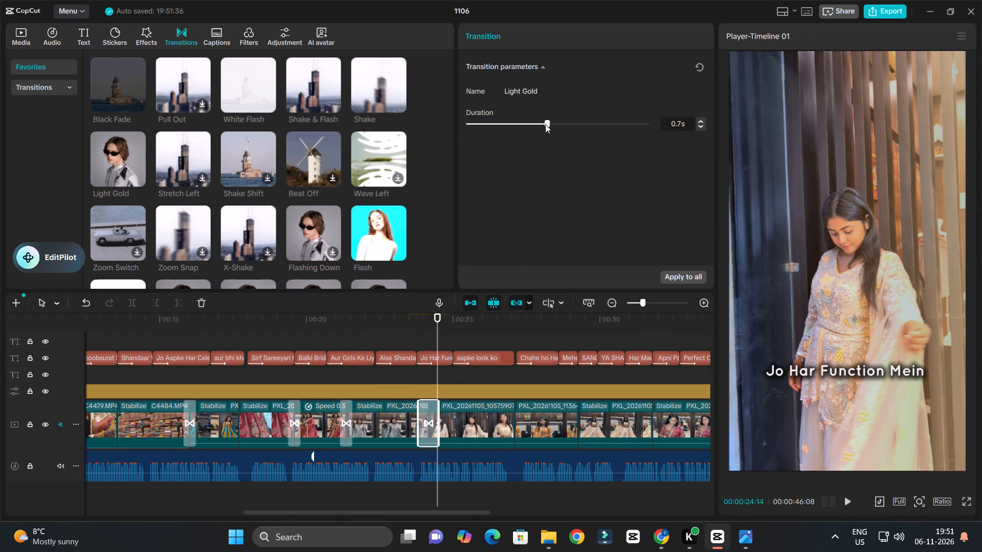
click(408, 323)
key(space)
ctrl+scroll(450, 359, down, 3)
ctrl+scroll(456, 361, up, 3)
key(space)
Set the Light Gold transition's duration to 0.3 s and play the reel through it to about 00:00:26:09.
click(507, 119)
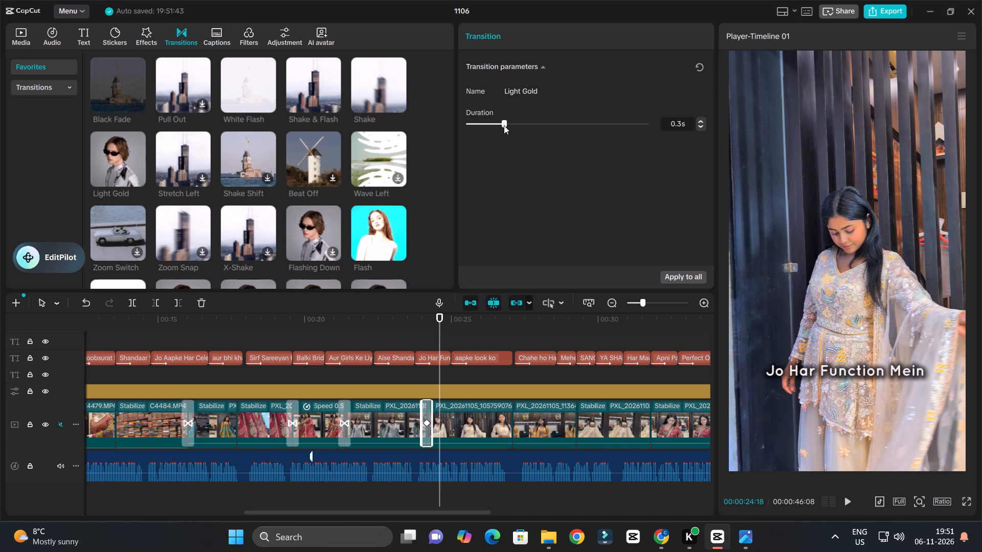
click(413, 320)
key(space)
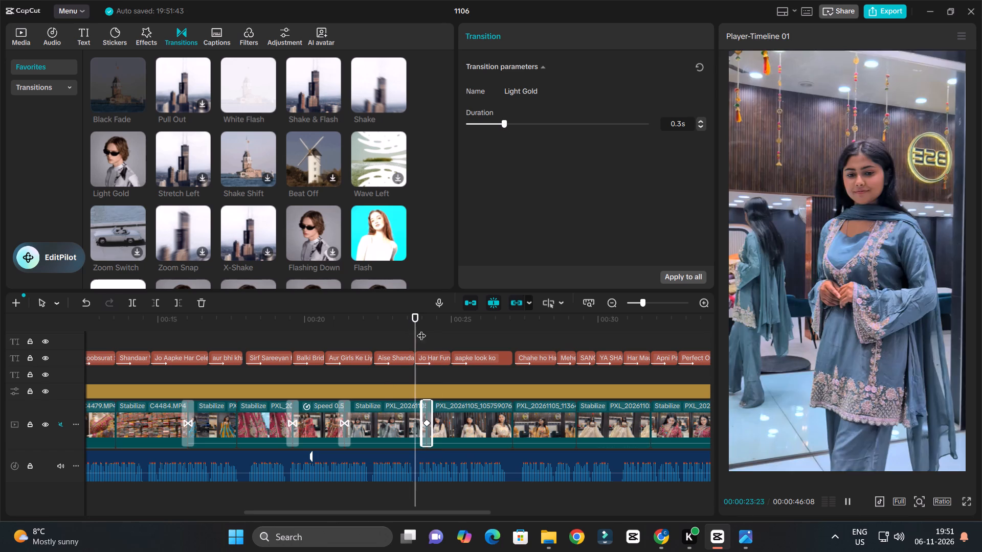
ctrl+scroll(436, 344, down, 4)
ctrl+scroll(442, 350, up, 3)
ctrl+scroll(442, 350, down, 4)
ctrl+scroll(522, 390, up, 5)
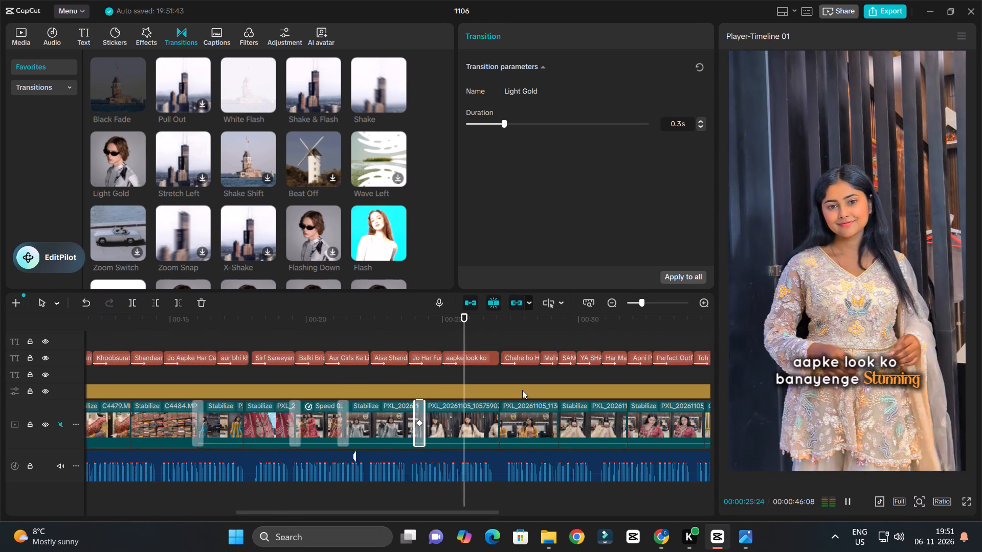
ctrl+scroll(522, 390, up, 3)
key(space)
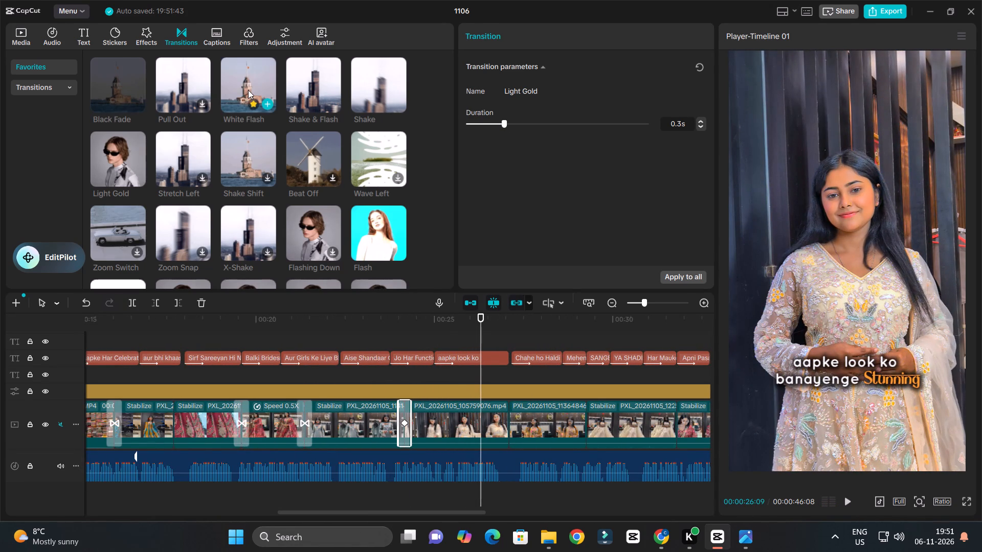
Add the White Flash transition between the cream embroidered outfit clip and the yellow outfit clip, and preview it to about 00:00:30:08.
drag(247, 83, 503, 431)
key(space)
ctrl+scroll(533, 435, down, 4)
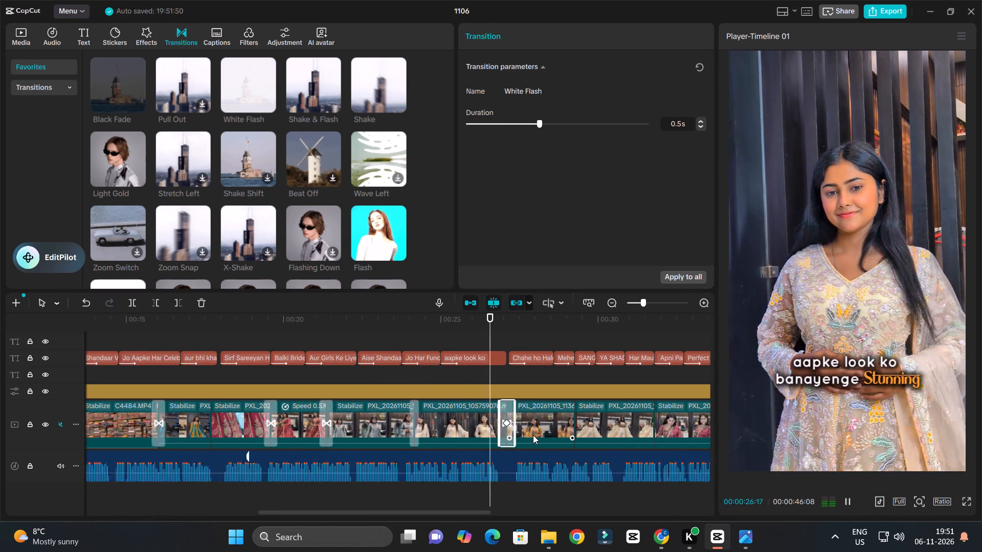
ctrl+scroll(533, 434, up, 4)
ctrl+scroll(533, 434, down, 4)
ctrl+scroll(533, 434, up, 4)
ctrl+scroll(533, 434, down, 4)
ctrl+scroll(533, 434, up, 6)
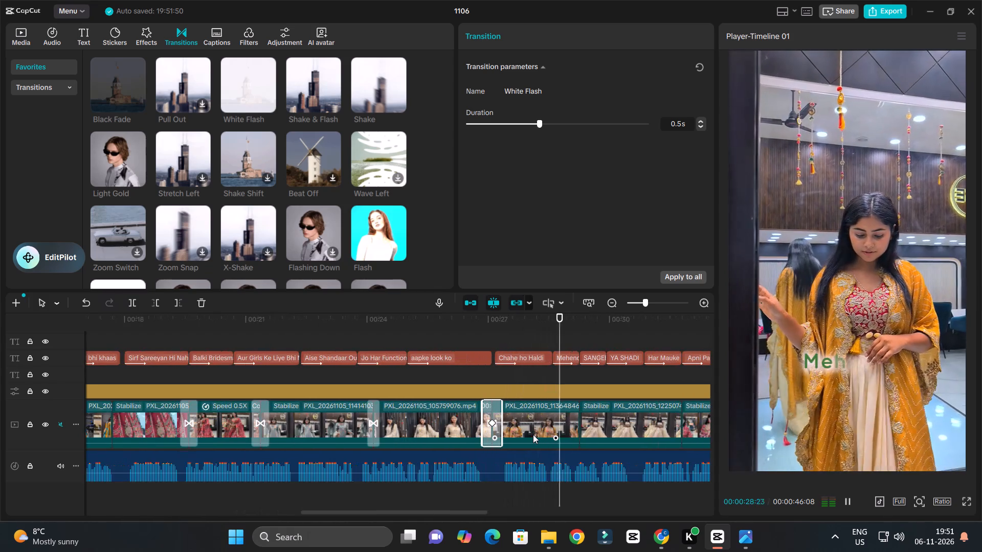
key(space)
key(space)
ctrl+scroll(563, 436, up, 4)
key(ctrl+space)
key(space)
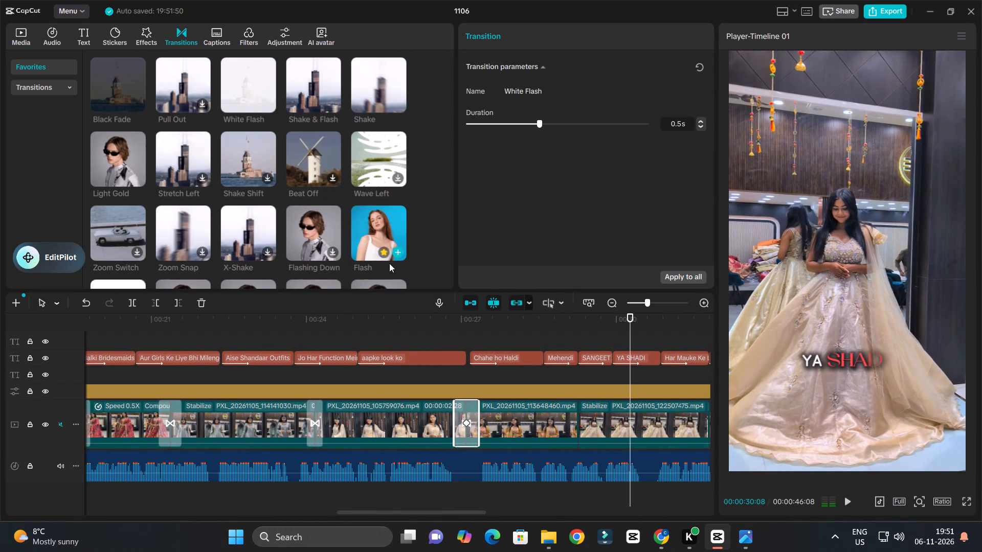
Preview the Heatwave Leak and Heat Leak transitions from the favorites.
scroll(271, 174, down, 1)
scroll(280, 252, down, 3)
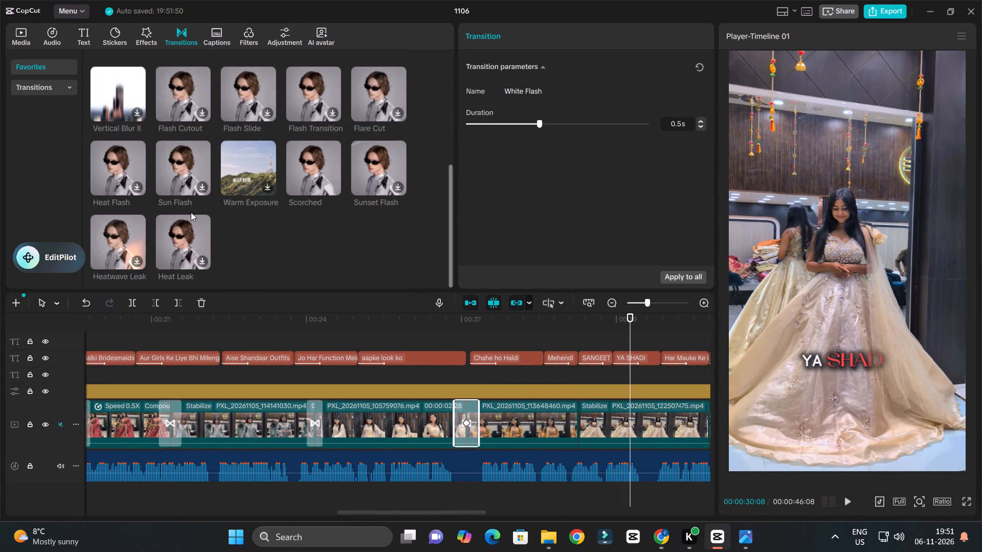
click(121, 237)
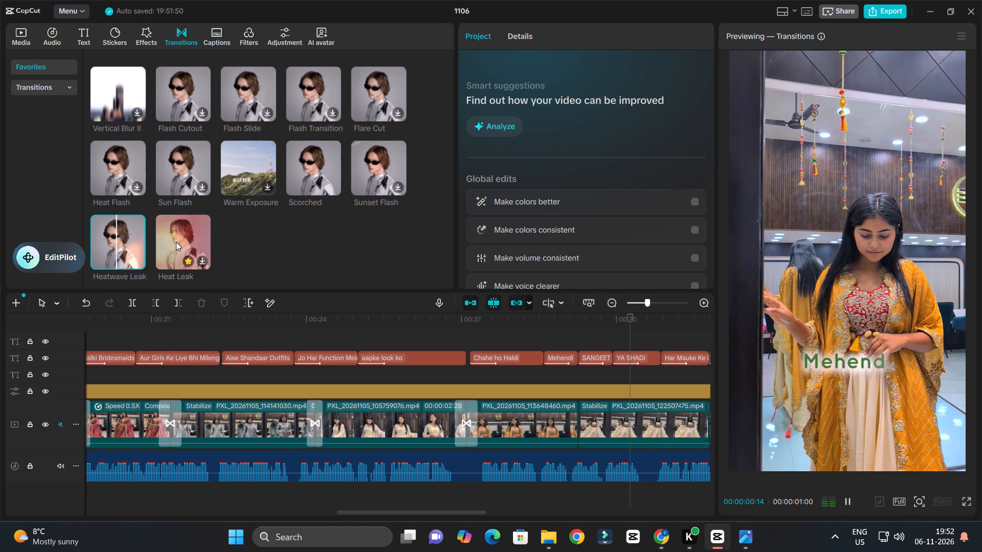
key(space)
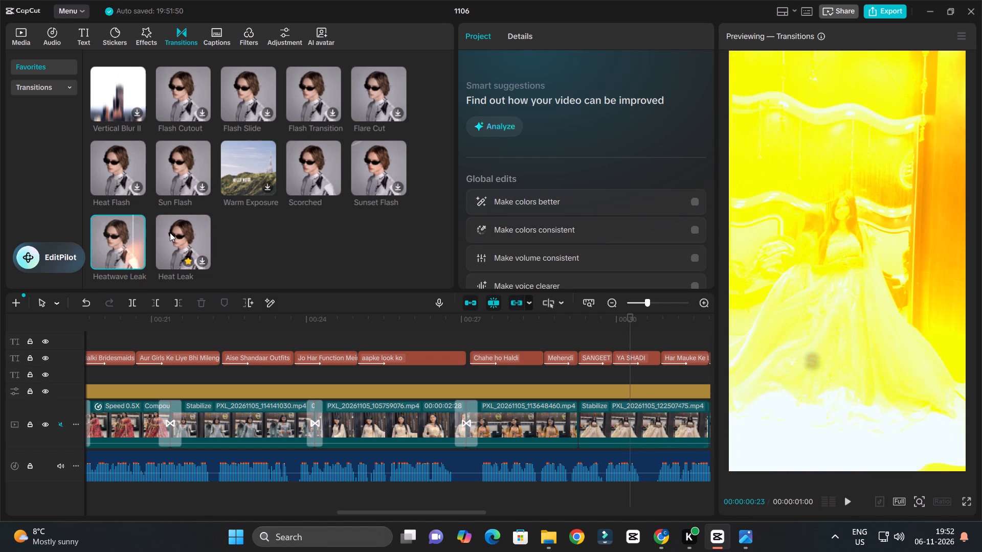
click(185, 239)
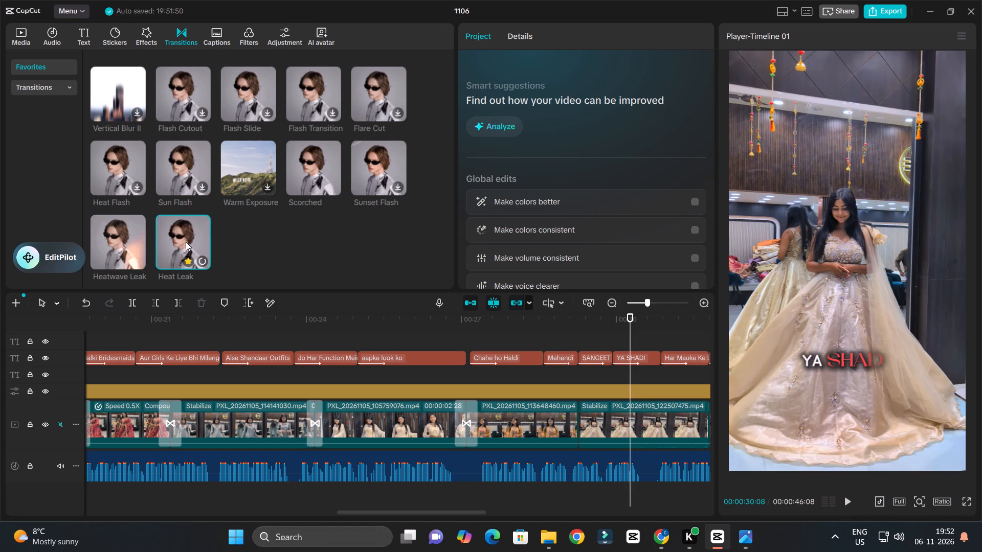
key(space)
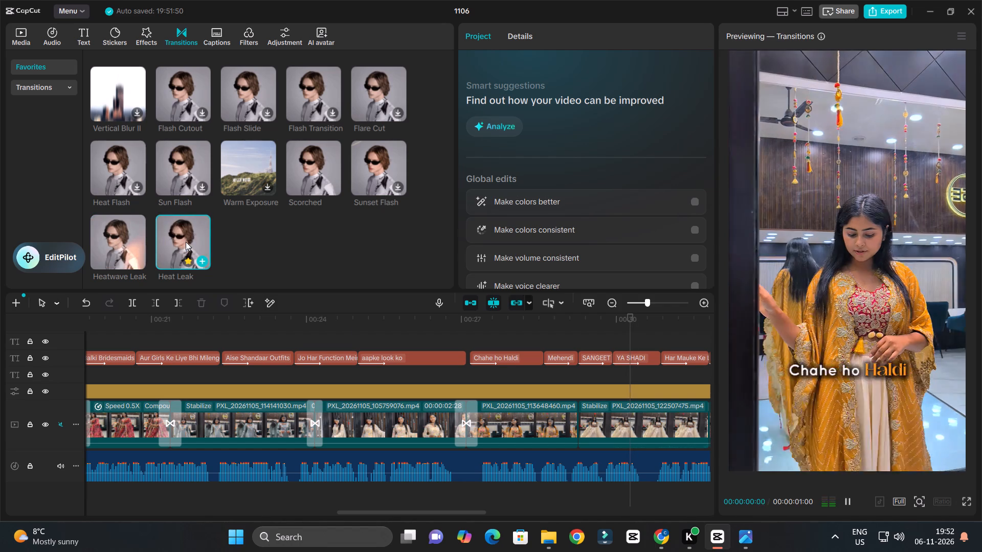
key(space)
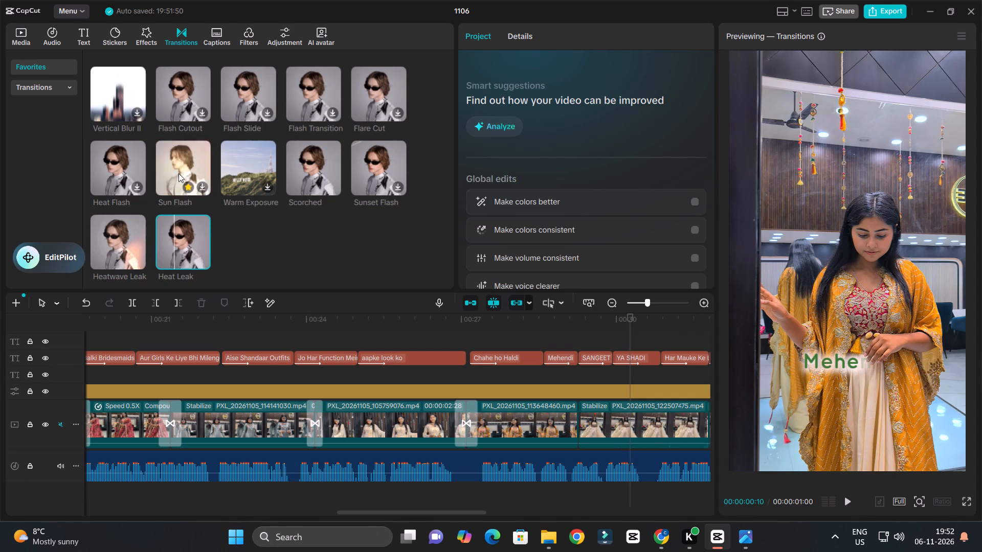
Add the Heat Flash transition between the yellow outfit clip and the cream gown clip, accepting duplicate frames.
click(114, 169)
drag(114, 157, 124, 169)
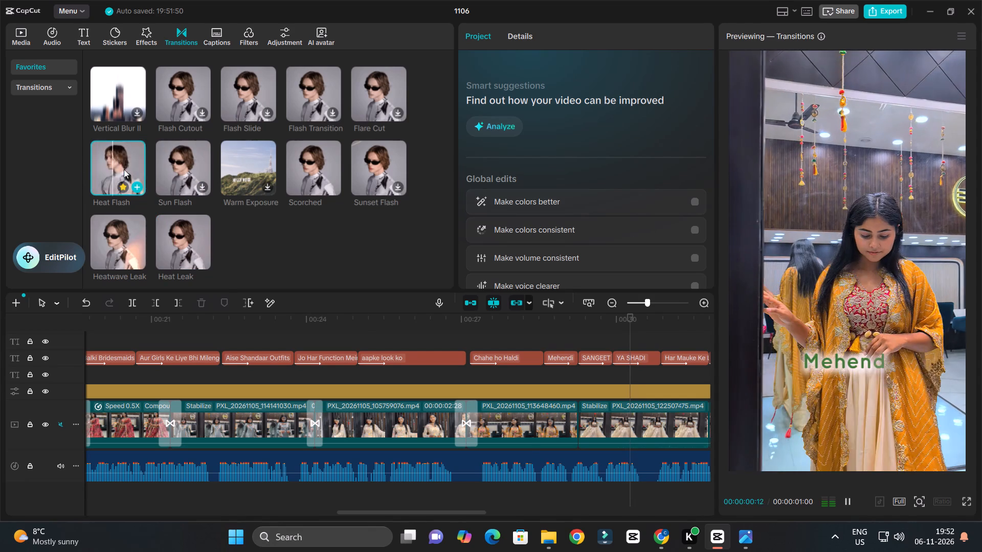
drag(124, 169, 532, 414)
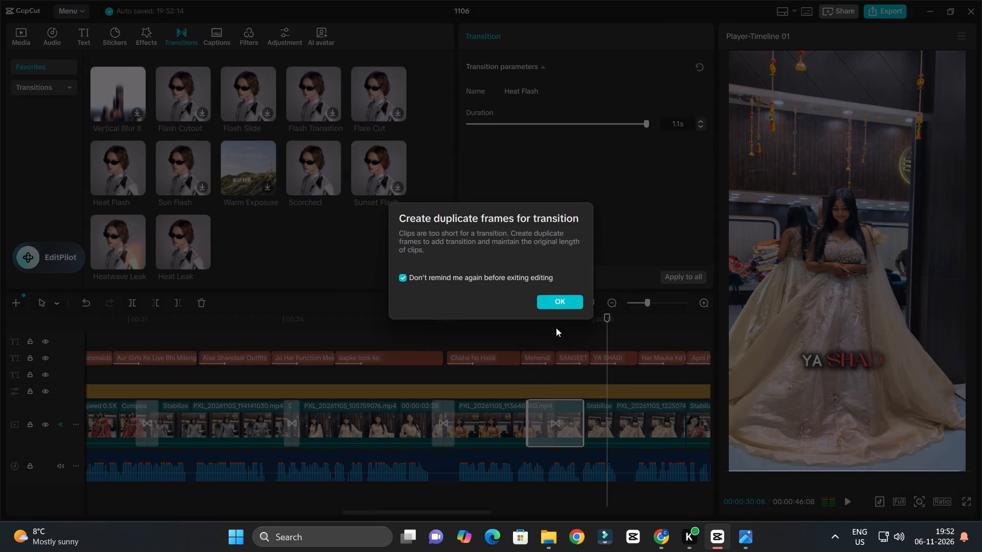
click(552, 305)
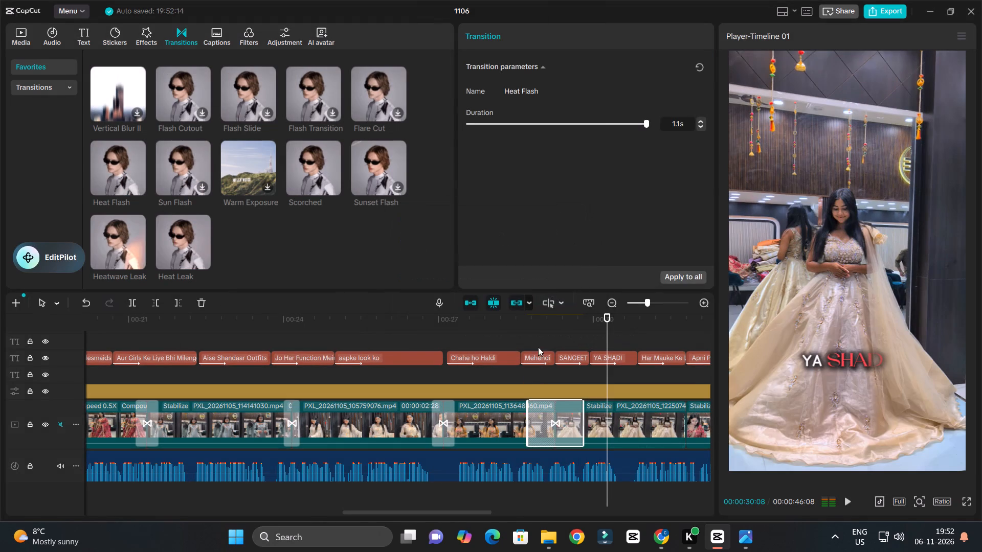
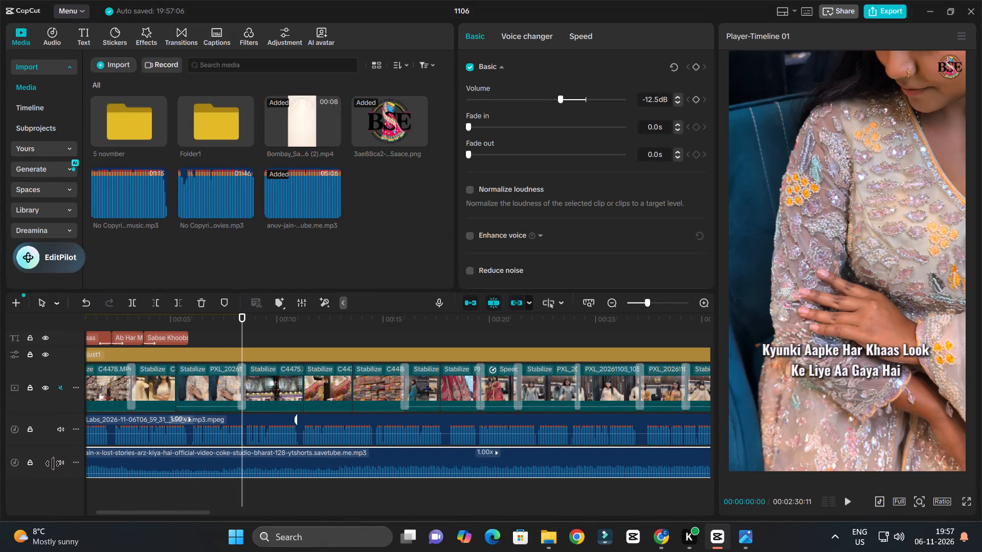
Play the reel from its start through the opening captions and look over all tracks in the timeline.
drag(159, 322, 0, 355)
key(space)
ctrl+scroll(207, 416, down, 4)
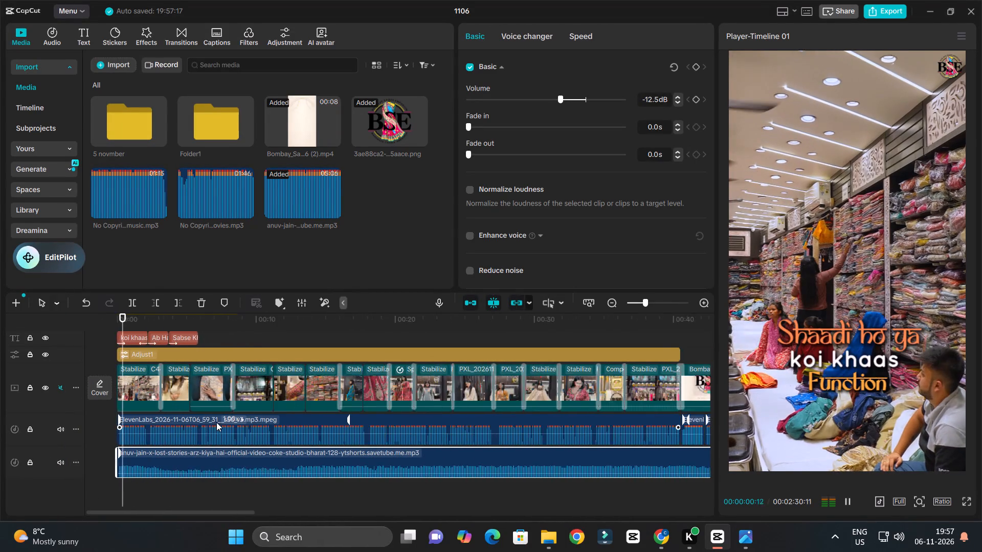
ctrl+scroll(218, 424, up, 4)
ctrl+scroll(218, 424, down, 4)
ctrl+scroll(219, 424, up, 4)
ctrl+scroll(219, 424, down, 5)
ctrl+scroll(219, 425, up, 4)
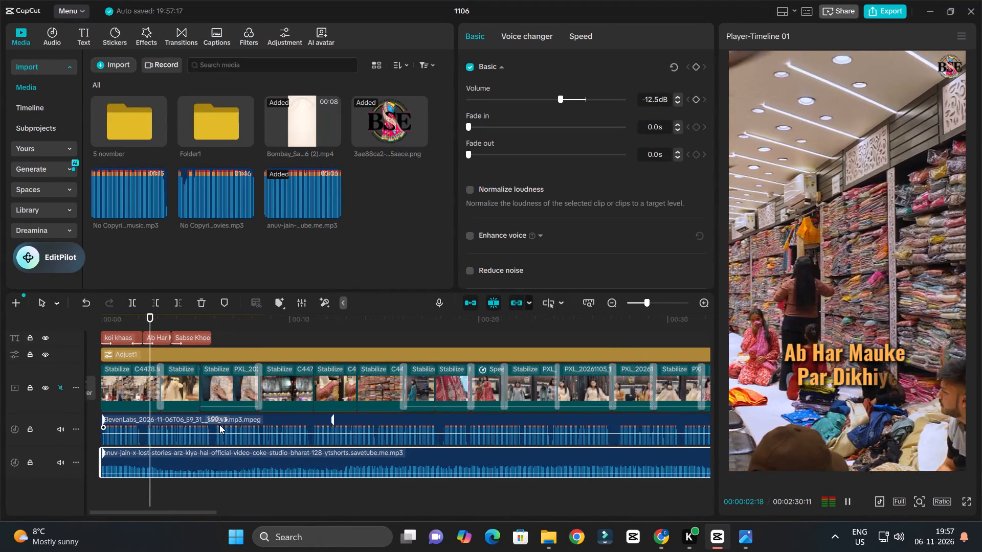
ctrl+scroll(219, 425, down, 13)
ctrl+scroll(219, 428, up, 4)
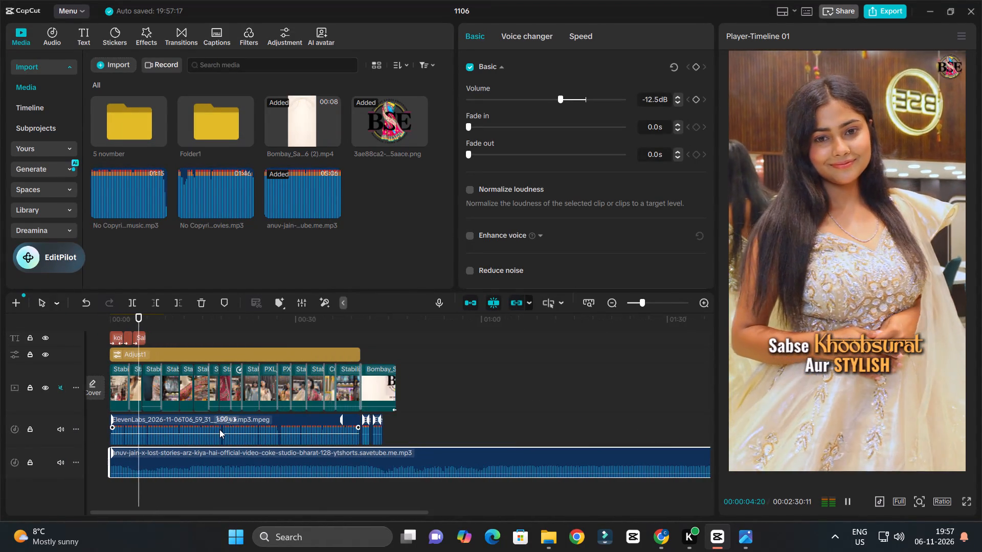
ctrl+scroll(219, 429, down, 4)
ctrl+scroll(221, 433, up, 4)
ctrl+scroll(222, 433, down, 3)
key(space)
Trim the end of the background music to the end of the outro clip at 00:00:46:08.
click(334, 325)
key(space)
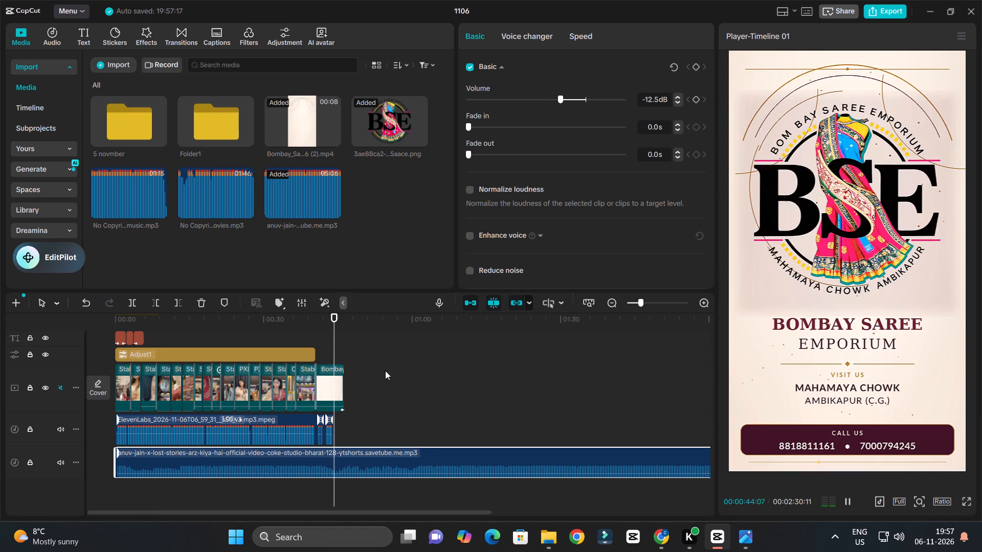
ctrl+scroll(388, 391, up, 13)
key(space)
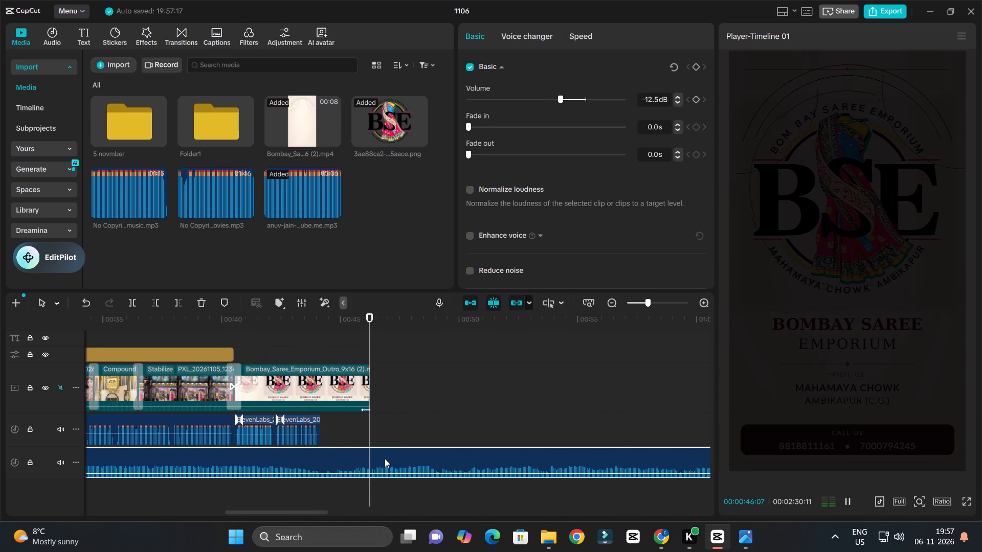
click(385, 458)
drag(370, 321, 364, 330)
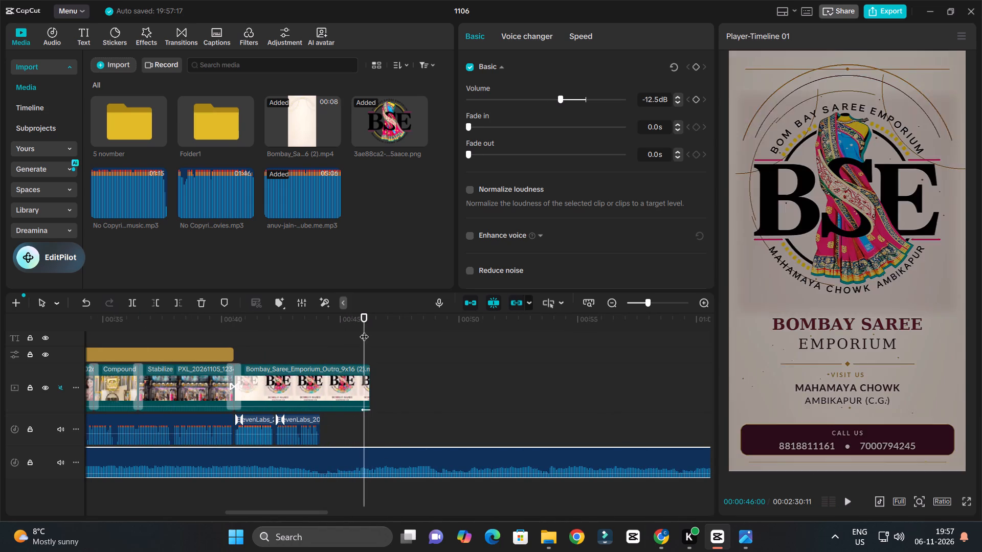
drag(375, 318, 373, 327)
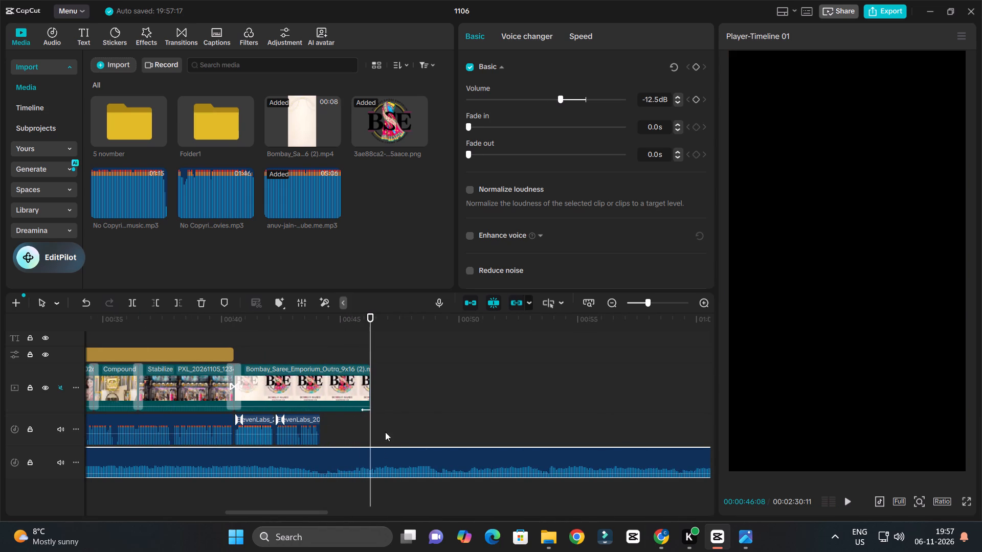
click(386, 464)
key(w)
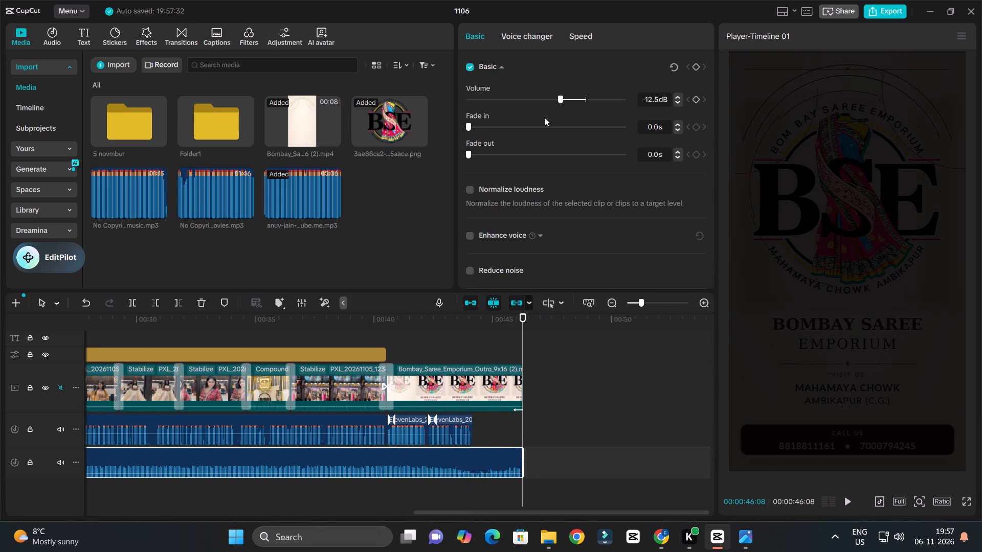
Set the background music's fade out to 1.8 s.
drag(476, 158, 483, 158)
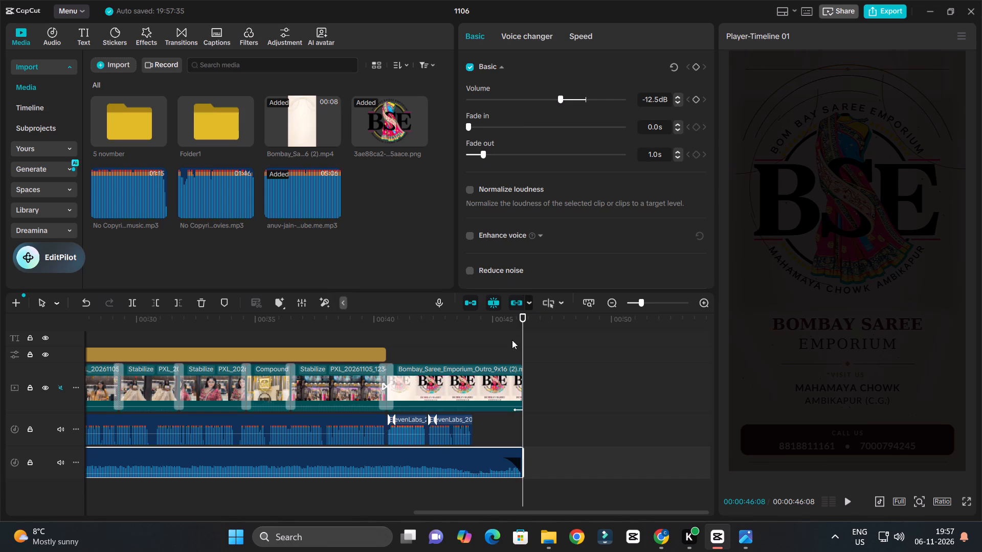
drag(483, 154, 496, 162)
Play the Bombay Saree Emporium outro to its end at 00:00:46:08 to check the music fade, and look over the timeline.
click(487, 320)
key(space)
ctrl+scroll(554, 385, down, 4)
ctrl+scroll(558, 392, up, 3)
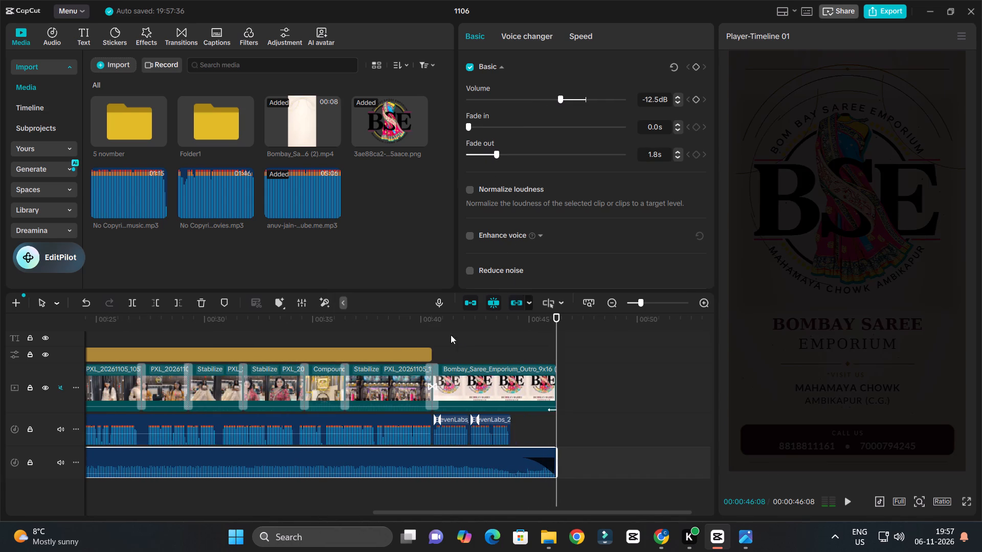
click(433, 321)
key(space)
ctrl+scroll(487, 351, down, 4)
ctrl+scroll(487, 352, up, 4)
ctrl+scroll(488, 352, down, 9)
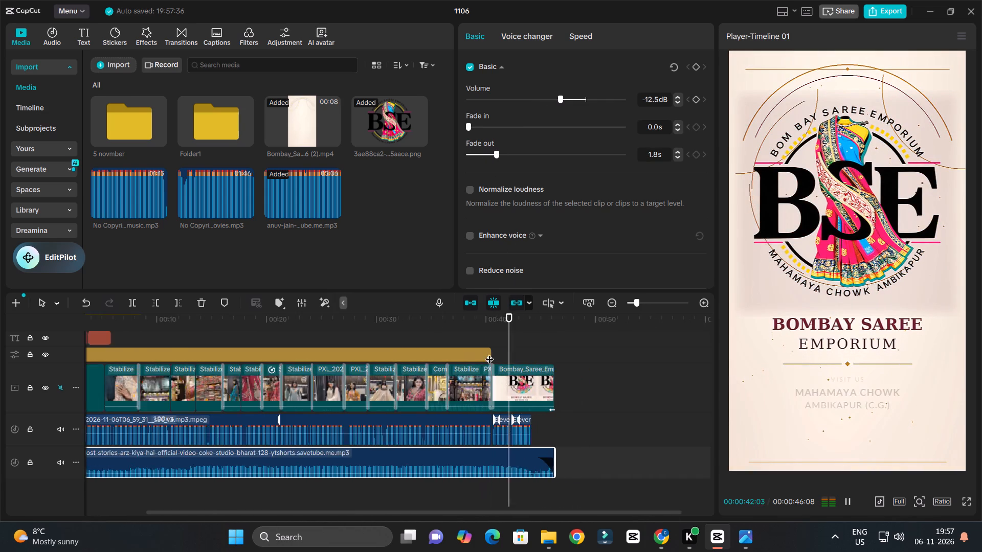
ctrl+scroll(490, 353, down, 6)
ctrl+scroll(493, 360, up, 12)
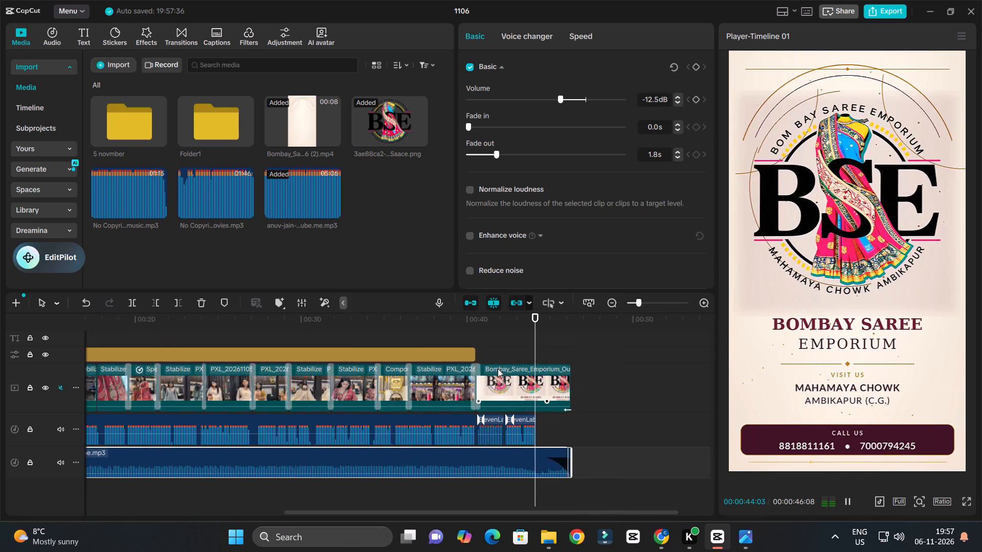
ctrl+scroll(498, 369, up, 1)
ctrl+scroll(500, 370, down, 8)
key(ctrl+space)
key(ctrl+s)
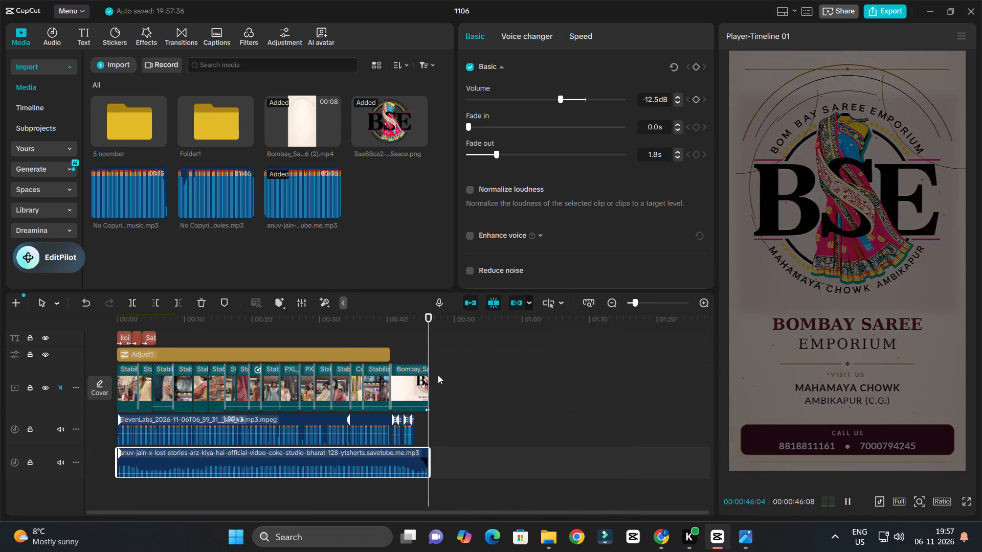
key(space)
key(space)
drag(436, 317, 439, 339)
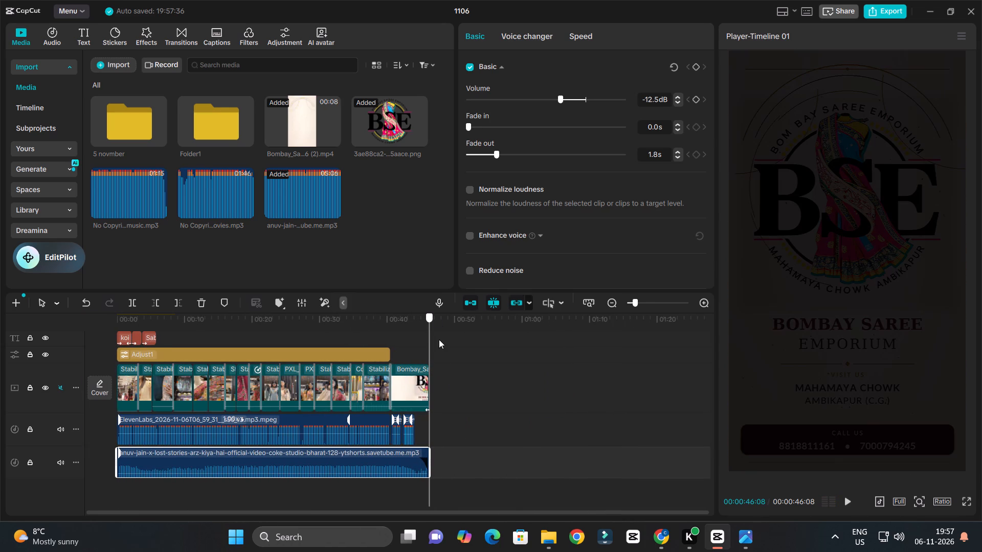
scroll(439, 349, up, 7)
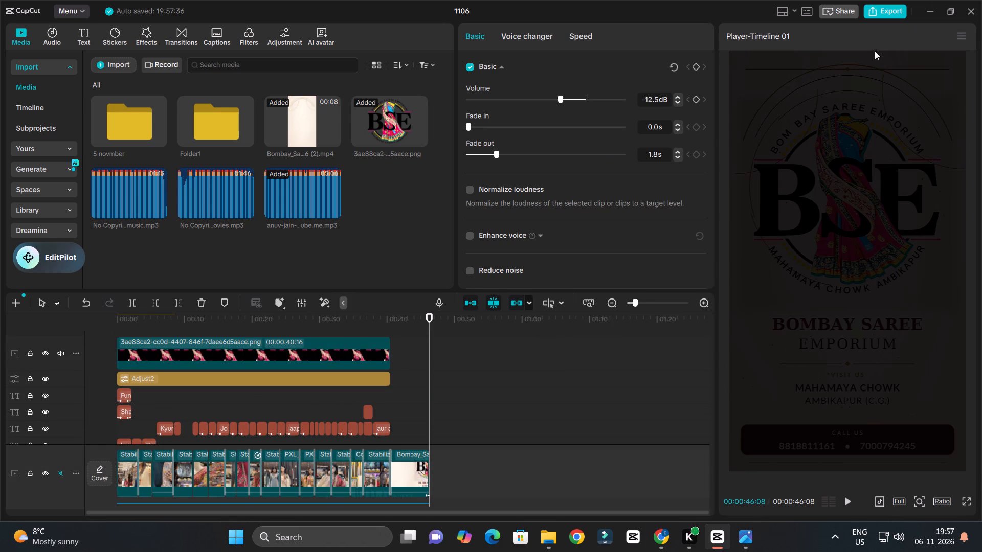
Export the reel under the name BOMBAY SAREE SM AD VIDEO Z 01, keeping the 1080P, H.264, mp4 and 30fps settings.
click(893, 11)
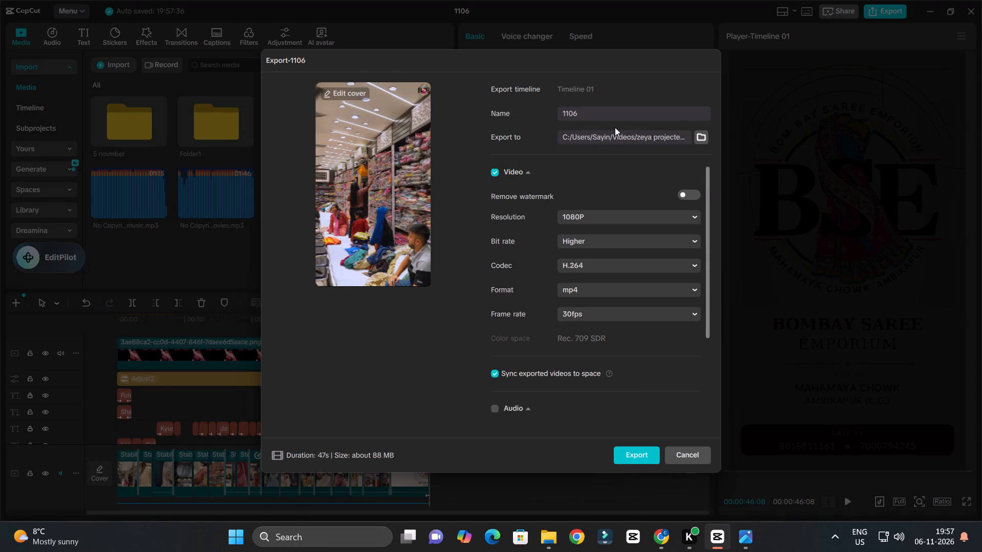
drag(608, 117, 480, 117)
text(BO)
text(MBAY SAREE)
key(space)
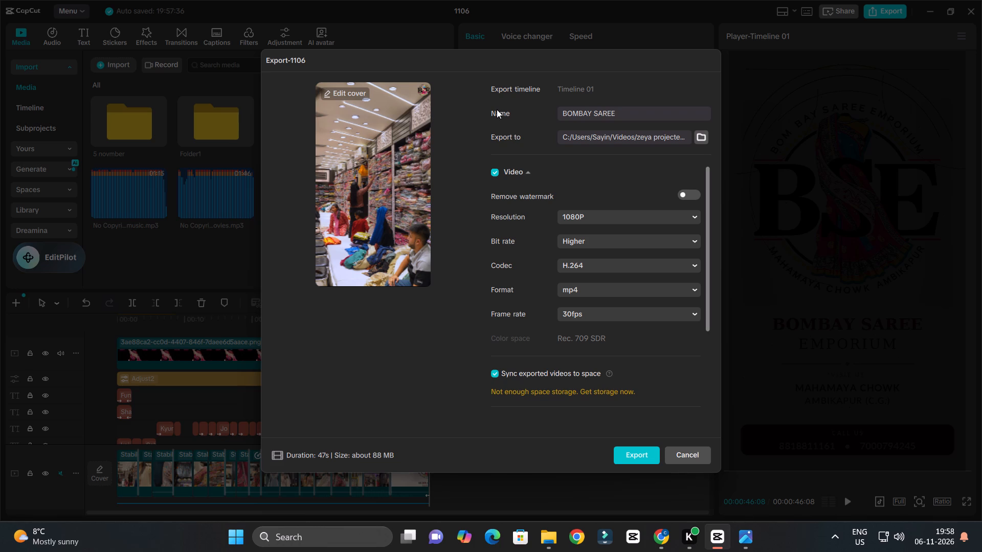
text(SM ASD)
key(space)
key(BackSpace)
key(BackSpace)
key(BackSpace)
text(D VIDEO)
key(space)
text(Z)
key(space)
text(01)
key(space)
click(628, 460)
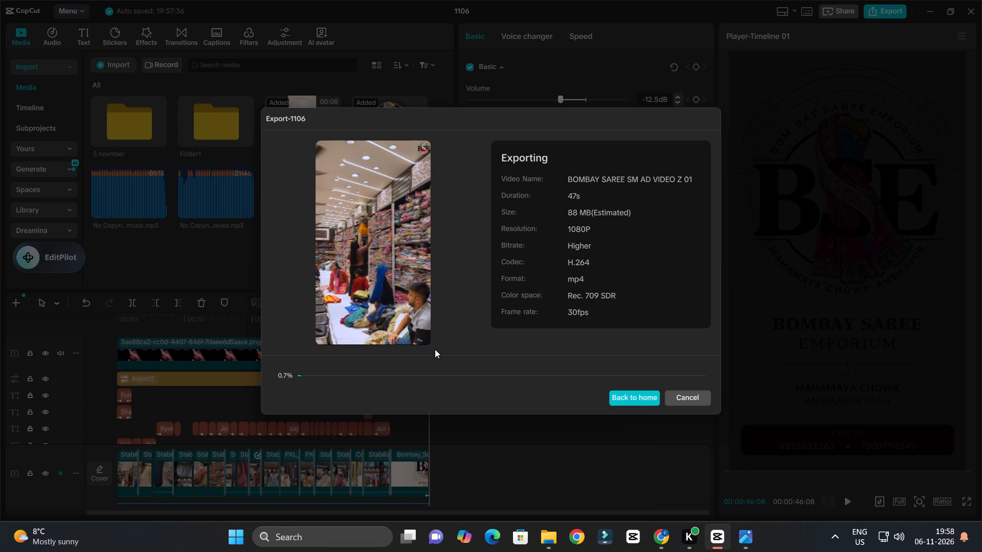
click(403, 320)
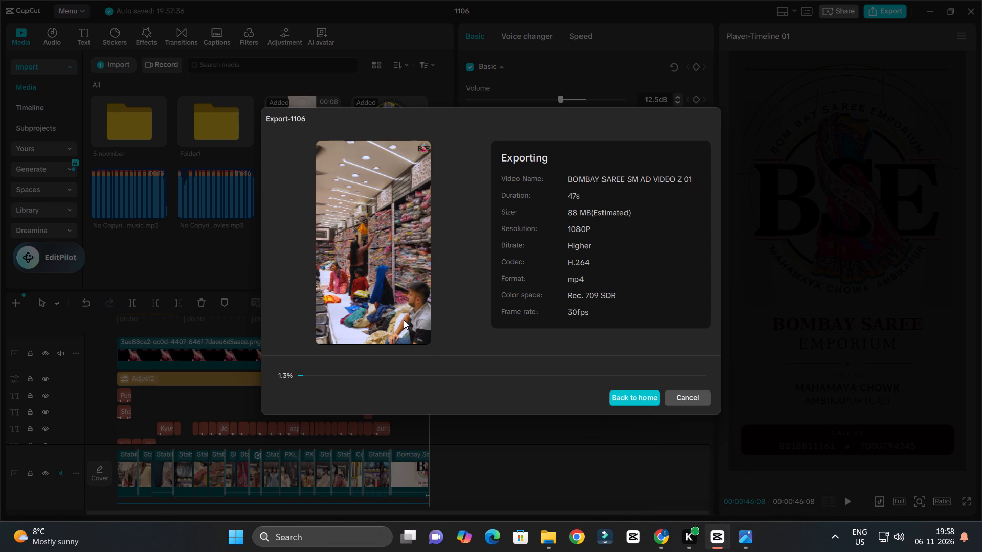